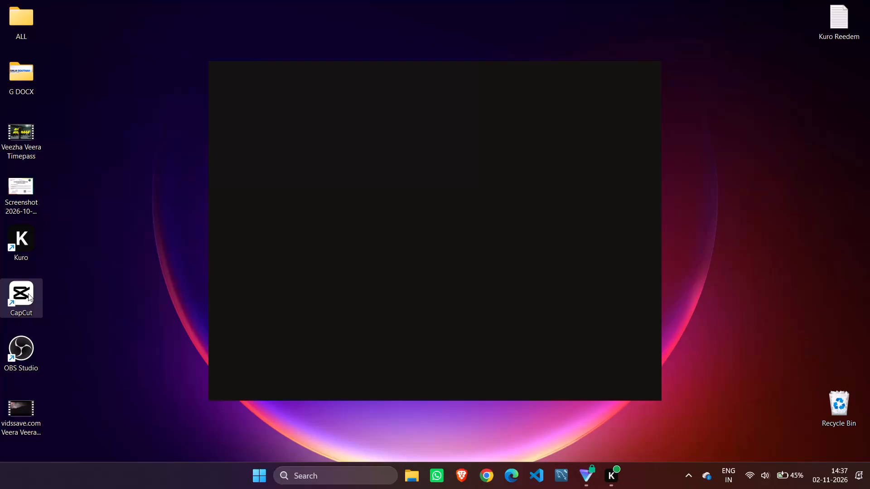
Launch CapCut from its desktop shortcut.
key("Return")
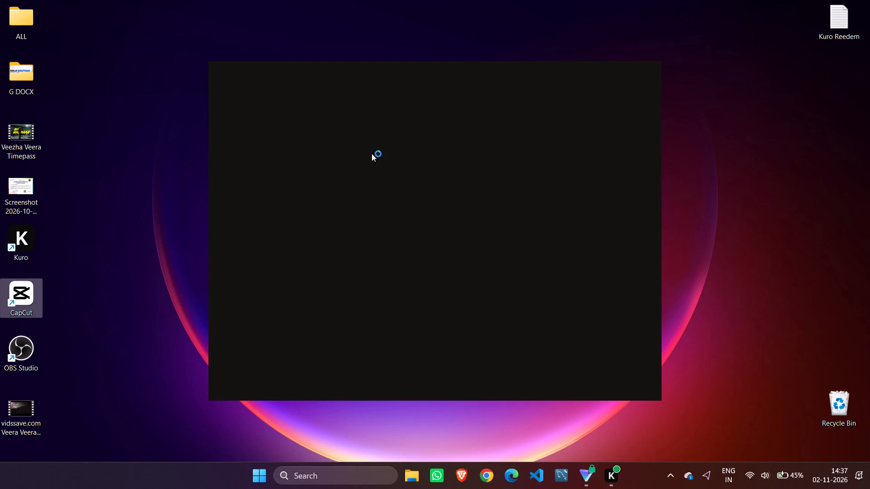
scroll(506, 157, "down", 4)
scroll(503, 159, "up", 3)
scroll(503, 159, "down", 6)
Locate the saved project 1101 in the Projects section of the CapCut home page.
scroll(597, 168, "up", 6)
scroll(750, 172, "down", 5)
scroll(425, 159, "down", 10)
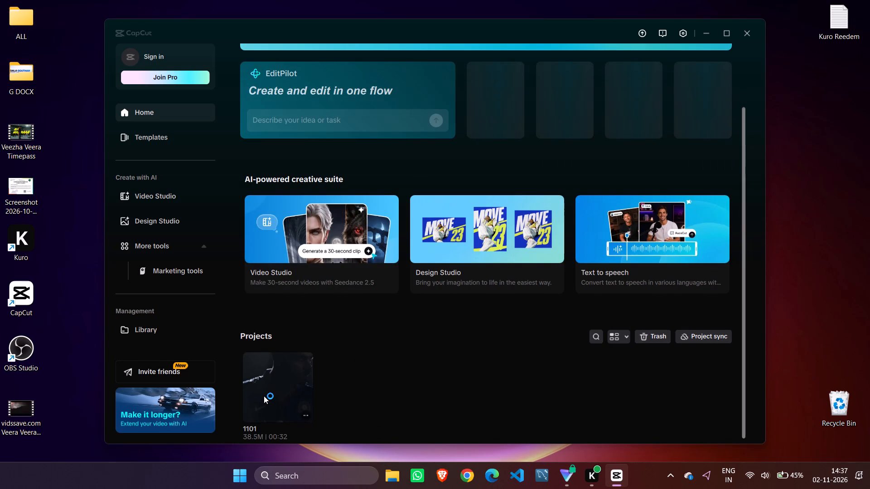
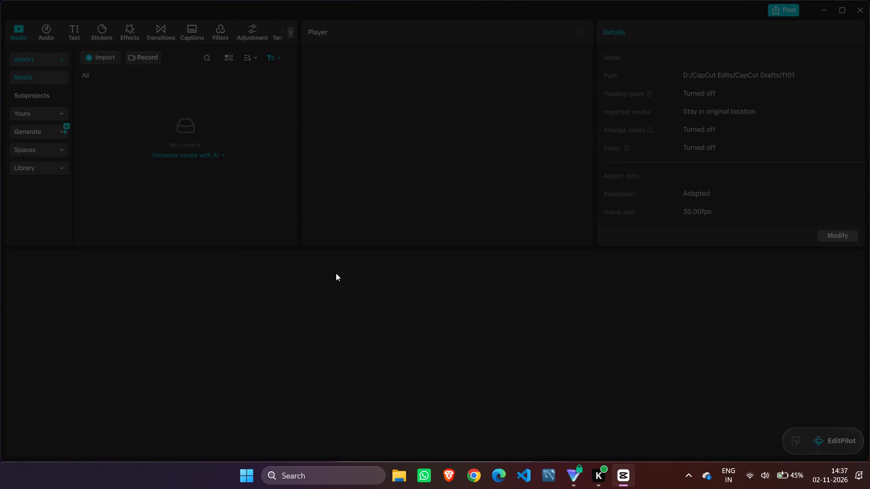
Look over the video, text and audio tracks on the timeline of project 1101.
left_click(384, 258)
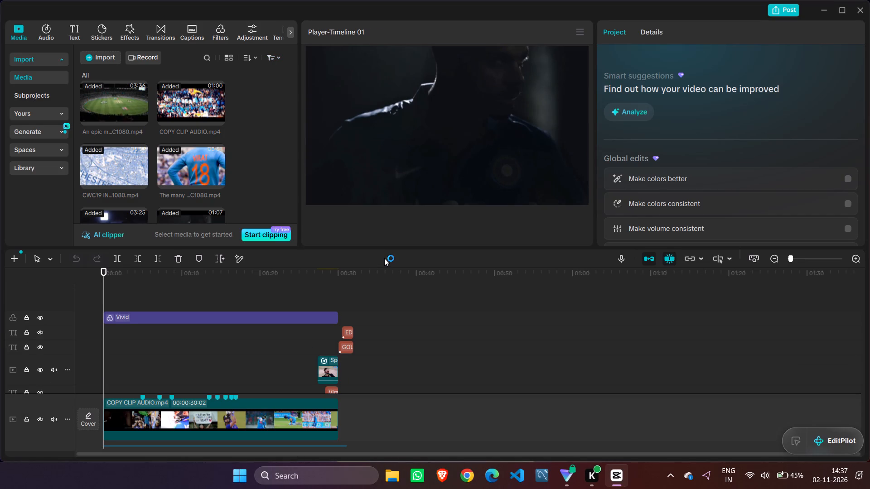
left_click(384, 258)
scroll(639, 350, "down", 4)
scroll(374, 355, "up", 4)
scroll(373, 354, "down", 7)
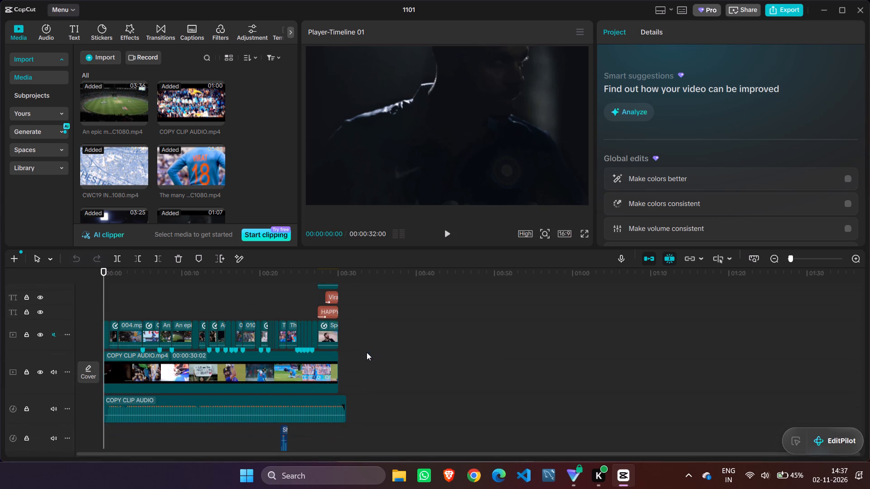
scroll(367, 352, "down", 8)
scroll(369, 352, "up", 1)
scroll(369, 352, "down", 1)
scroll(369, 352, "up", 1)
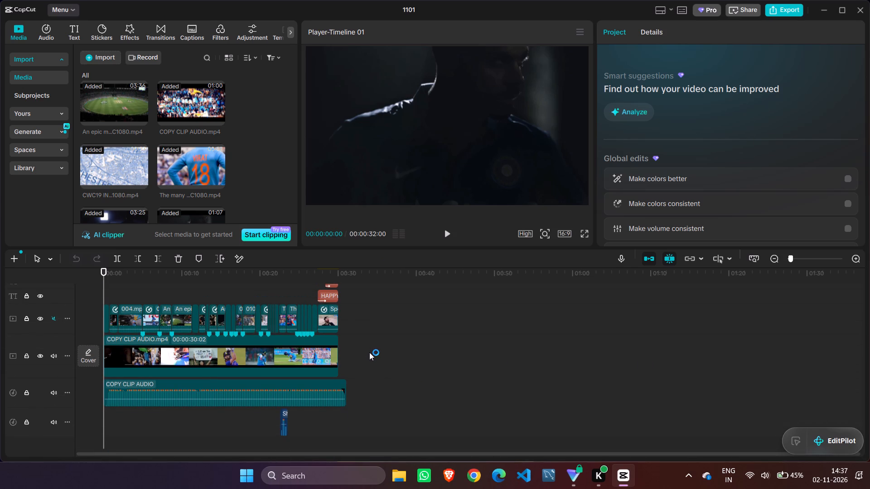
left_click_drag(477, 453, 373, 460)
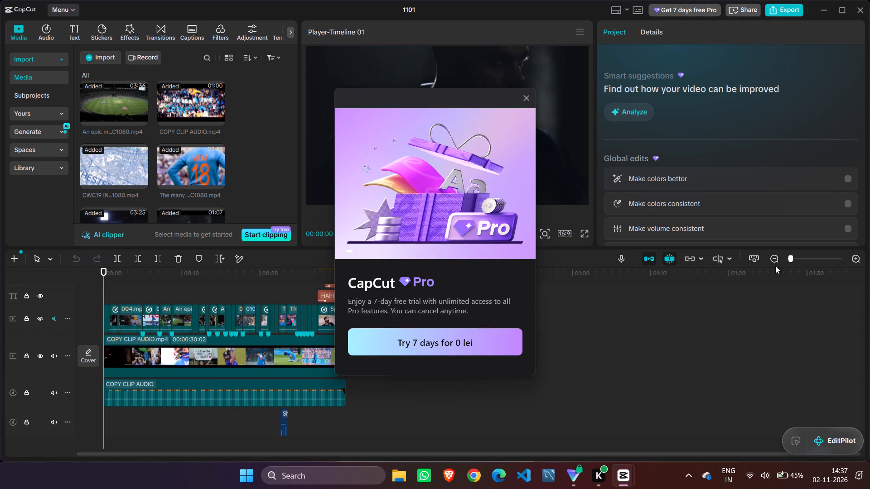
Dismiss the CapCut Pro free-trial offer.
left_click(526, 96)
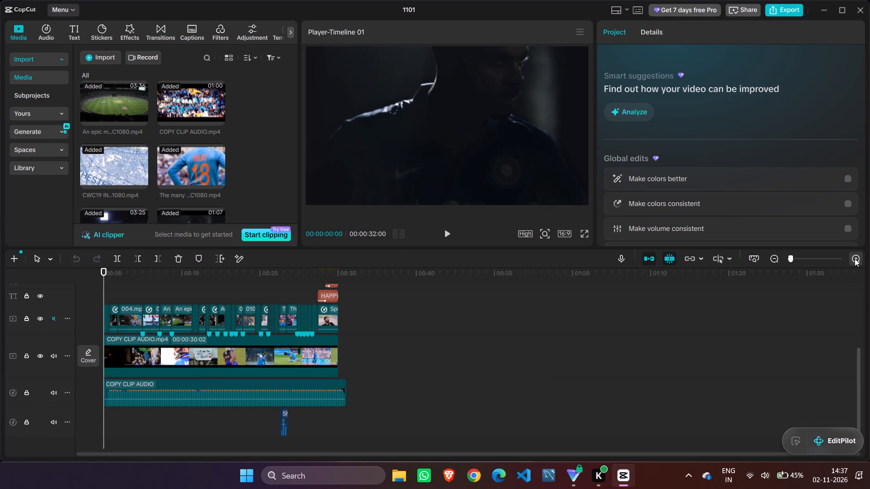
Return the playhead to the start of the timeline and play the edit from 00:00:00:00.
left_click(855, 259)
left_click(855, 258)
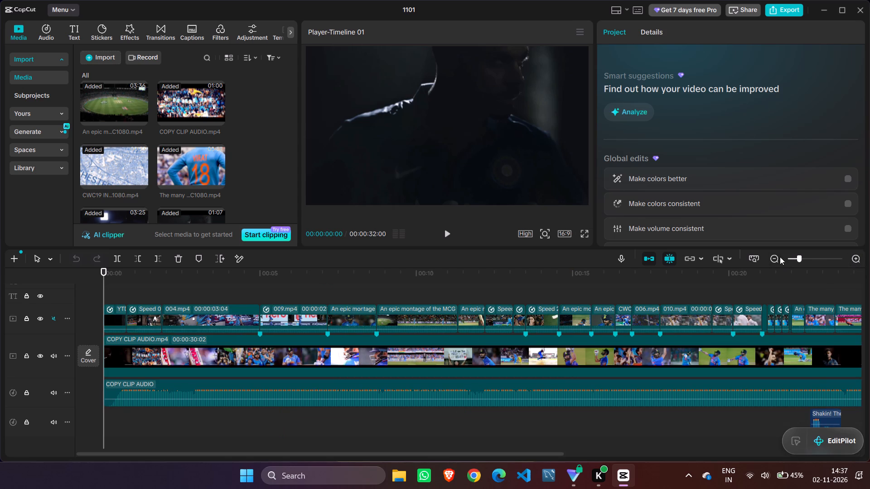
left_click(778, 256)
left_click_drag(431, 451, 294, 452)
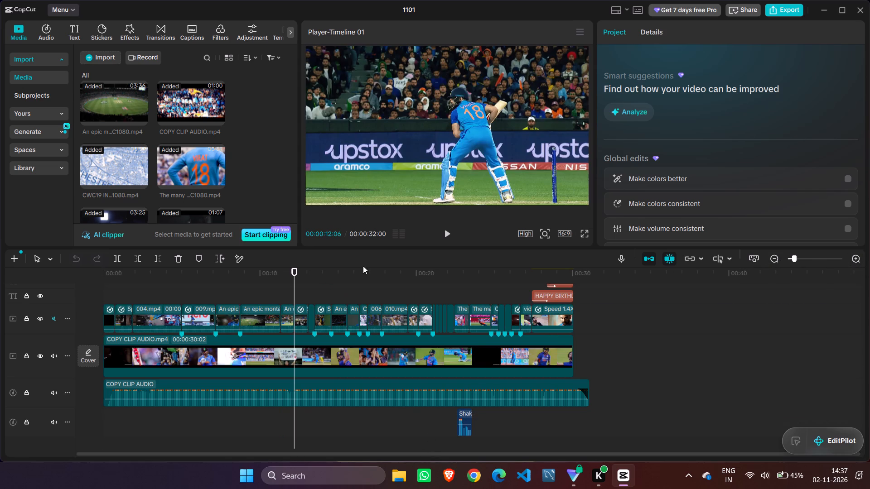
left_click_drag(292, 282, 0, 324)
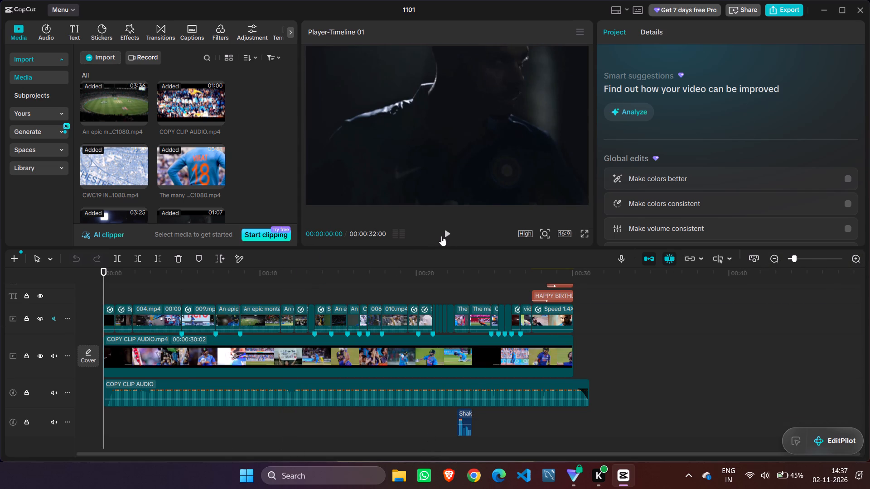
left_click(442, 235)
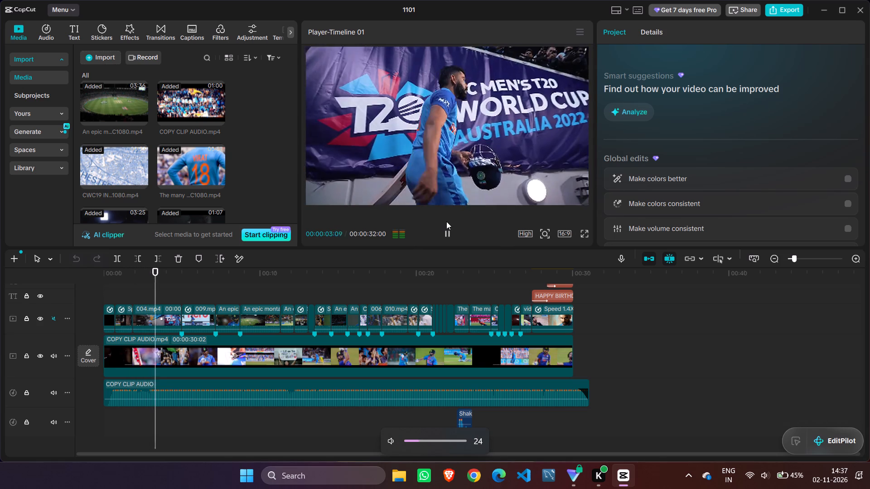
Set the player's preview to Full quality.
left_click(529, 233)
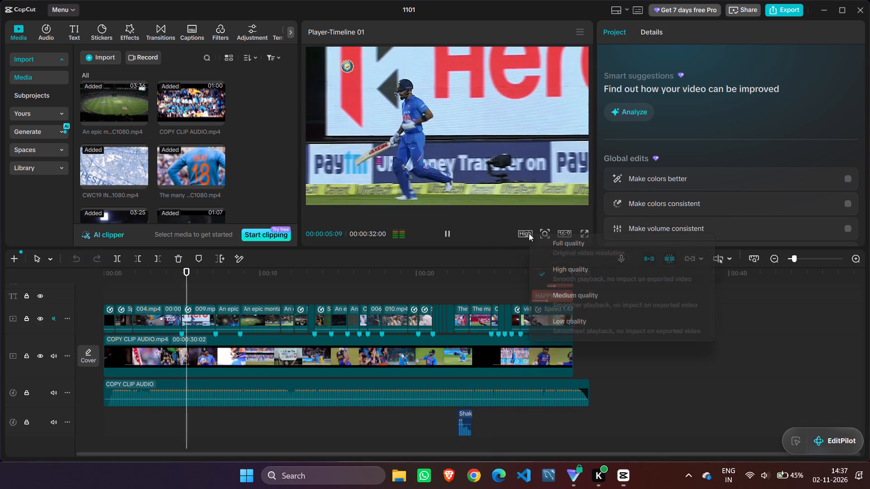
left_click(545, 250)
Watch the edit up to about 18 seconds and pause it there.
left_click(447, 233)
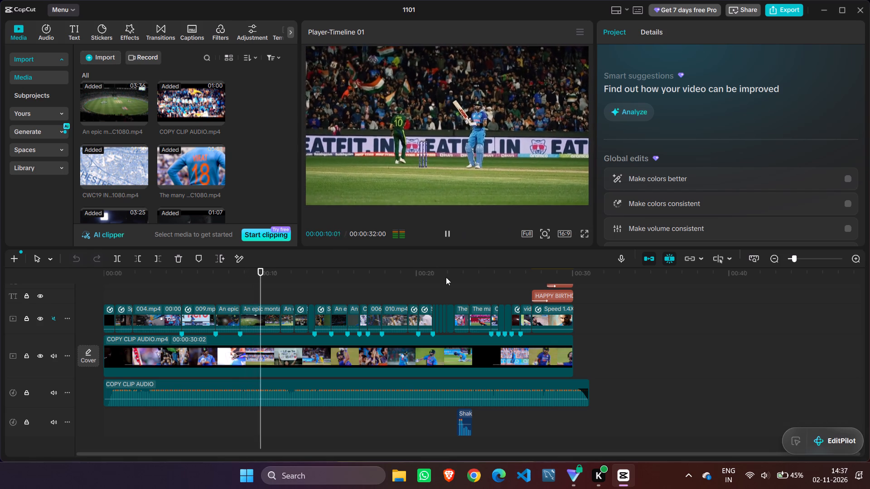
left_click(451, 242)
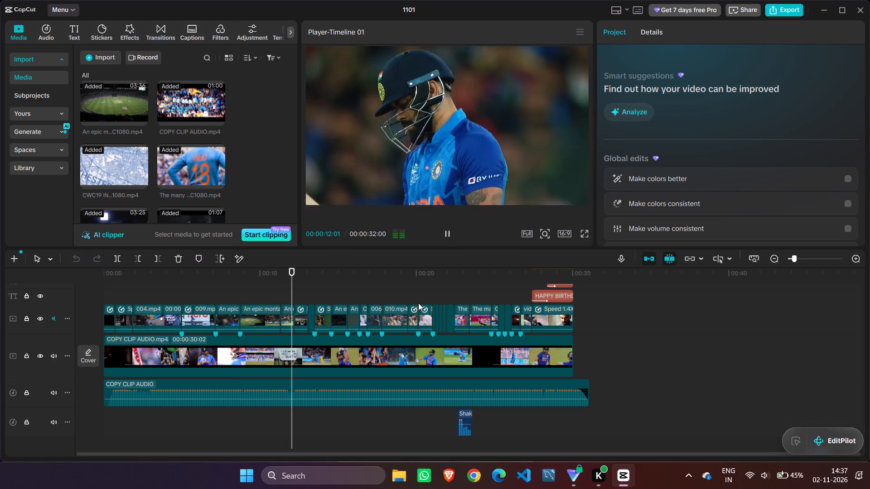
left_click(445, 234)
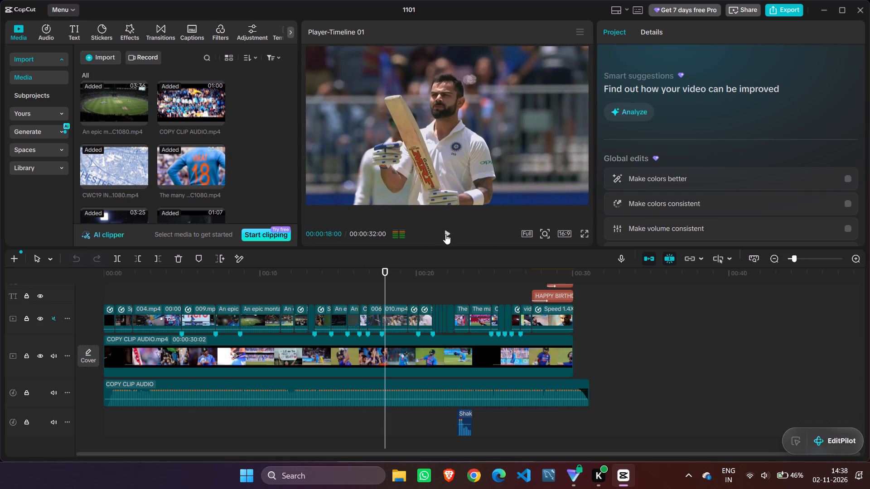
Replay the edit from the beginning and pause just inside the 009.mp4 clip, at about 5 seconds.
left_click_drag(384, 271, 97, 302)
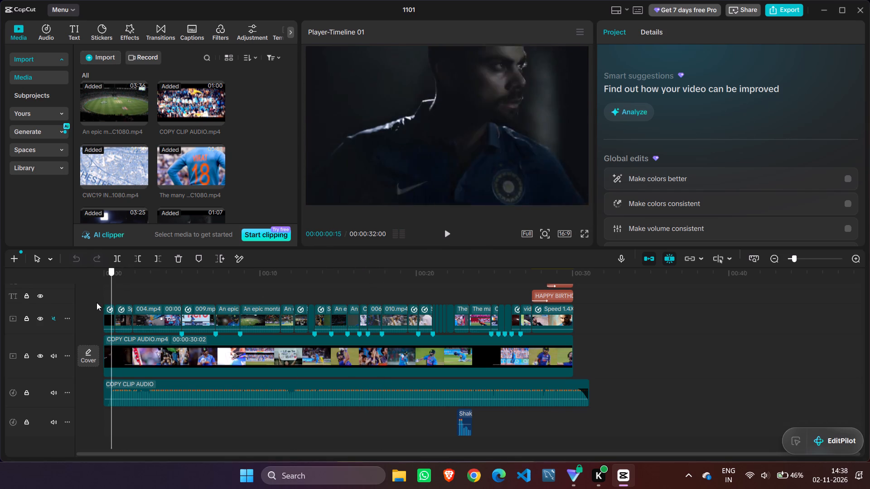
left_click_drag(97, 302, 80, 302)
left_click(445, 235)
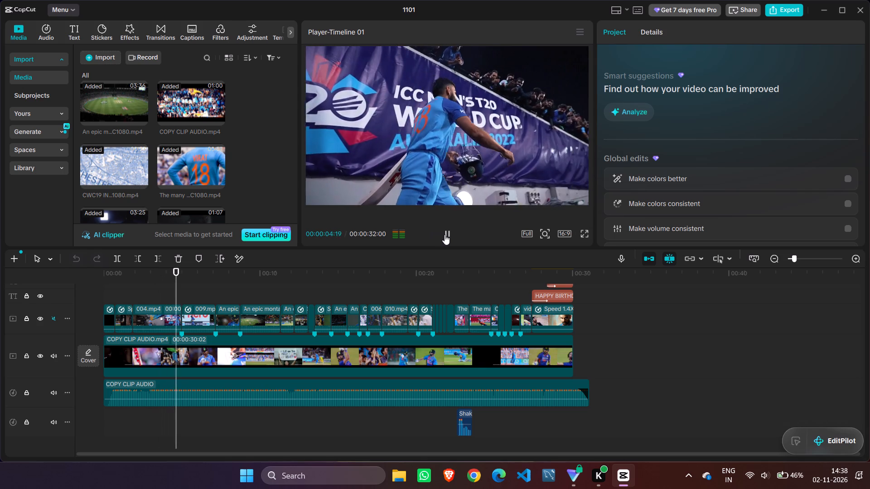
left_click(445, 235)
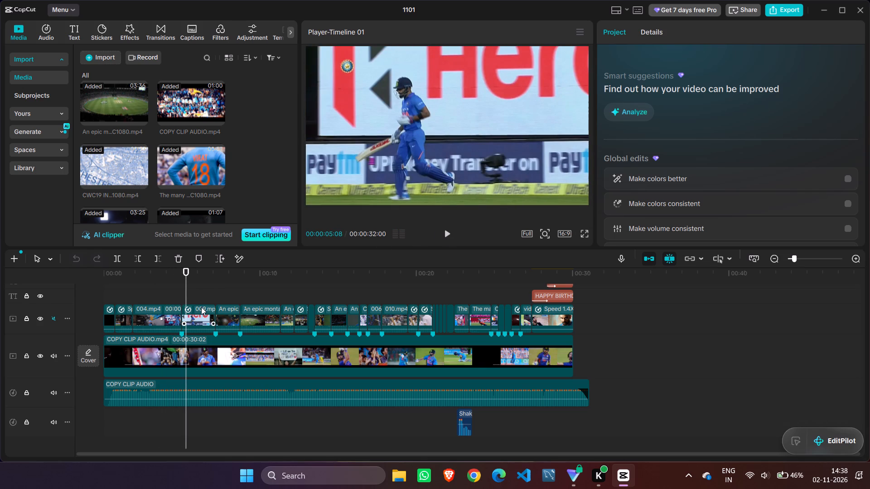
Add a freeze frame at the very start of the 009.mp4 clip, at 00:00:05:00.
left_click(857, 259)
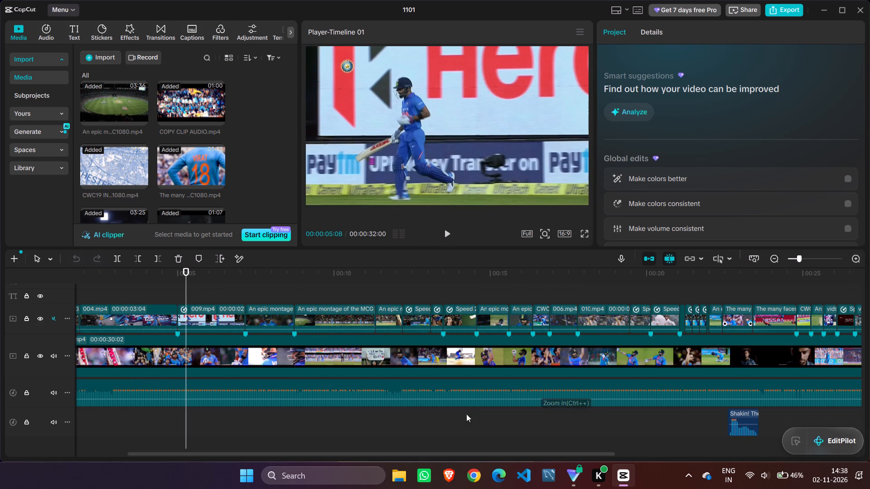
left_click_drag(454, 453, 313, 455)
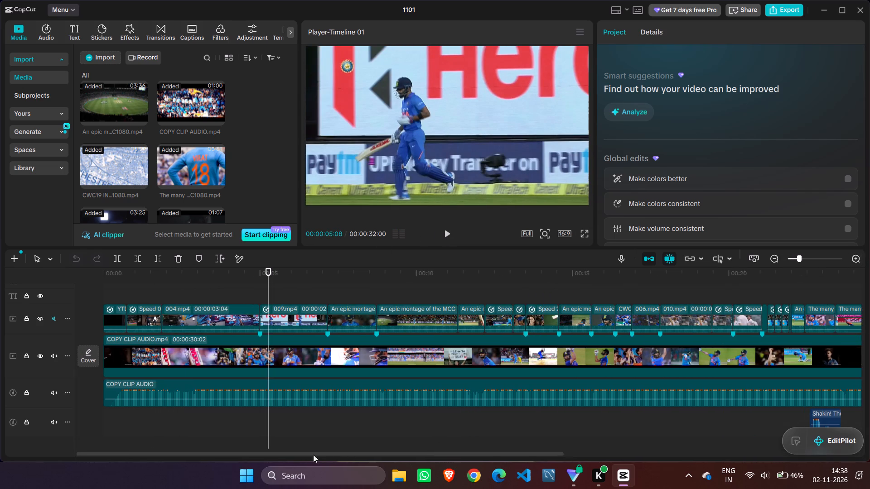
left_click_drag(313, 455, 304, 456)
left_click(274, 316)
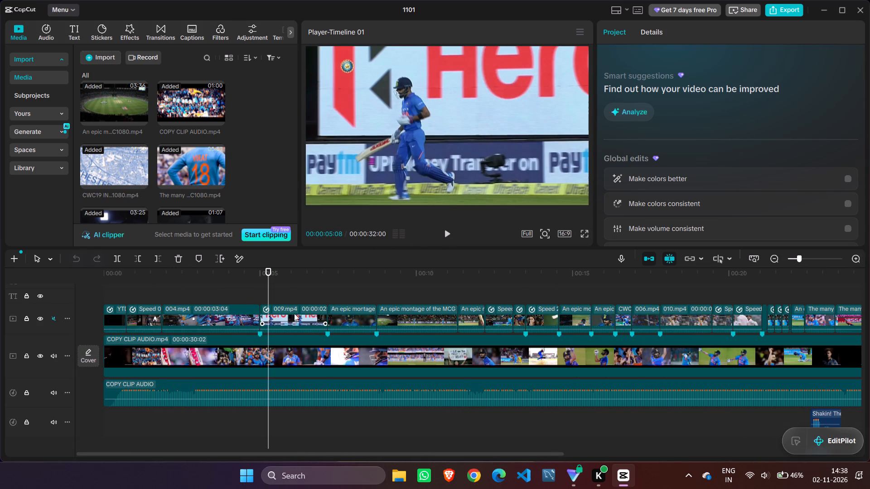
left_click(297, 312)
left_click_drag(270, 291, 259, 291)
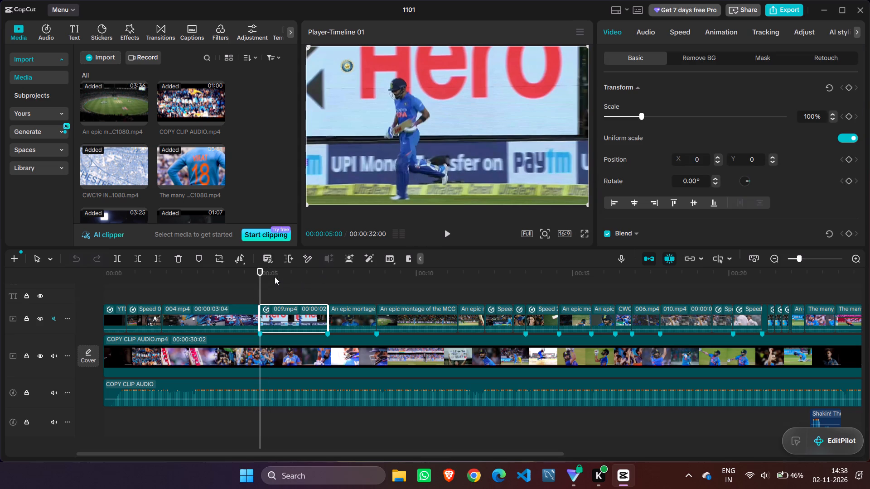
right_click(277, 308)
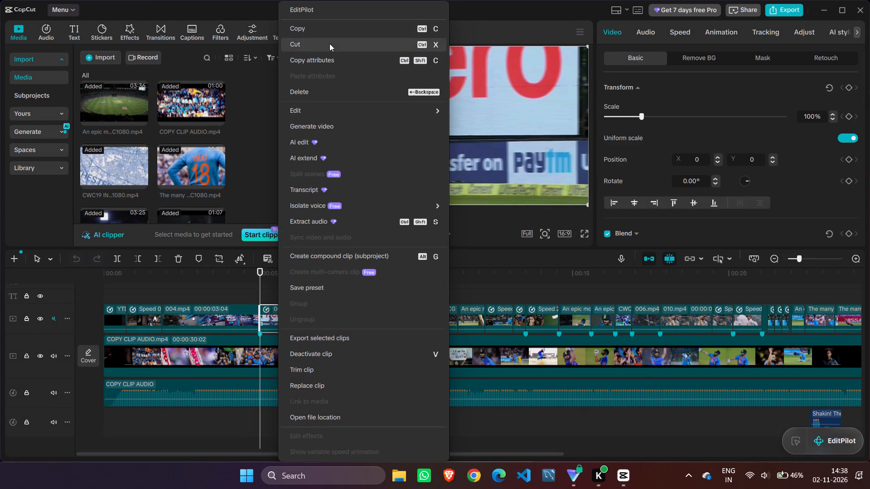
scroll(319, 352, "down", 5)
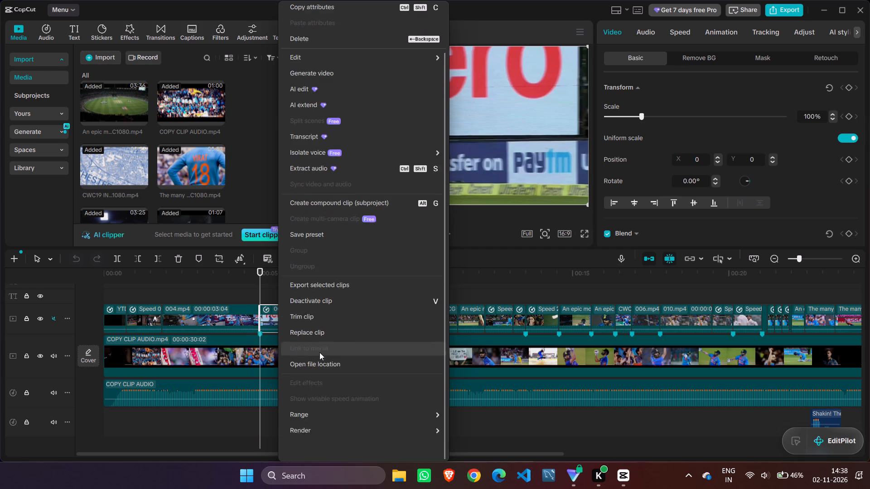
scroll(320, 352, "up", 7)
left_click(236, 260)
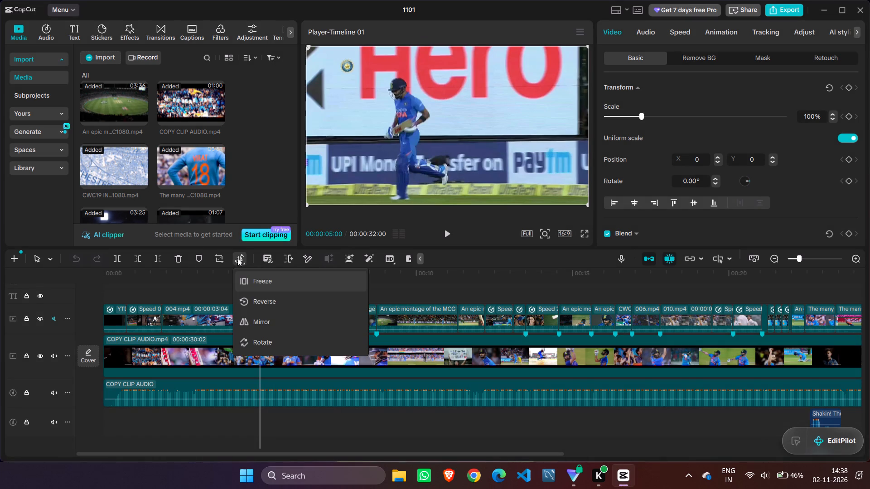
left_click(260, 284)
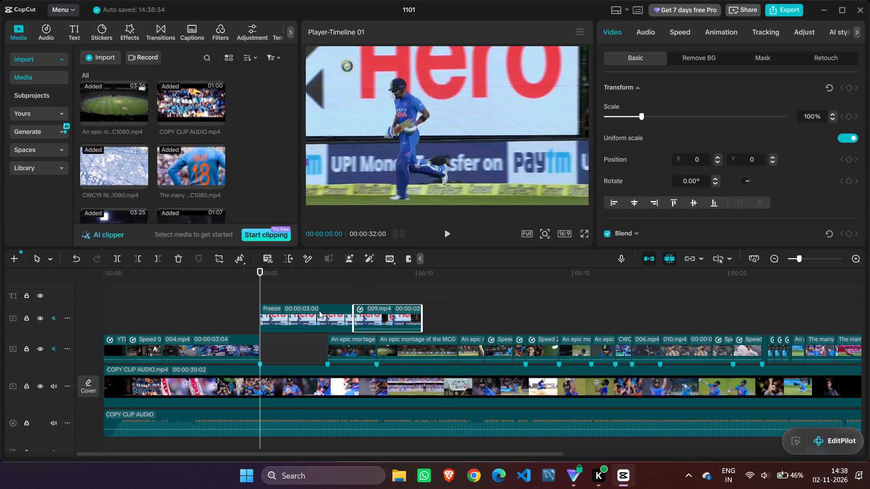
Place the freeze clip above 004.mp4 so it ends at 00:00:05:00, with 009.mp4 back in its gap from that point.
left_click_drag(319, 311, 221, 304)
left_click_drag(396, 343, 333, 342)
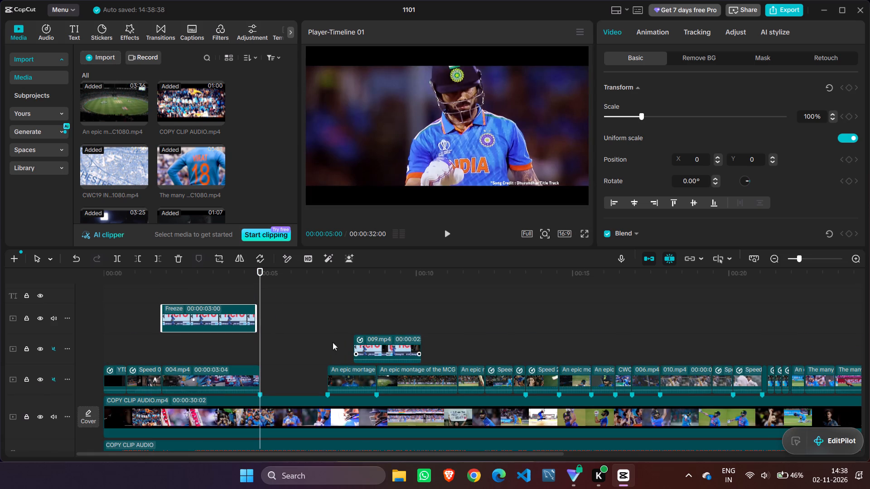
left_click_drag(333, 342, 302, 373)
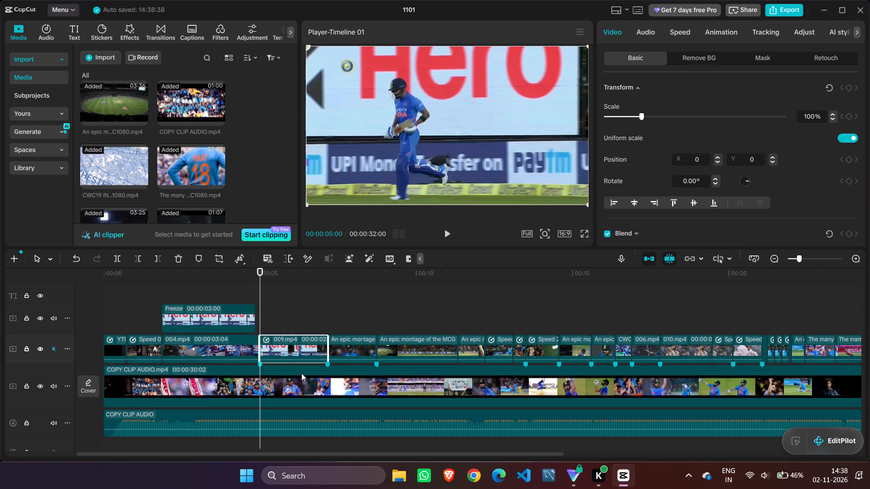
left_click_drag(227, 313, 233, 316)
Trim the start of the freeze clip so it lasts 8 frames and ends at 00:00:05:00, where 009.mp4 begins.
left_click_drag(164, 312, 170, 312)
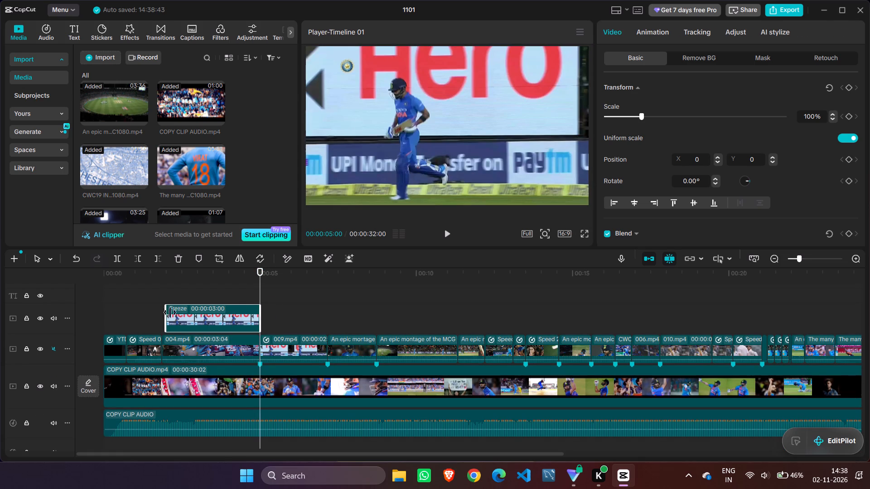
left_click_drag(170, 312, 202, 317)
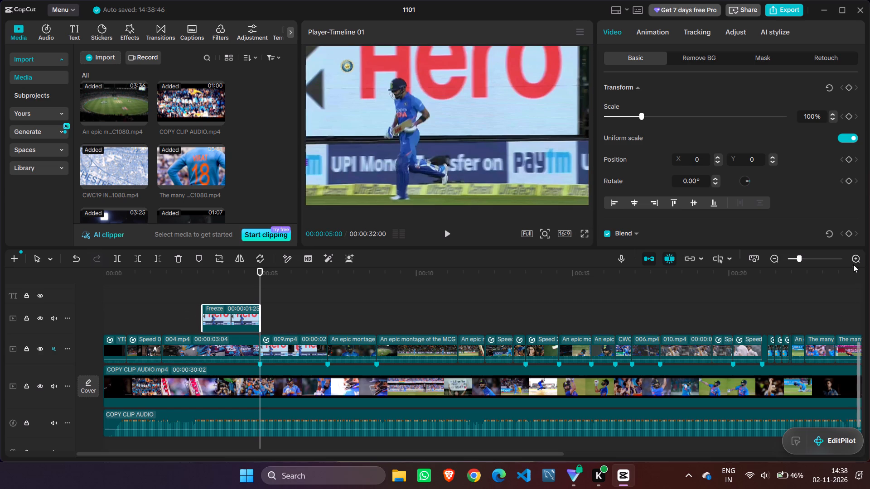
double_click(854, 259)
left_click_drag(306, 454, 115, 469)
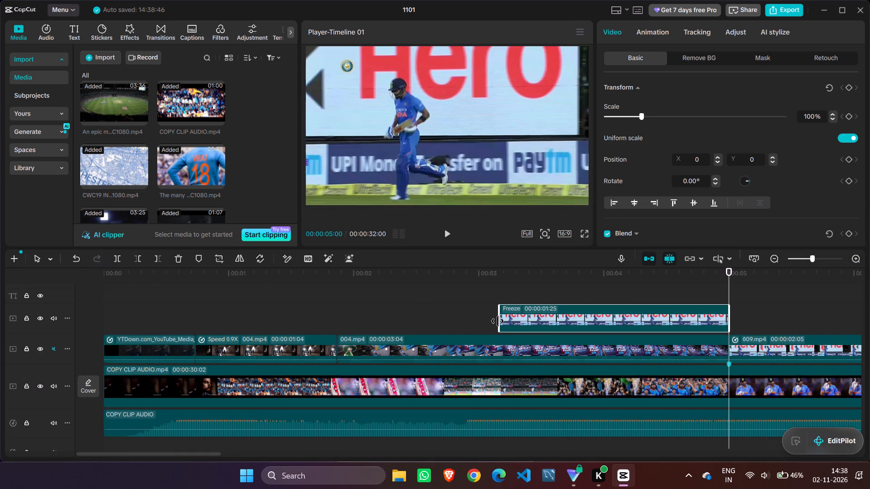
left_click_drag(500, 321, 668, 336)
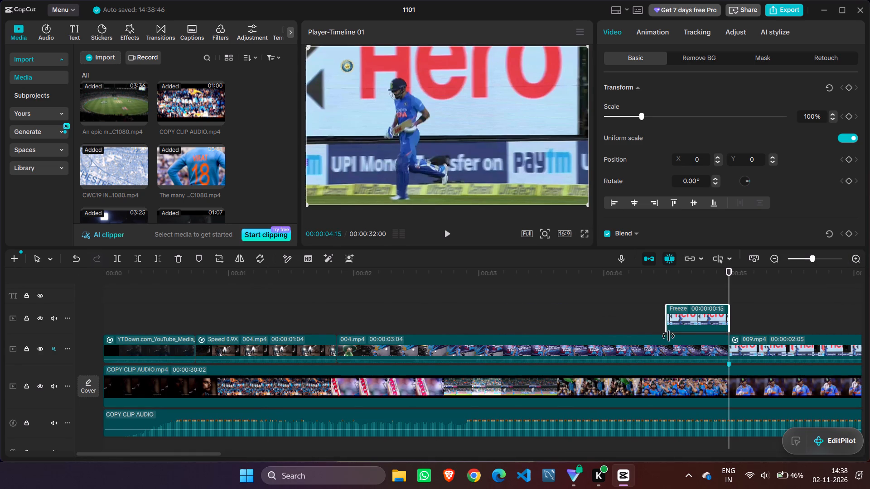
left_click_drag(668, 336, 686, 335)
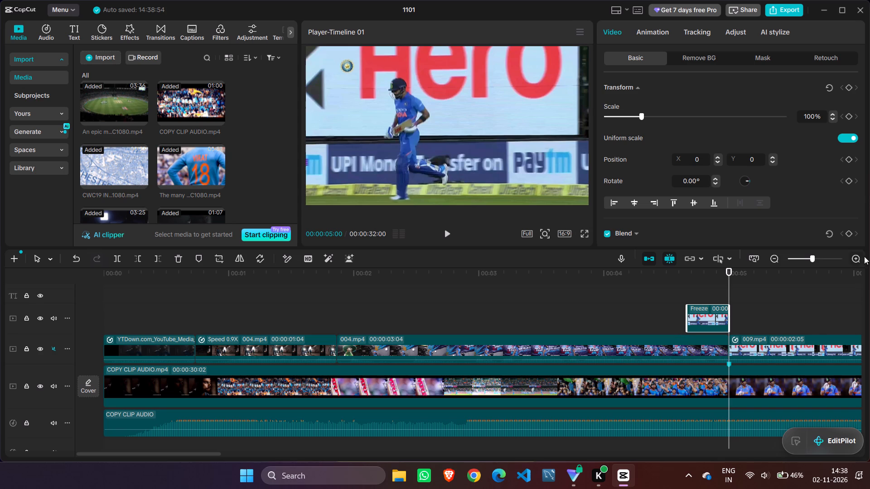
left_click(856, 260)
left_click_drag(212, 455, 217, 447)
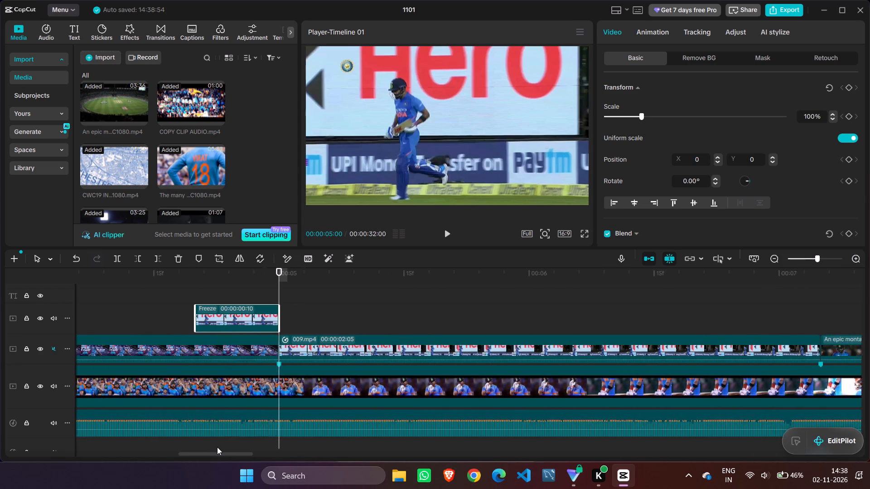
left_click_drag(217, 447, 209, 447)
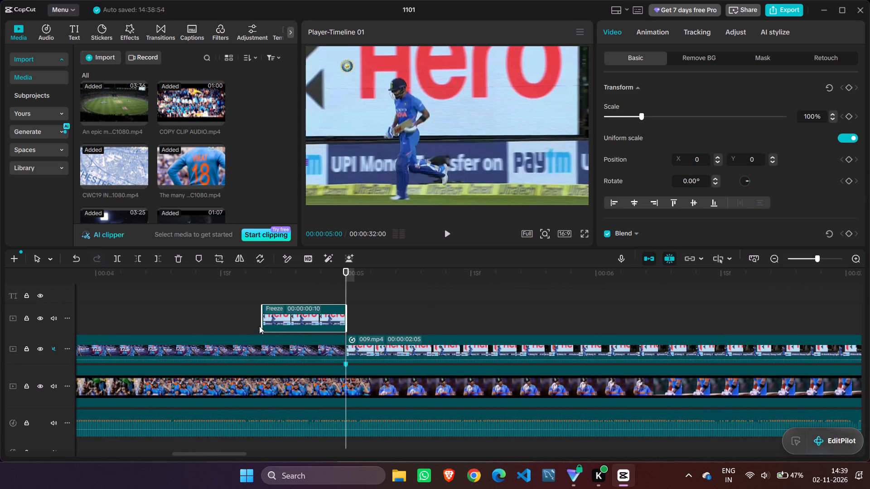
left_click_drag(261, 324, 278, 324)
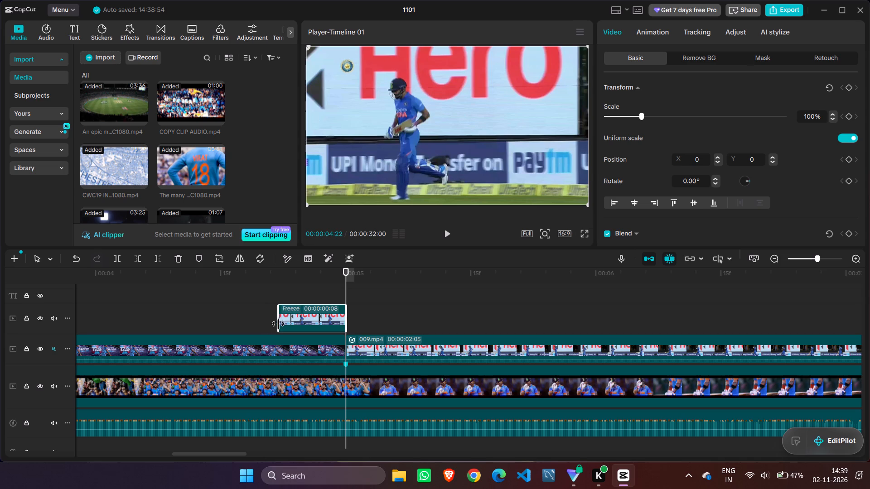
left_click_drag(278, 324, 280, 324)
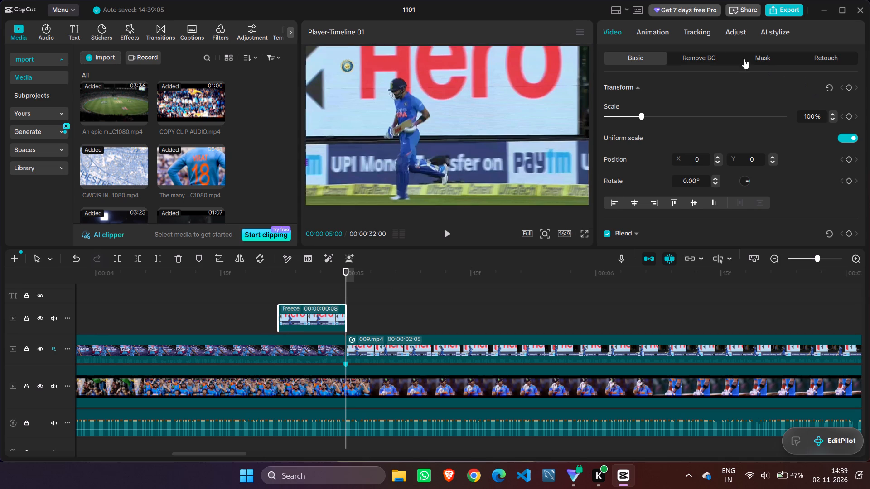
Apply automatic background removal to the freeze clip so only the running batsman is kept.
left_click(702, 61)
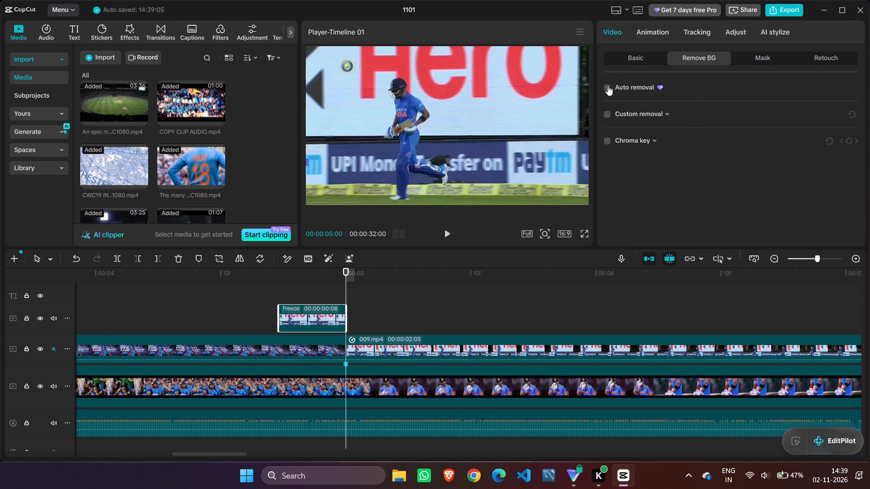
left_click(607, 86)
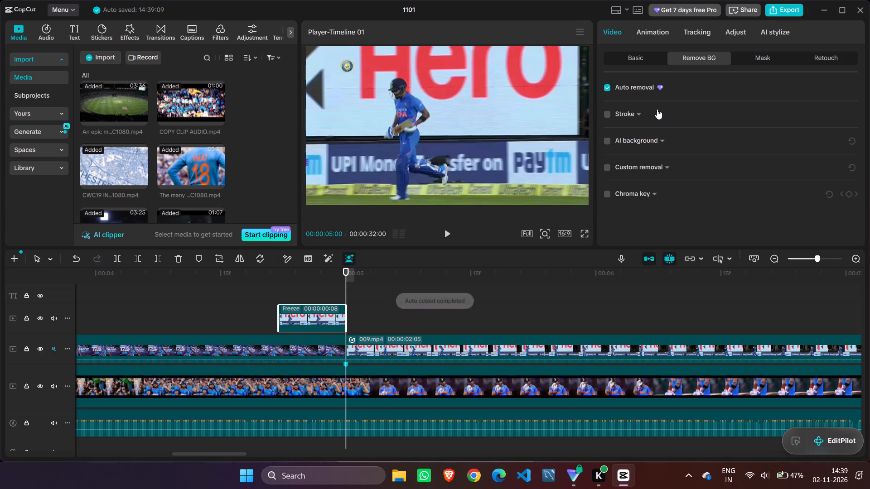
scroll(651, 106, "up", 2)
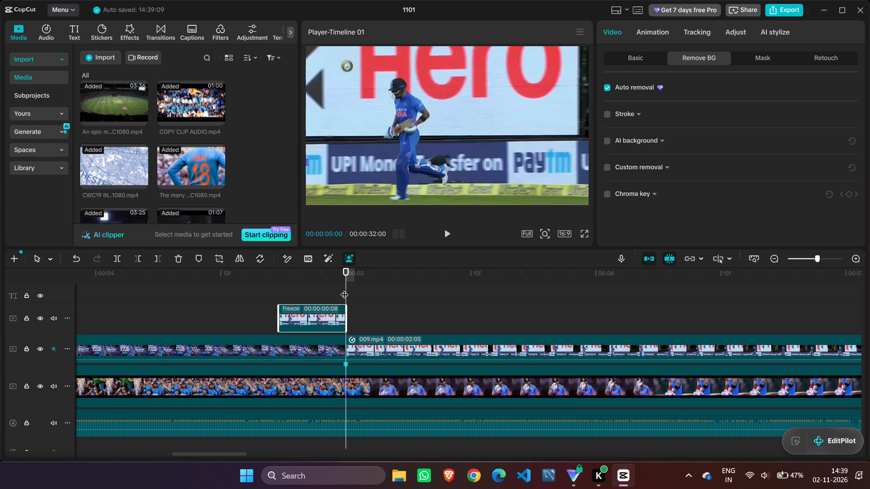
Scrub and play through the freeze clip into 009.mp4 to examine the cutout over 004.mp4.
left_click_drag(344, 289, 300, 276)
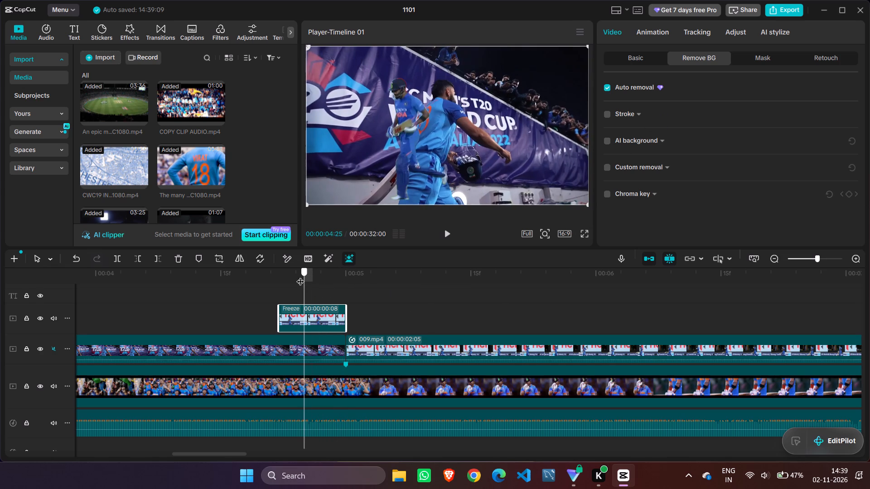
left_click_drag(300, 276, 353, 285)
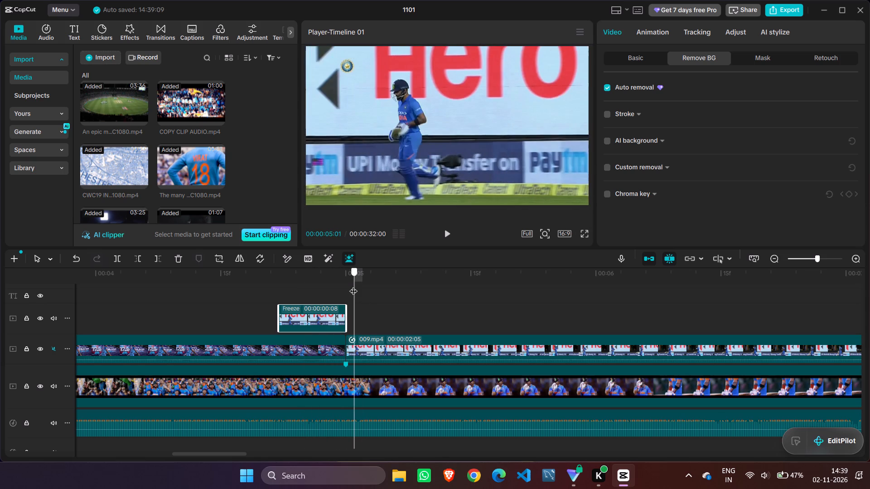
left_click_drag(353, 285, 273, 264)
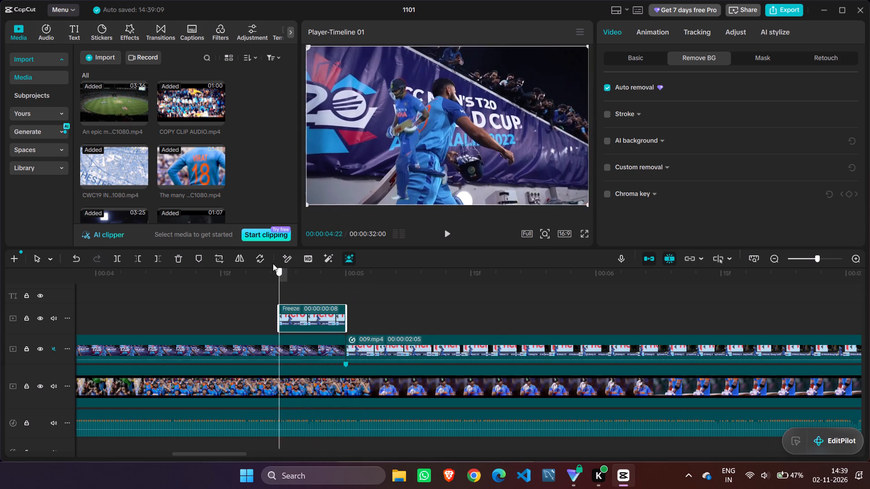
left_click_drag(273, 264, 248, 259)
left_click(446, 230)
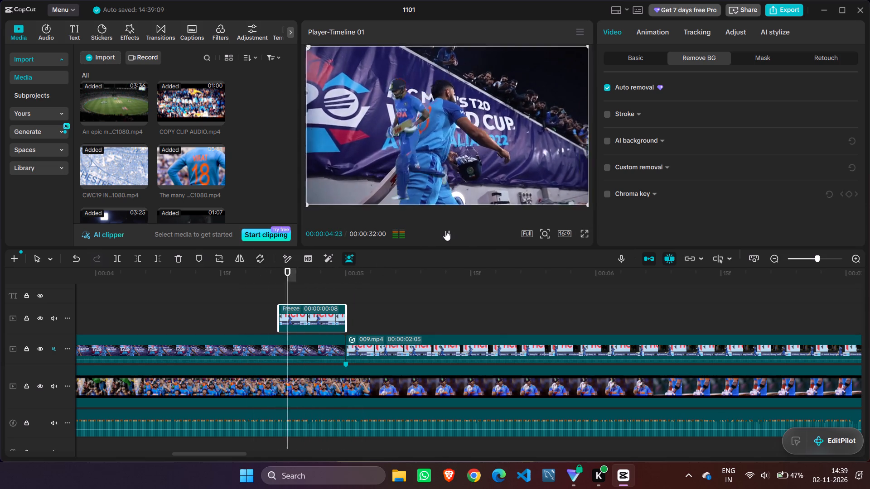
left_click(445, 230)
left_click_drag(487, 283, 464, 287)
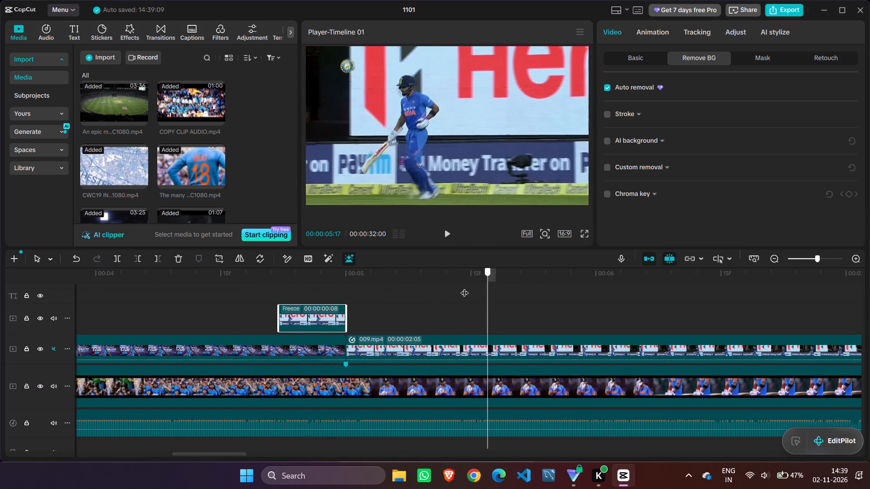
left_click_drag(464, 287, 325, 315)
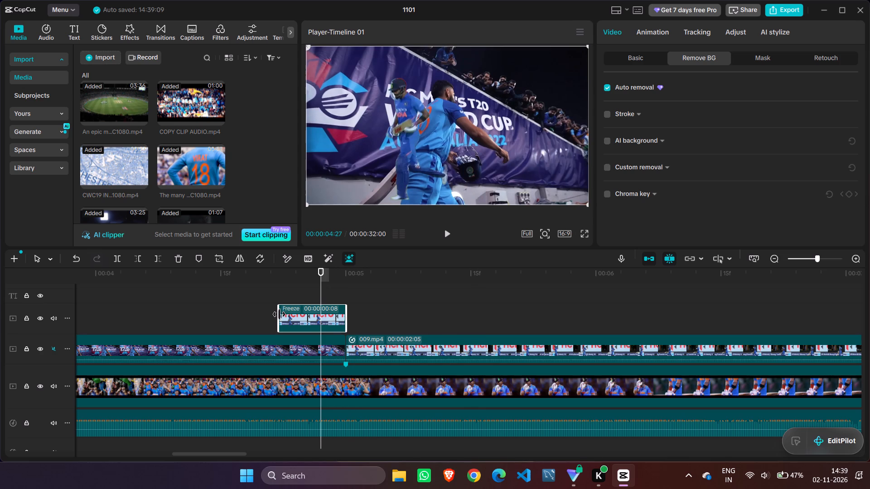
Extend the start of the freeze clip so it lasts 10 frames, and play the passage into 009.mp4.
left_click_drag(277, 314, 266, 312)
left_click_drag(321, 292, 210, 276)
left_click(444, 234)
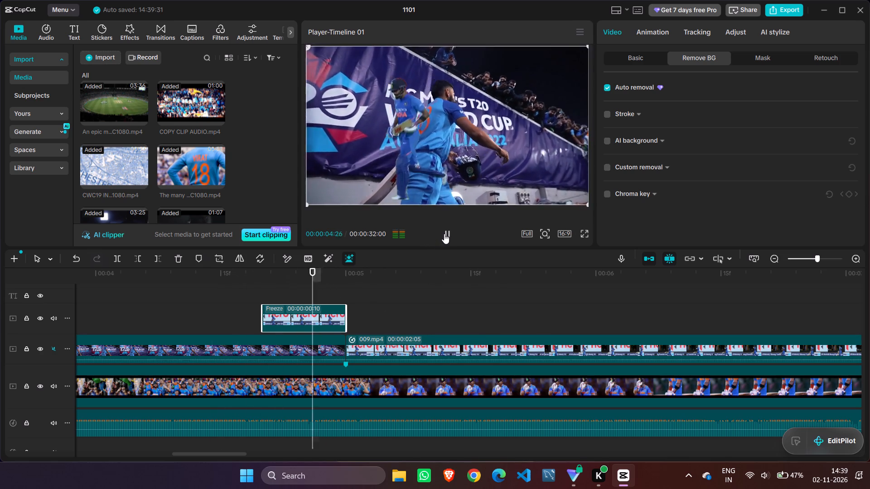
left_click(444, 234)
Add a position keyframe to the freeze clip at its first frame, 00:00:04:20.
left_click_drag(446, 288, 290, 327)
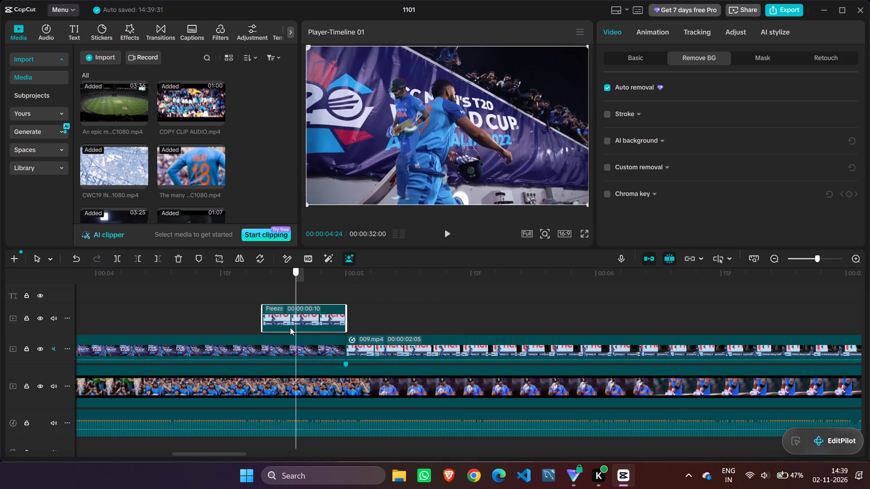
left_click_drag(290, 327, 268, 323)
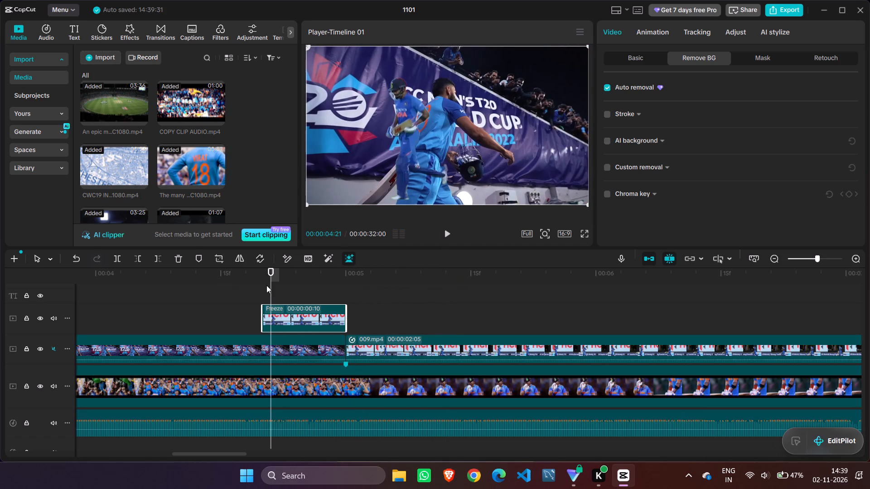
left_click_drag(272, 286, 261, 288)
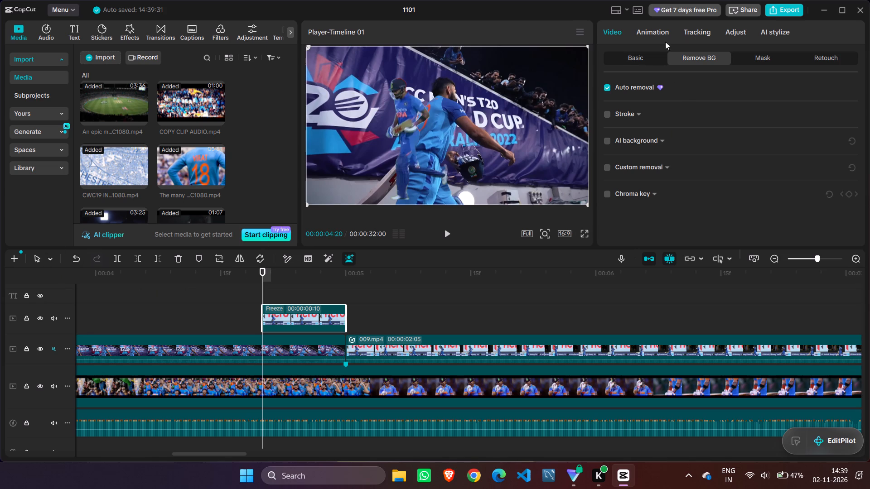
left_click(641, 59)
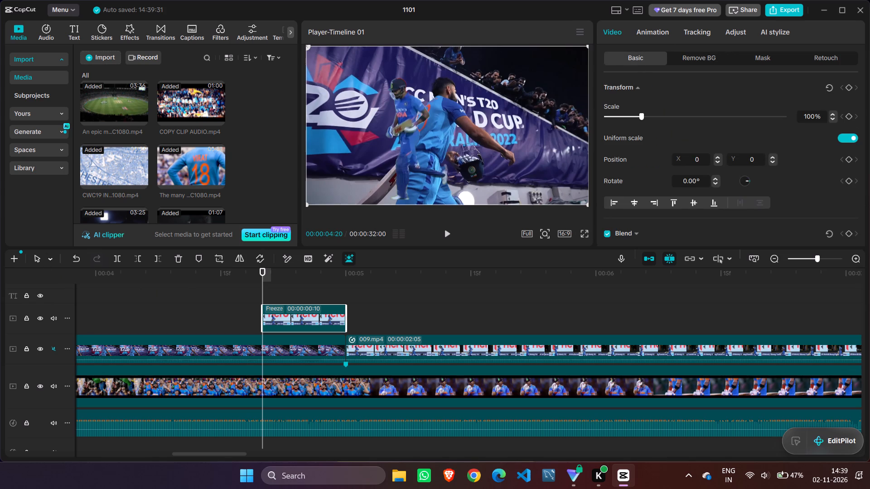
scroll(701, 155, "down", 2)
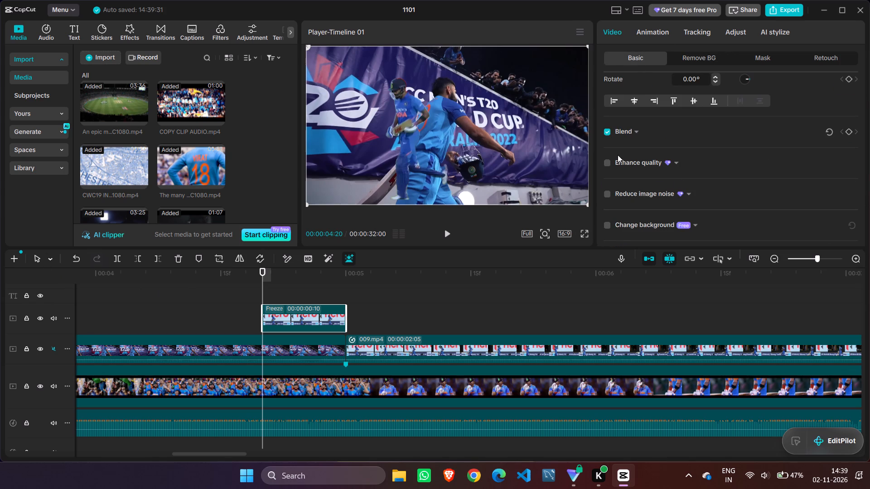
scroll(675, 131, "up", 3)
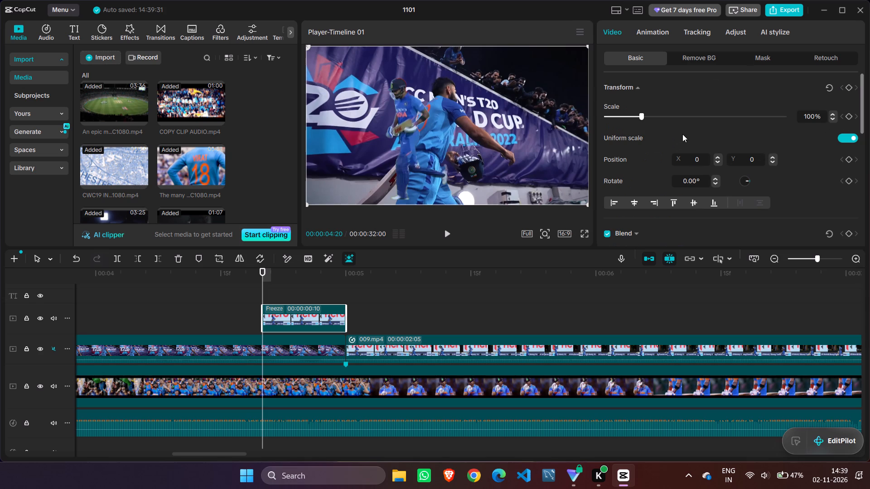
left_click(851, 158)
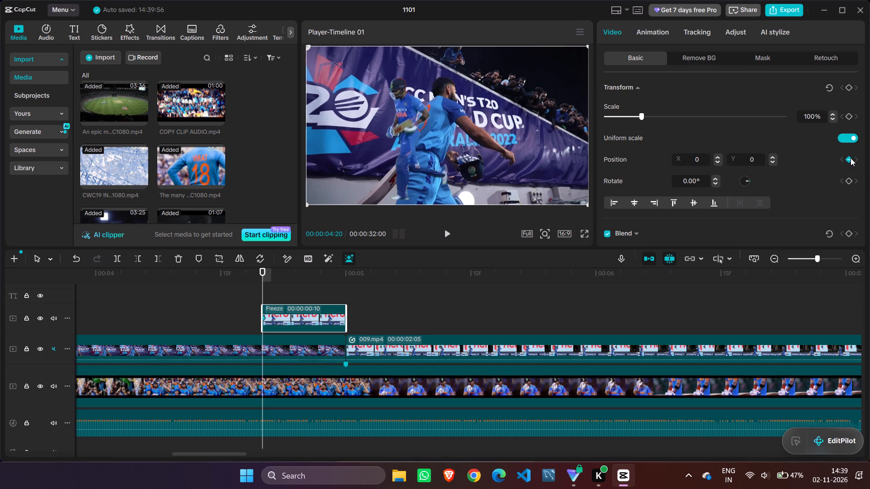
left_click(849, 156)
left_click(850, 158)
Add a second position keyframe at the end of the freeze clip, 00:00:05:00.
left_click_drag(262, 290, 345, 284)
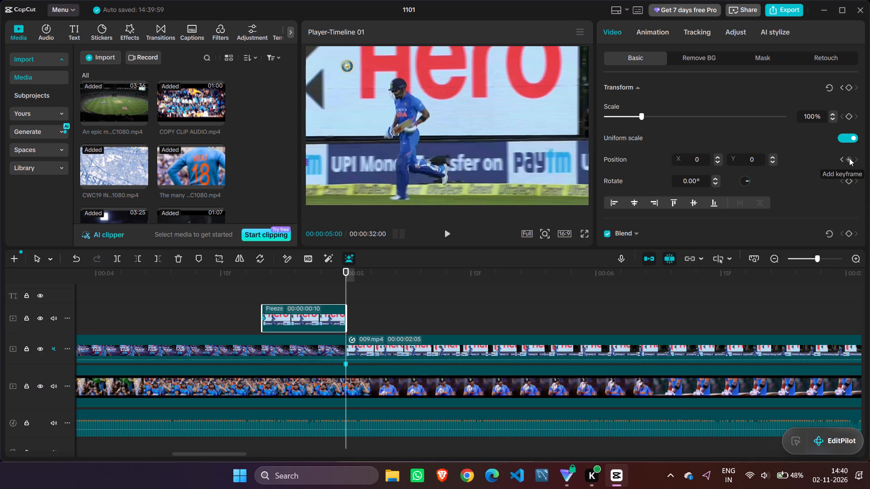
left_click(849, 158)
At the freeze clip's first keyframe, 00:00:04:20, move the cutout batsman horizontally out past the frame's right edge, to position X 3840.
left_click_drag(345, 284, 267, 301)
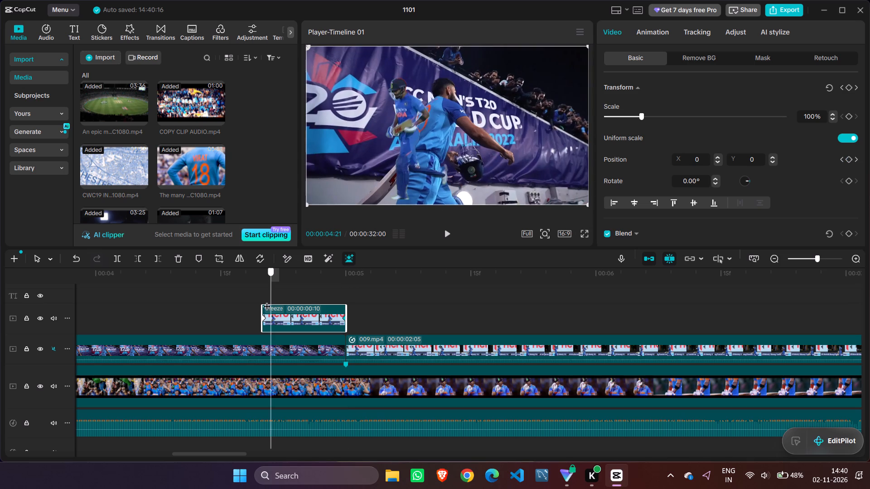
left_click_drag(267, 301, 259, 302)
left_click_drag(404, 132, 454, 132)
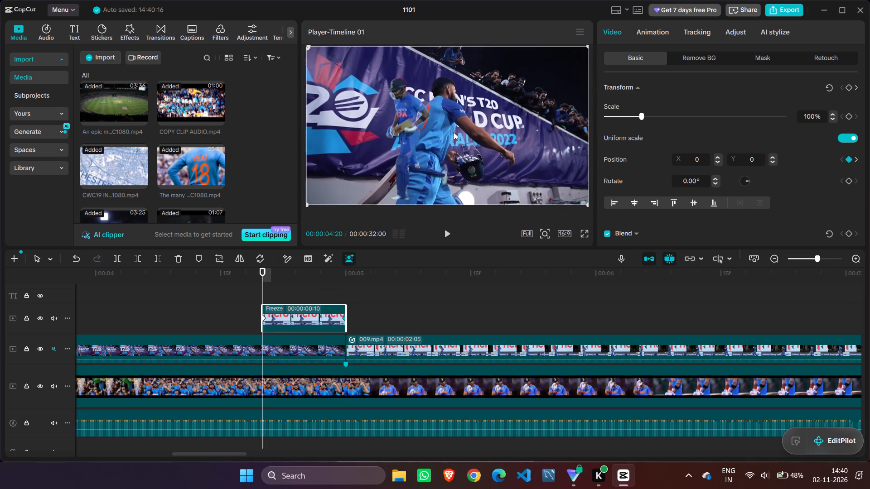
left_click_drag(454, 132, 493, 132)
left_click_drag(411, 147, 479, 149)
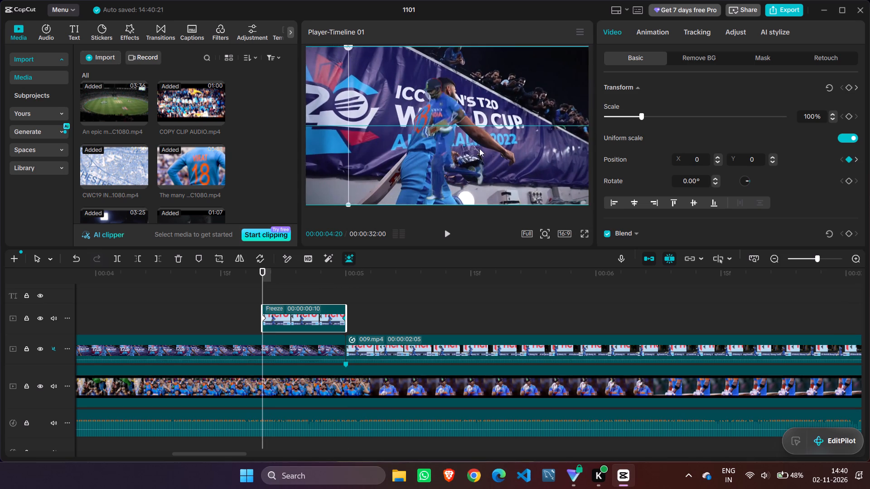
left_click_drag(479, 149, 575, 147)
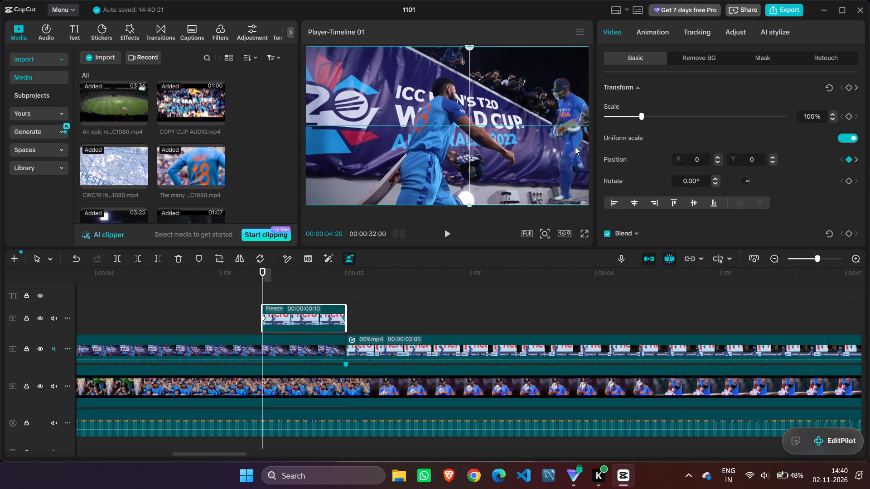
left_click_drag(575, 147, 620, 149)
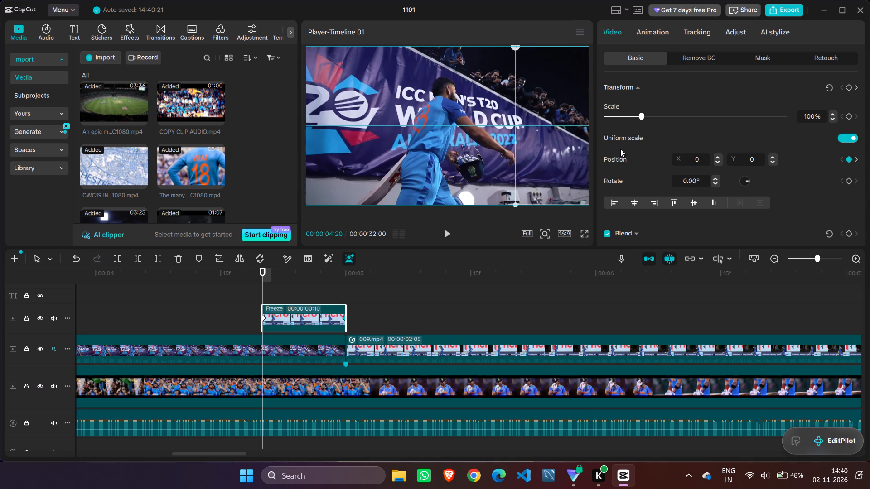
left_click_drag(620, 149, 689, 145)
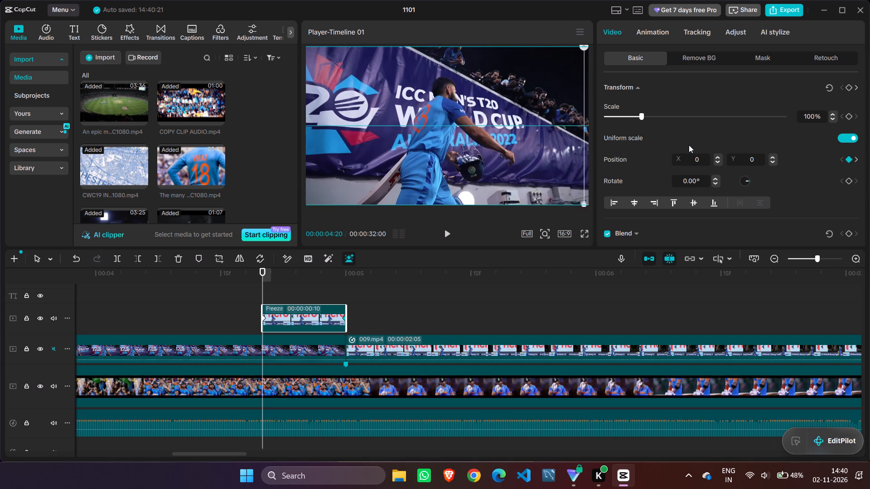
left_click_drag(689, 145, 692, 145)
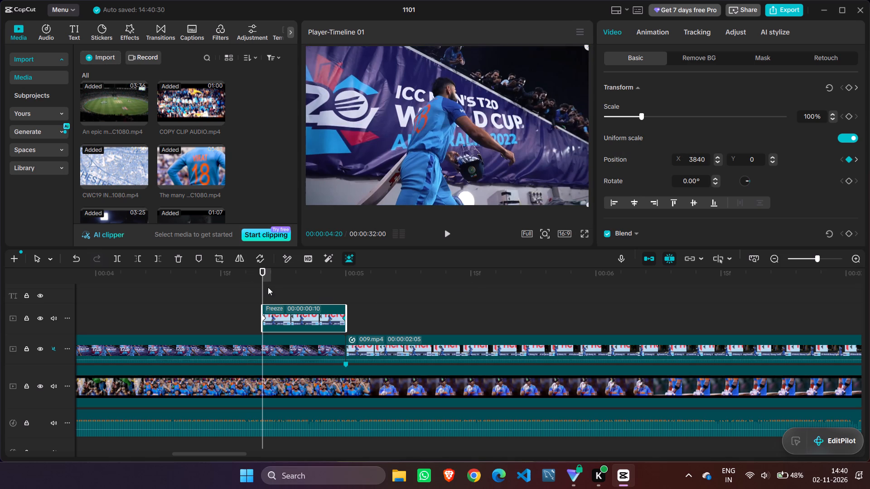
Play the sequence from 00:00:00:00 through the freeze clip into 009.mp4 to examine the batsman's slide-in.
left_click_drag(261, 284, 0, 393)
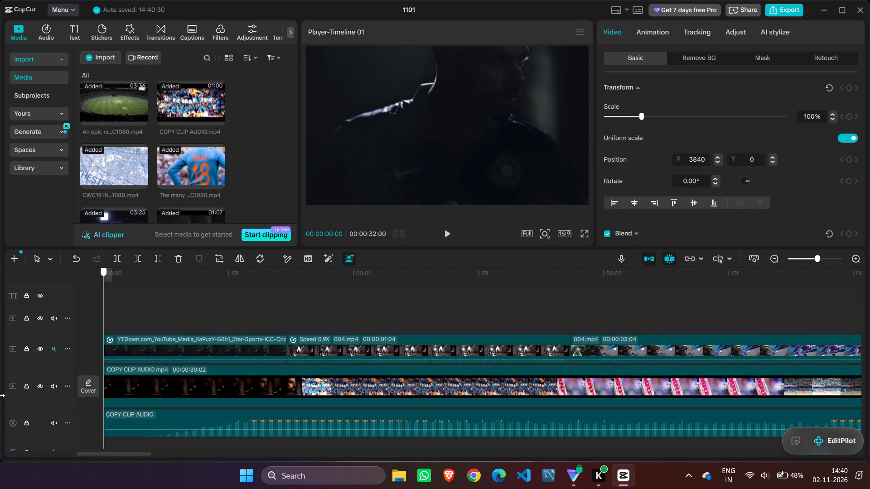
left_click(776, 258)
left_click(776, 258)
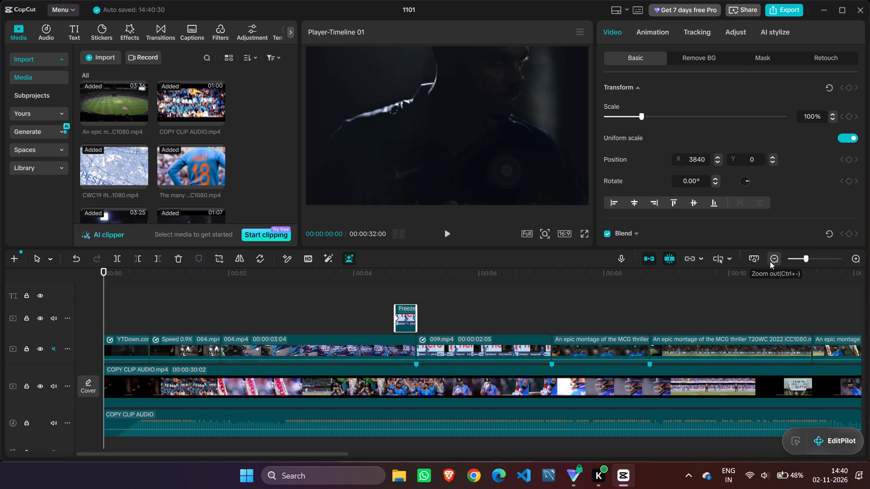
left_click(579, 302)
left_click_drag(578, 305, 75, 402)
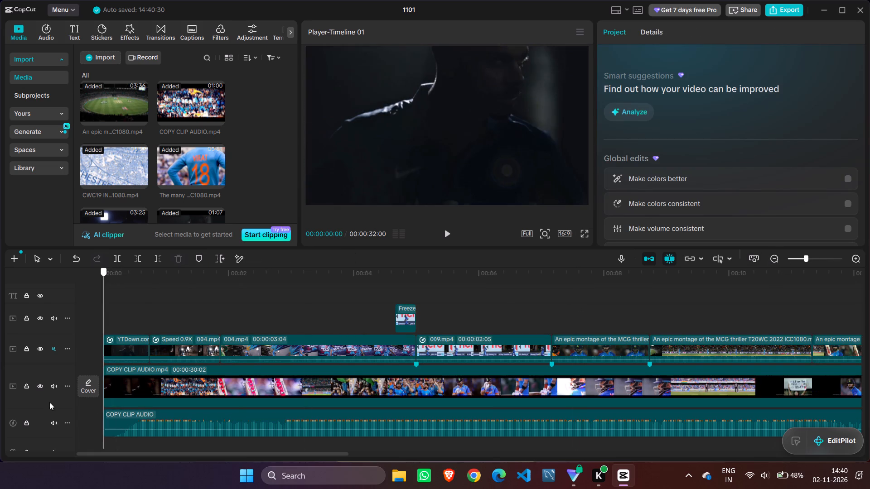
left_click(447, 234)
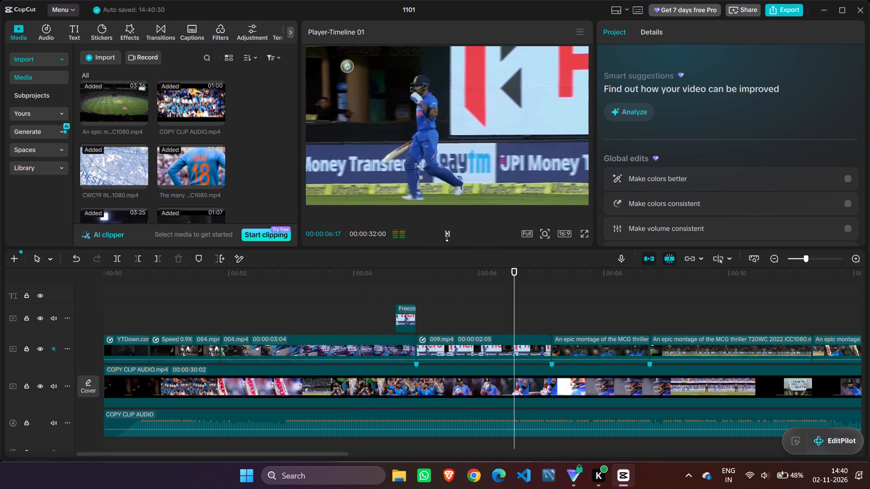
left_click(449, 233)
Replay the passage around the freeze clip into 009.mp4 to check the speed and timing of the slide-in.
left_click_drag(565, 289, 388, 304)
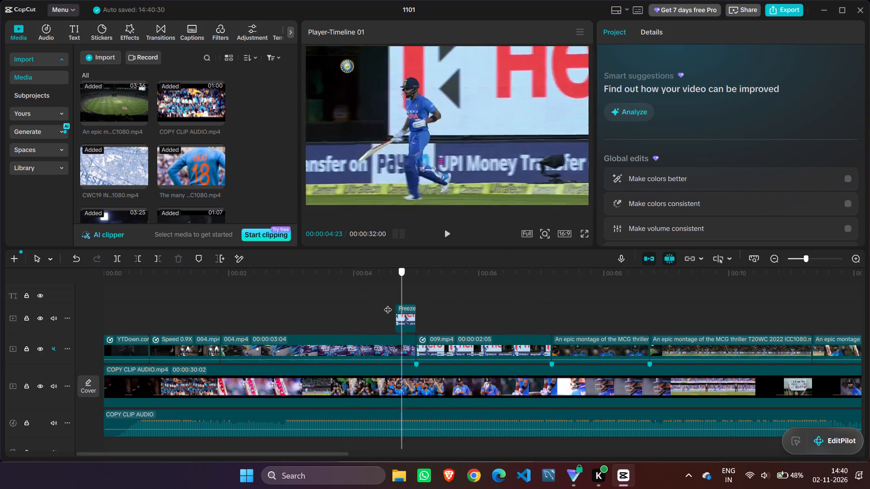
left_click_drag(388, 304, 386, 304)
left_click(448, 233)
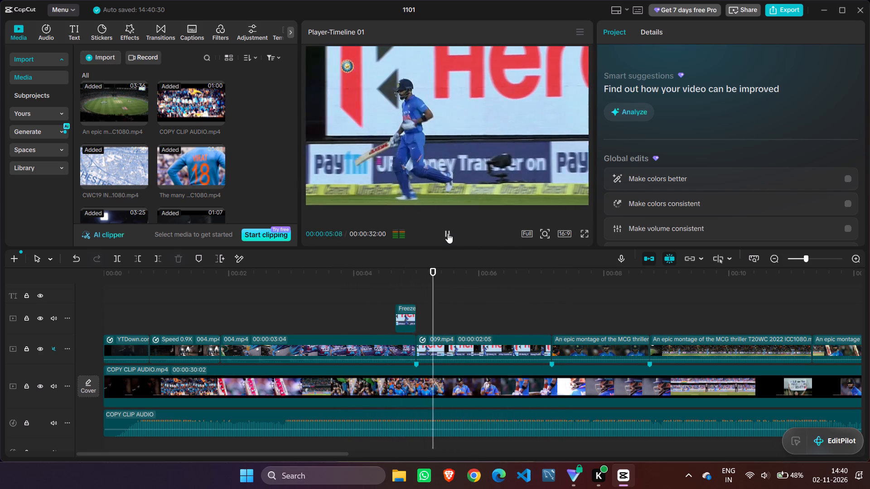
left_click(449, 234)
left_click_drag(510, 288, 429, 307)
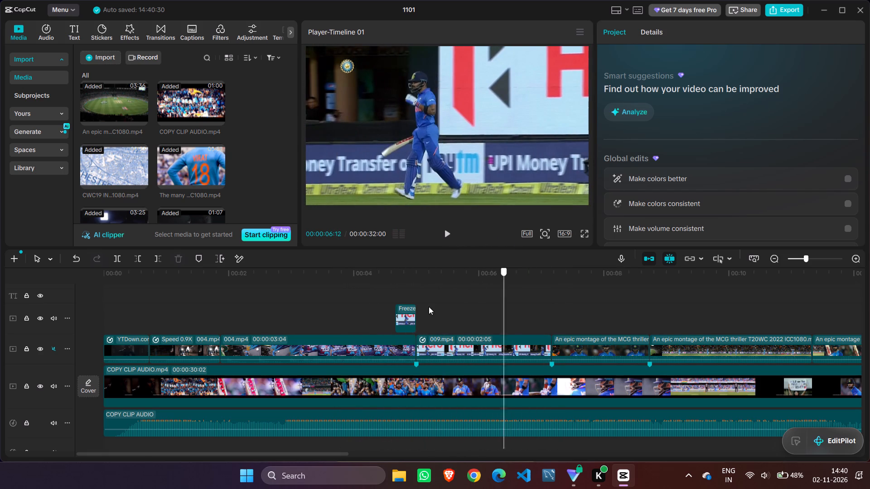
left_click_drag(429, 307, 420, 315)
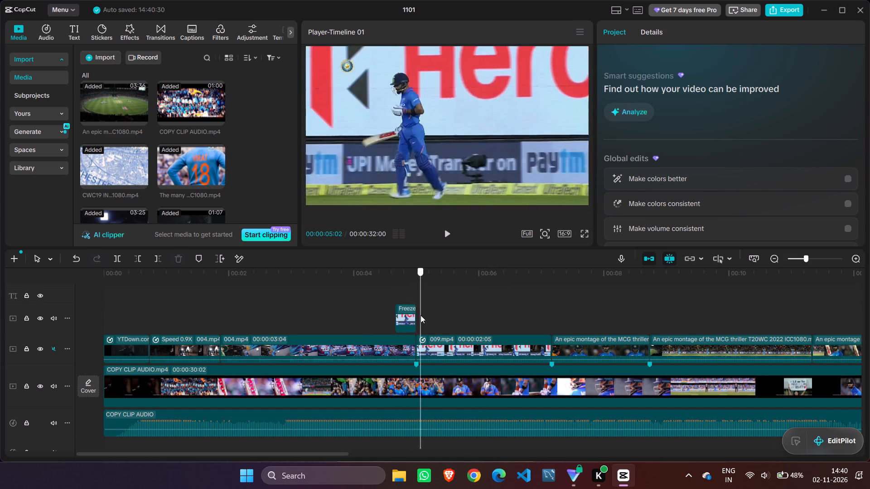
left_click_drag(420, 315, 345, 321)
left_click(449, 233)
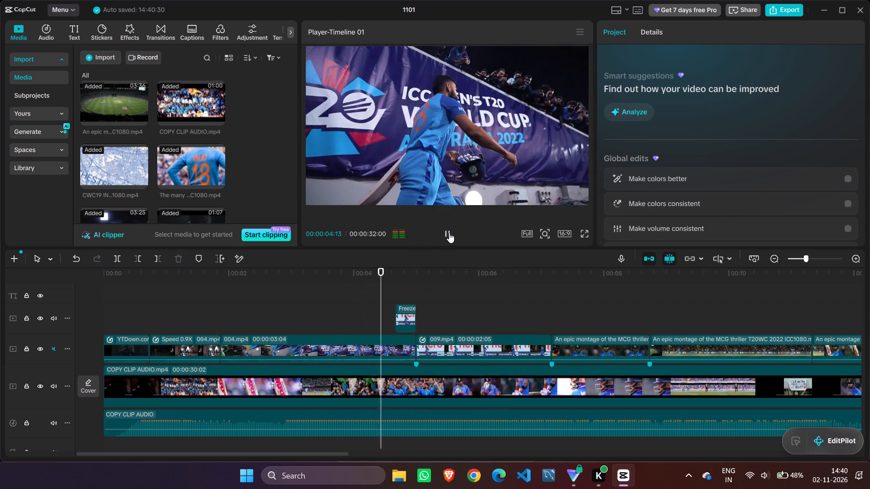
left_click(449, 233)
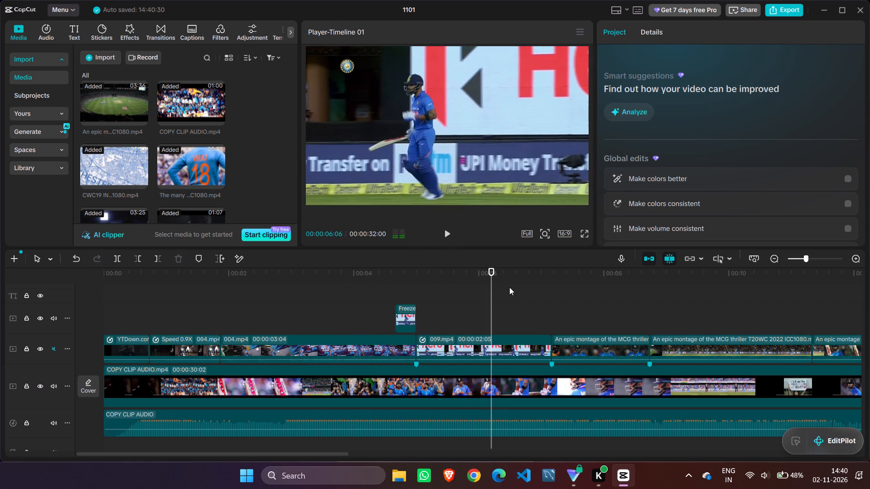
left_click_drag(478, 299, 425, 303)
Trim the start of the freeze clip so it lasts 8 frames, still ending where 009.mp4 begins.
double_click(859, 256)
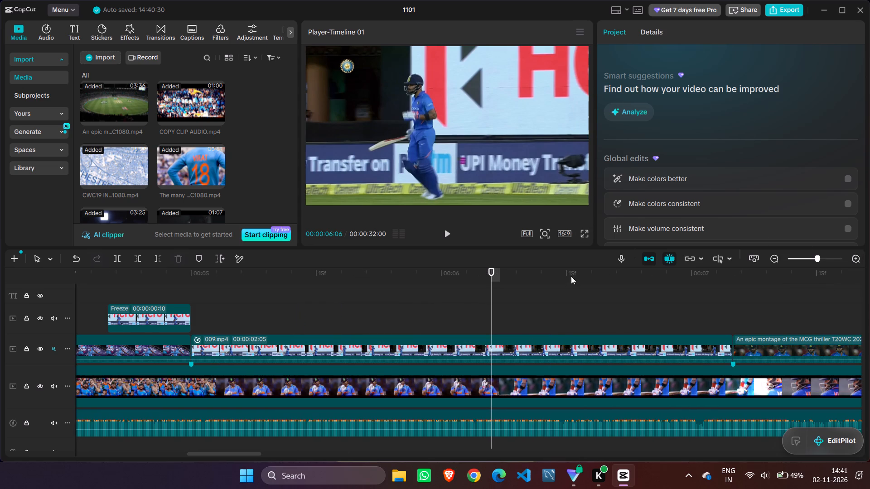
left_click_drag(492, 297, 150, 352)
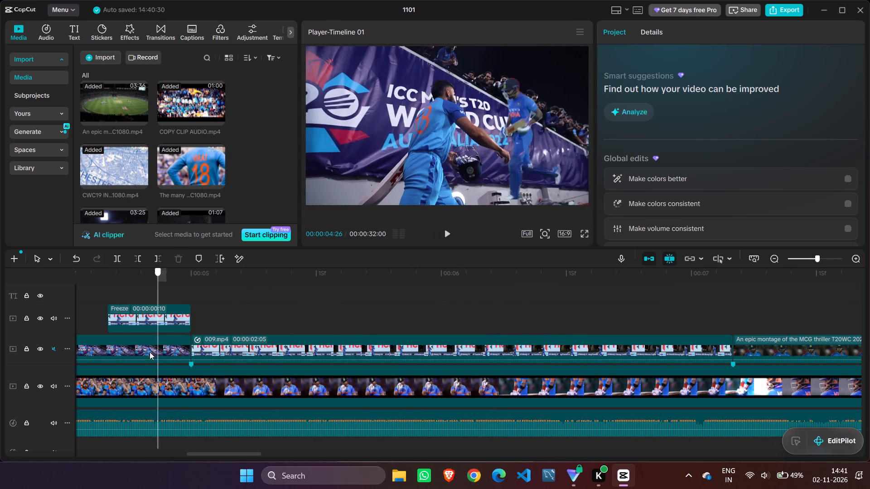
left_click_drag(150, 352, 135, 347)
left_click_drag(110, 319, 116, 319)
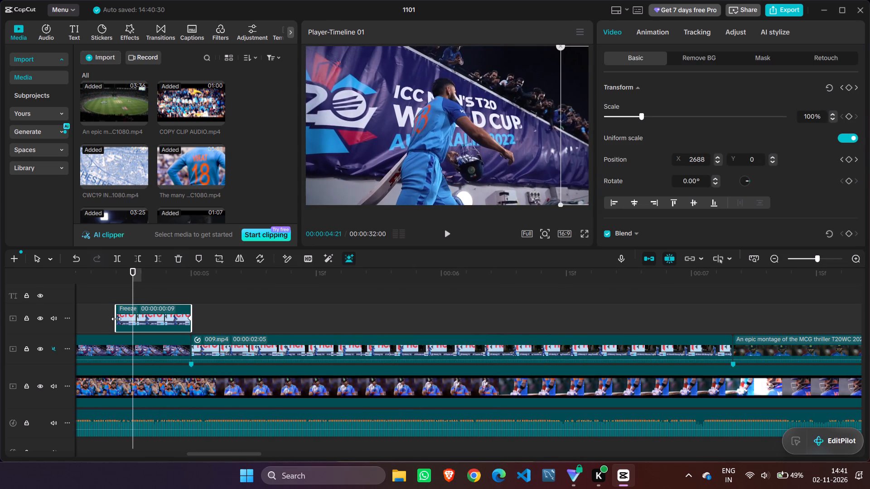
left_click_drag(116, 319, 123, 320)
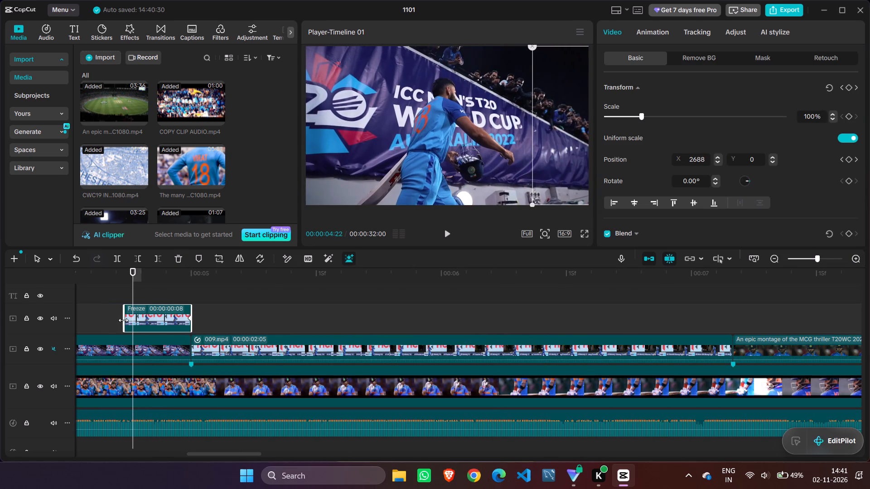
left_click_drag(123, 320, 124, 320)
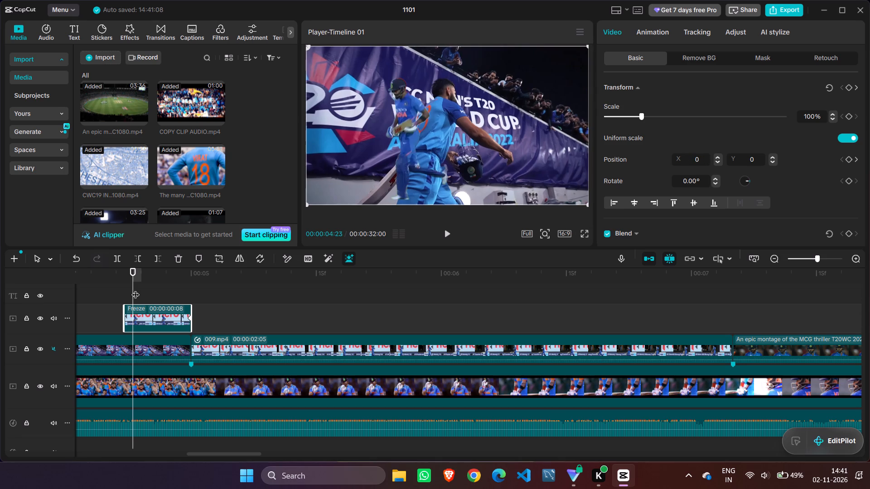
Add a position keyframe to the shortened freeze clip at its first frame, 00:00:04:22.
left_click(187, 286)
left_click_drag(187, 286, 547, 322)
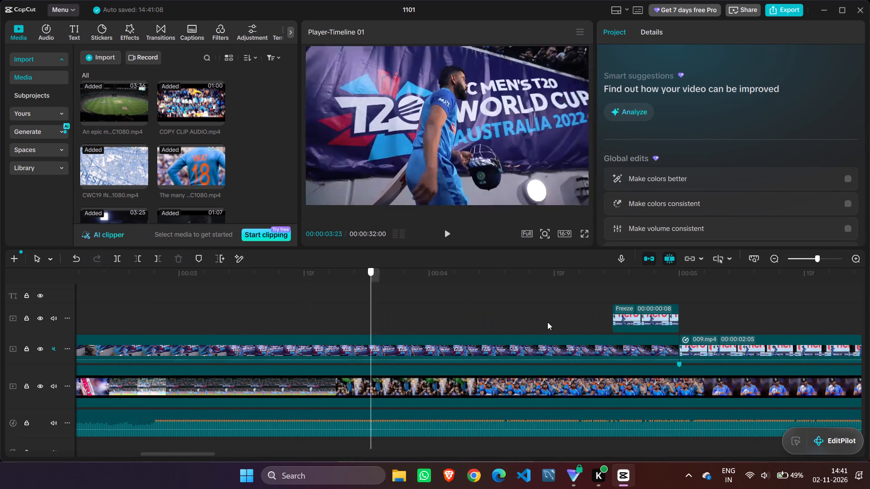
left_click_drag(547, 322, 614, 322)
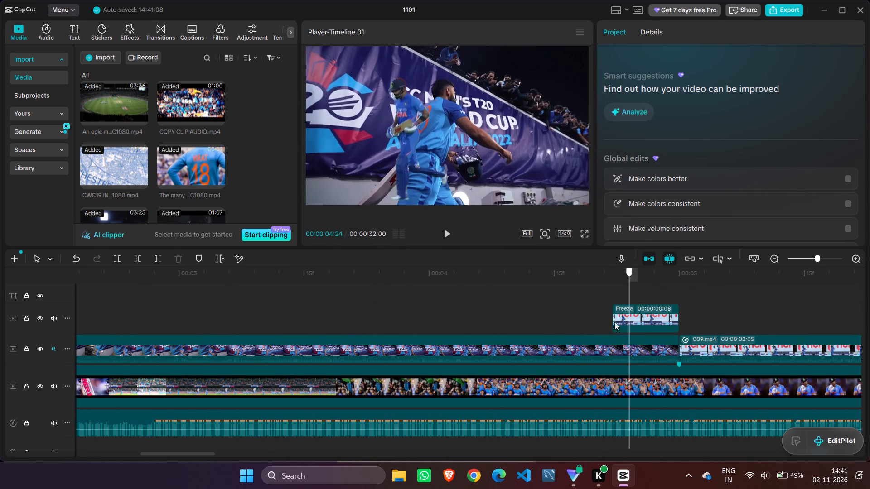
left_click_drag(614, 322, 615, 317)
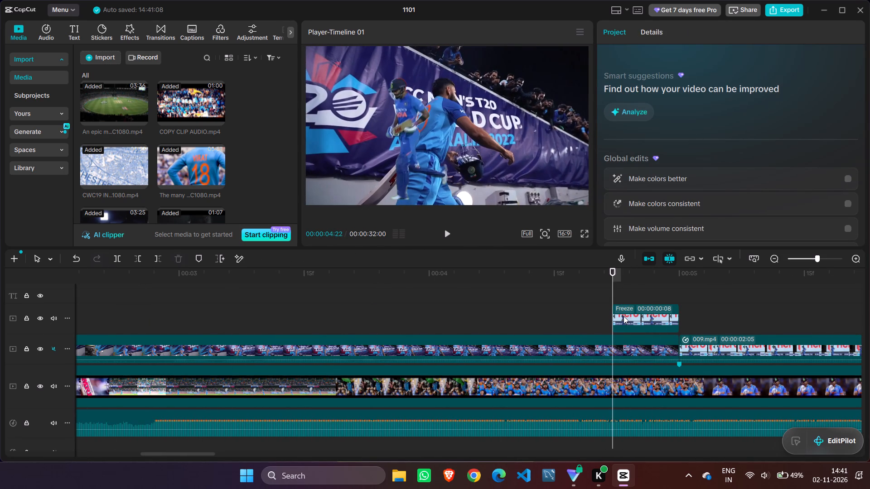
left_click(628, 318)
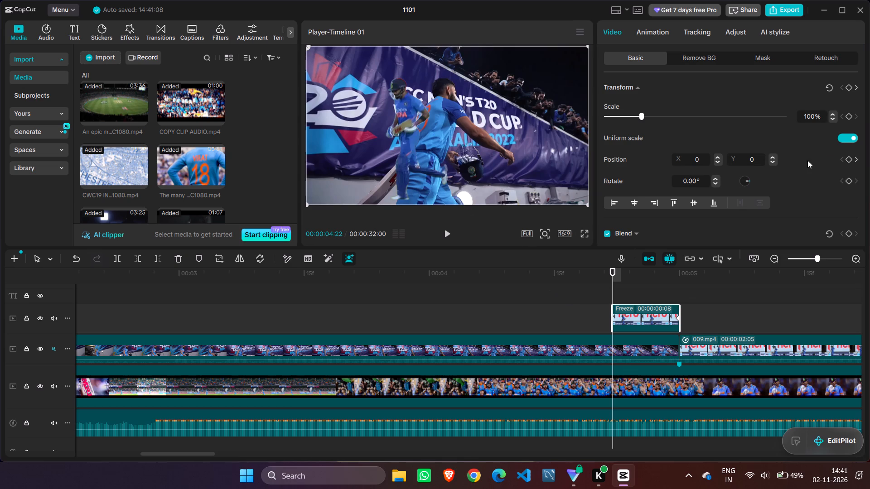
left_click(850, 157)
Move the cutout batsman horizontally out past the frame's right edge at the 00:00:04:22 keyframe.
left_click_drag(407, 140, 580, 142)
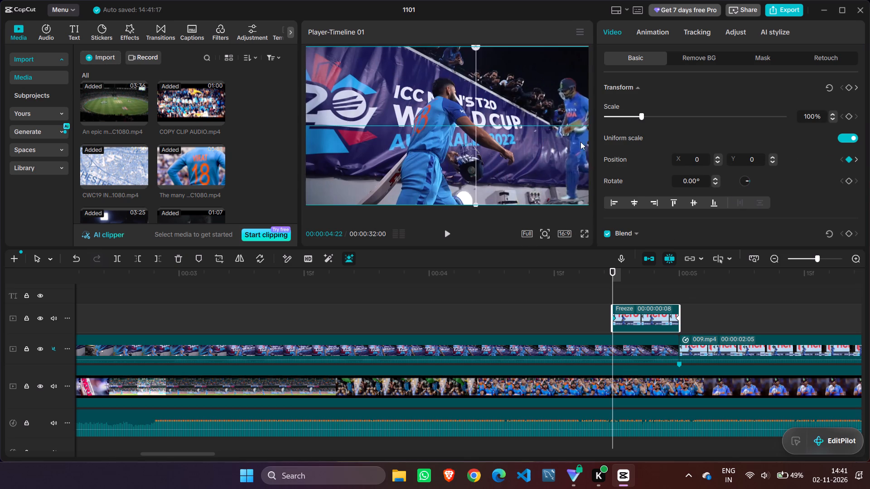
left_click_drag(580, 142, 689, 139)
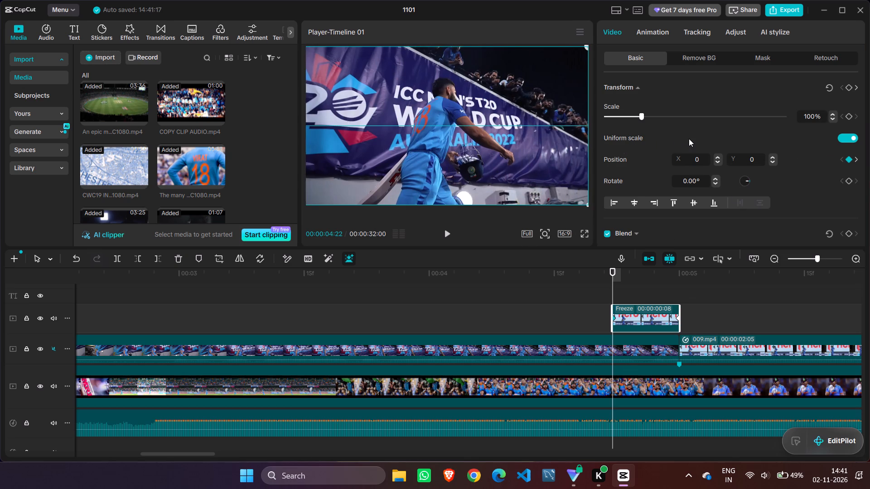
left_click_drag(689, 139, 691, 139)
Play the edit's opening through the shortened freeze clip into 009.mp4 to check the new slide-in.
left_click(570, 298)
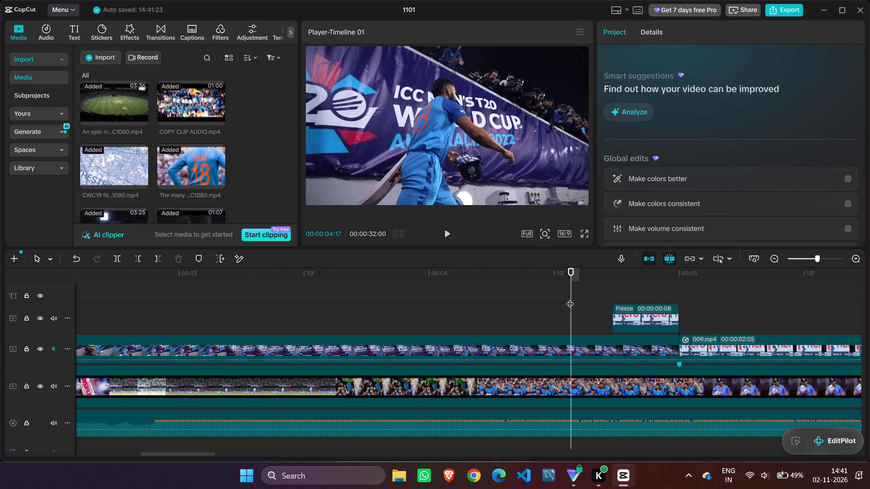
left_click_drag(570, 297, 188, 347)
left_click(450, 233)
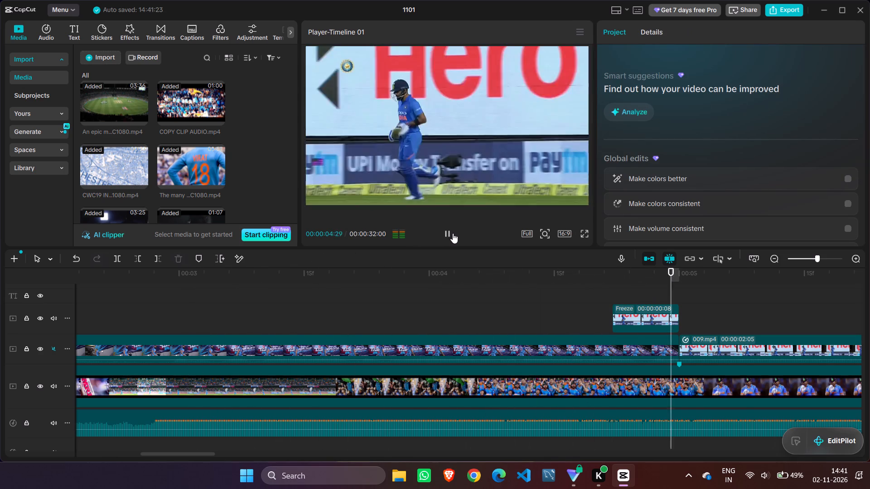
left_click(453, 233)
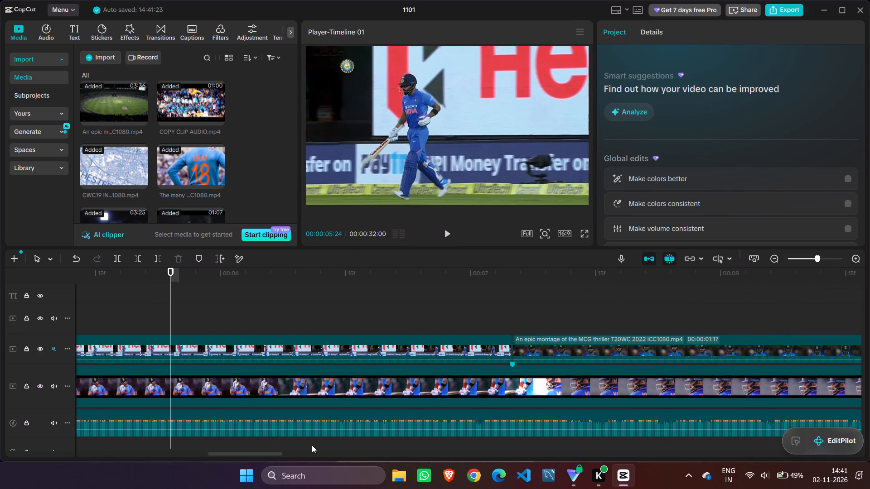
left_click_drag(269, 454, 0, 468)
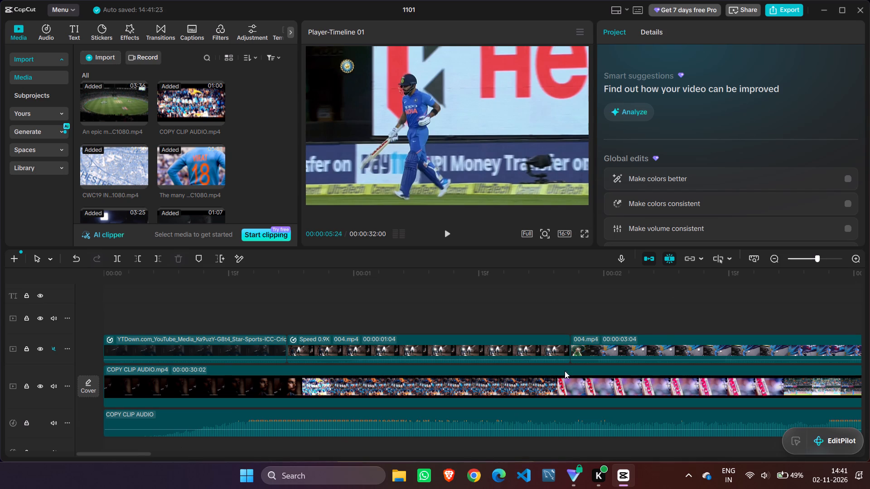
left_click(774, 259)
left_click(774, 259)
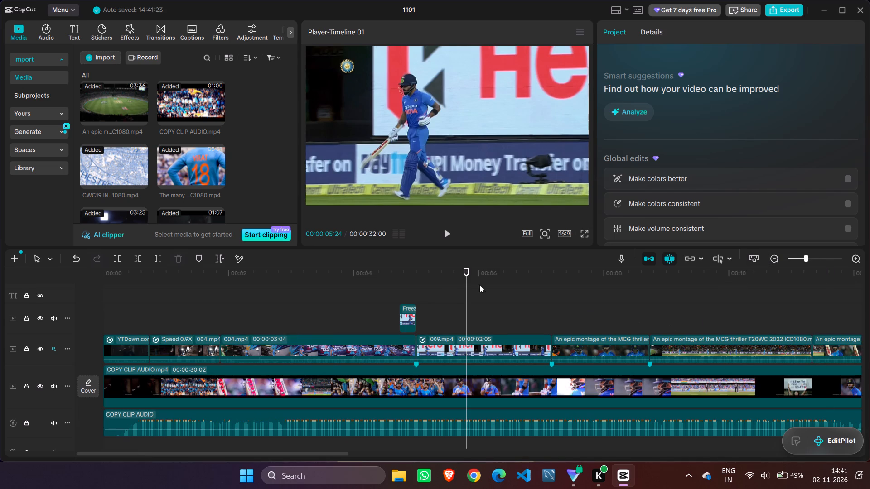
left_click(145, 304)
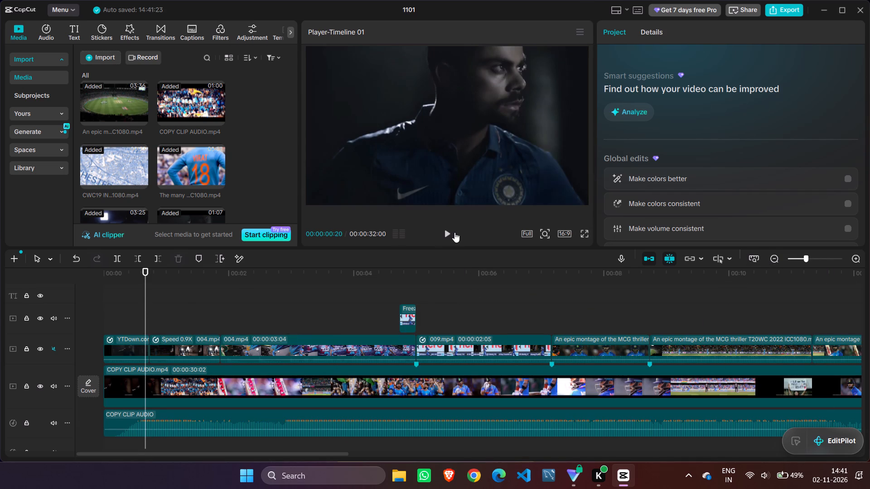
left_click(454, 232)
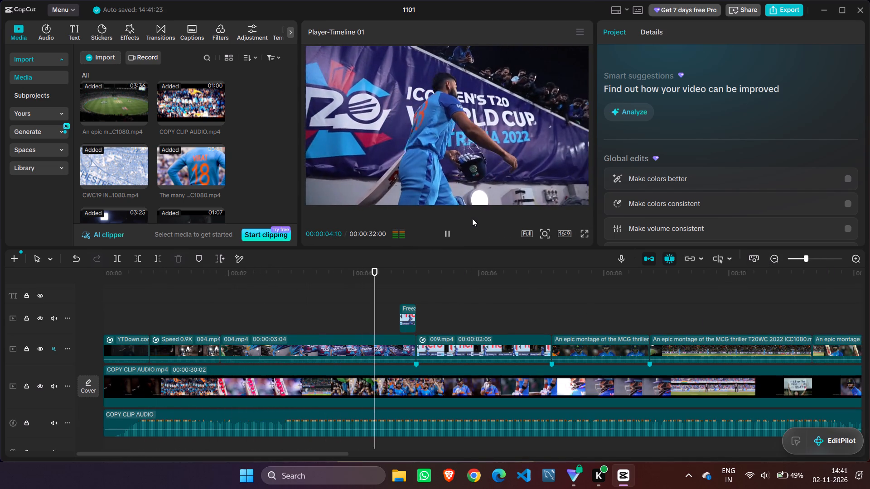
left_click(449, 233)
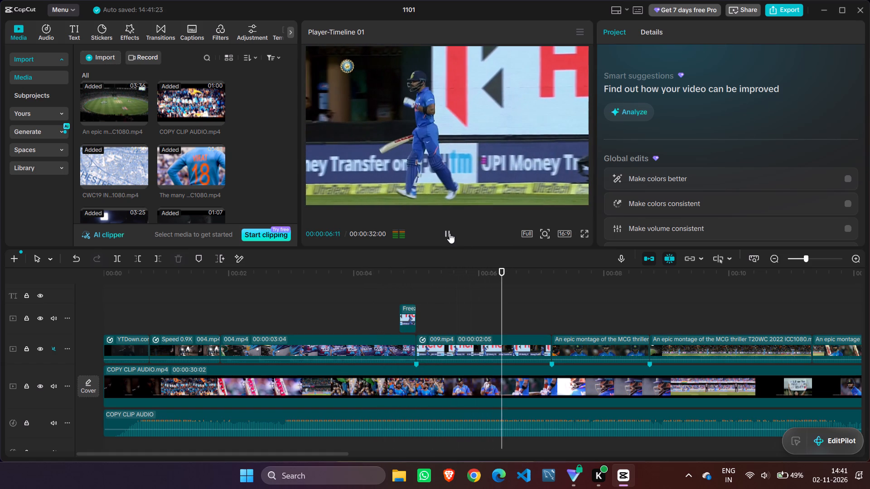
Replay the end of 004.mp4 through the freeze clip into 009.mp4 repeatedly to judge the slide-in's timing.
left_click_drag(505, 283, 316, 325)
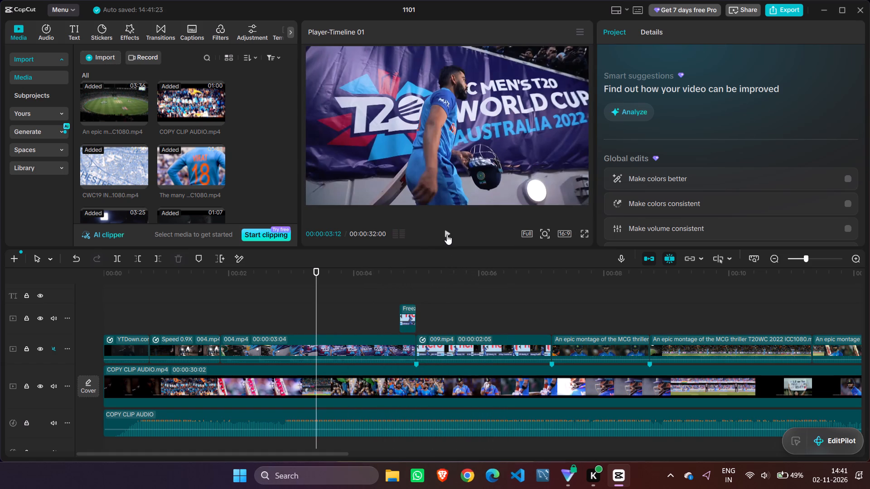
left_click(447, 235)
left_click(447, 235)
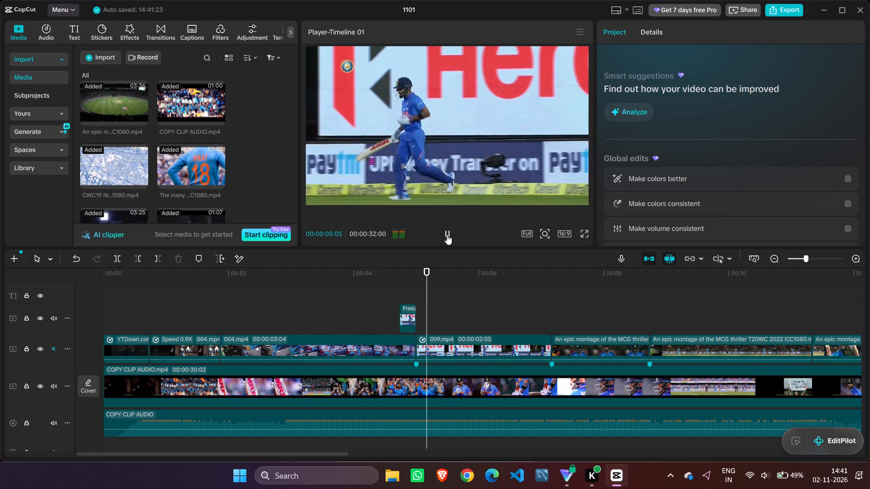
left_click_drag(435, 286, 384, 278)
left_click(444, 234)
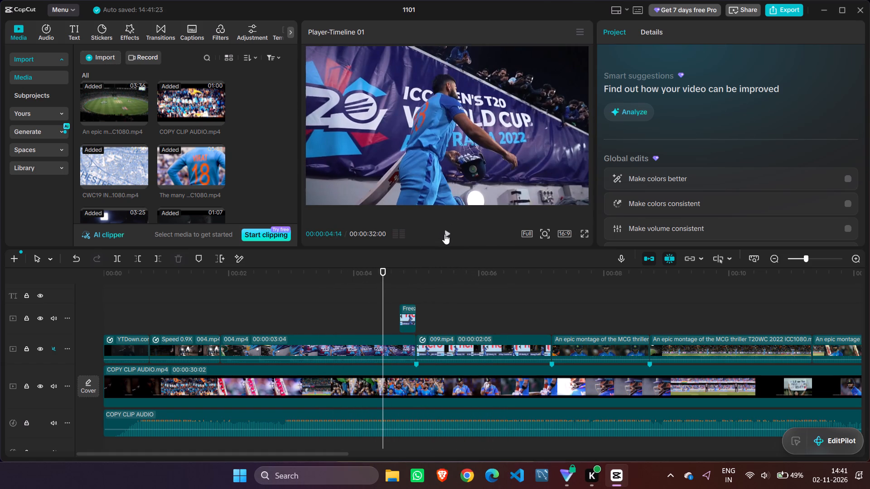
left_click(445, 234)
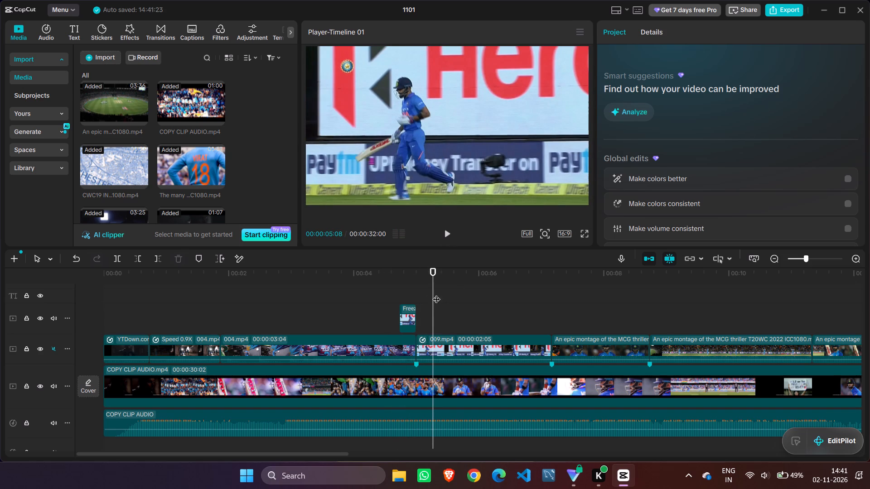
left_click_drag(434, 293, 284, 324)
left_click(450, 232)
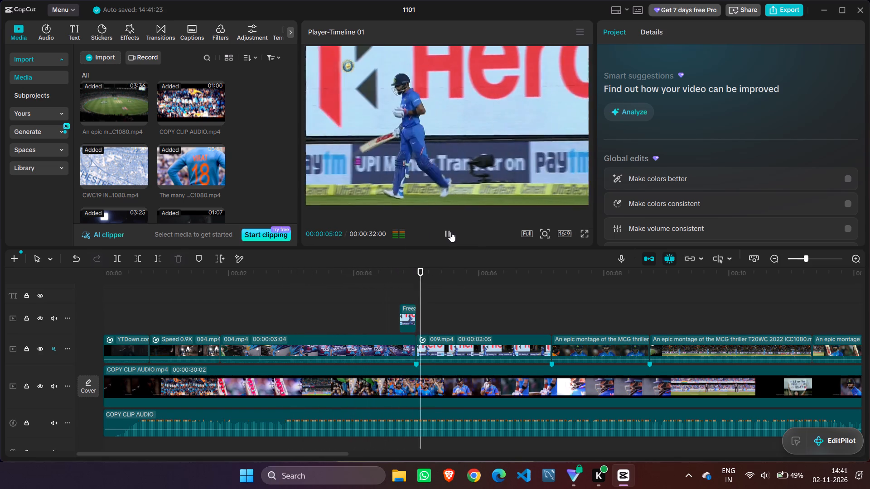
left_click(450, 232)
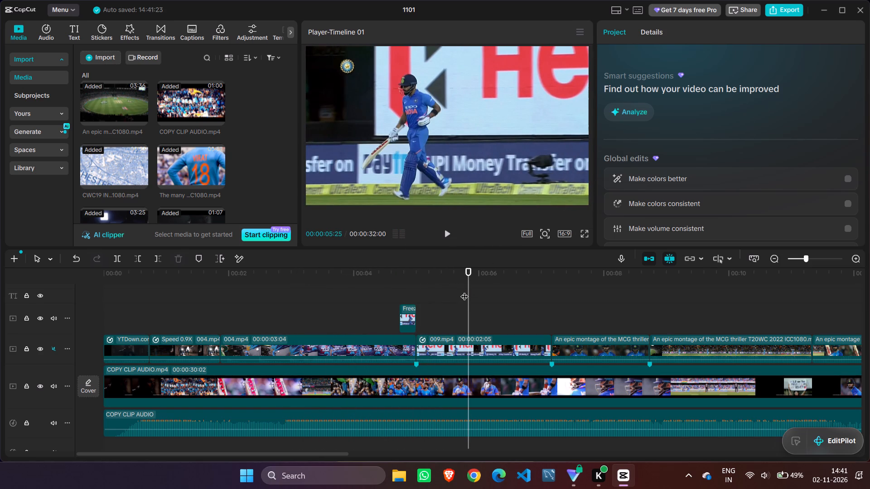
left_click_drag(468, 291, 372, 299)
left_click(444, 233)
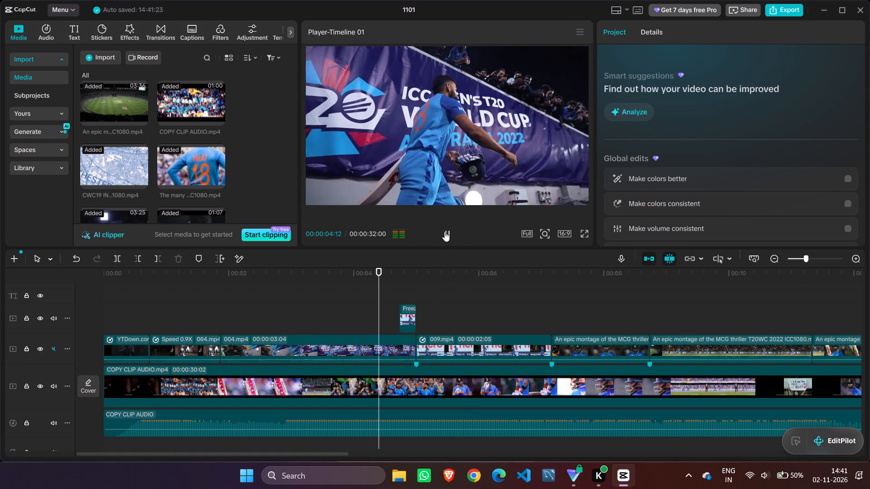
left_click(445, 231)
left_click_drag(417, 286, 354, 298)
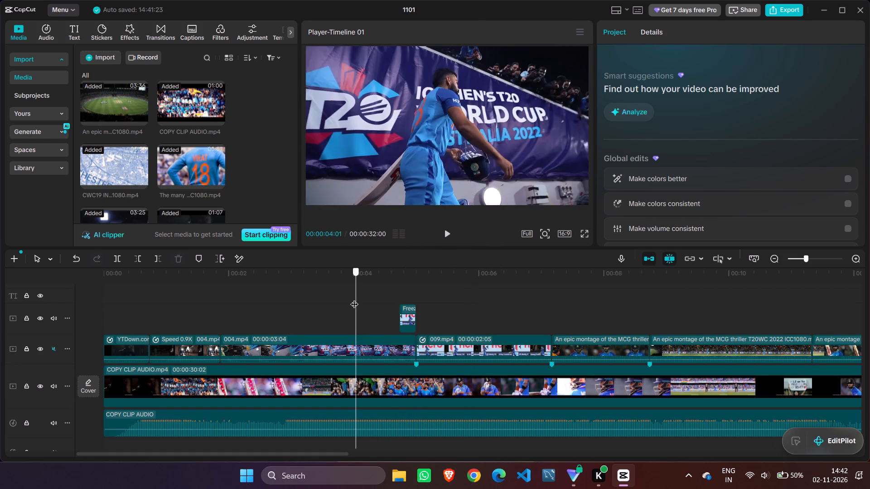
left_click_drag(354, 298, 353, 298)
left_click(444, 235)
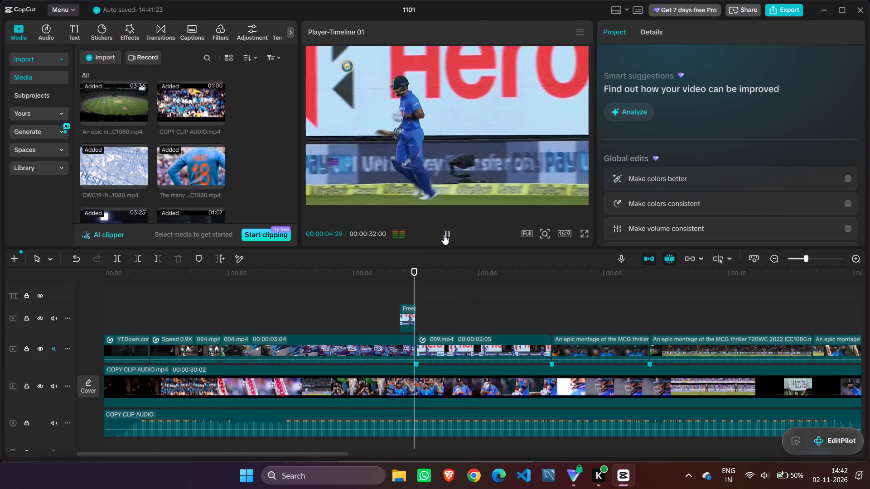
left_click(444, 235)
Watch the edit full screen from 00:00:00:00 through the slide-in and 009.mp4, ending back in the normal view.
left_click_drag(450, 287, 187, 340)
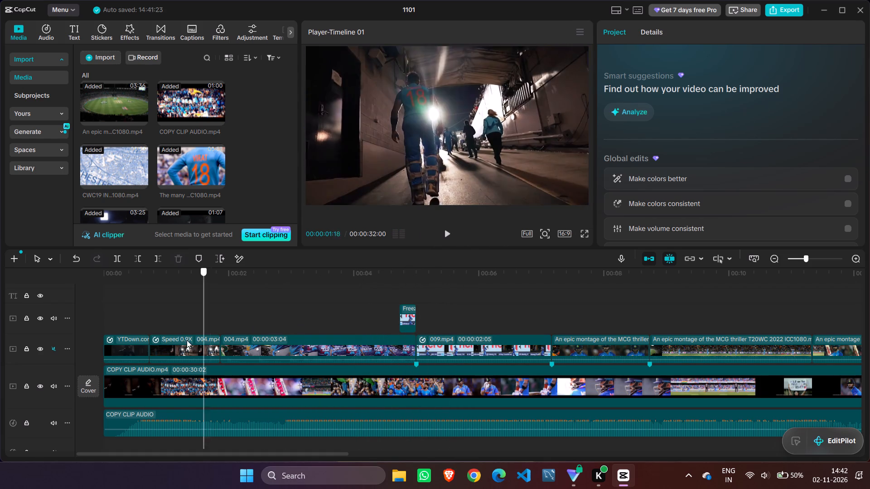
left_click_drag(187, 340, 187, 340)
left_click(580, 234)
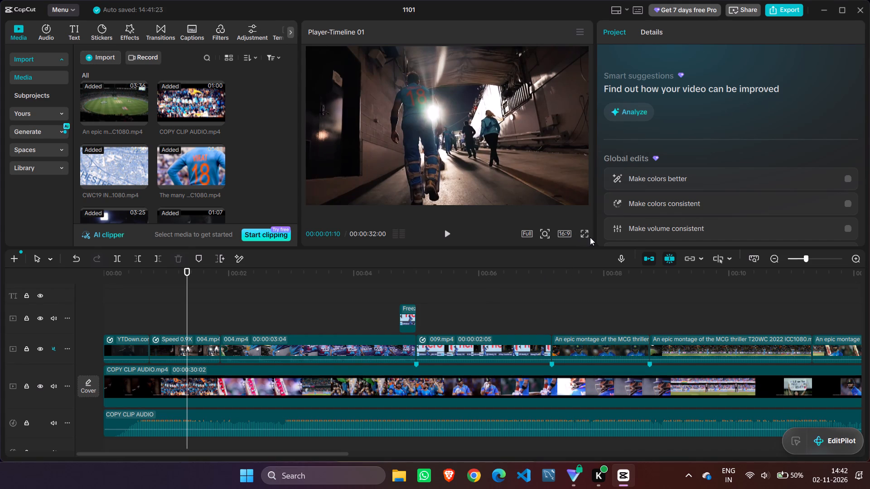
left_click(585, 230)
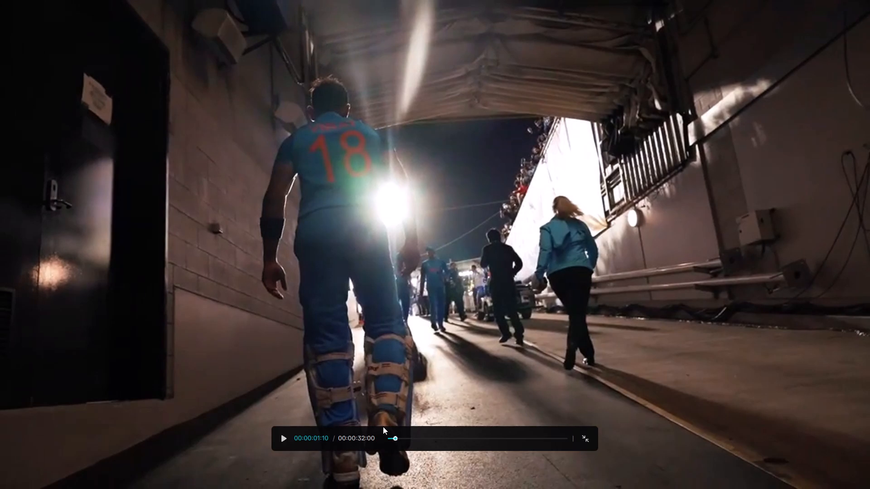
left_click_drag(393, 435, 368, 437)
left_click_drag(395, 437, 371, 437)
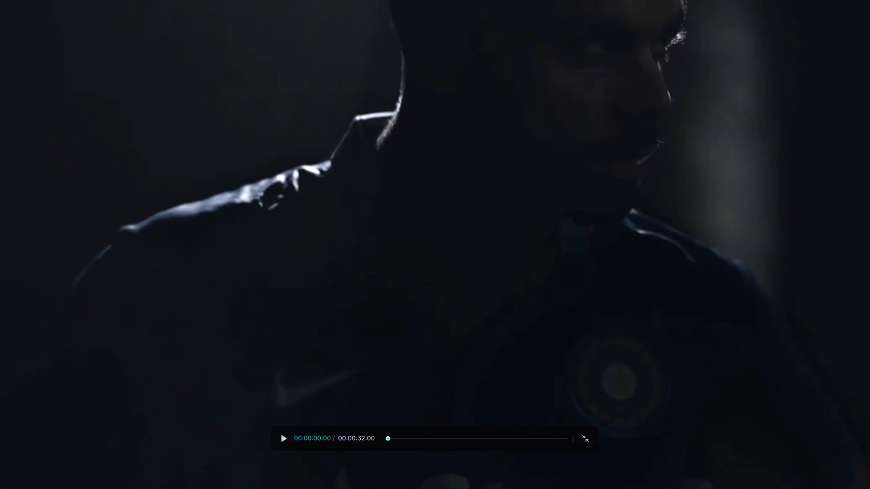
key("space")
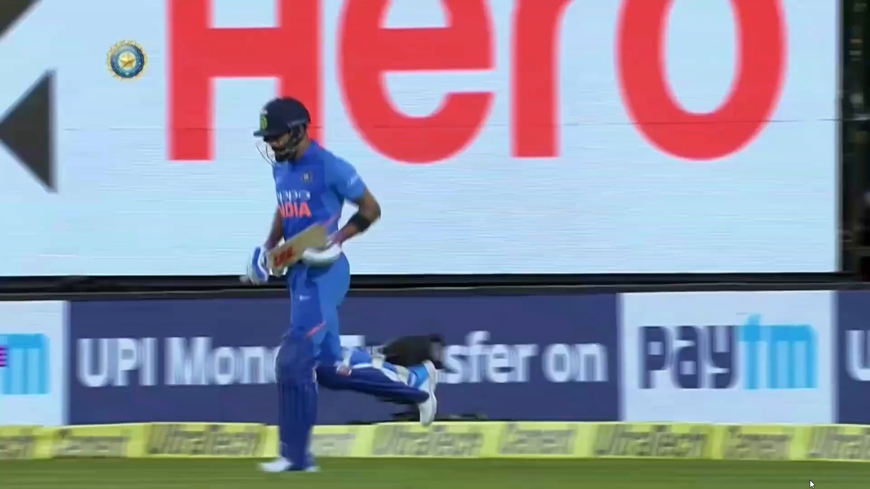
key("Escape")
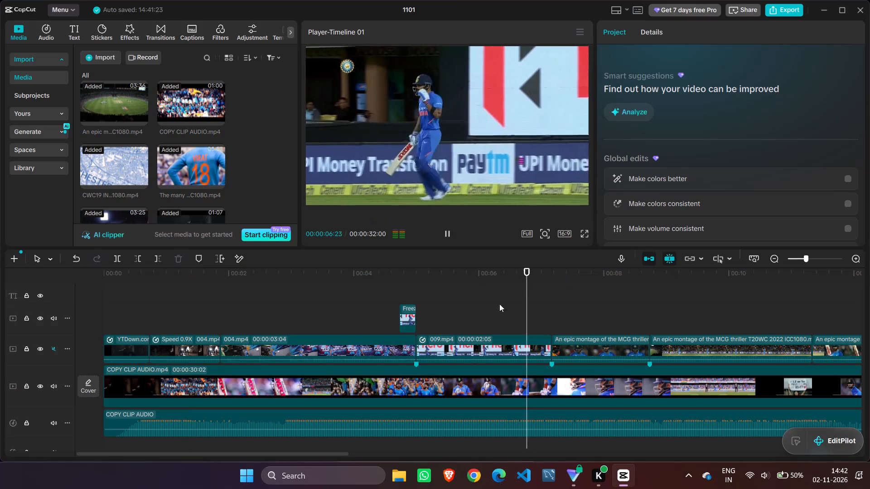
left_click(449, 232)
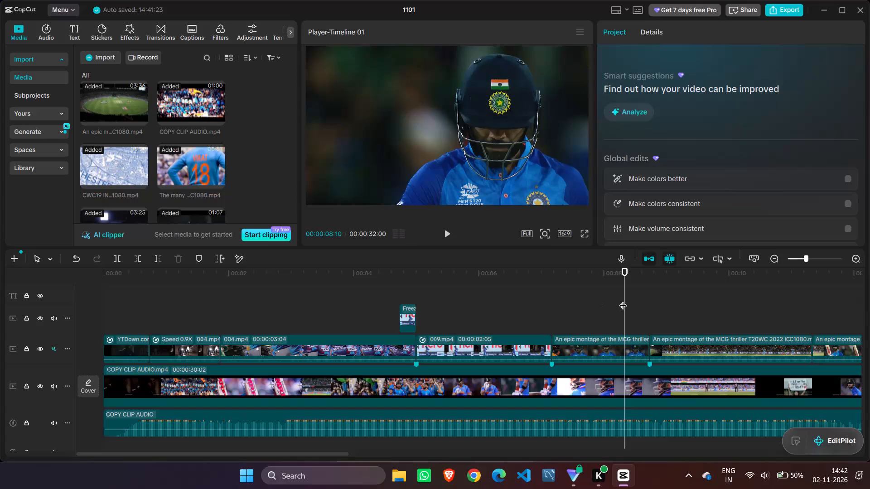
Play the edit from 00:00:00:00 into 009.mp4 in the normal preview to review the slide-in in context.
left_click_drag(626, 299, 10, 382)
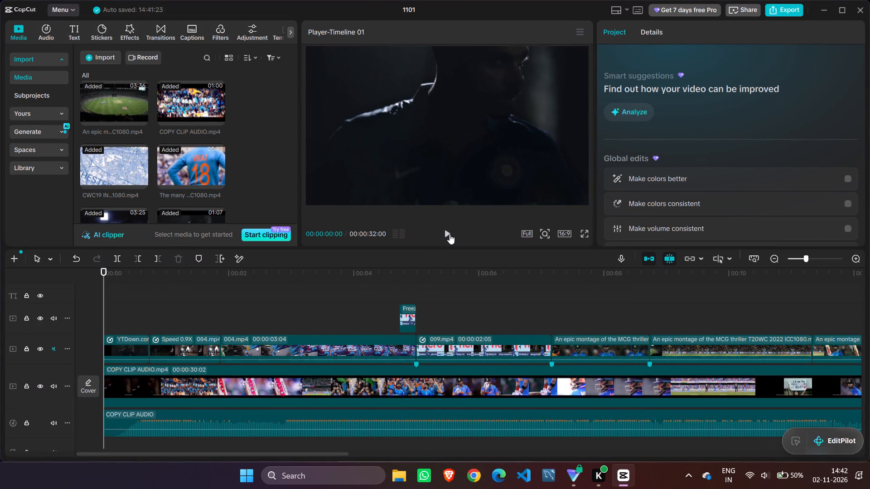
left_click(449, 234)
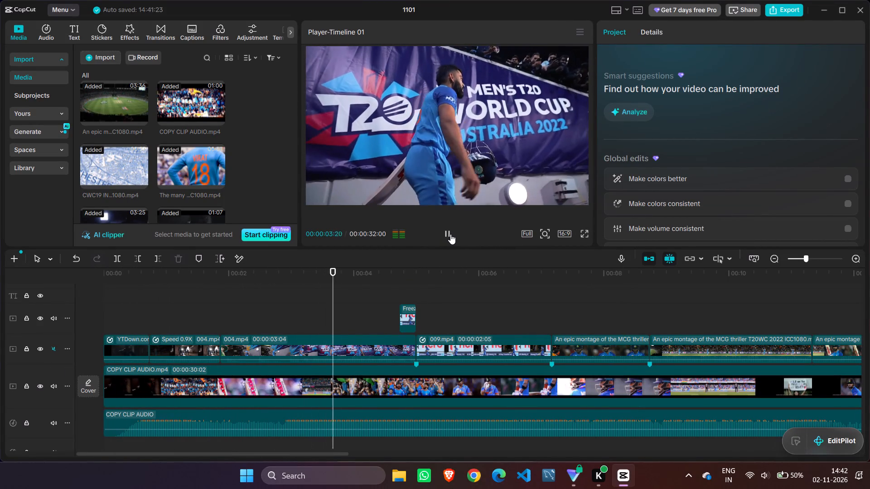
left_click(450, 234)
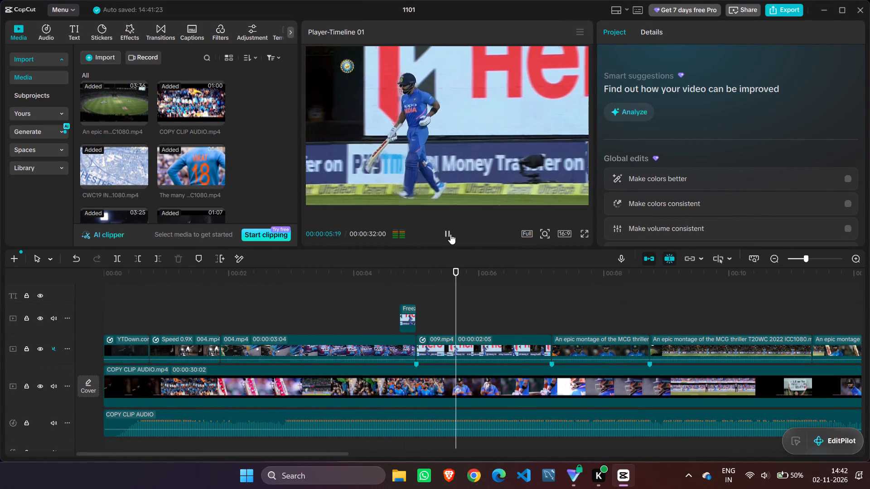
Replay the cut from 004.mp4 into 009.mp4 repeatedly, continuing the last pass into the MCG montage clips.
left_click_drag(464, 273, 369, 293)
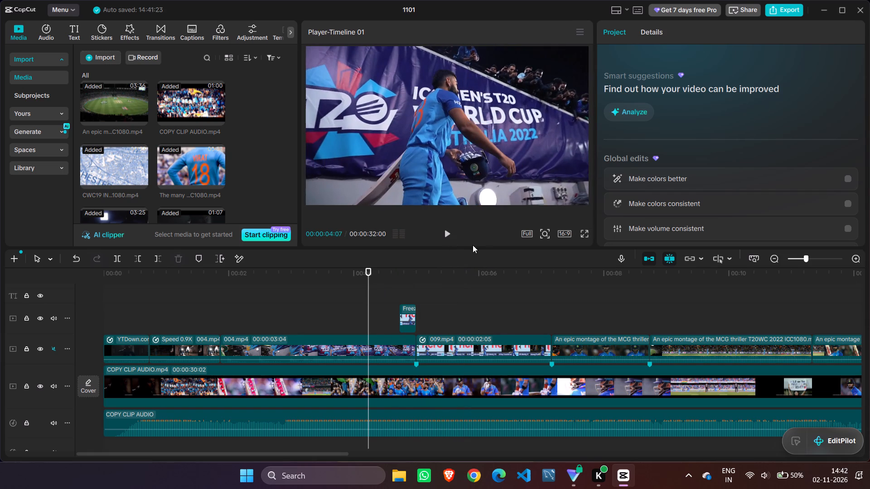
left_click(443, 232)
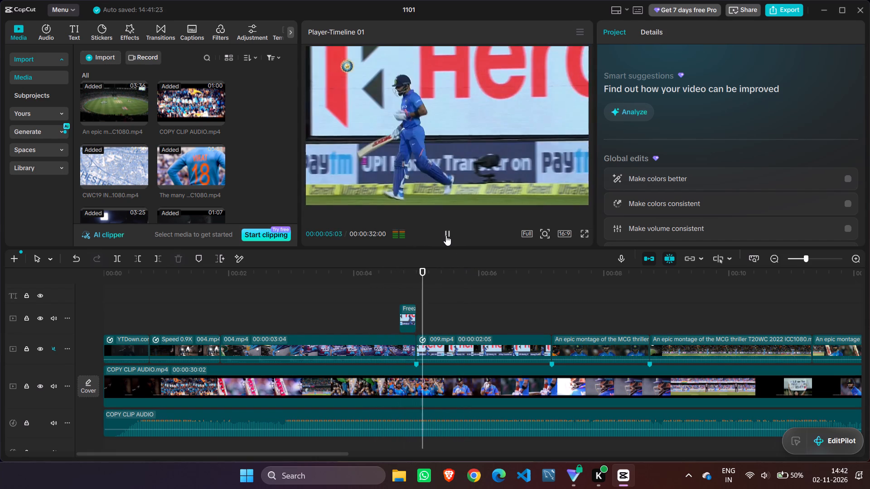
left_click(446, 235)
left_click_drag(444, 284, 401, 290)
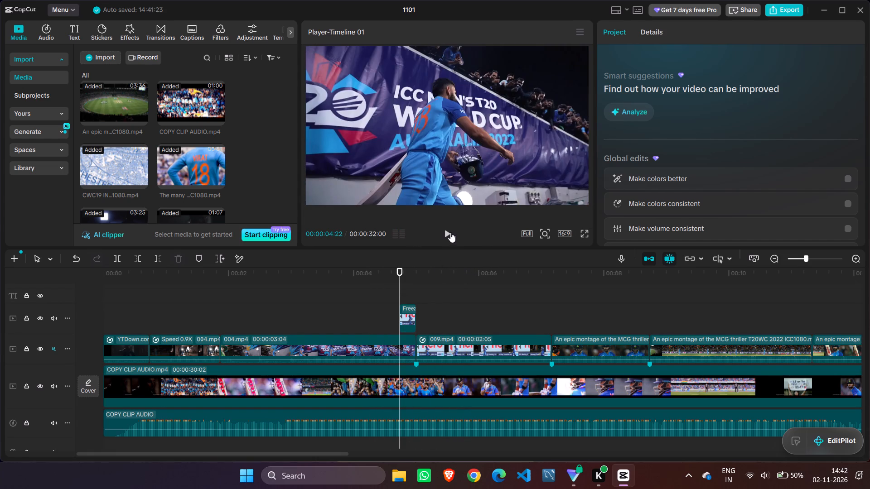
left_click(450, 232)
left_click(450, 232)
left_click_drag(446, 285, 389, 285)
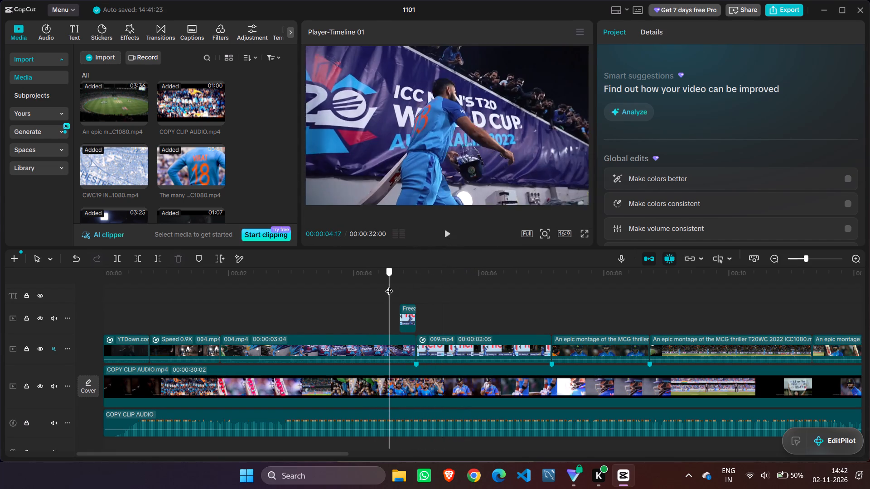
left_click_drag(389, 285, 387, 285)
left_click(447, 233)
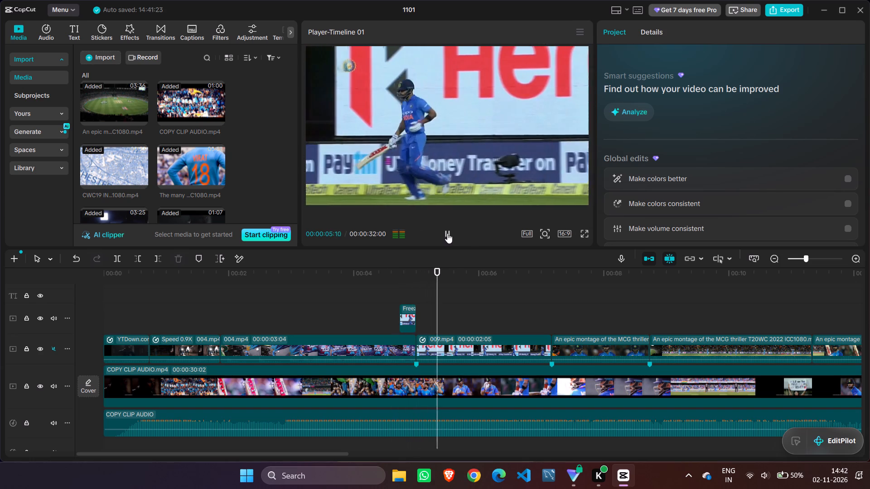
left_click(447, 233)
left_click_drag(479, 287, 390, 297)
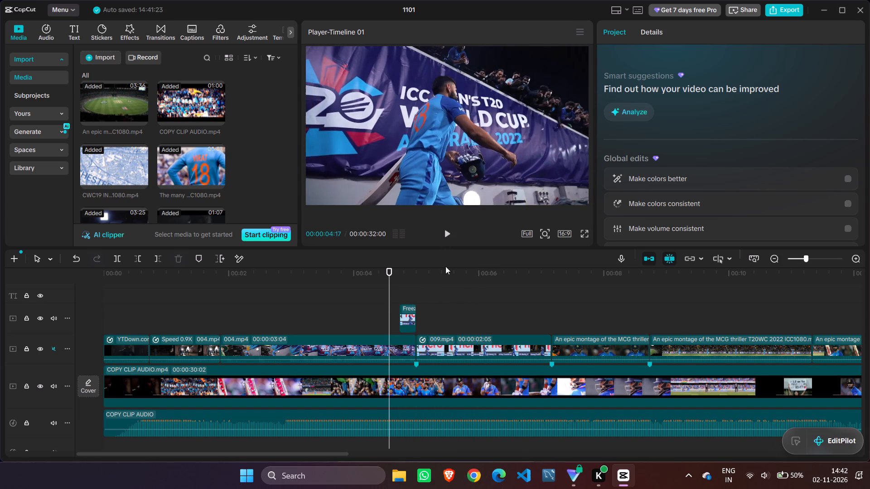
left_click(449, 237)
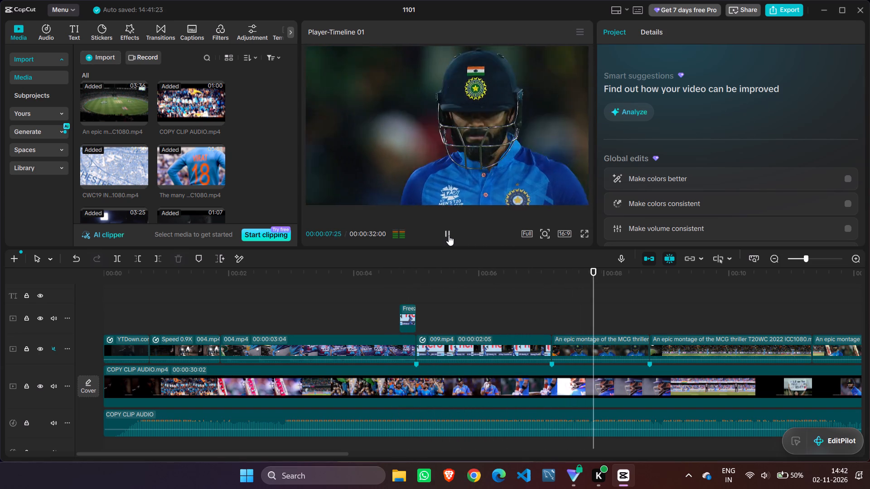
left_click(449, 235)
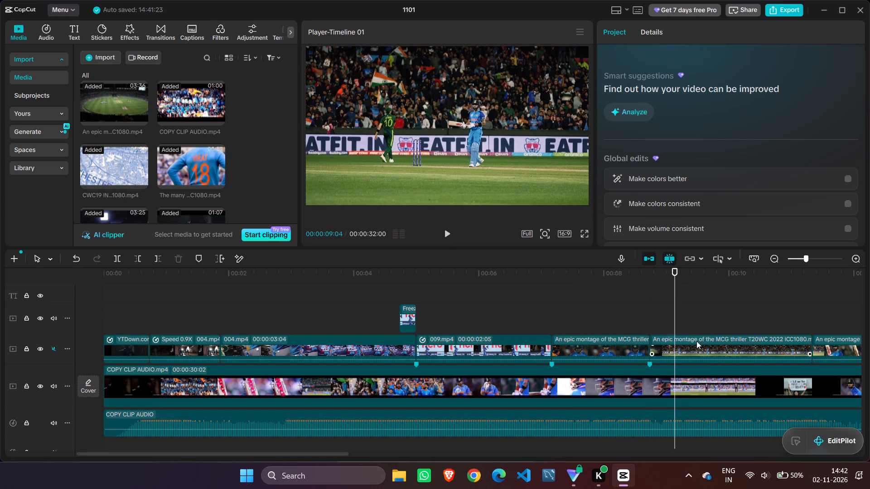
Play the edit through the MCG montage clips to about 00:00:16:26, and replay it from the start to 00:00:08:11.
left_click_drag(676, 312, 626, 311)
left_click(442, 230)
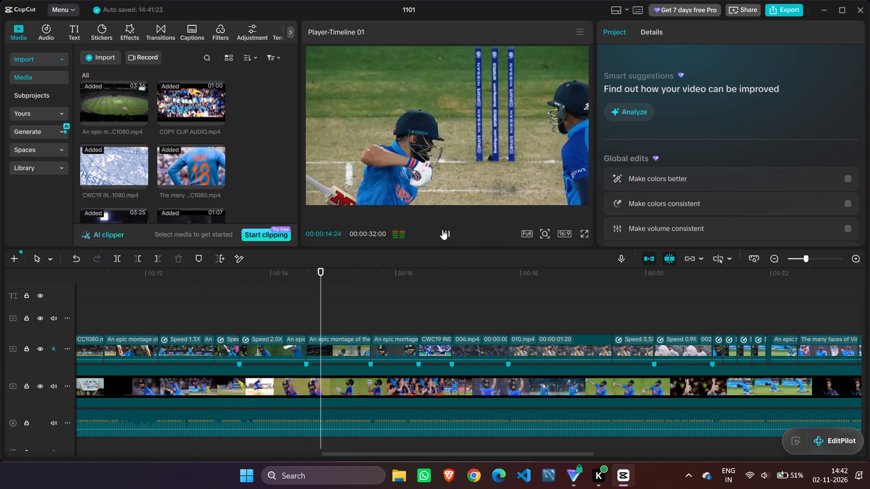
left_click(445, 233)
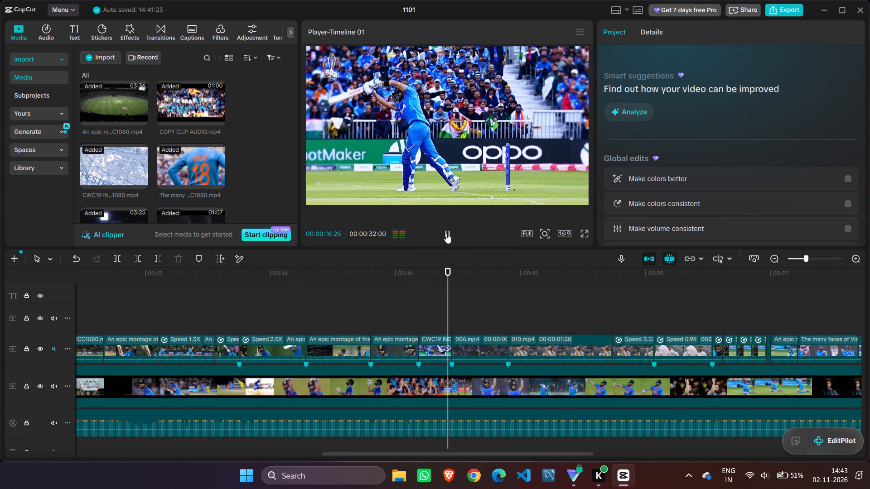
left_click(772, 261)
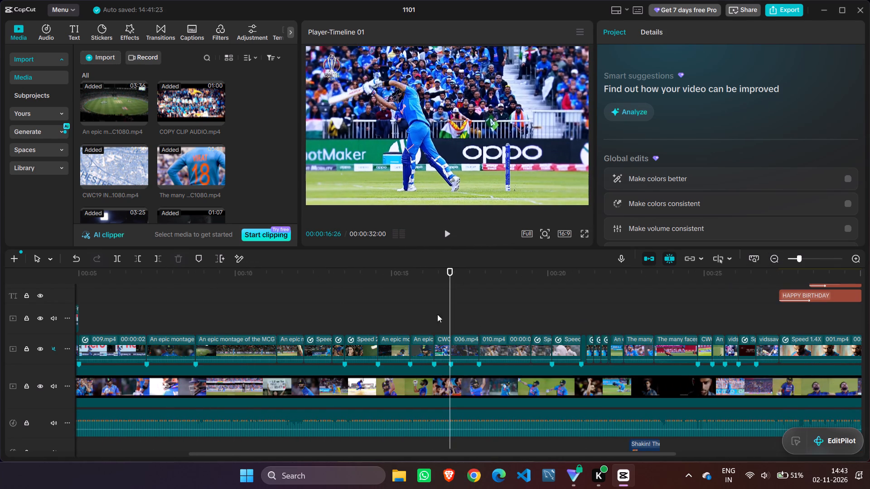
left_click_drag(451, 307, 72, 331)
left_click(448, 229)
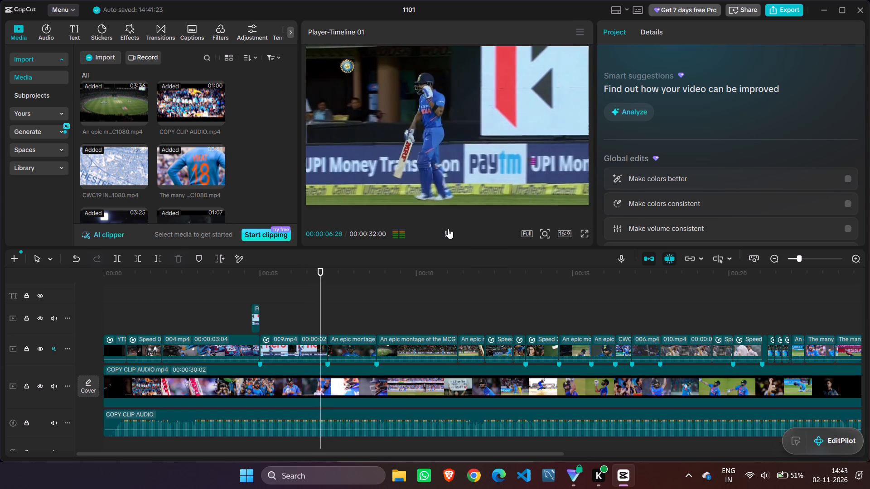
triple_click(448, 229)
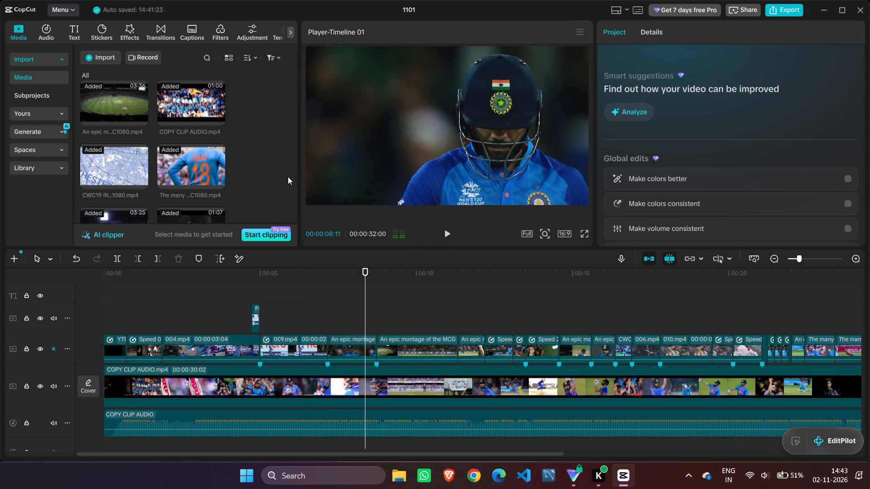
Import all the media files from the device folder Capcut Projects > VK18.
scroll(195, 115, "down", 3)
left_click(114, 59)
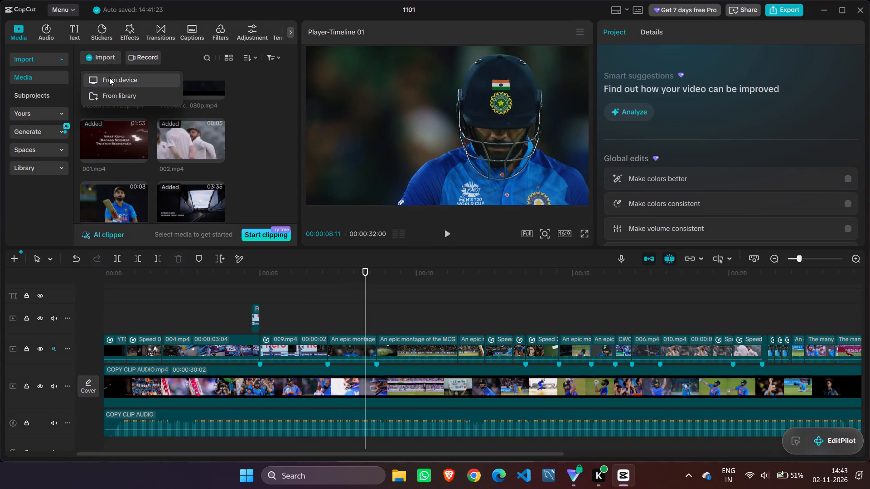
left_click(111, 77)
scroll(345, 178, "down", 8)
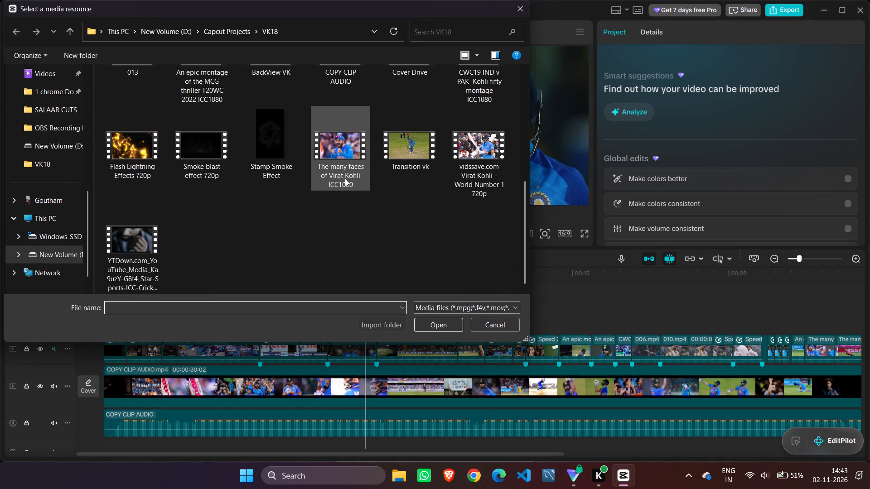
key("ctrl+a")
left_click(351, 217)
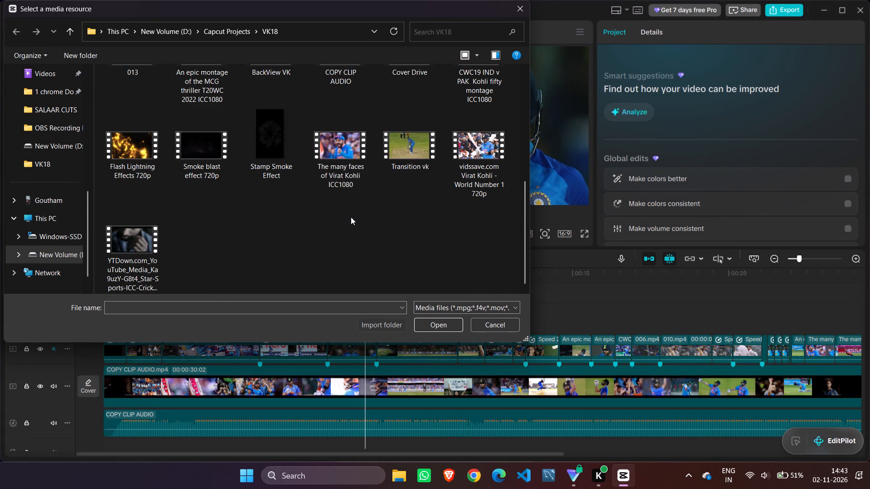
key("ctrl+a")
left_click(449, 324)
Browse the imported media and preview BackView VK.mp4 and 012.mp4 as possible source footage.
scroll(217, 188, "down", 3)
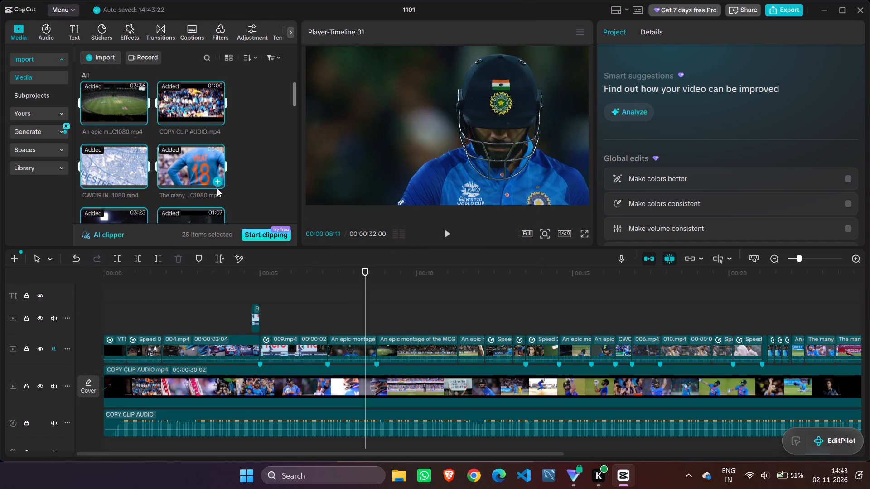
scroll(217, 188, "down", 13)
scroll(217, 187, "up", 3)
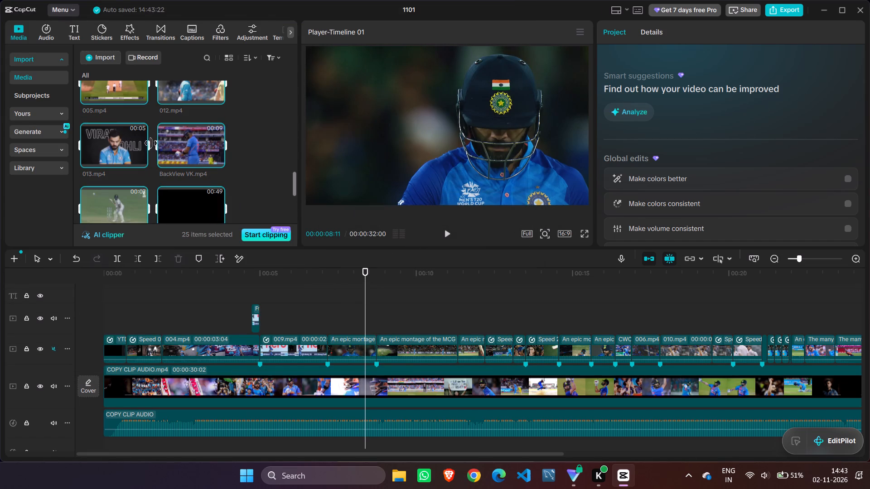
scroll(157, 149, "down", 1)
scroll(157, 149, "up", 1)
left_click(197, 145)
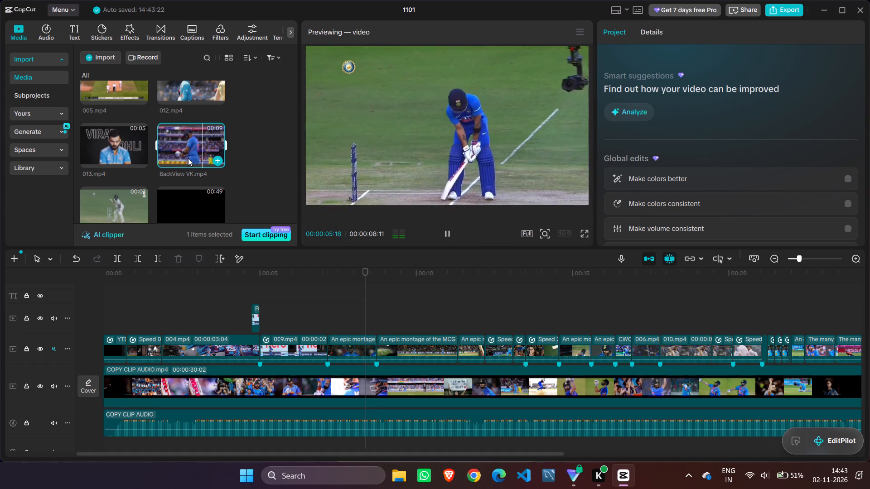
scroll(185, 157, "up", 1)
left_click(185, 127)
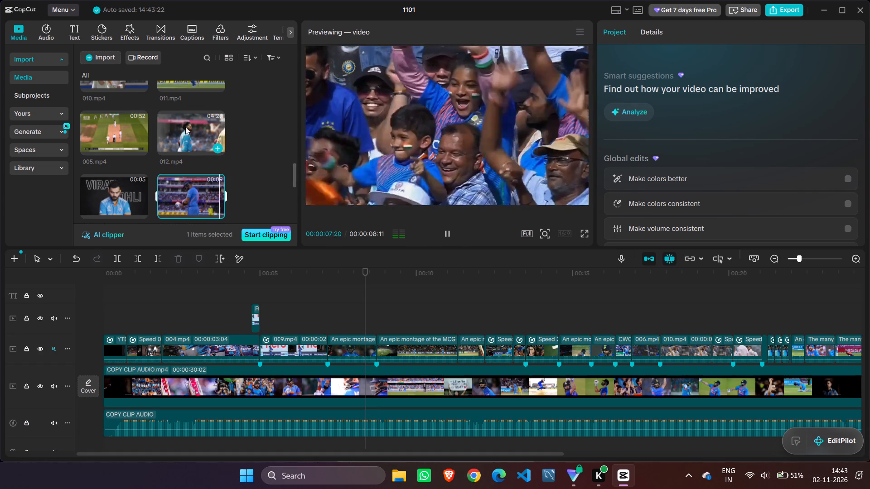
scroll(185, 127, "down", 1)
scroll(185, 127, "up", 1)
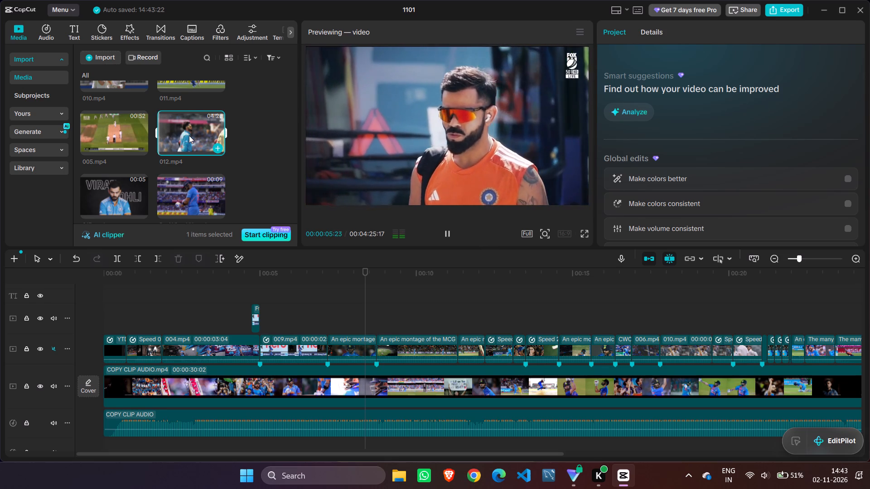
Place 012.mp4 on the overlay track above the main clips, starting at about 8 seconds, and mute that track.
left_click(189, 135)
left_click_drag(189, 135, 189, 135)
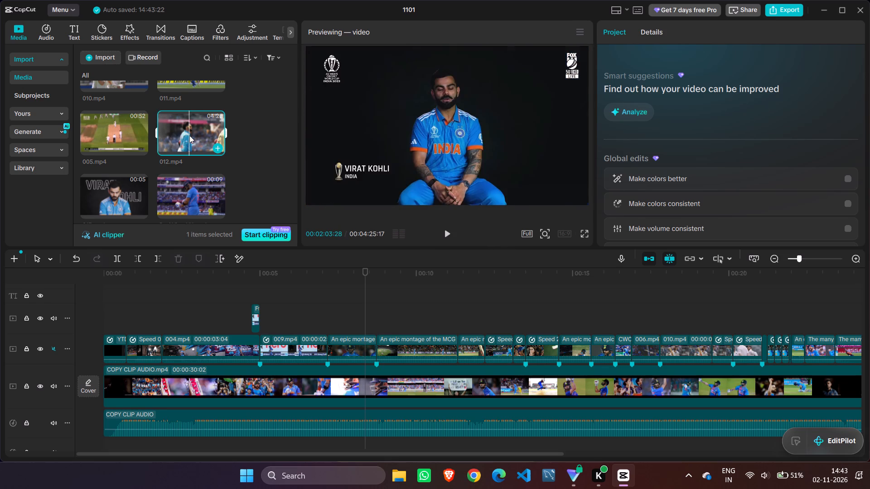
left_click_drag(189, 135, 357, 315)
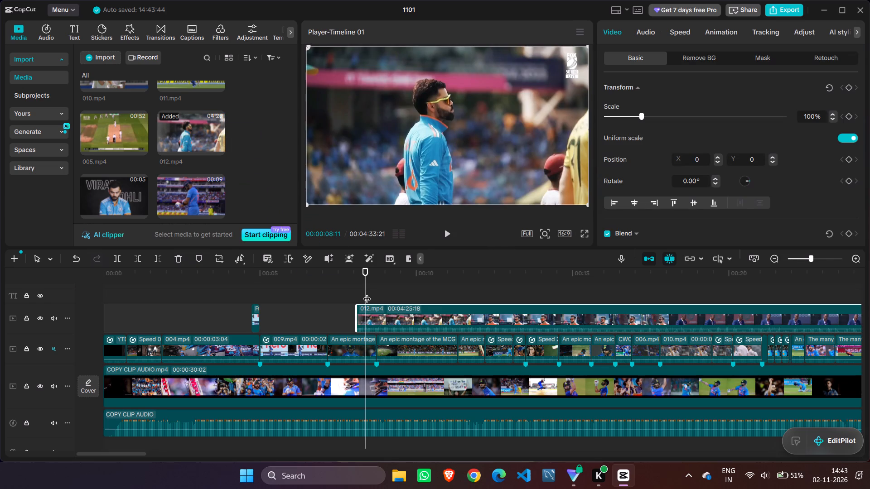
left_click(50, 315)
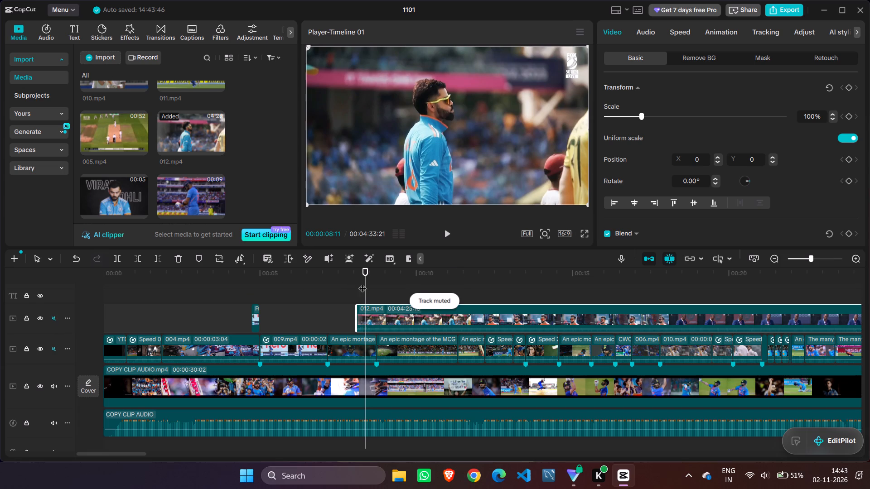
Scrub through 012.mp4 on the timeline up to 00:01:00:00, examining its crowd, interview and player shots for usable footage.
left_click_drag(365, 283, 738, 297)
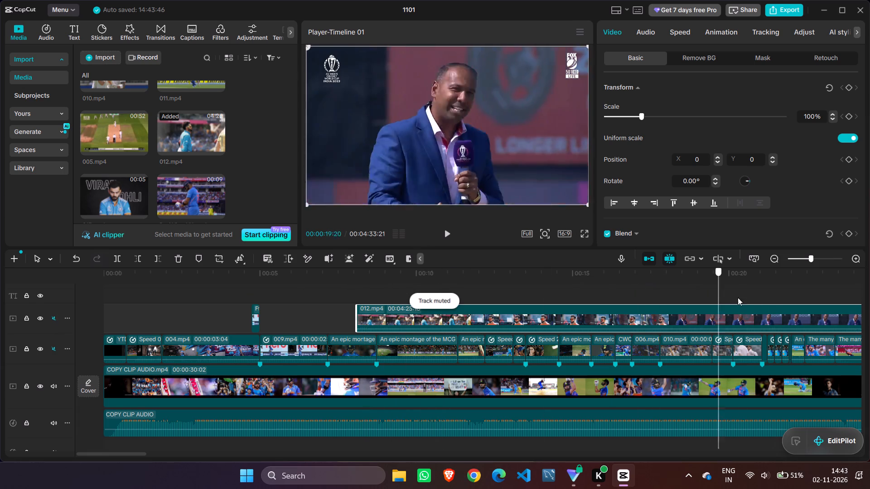
left_click_drag(738, 297, 652, 304)
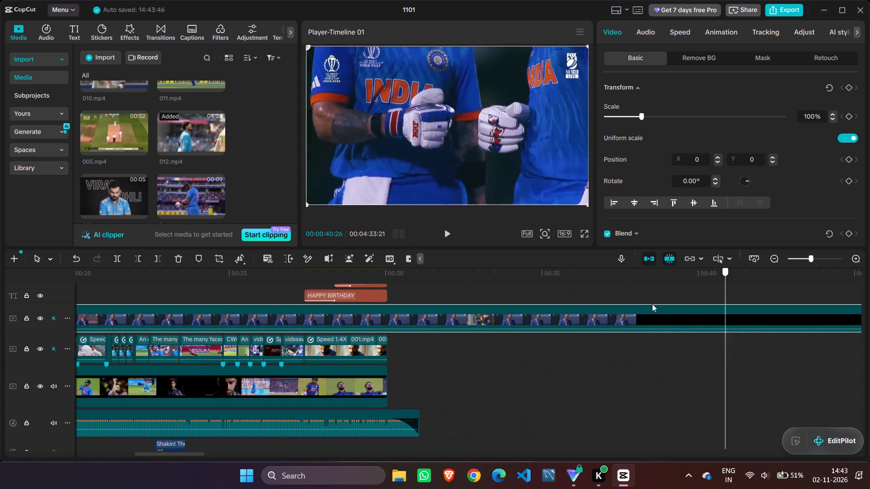
left_click_drag(652, 304, 406, 307)
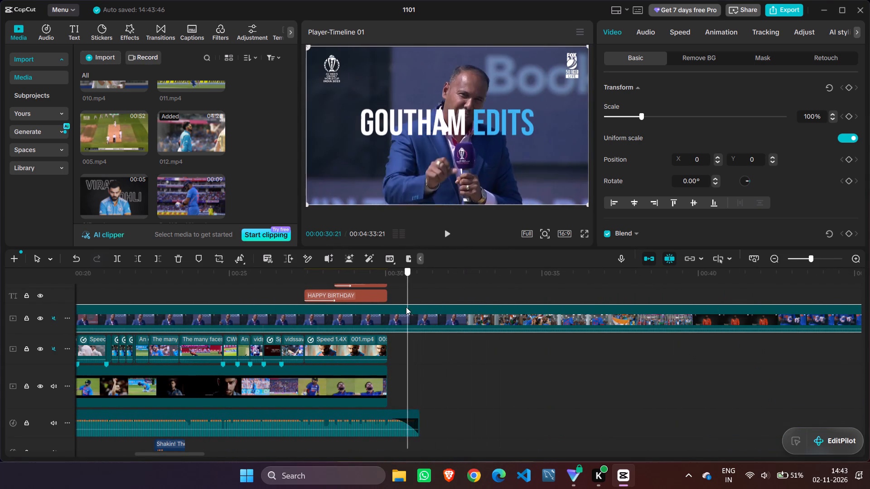
left_click_drag(406, 307, 485, 302)
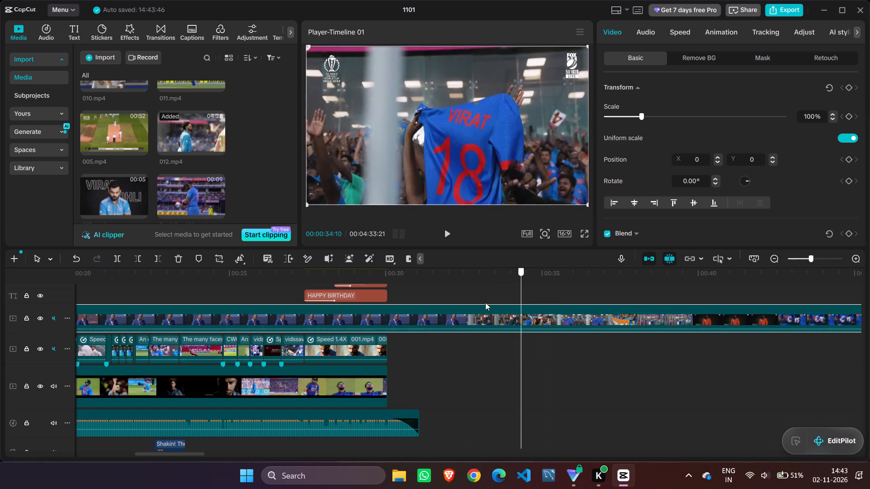
left_click_drag(485, 302, 580, 302)
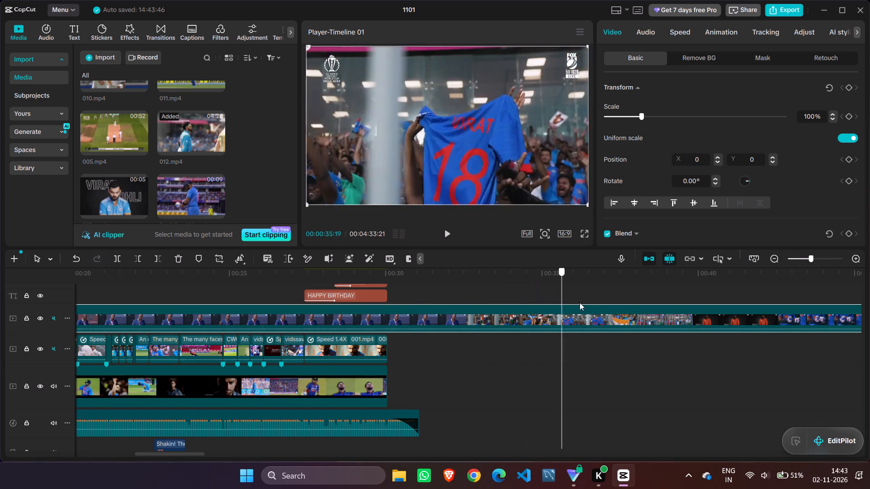
left_click_drag(580, 302, 844, 305)
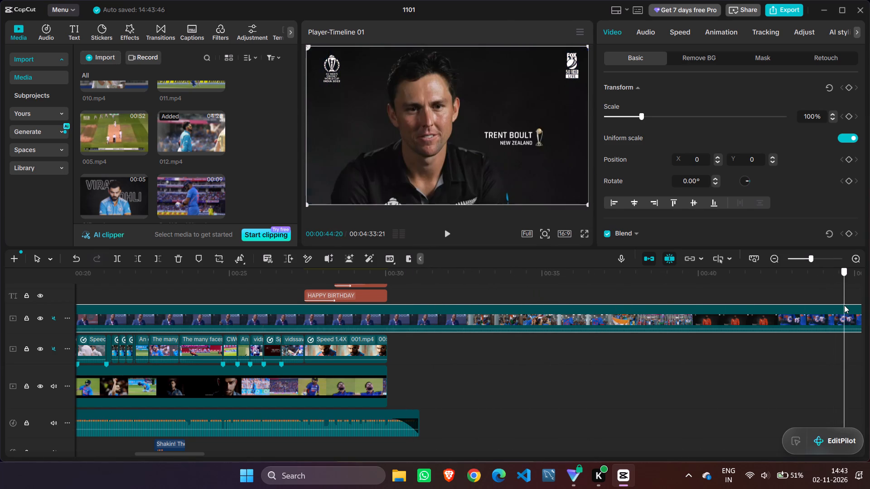
left_click_drag(844, 305, 498, 307)
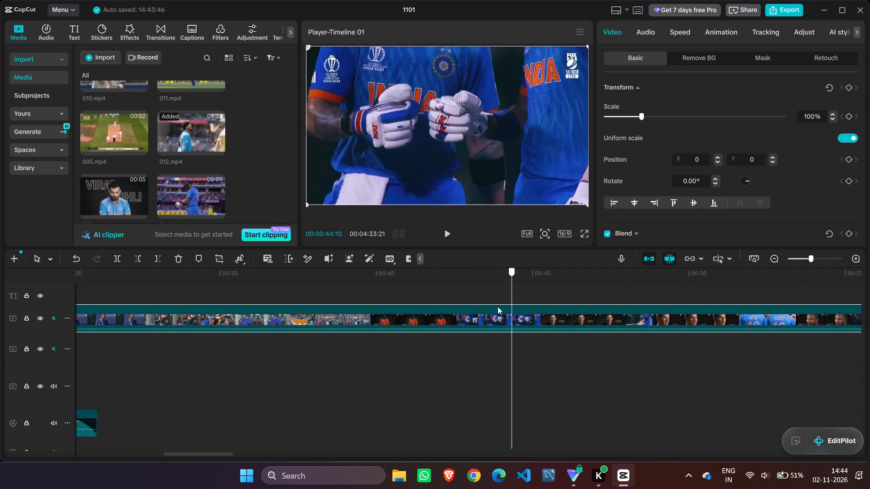
left_click_drag(498, 307, 666, 296)
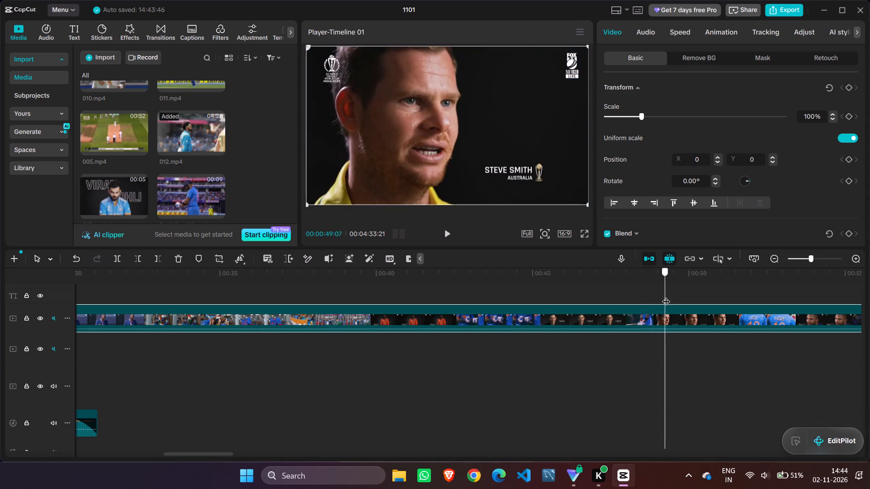
left_click_drag(666, 296, 755, 295)
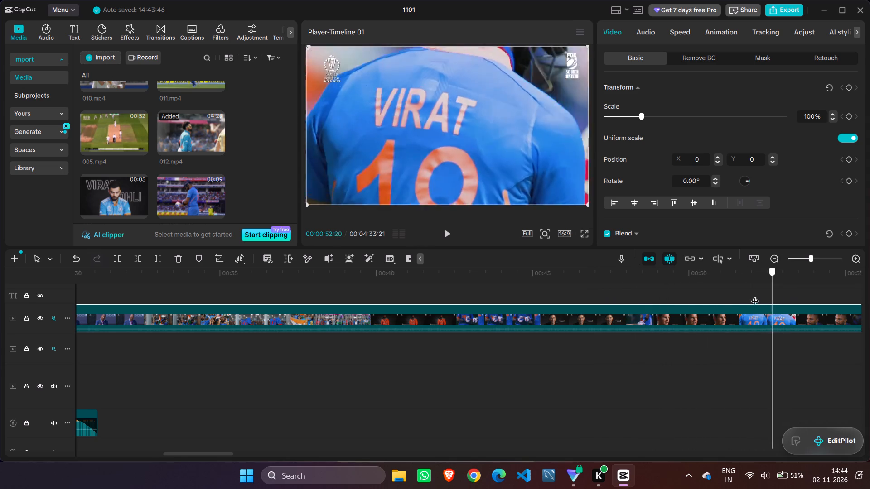
left_click_drag(755, 295, 830, 298)
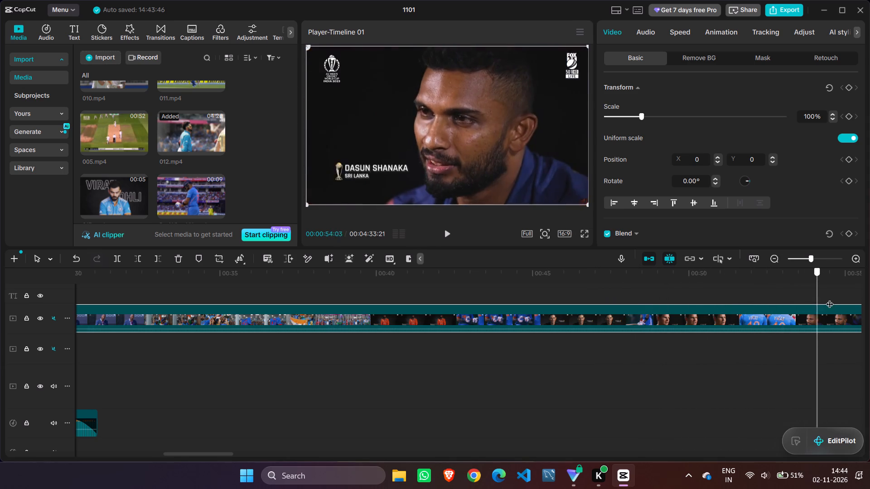
left_click_drag(830, 298, 596, 309)
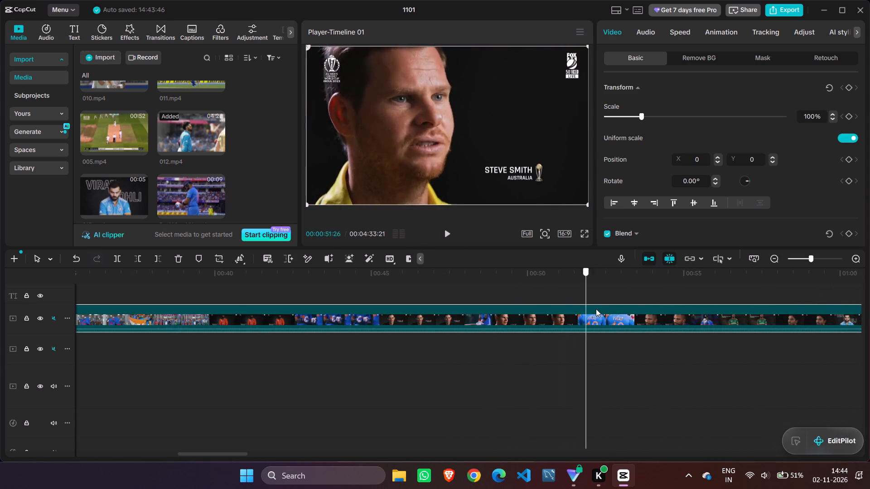
left_click_drag(596, 309, 720, 313)
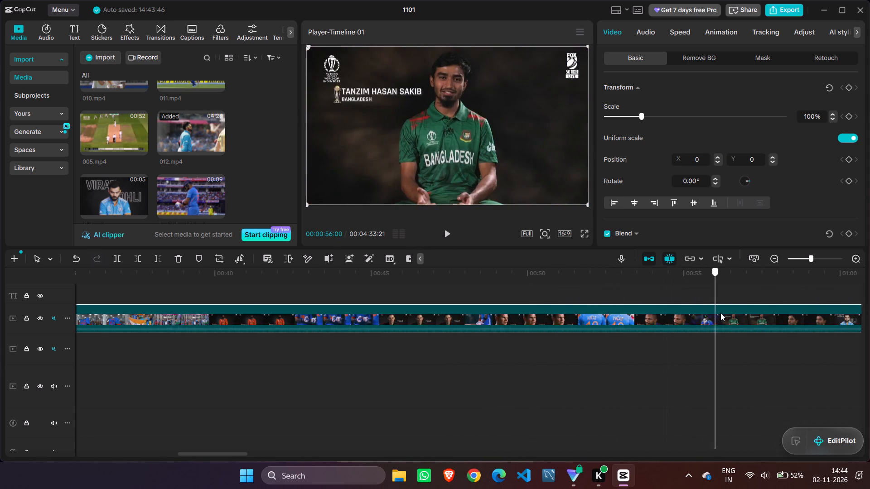
left_click_drag(720, 313, 844, 312)
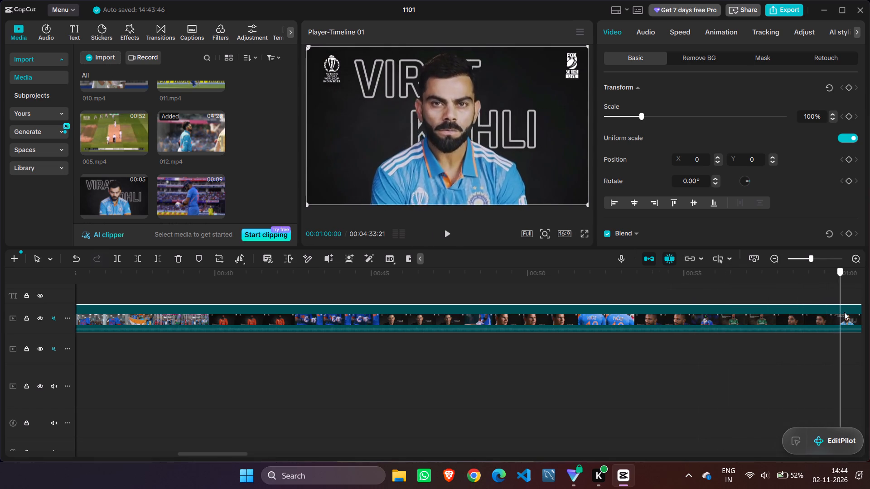
Find the leg-side batting shot in 012.mp4 and trim away everything before 00:01:24:08 on the timeline.
left_click_drag(844, 312, 723, 314)
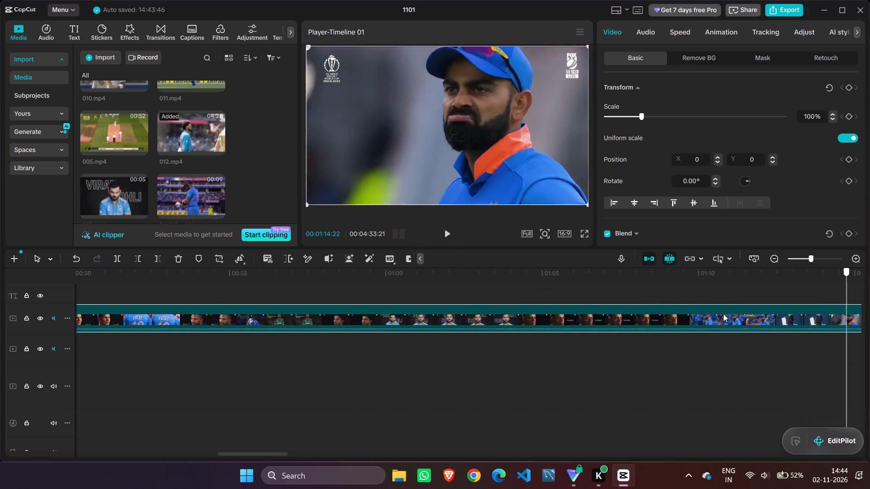
left_click_drag(723, 314, 623, 319)
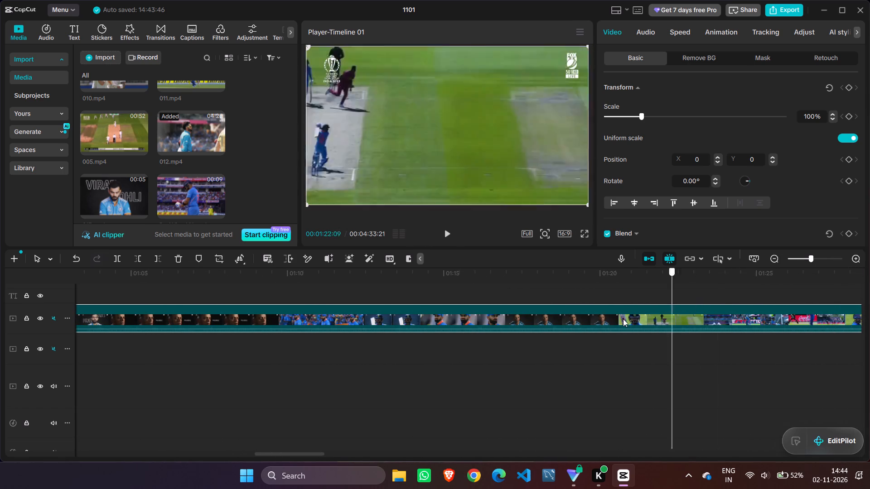
left_click_drag(623, 319, 679, 316)
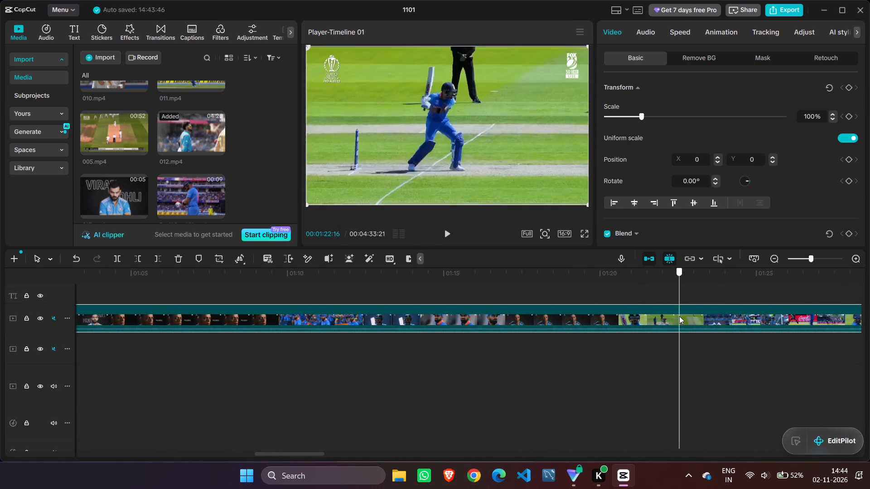
left_click_drag(679, 316, 757, 317)
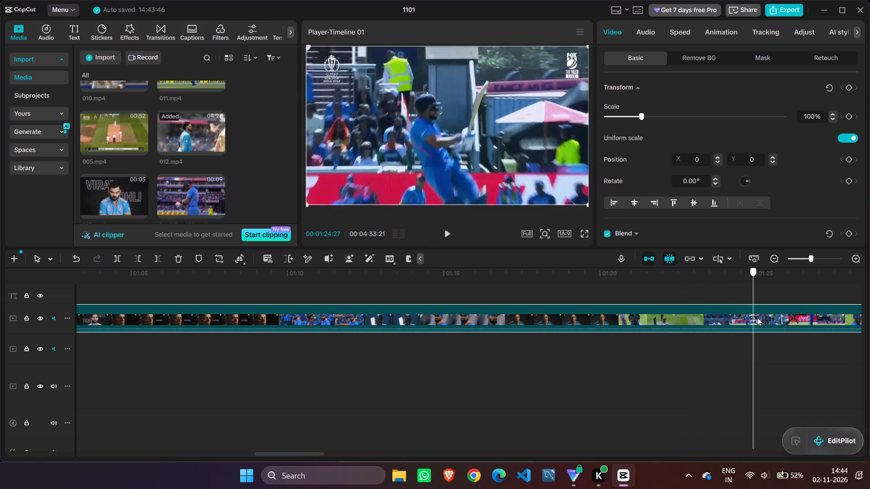
left_click_drag(757, 317, 774, 318)
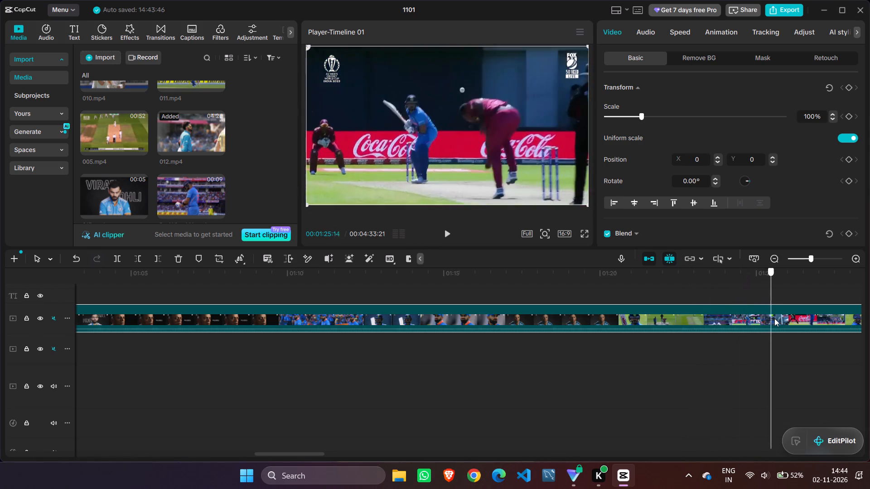
left_click_drag(774, 318, 737, 318)
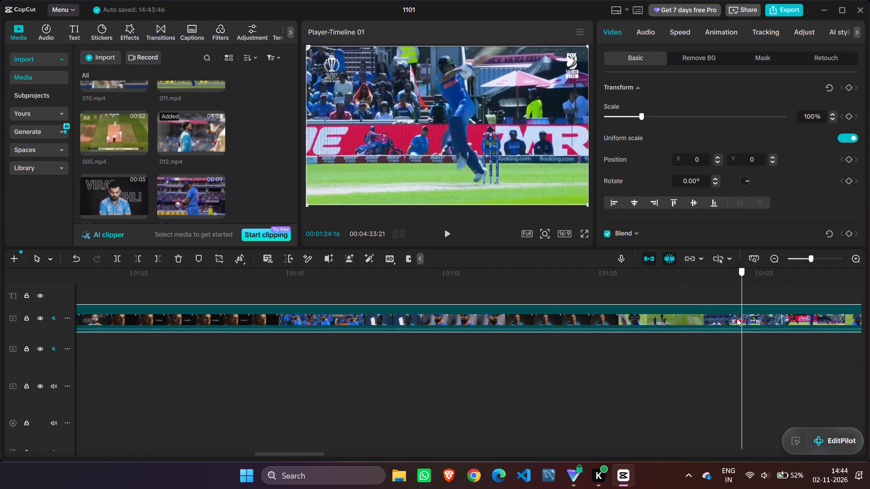
left_click_drag(737, 318, 731, 320)
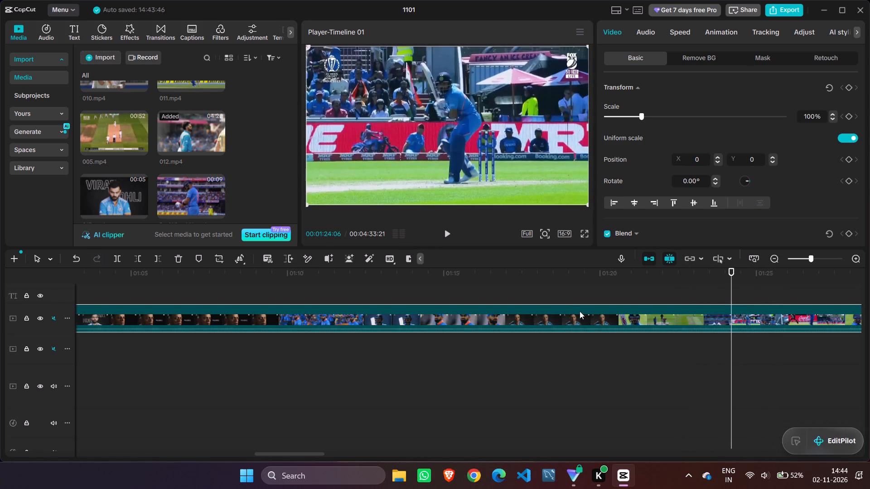
key("Right")
key("Right")
key("Right")
key("Left")
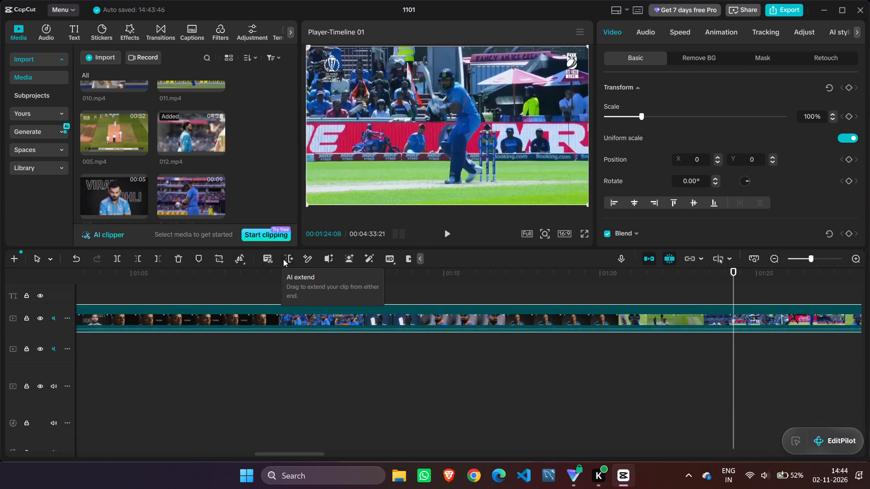
left_click(135, 260)
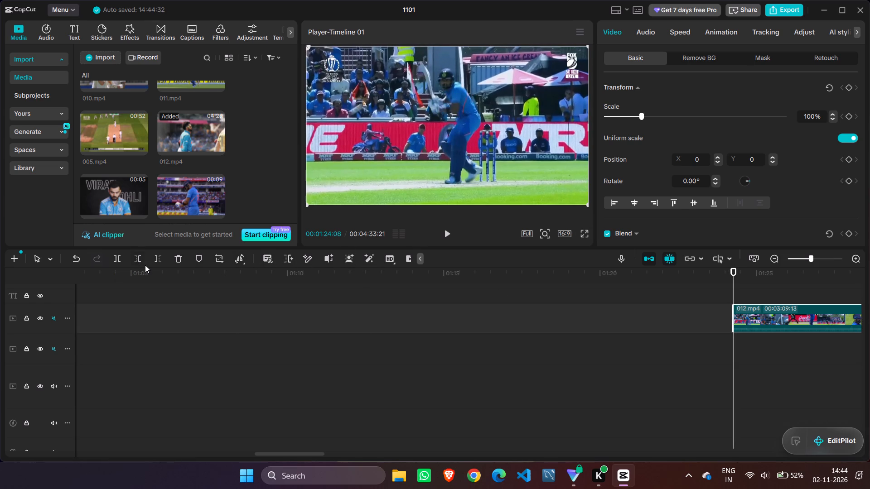
Go through the batting shot frame by frame and split 012.mp4 at 00:01:24:19, isolating the short swing segment.
key("Right")
key("Right")
key("Right")
key("Right")
key("Right")
key("Right")
key("Right")
key("Right")
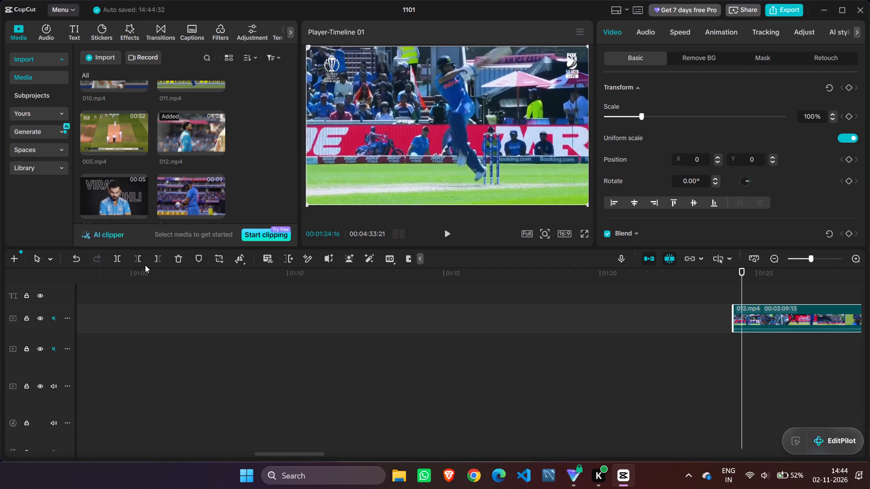
key("Right")
key("Right")
key("Right")
key("Right")
key("Right")
key("Right")
key("Right")
key("Right")
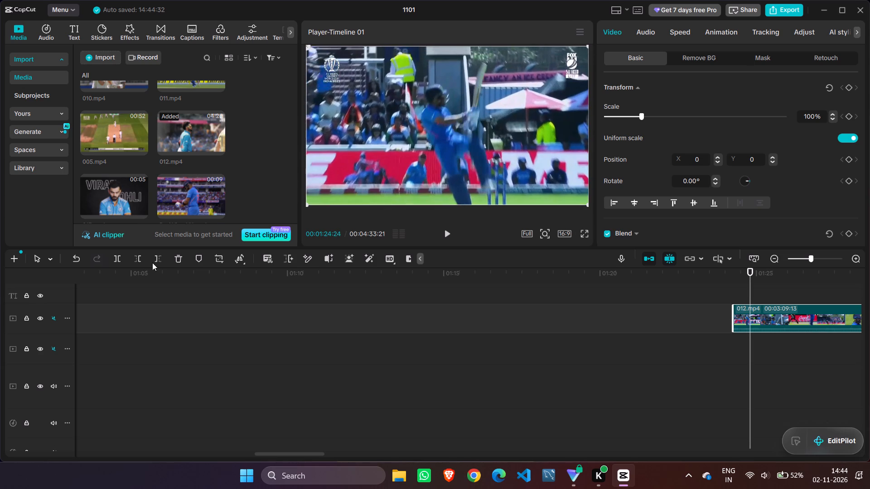
key("Left")
key("Left")
key("Left")
key("Left")
key("Left")
key("Left")
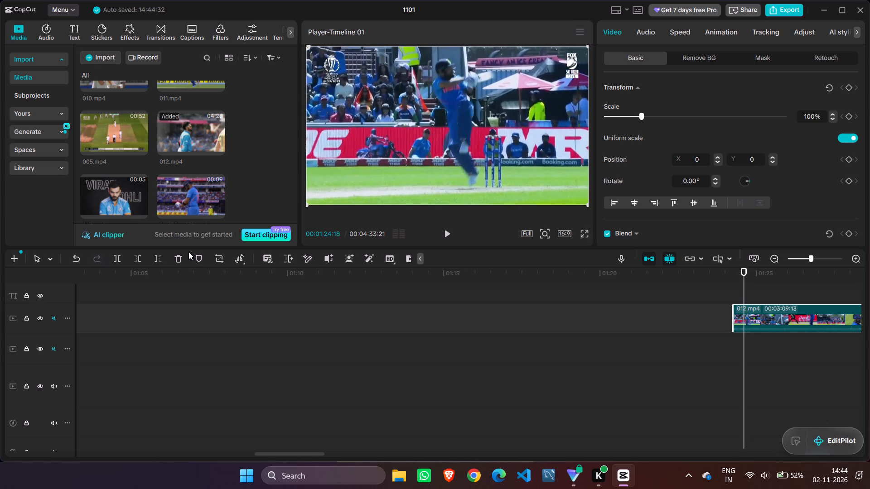
key("Right")
key("Left")
key("Right")
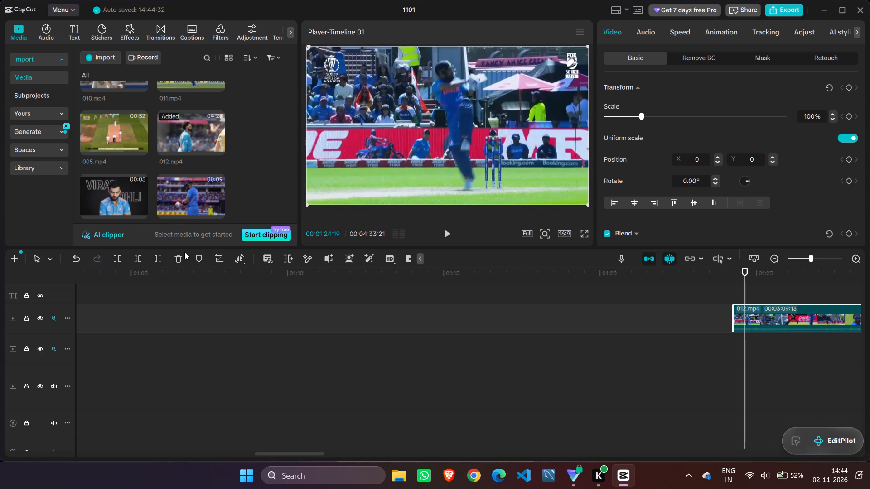
left_click(120, 261)
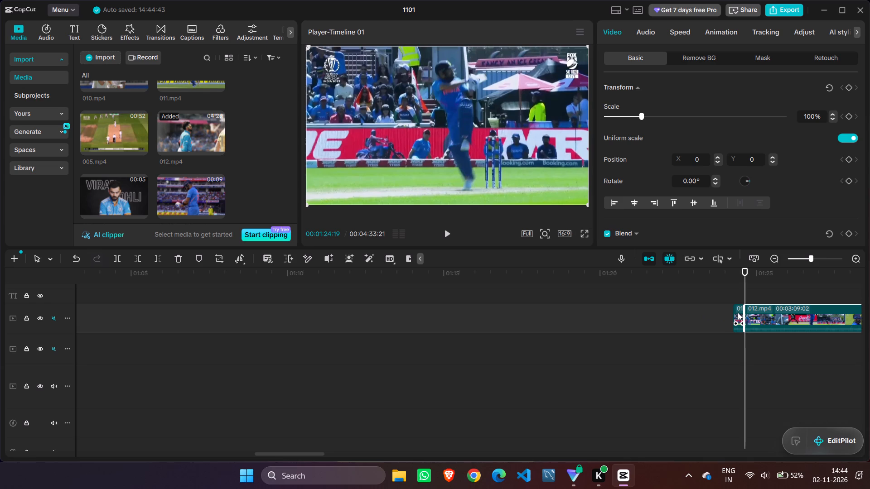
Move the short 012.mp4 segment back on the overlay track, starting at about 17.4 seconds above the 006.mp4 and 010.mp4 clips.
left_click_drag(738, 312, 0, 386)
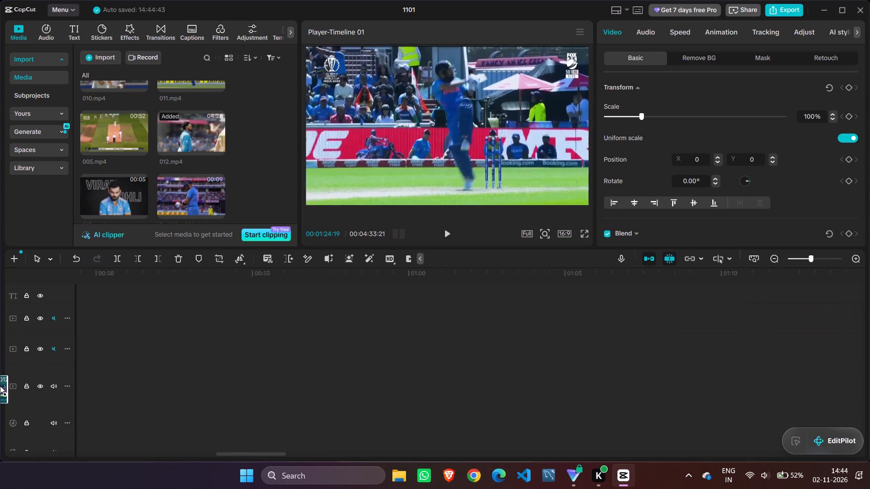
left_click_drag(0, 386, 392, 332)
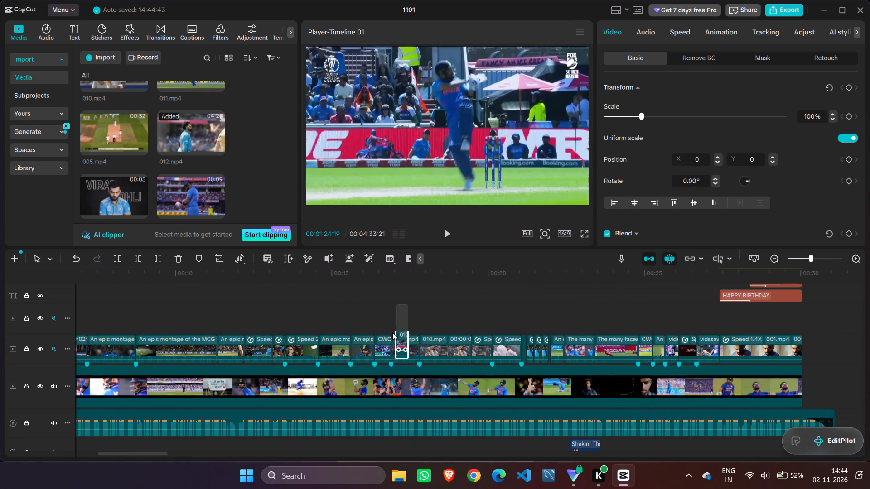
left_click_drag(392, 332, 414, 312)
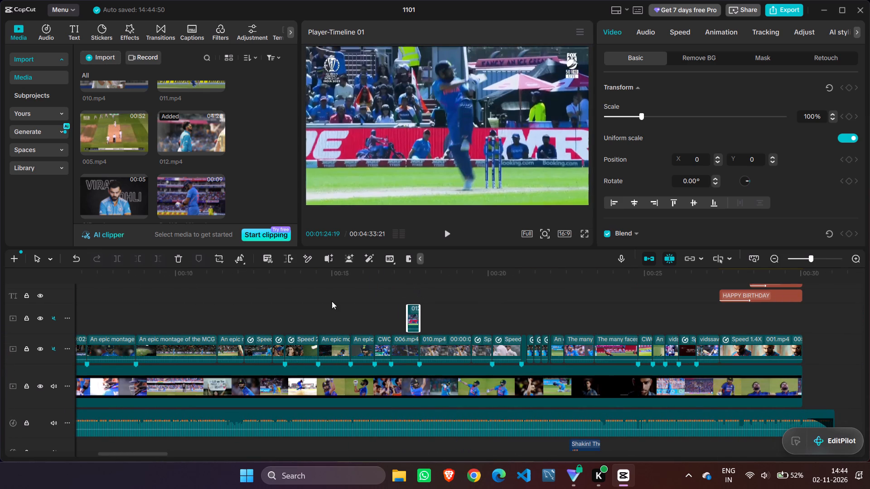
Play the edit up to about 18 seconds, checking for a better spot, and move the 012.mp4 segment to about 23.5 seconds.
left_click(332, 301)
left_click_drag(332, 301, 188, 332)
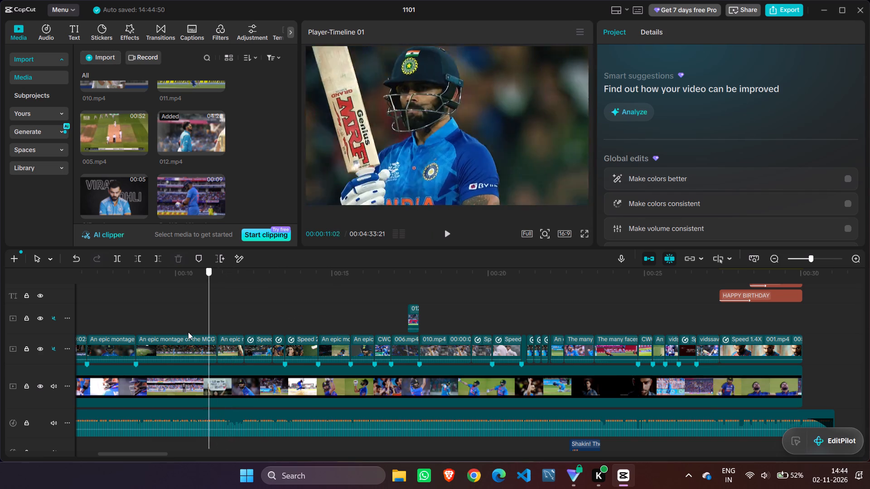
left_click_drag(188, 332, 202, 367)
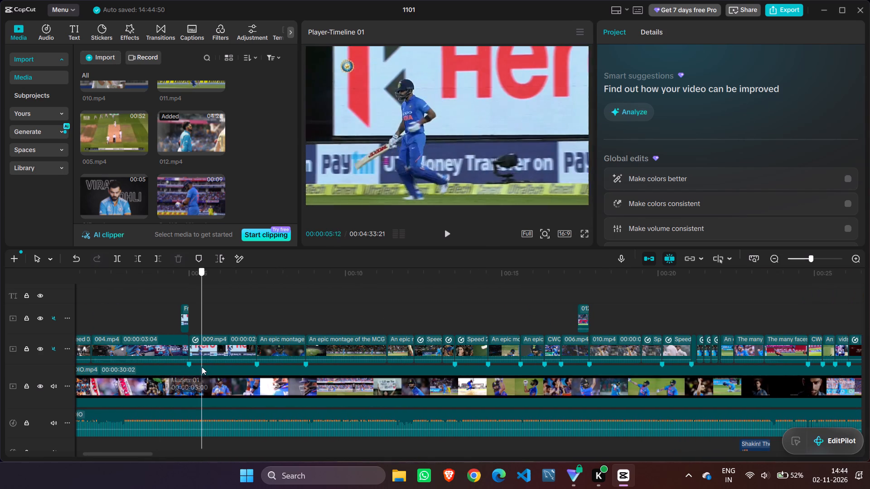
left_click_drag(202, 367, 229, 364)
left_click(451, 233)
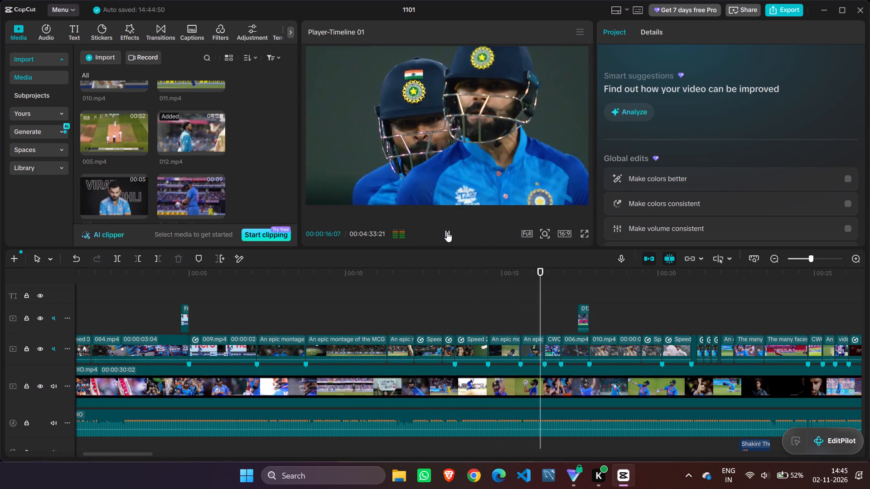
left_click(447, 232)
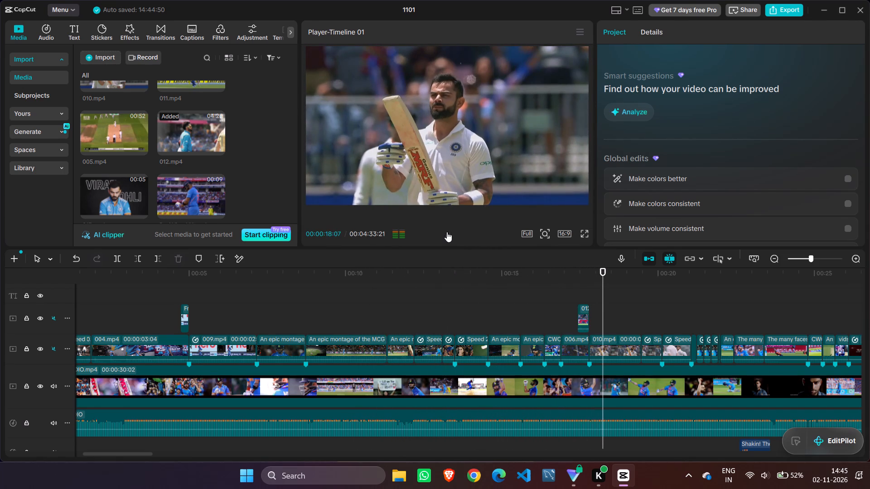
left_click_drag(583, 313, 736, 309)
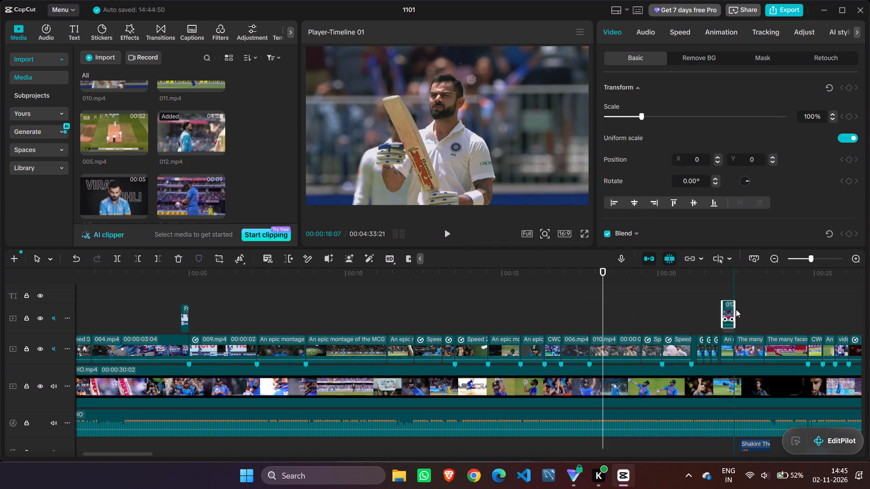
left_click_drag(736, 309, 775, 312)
Play on through the edit and move the 012.mp4 segment to the clip marker at about 25.6 seconds on the overlay track.
left_click(449, 231)
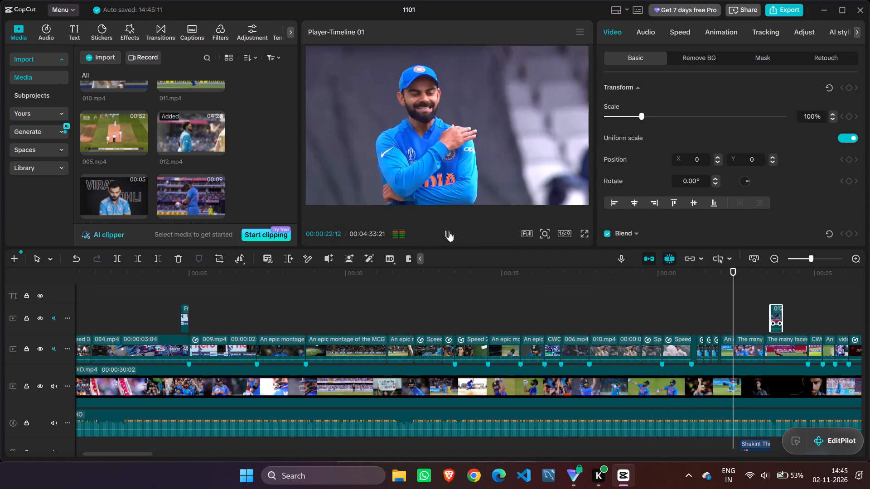
left_click(449, 231)
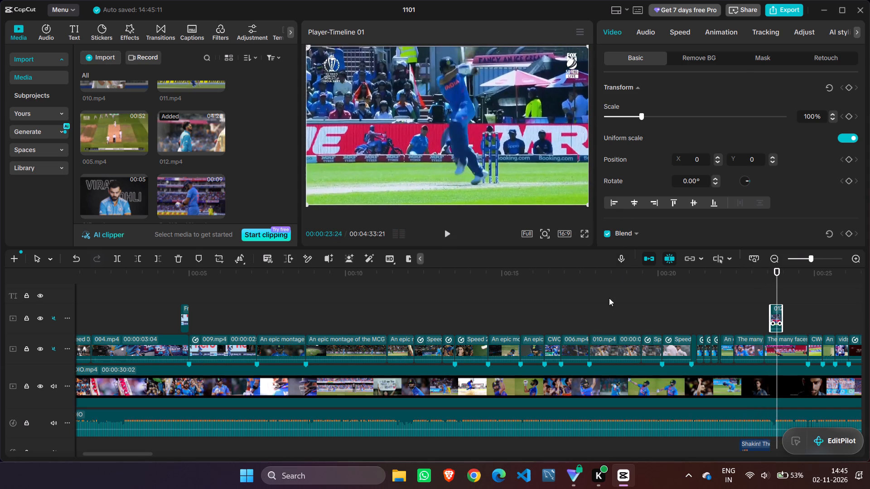
left_click_drag(149, 455, 202, 455)
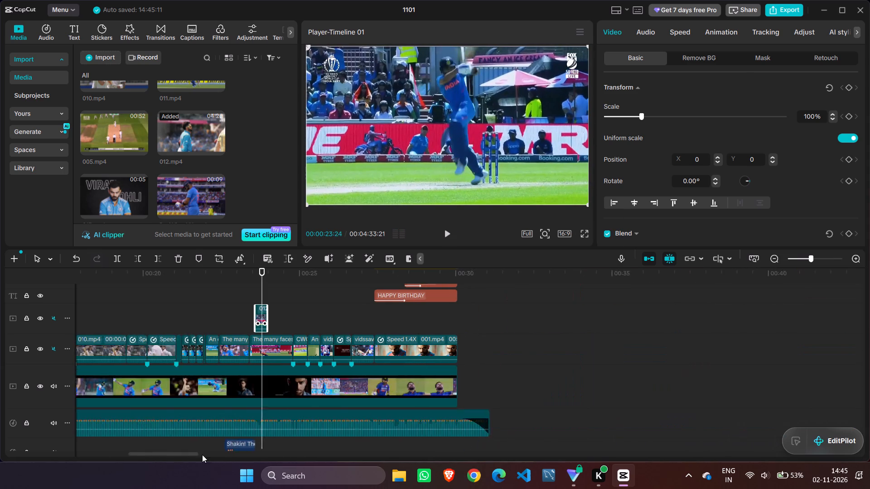
left_click_drag(202, 455, 185, 454)
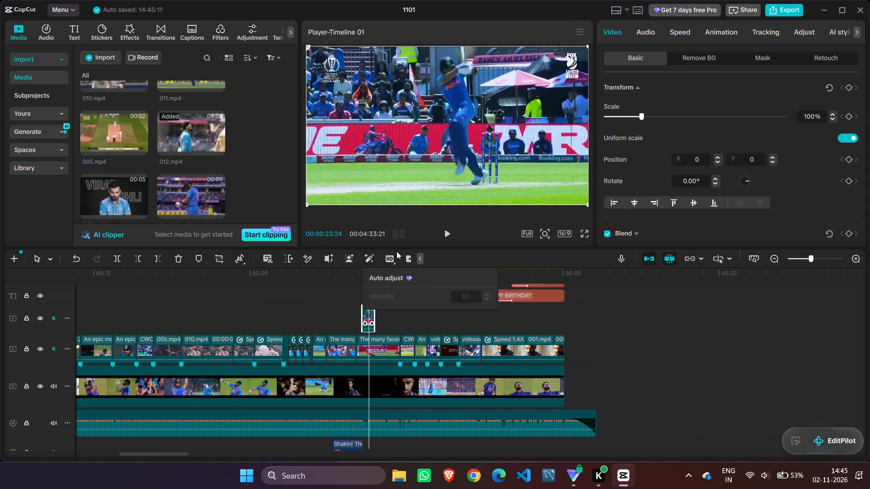
left_click(444, 234)
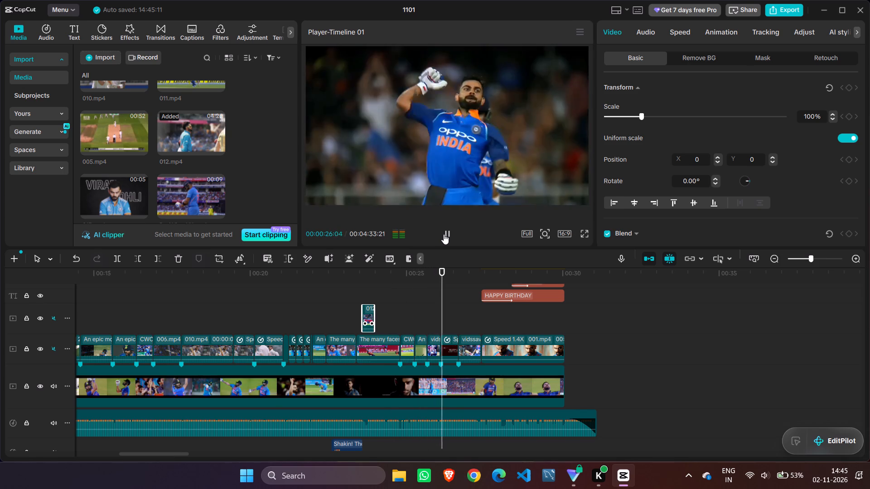
left_click(444, 234)
left_click_drag(369, 309, 387, 309)
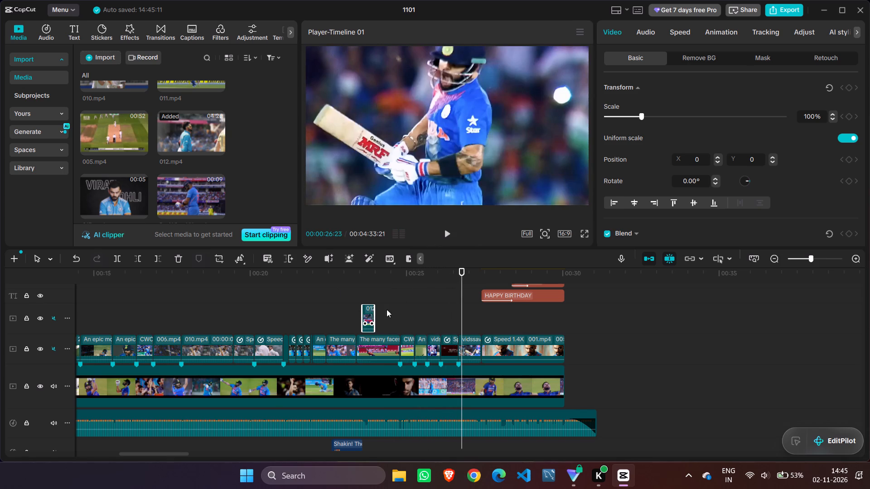
left_click_drag(387, 309, 436, 309)
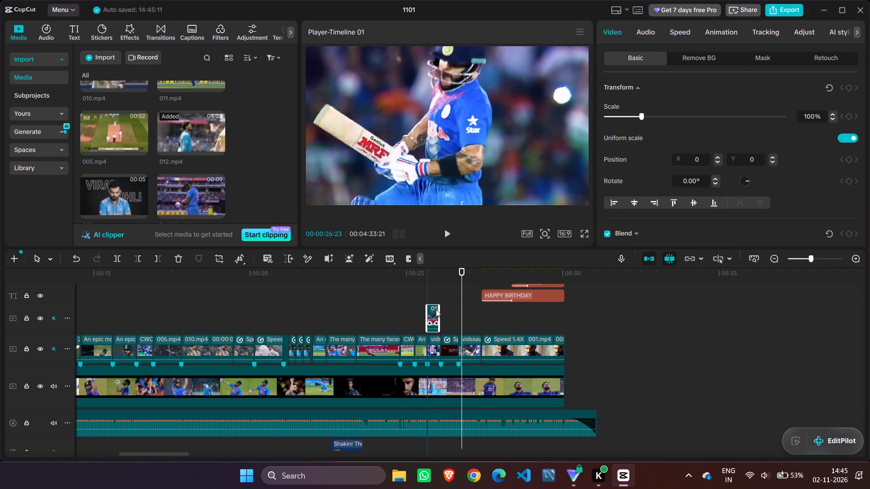
left_click_drag(436, 309, 434, 310)
Replay the section from 00:00:23:18 to about 27 seconds, checking how the placed 012.mp4 segment fits with the surrounding clips.
left_click_drag(462, 289, 361, 294)
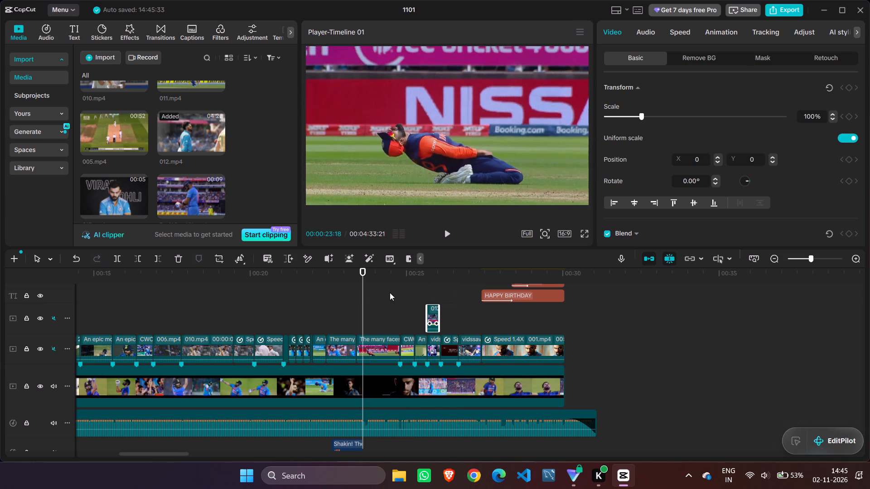
left_click(390, 292)
left_click(447, 235)
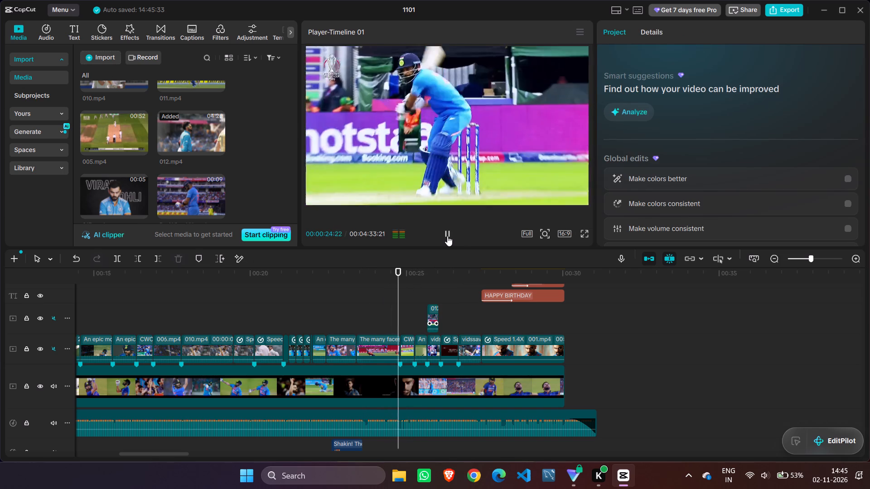
left_click(447, 236)
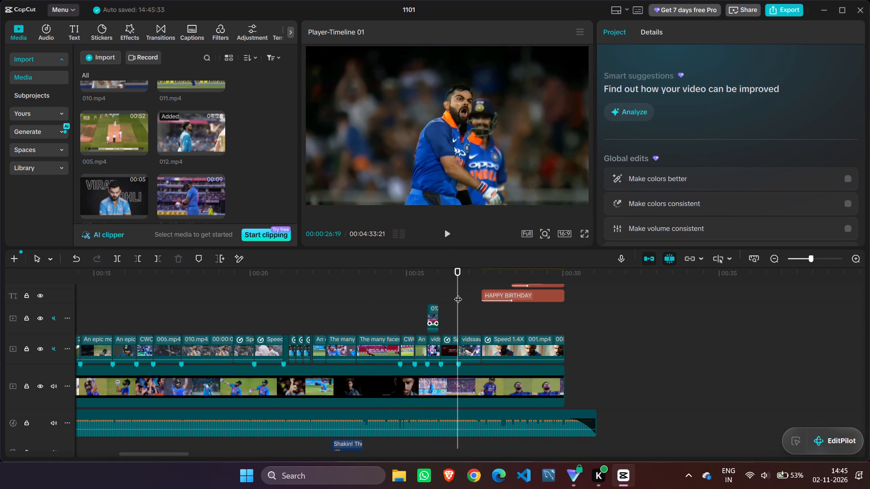
left_click_drag(457, 290, 411, 295)
left_click(447, 235)
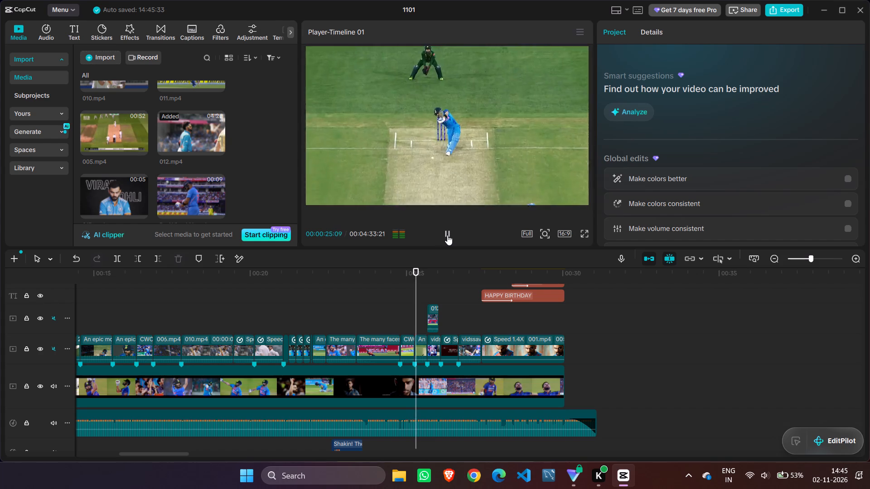
left_click(447, 235)
left_click_drag(461, 293, 459, 293)
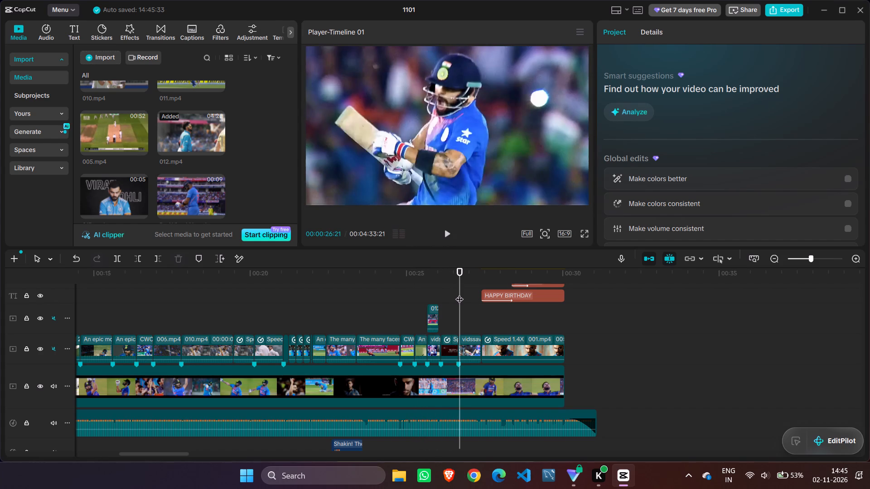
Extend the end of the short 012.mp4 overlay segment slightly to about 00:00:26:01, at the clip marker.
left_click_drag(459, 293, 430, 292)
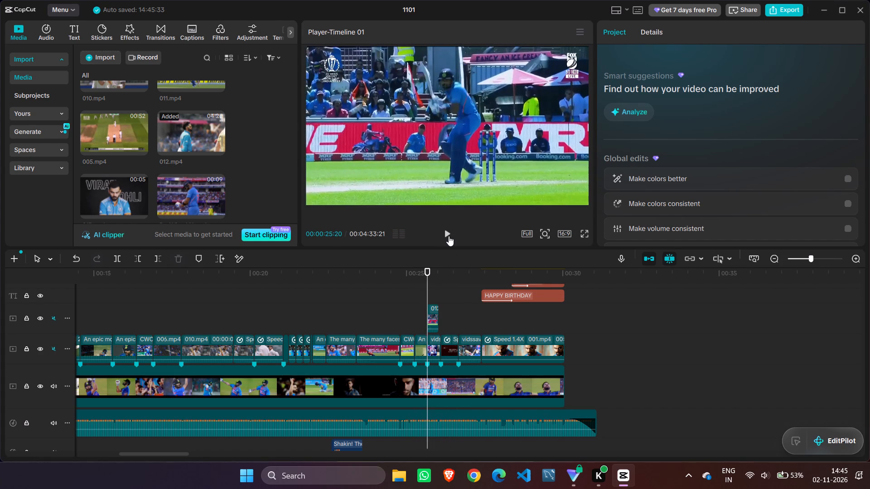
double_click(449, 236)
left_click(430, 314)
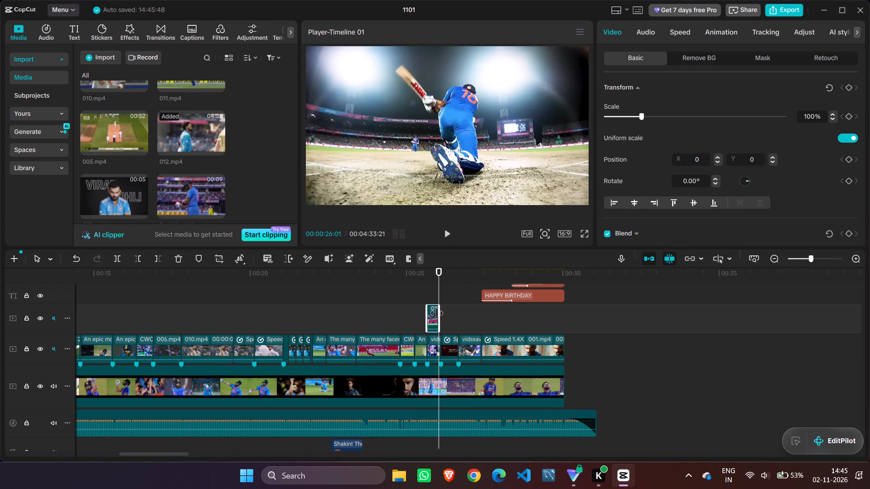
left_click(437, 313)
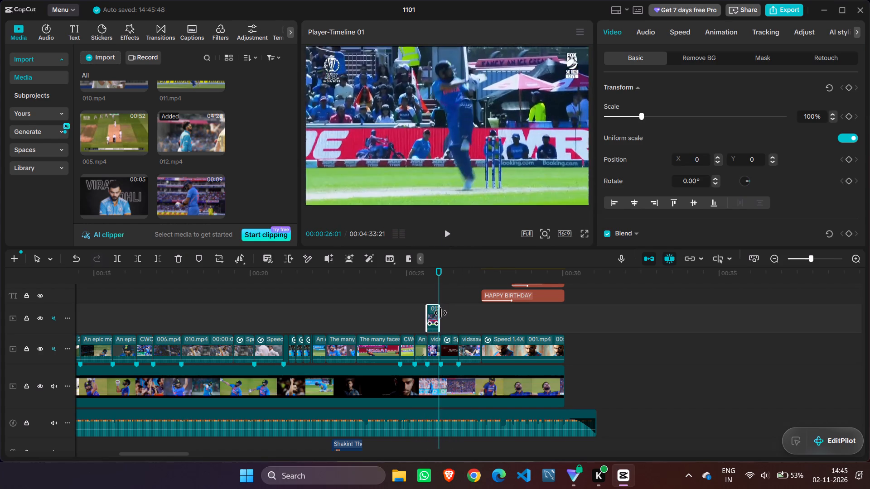
Replay the edit from 00:00:25:02 and again from about 23 seconds into the HAPPY BIRTHDAY title, checking the 012.mp4 segment.
left_click_drag(439, 288, 409, 284)
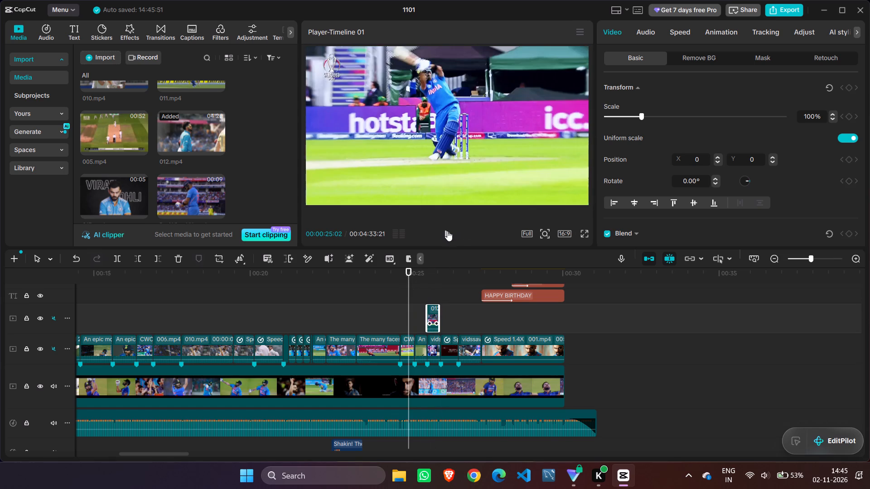
left_click(447, 231)
left_click(447, 231)
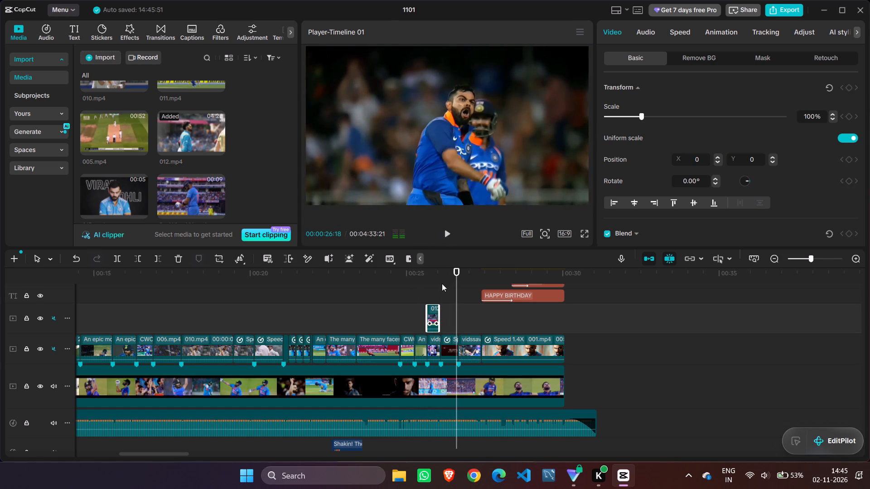
left_click_drag(454, 285, 346, 299)
left_click(366, 294)
left_click_drag(366, 294, 343, 293)
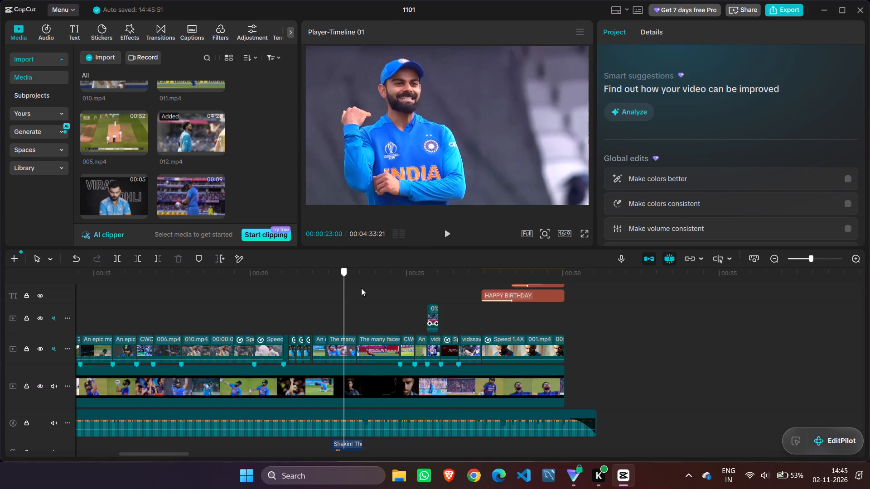
left_click(445, 231)
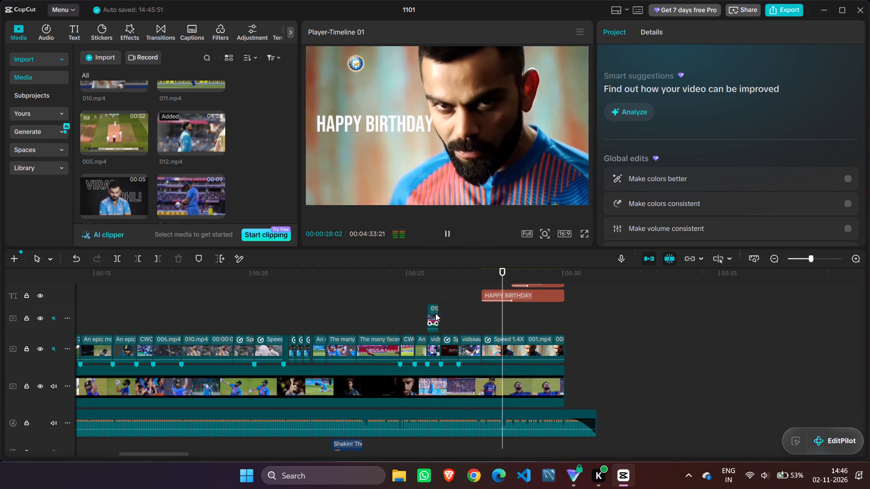
Delete the short 012.mp4 segment from the overlay track at about 25.6 seconds.
left_click(435, 313)
key("Delete")
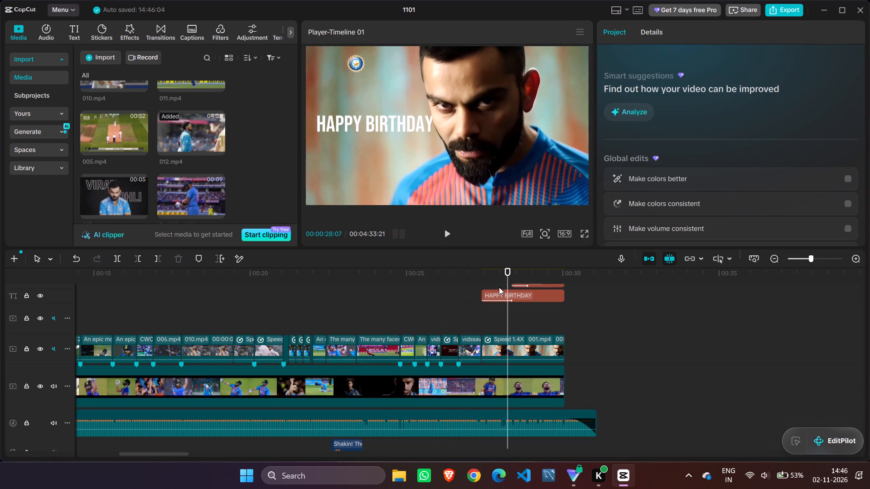
Replay the final section from 00:00:24:10 through the HAPPY BIRTHDAY title to 00:00:30:00, checking it without the 012.mp4 segment.
left_click_drag(509, 283, 386, 296)
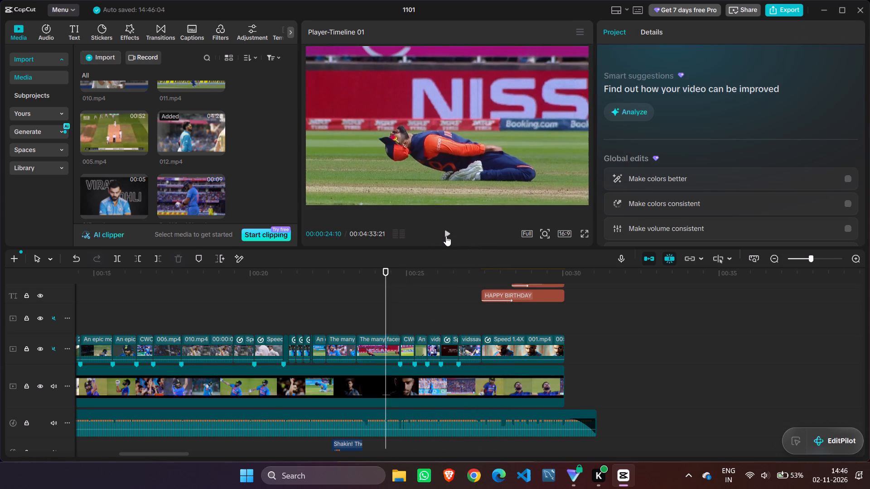
left_click(447, 235)
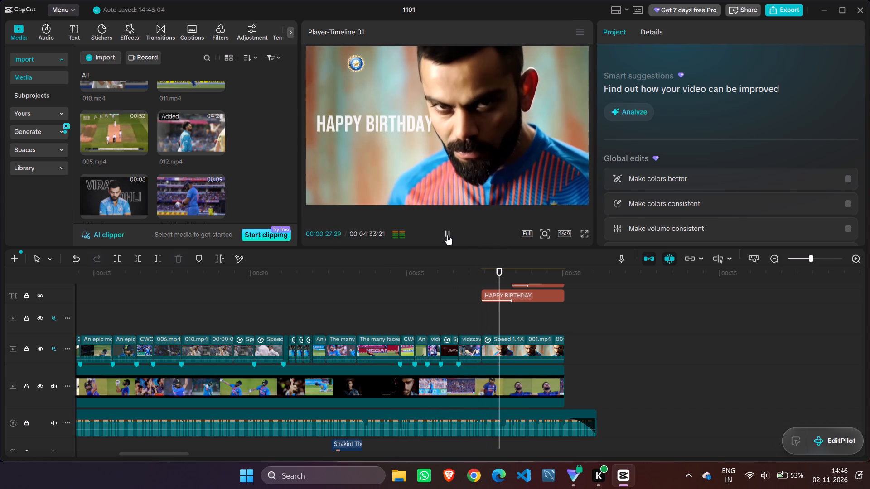
left_click(447, 235)
left_click_drag(524, 310, 0, 336)
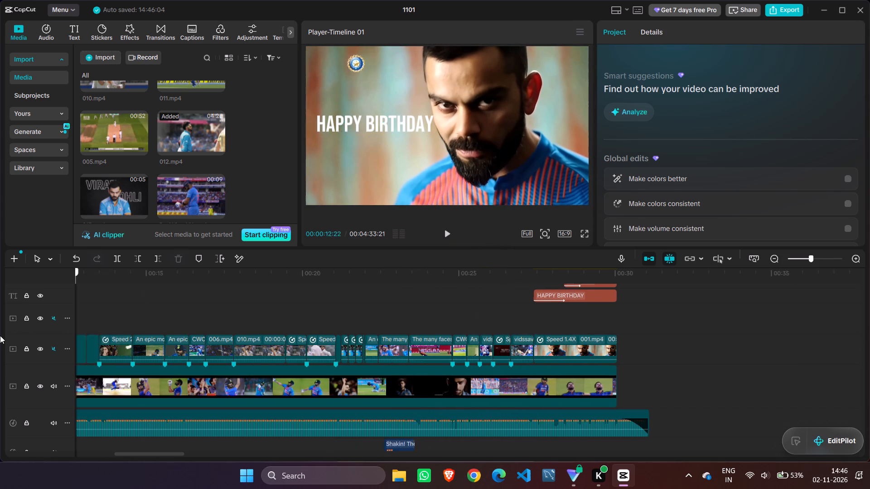
left_click_drag(0, 336, 869, 341)
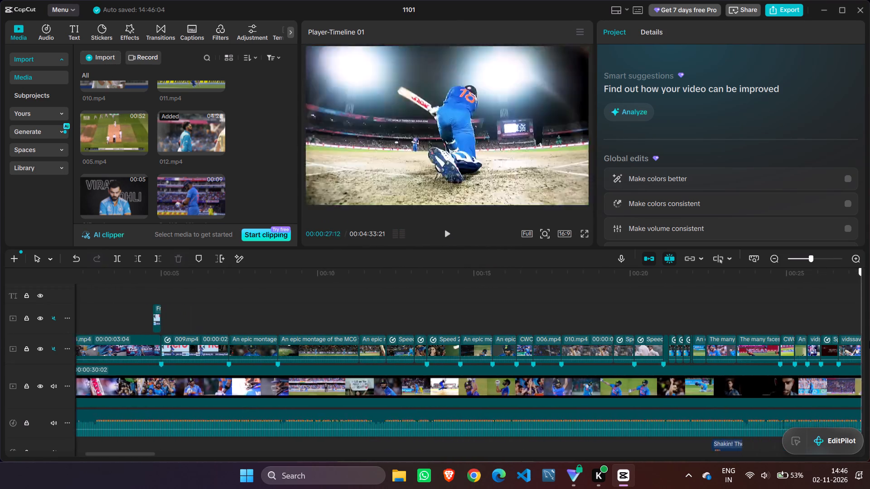
left_click_drag(869, 341, 343, 345)
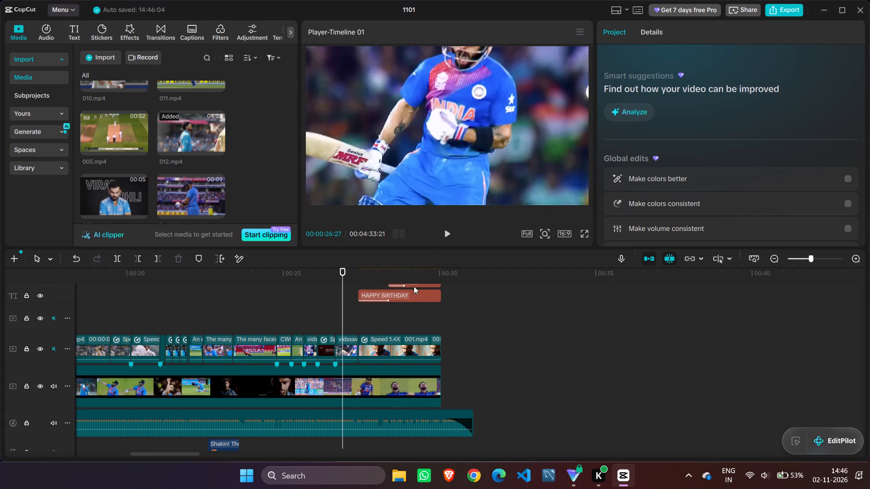
left_click(447, 232)
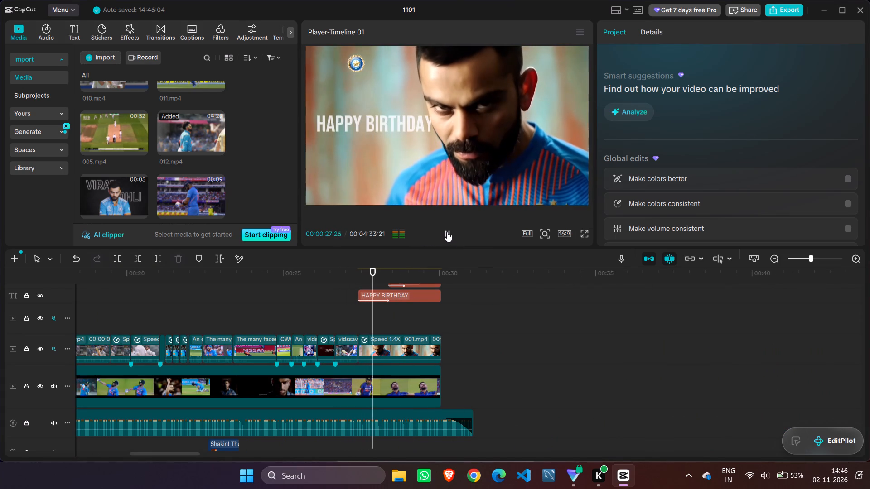
left_click(447, 232)
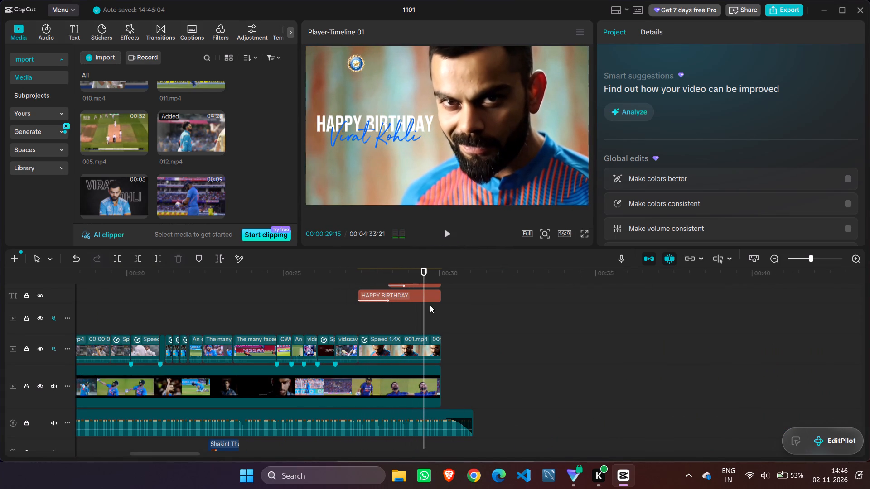
left_click(446, 233)
left_click(446, 233)
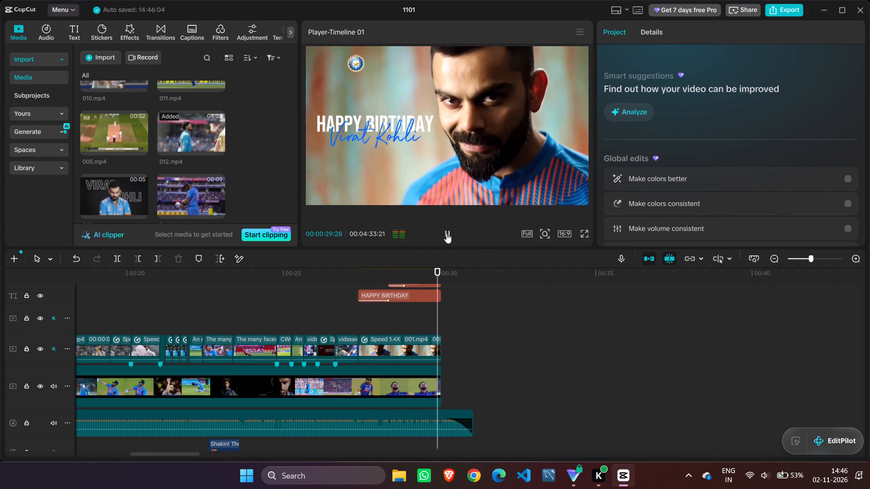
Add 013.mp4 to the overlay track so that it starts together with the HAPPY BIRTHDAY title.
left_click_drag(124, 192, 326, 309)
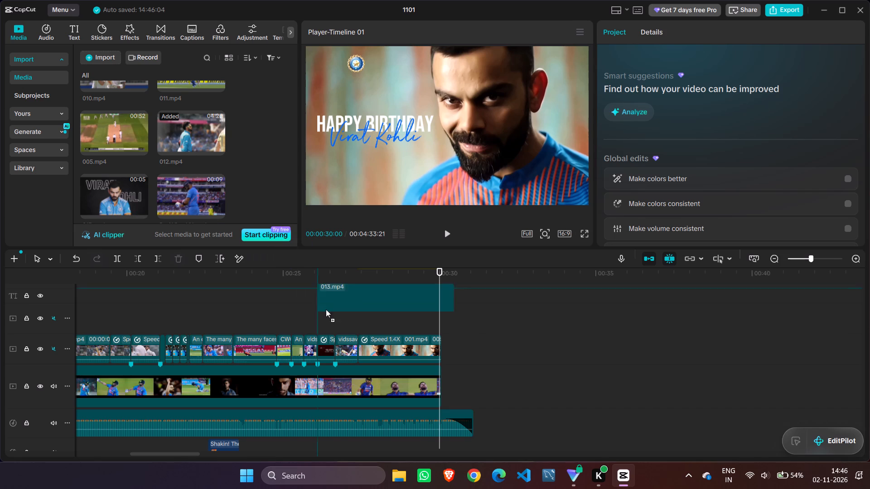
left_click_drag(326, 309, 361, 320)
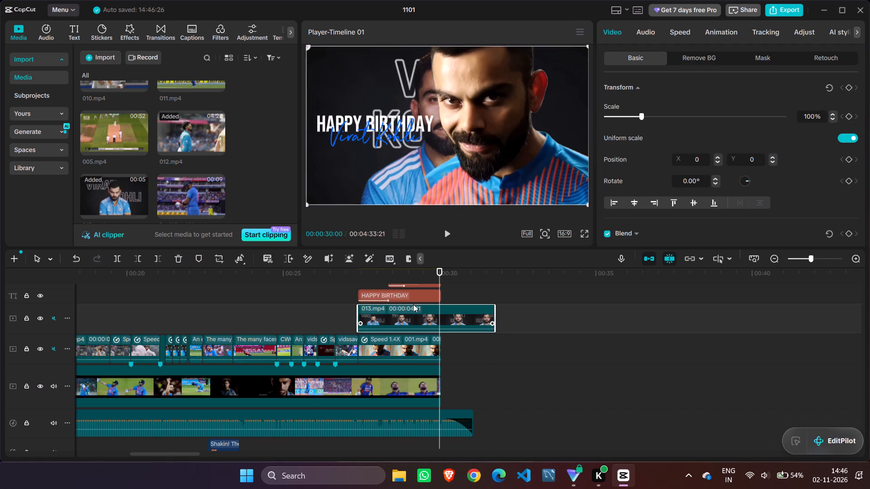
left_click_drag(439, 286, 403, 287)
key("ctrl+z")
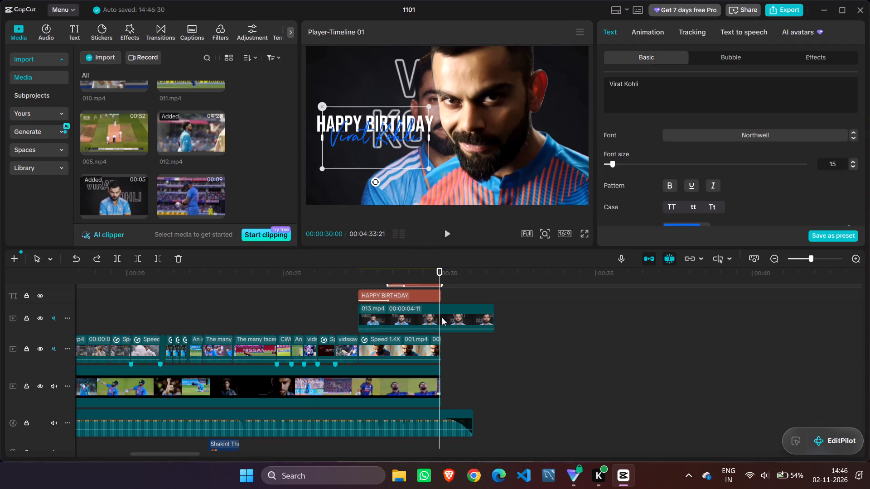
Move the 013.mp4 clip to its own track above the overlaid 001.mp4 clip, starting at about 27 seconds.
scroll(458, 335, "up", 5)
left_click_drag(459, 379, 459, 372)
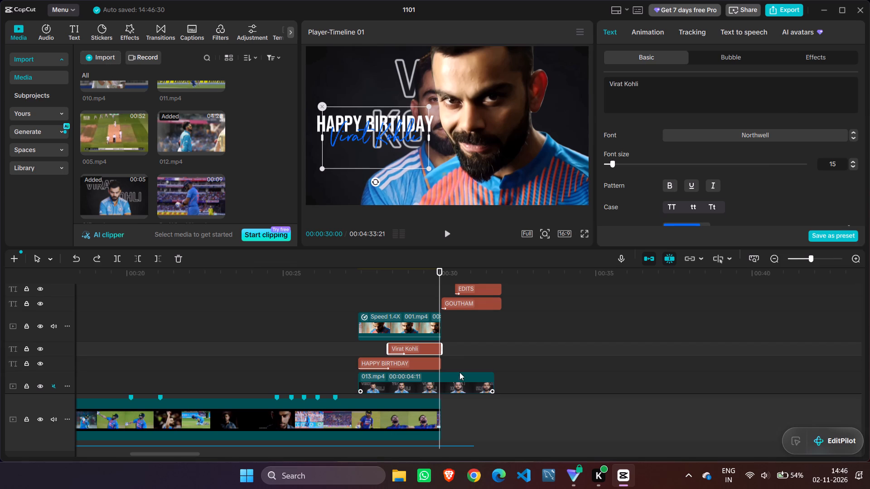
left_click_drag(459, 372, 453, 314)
Play the ending through the GOUTHAM EDITS title to 00:00:31:05, checking how 013.mp4 fits.
left_click_drag(440, 284, 356, 296)
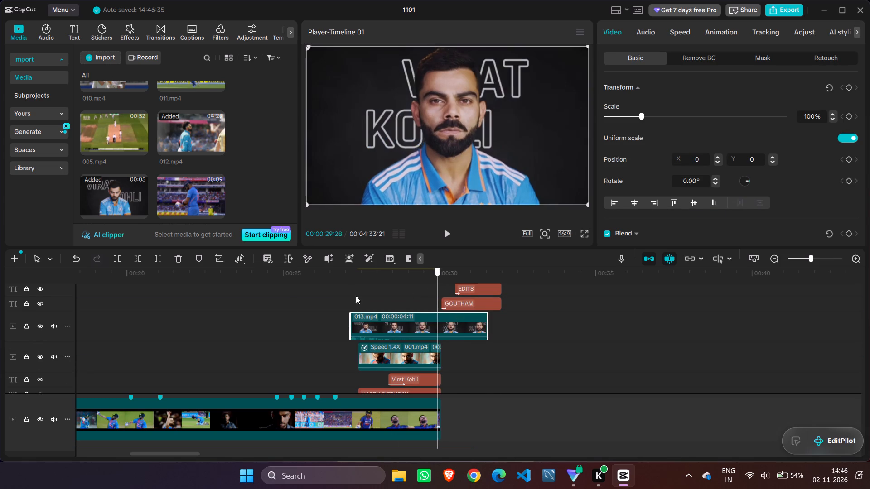
left_click_drag(356, 296, 266, 305)
left_click(448, 230)
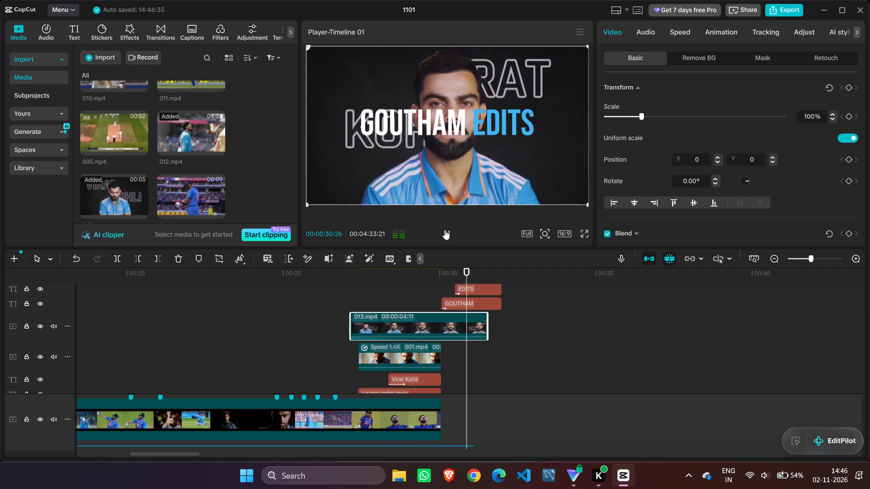
left_click(445, 230)
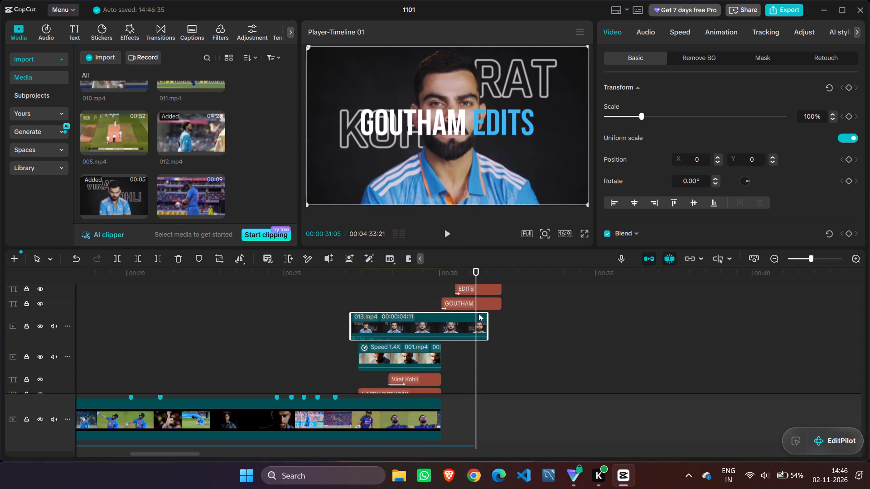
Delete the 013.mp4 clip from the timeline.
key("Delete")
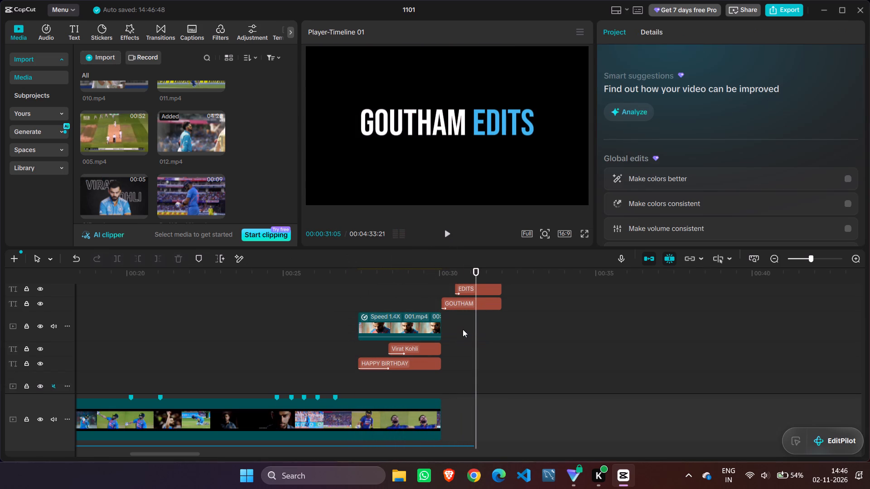
Browse the remaining imported media and preview Cover Drive.mp4 as a possible replacement shot.
scroll(463, 329, "down", 2)
scroll(180, 185, "down", 1)
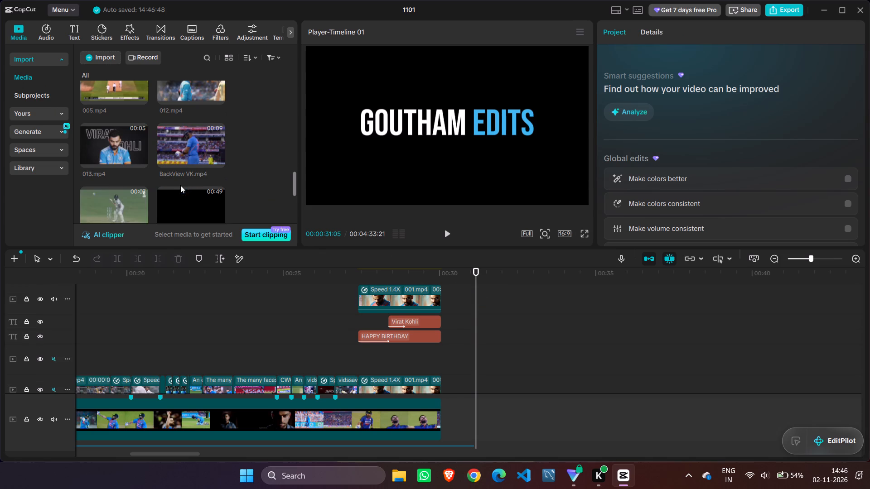
scroll(124, 193, "down", 1)
left_click(124, 159)
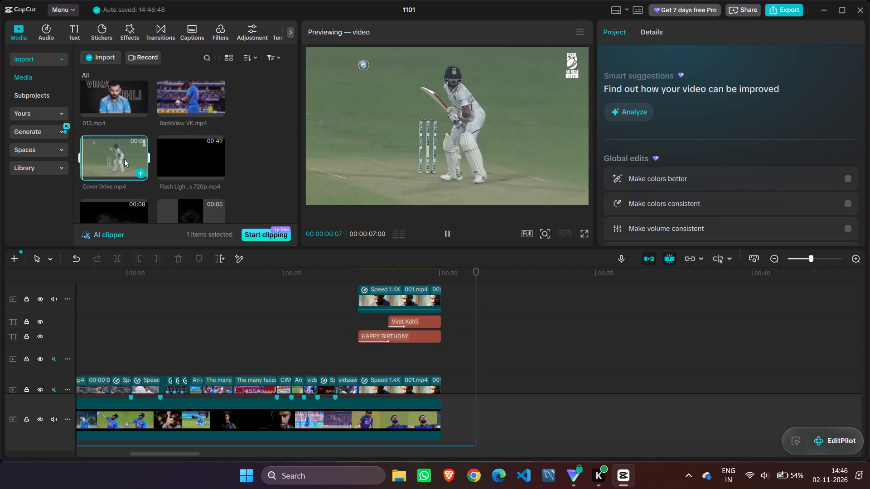
scroll(155, 157, "down", 1)
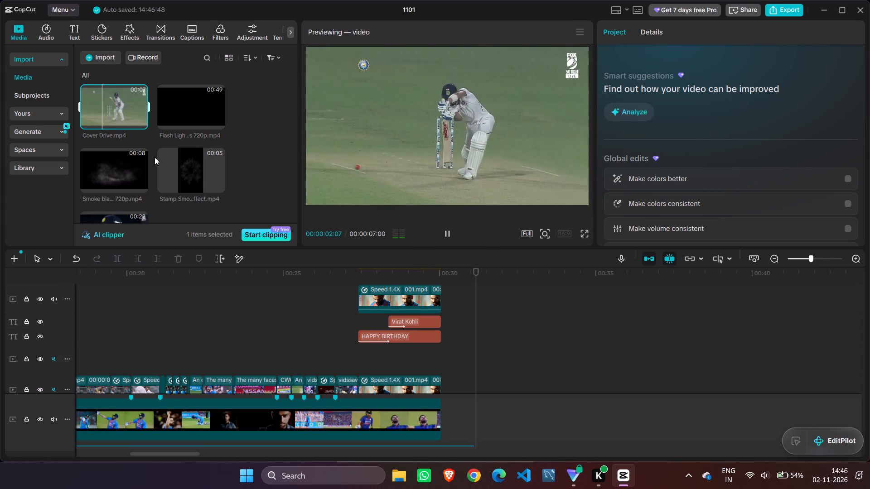
scroll(155, 157, "down", 2)
scroll(161, 174, "up", 1)
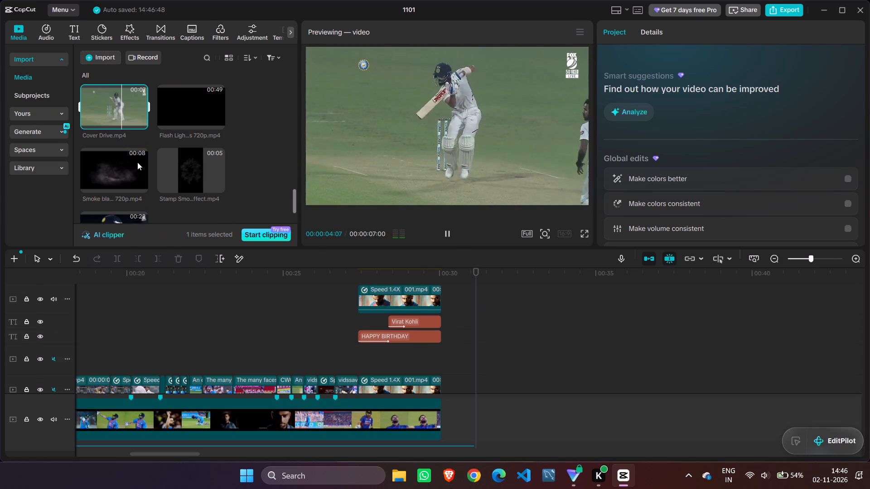
scroll(215, 269, "down", 1)
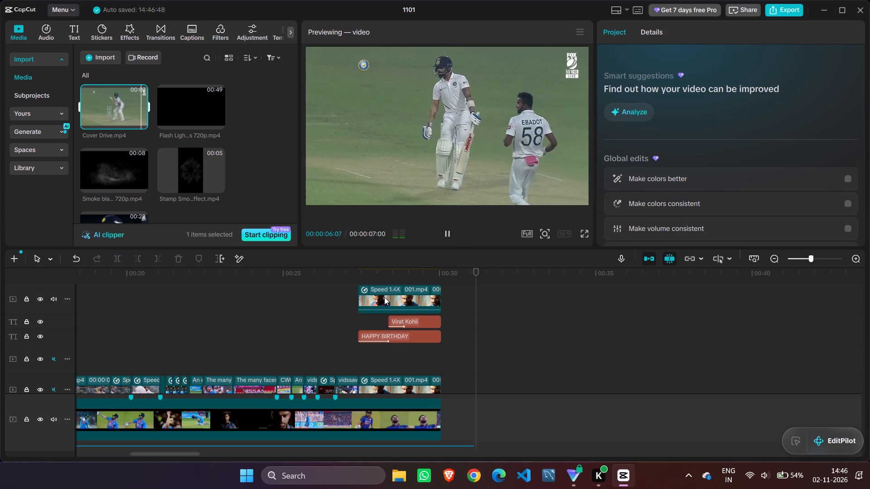
Replay the timeline section from about 24.7 seconds to 00:00:25:28, examining the batting shots around the clip markers.
left_click(477, 272)
left_click_drag(477, 282, 452, 283)
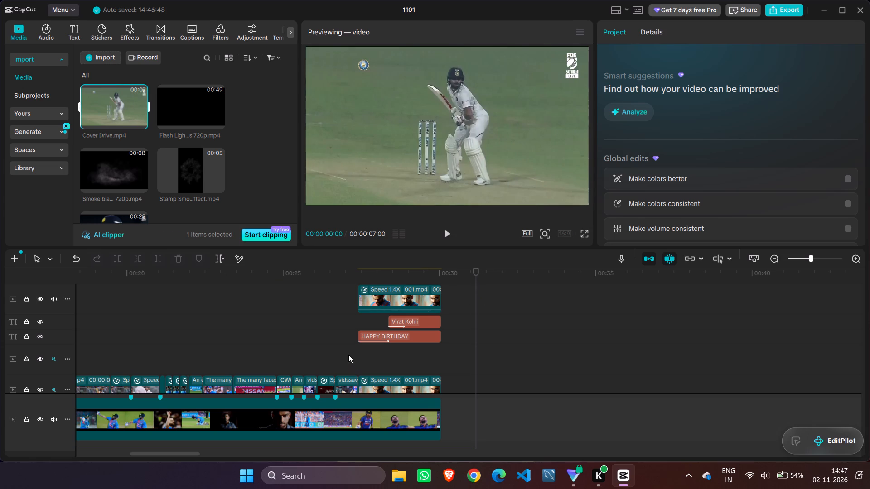
left_click(348, 355)
left_click_drag(346, 351, 273, 346)
left_click(445, 230)
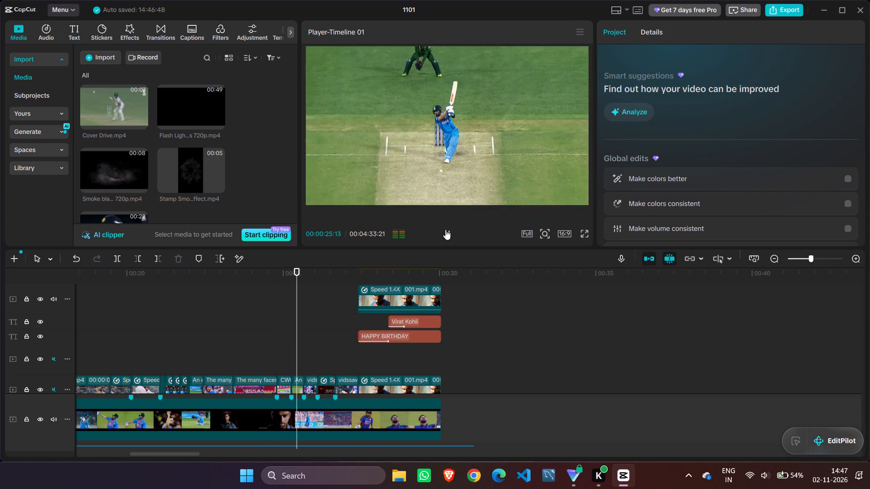
left_click(445, 230)
left_click_drag(305, 321, 288, 321)
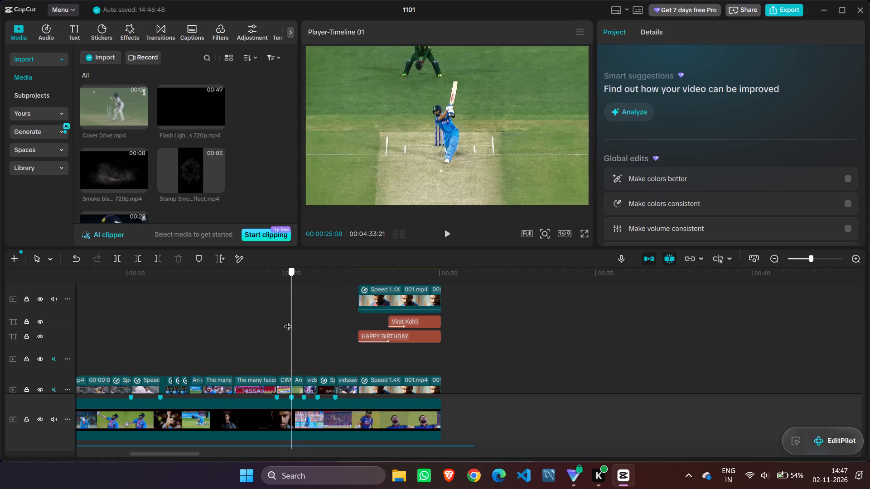
left_click_drag(288, 321, 283, 320)
left_click(447, 236)
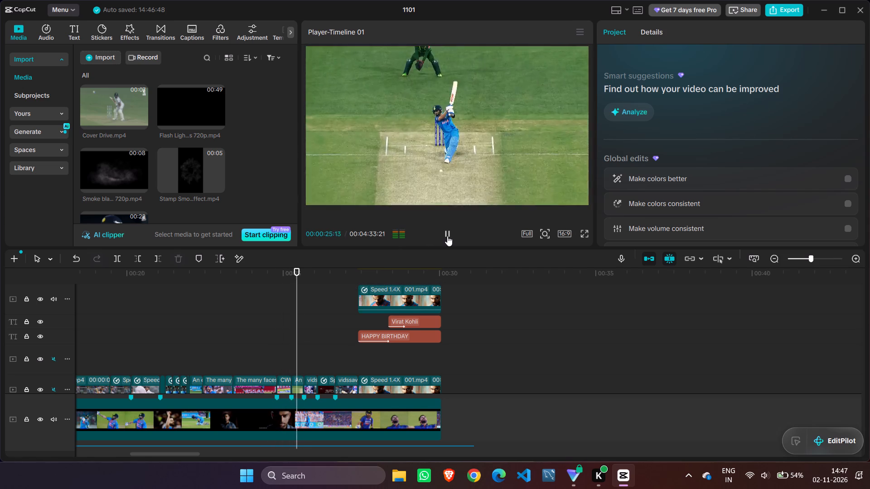
left_click(447, 236)
double_click(447, 236)
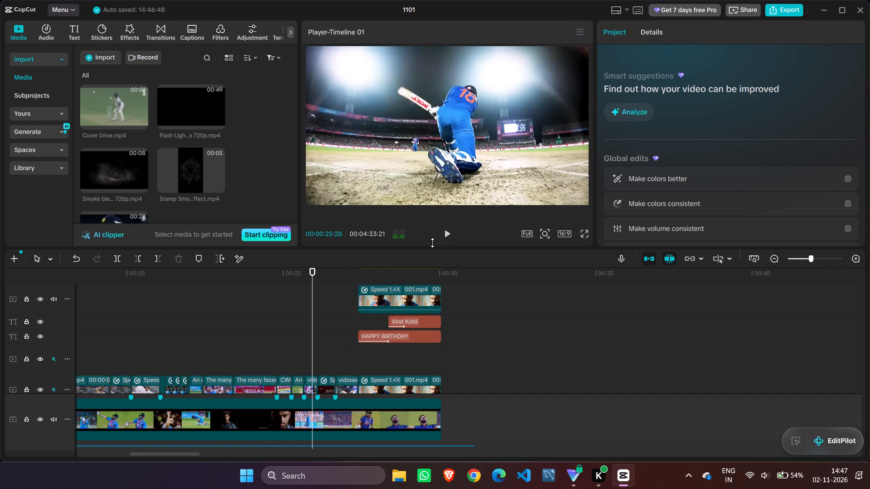
scroll(253, 283, "down", 1)
Place Cover Drive.mp4 on the empty overlay track above the main clips, starting at about 25.6 seconds.
scroll(253, 284, "down", 2)
left_click_drag(121, 121, 162, 165)
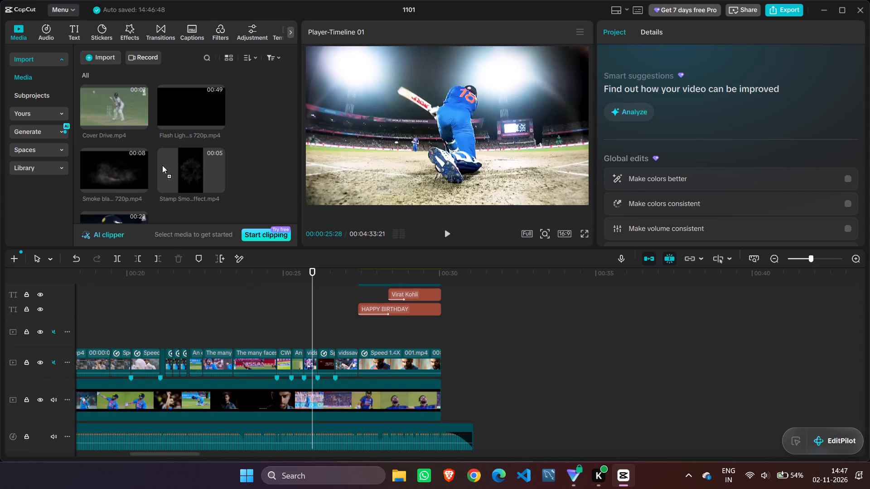
left_click_drag(162, 165, 307, 335)
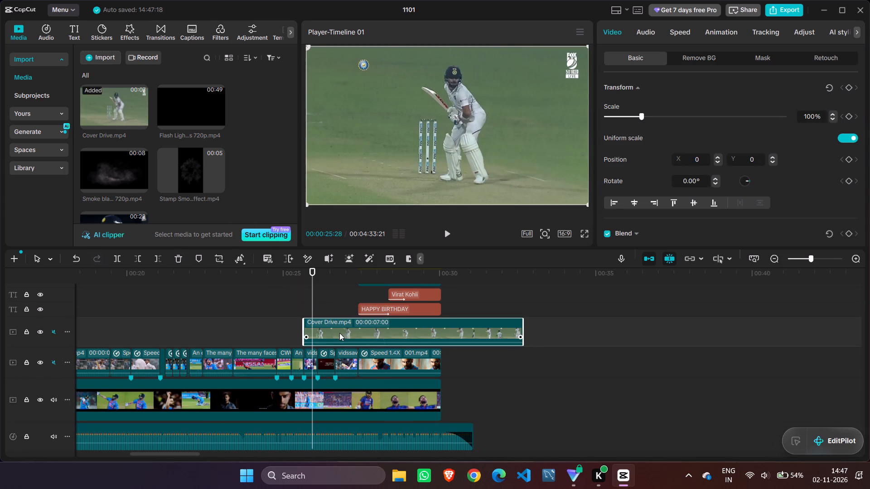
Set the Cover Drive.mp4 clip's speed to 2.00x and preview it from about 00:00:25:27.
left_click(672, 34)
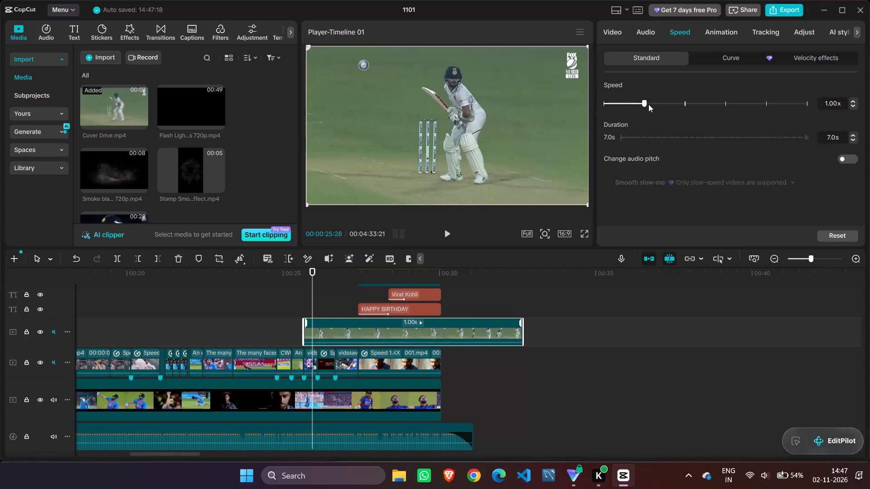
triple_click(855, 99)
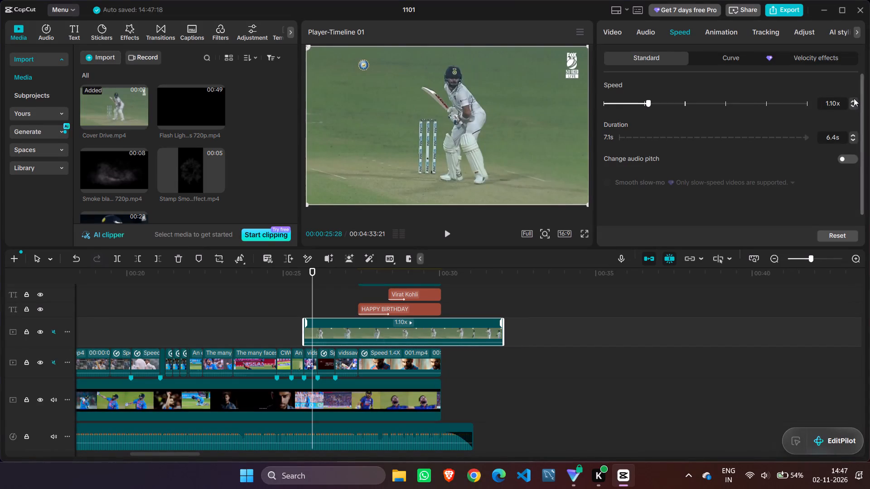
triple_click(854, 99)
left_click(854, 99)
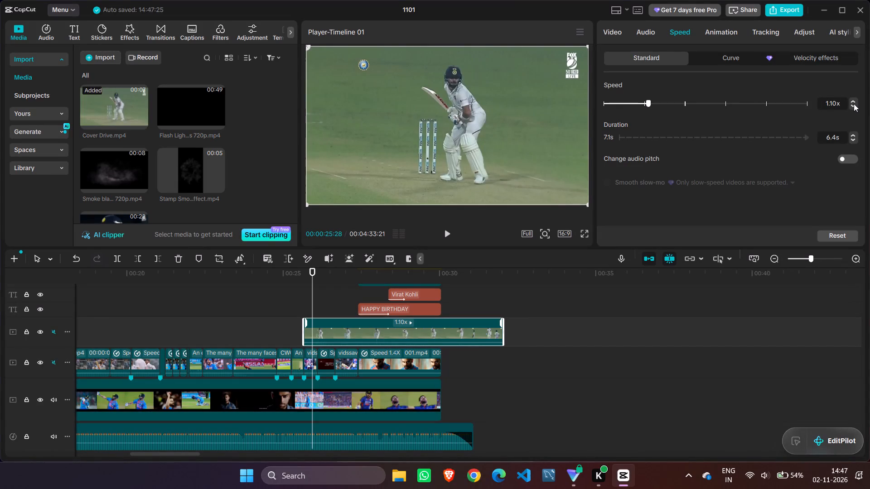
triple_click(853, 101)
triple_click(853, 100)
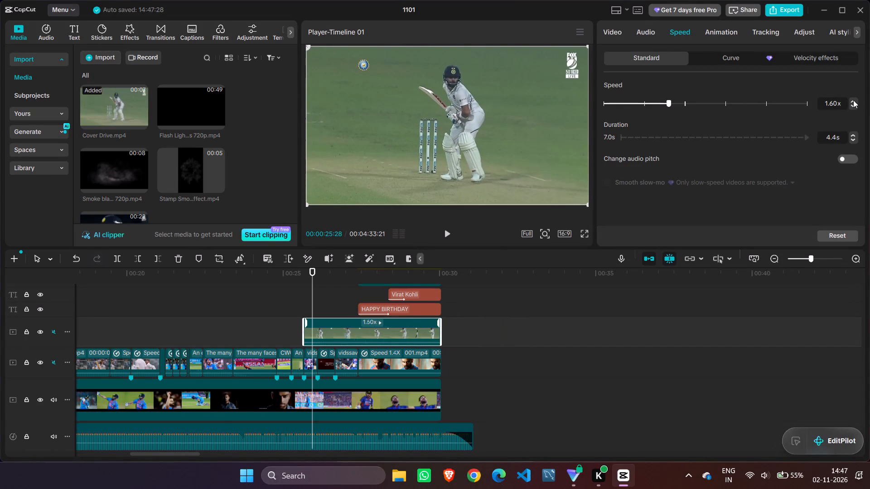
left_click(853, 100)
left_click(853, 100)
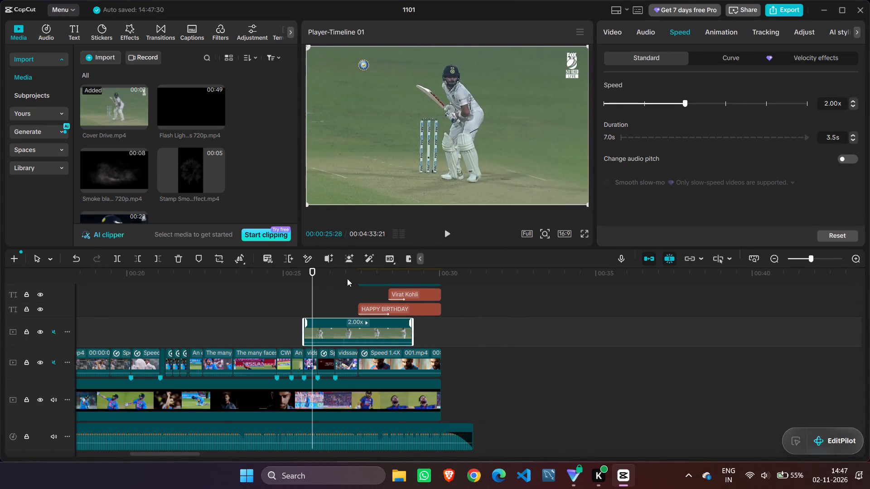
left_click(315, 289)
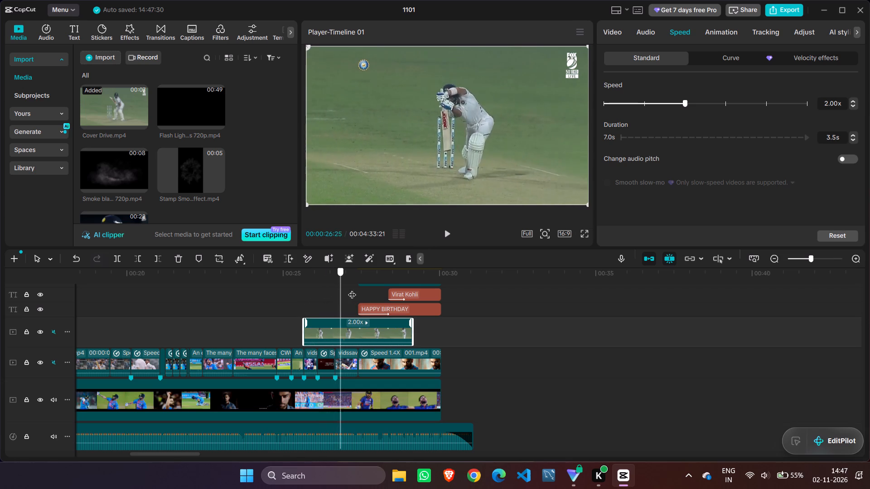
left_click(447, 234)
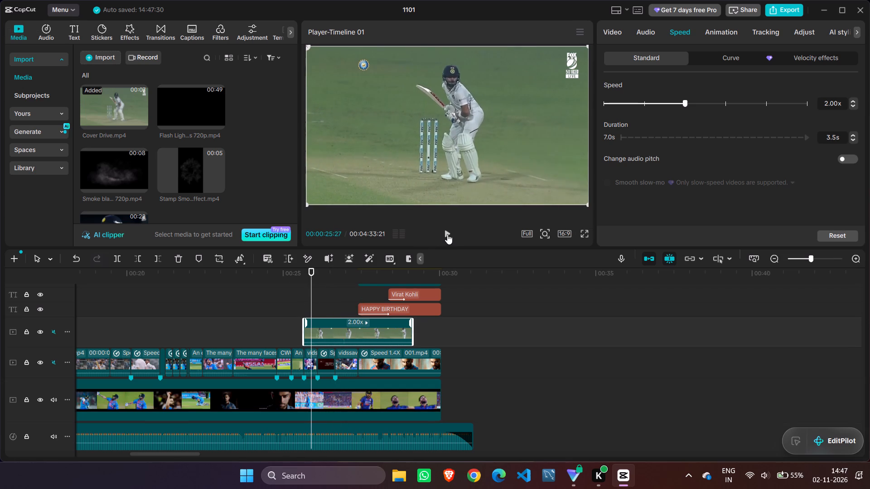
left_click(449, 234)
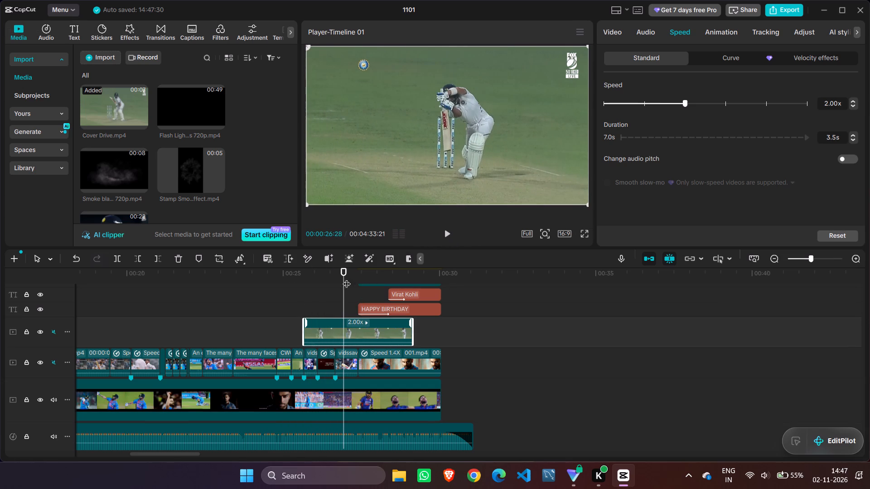
Set the Cover Drive.mp4 clip's speed to 2.50x and replay the shot from 00:00:26:03.
triple_click(851, 102)
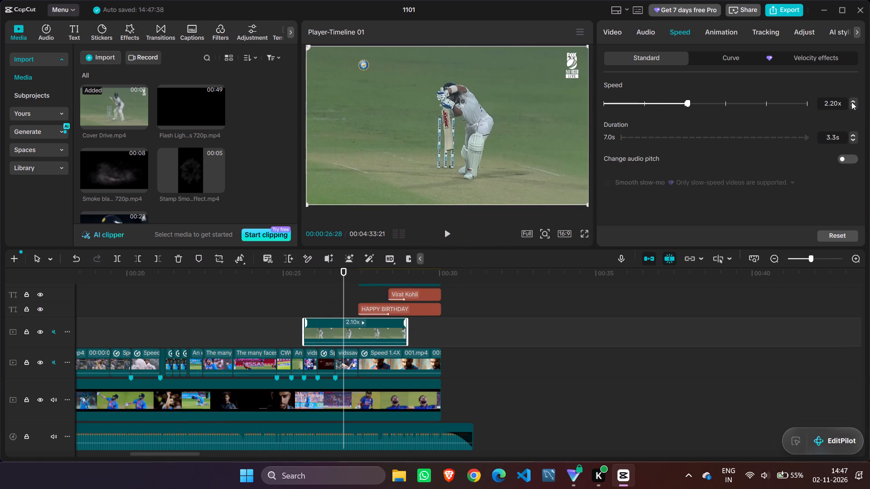
triple_click(851, 102)
left_click(851, 105)
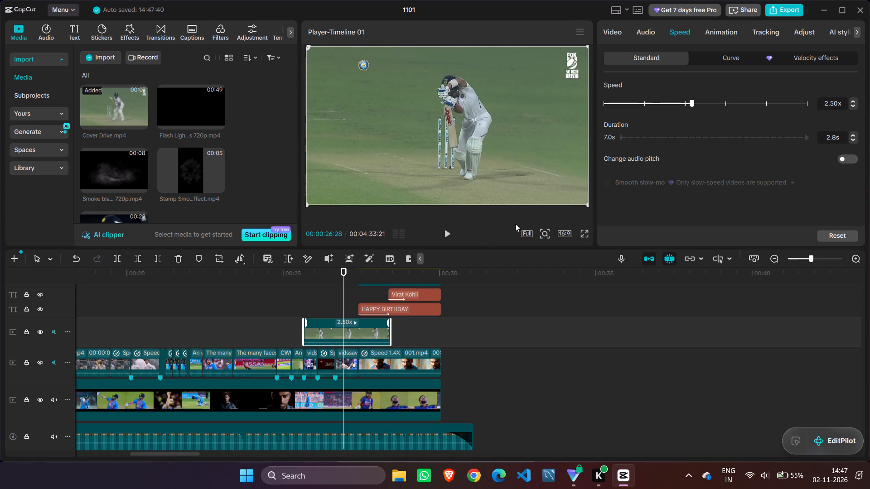
left_click_drag(346, 282, 315, 281)
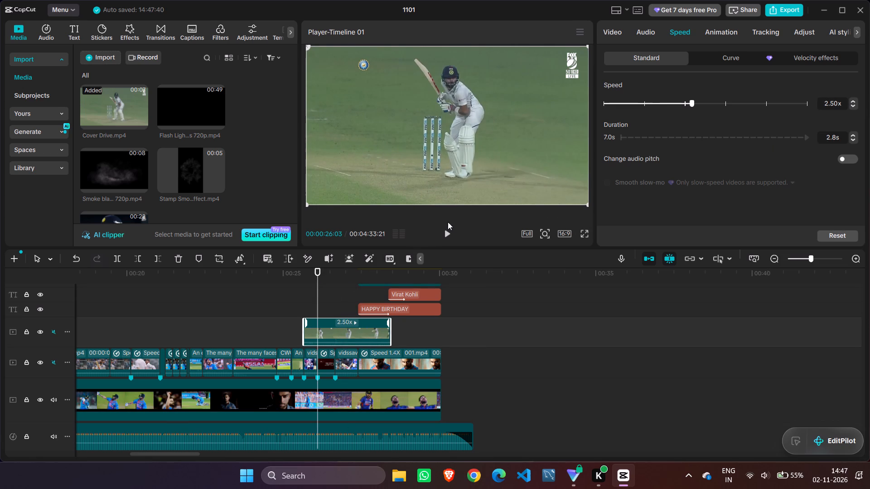
left_click(451, 229)
left_click(451, 230)
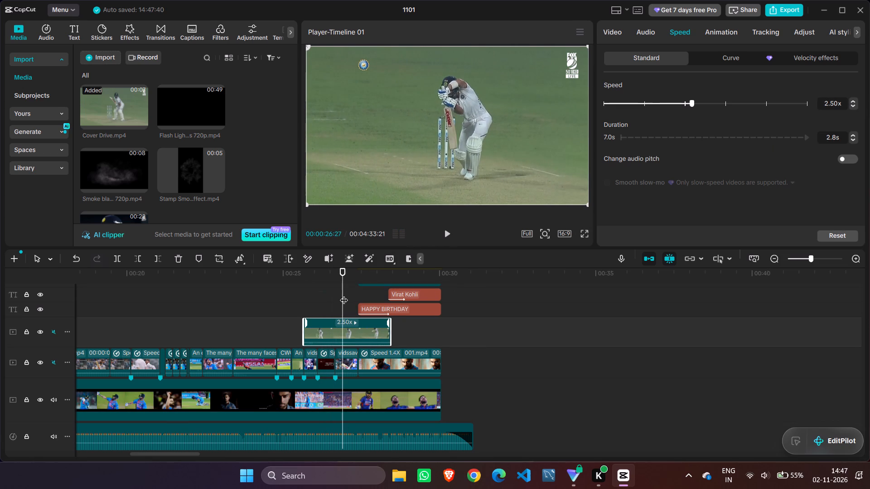
Trim away the part of Cover Drive.mp4 before 00:00:26:10 and shift the remainder back to start at about 25.6 seconds.
left_click_drag(343, 293, 324, 292)
left_click(133, 261)
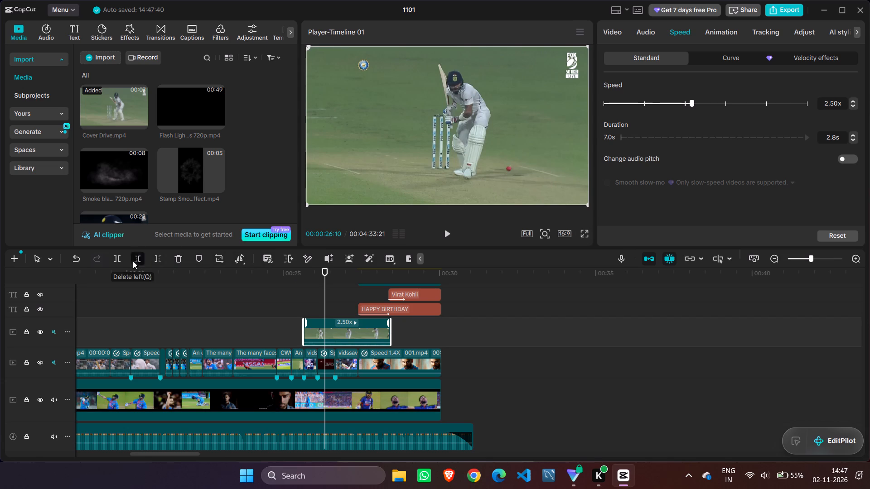
left_click_drag(354, 327, 342, 326)
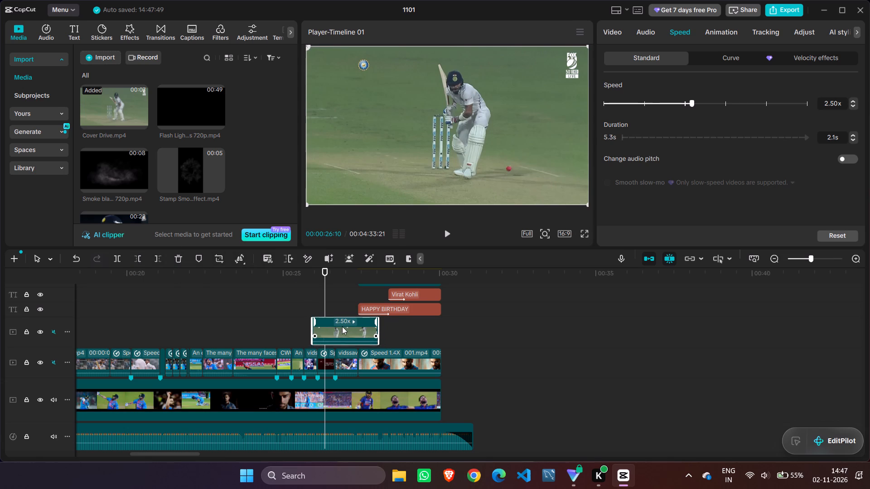
left_click_drag(342, 326, 336, 327)
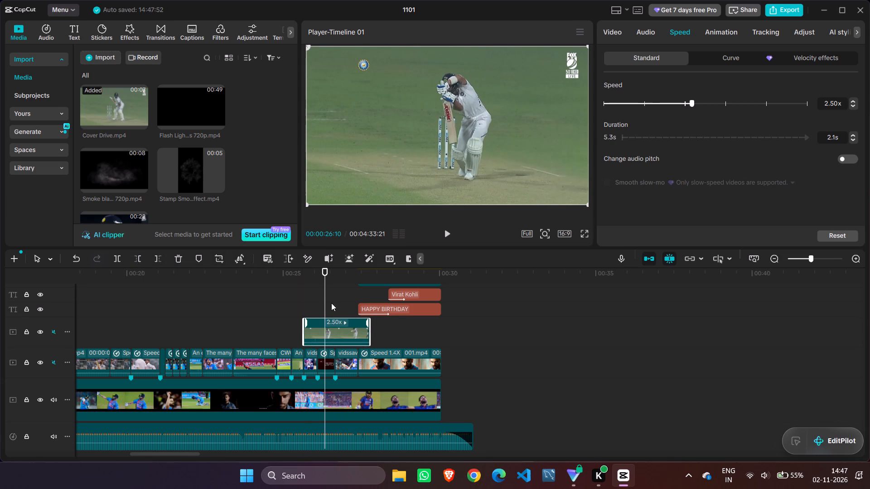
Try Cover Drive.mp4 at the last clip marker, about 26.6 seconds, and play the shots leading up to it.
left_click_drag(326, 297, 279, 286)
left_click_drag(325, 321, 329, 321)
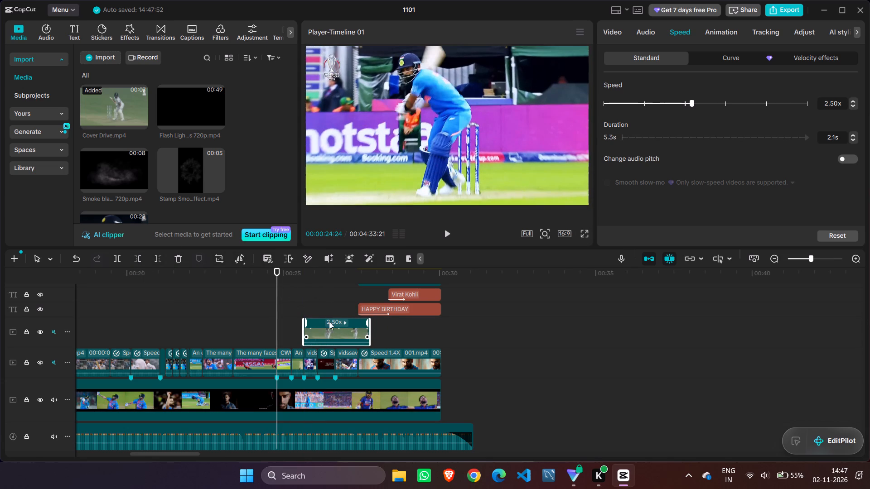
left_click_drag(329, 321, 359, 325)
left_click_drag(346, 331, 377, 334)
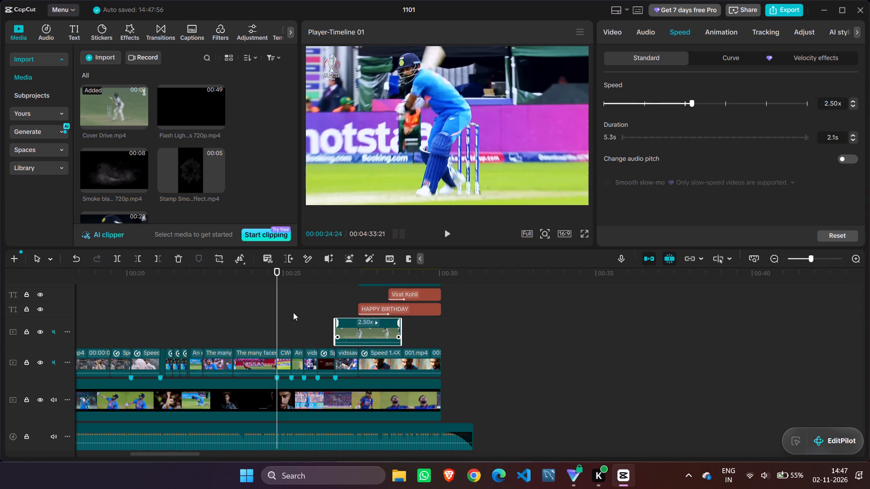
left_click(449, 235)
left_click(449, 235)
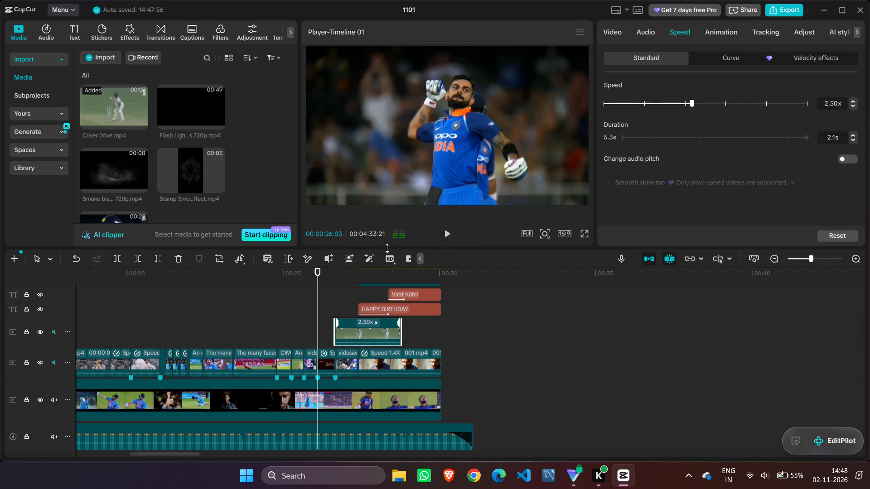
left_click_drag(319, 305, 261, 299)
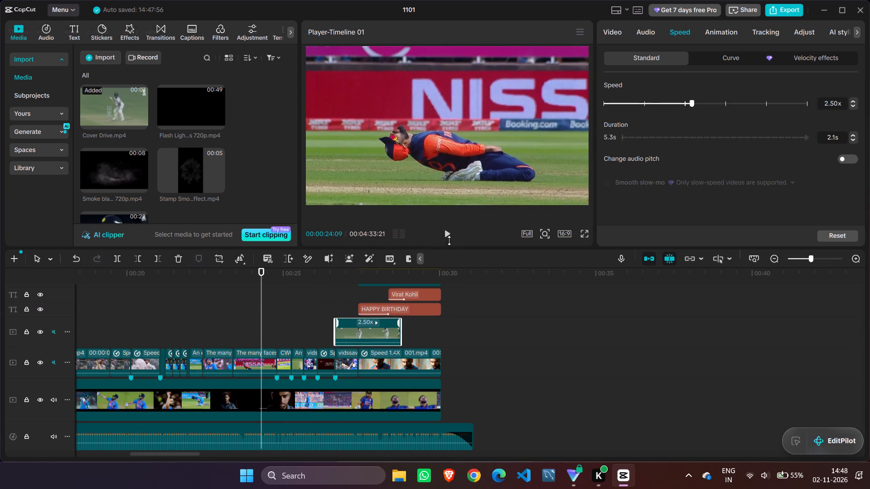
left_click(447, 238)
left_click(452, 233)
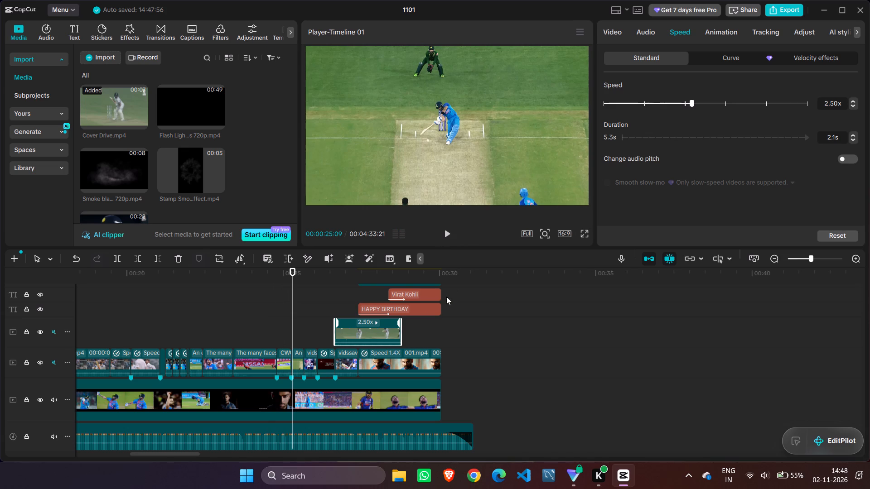
Move Cover Drive.mp4 to start at the marker near 00:00:24:24 and play it from 00:00:24:00.
left_click_drag(374, 325, 331, 332)
left_click_drag(366, 328, 321, 333)
left_click_drag(321, 333, 308, 330)
left_click_drag(294, 292, 252, 282)
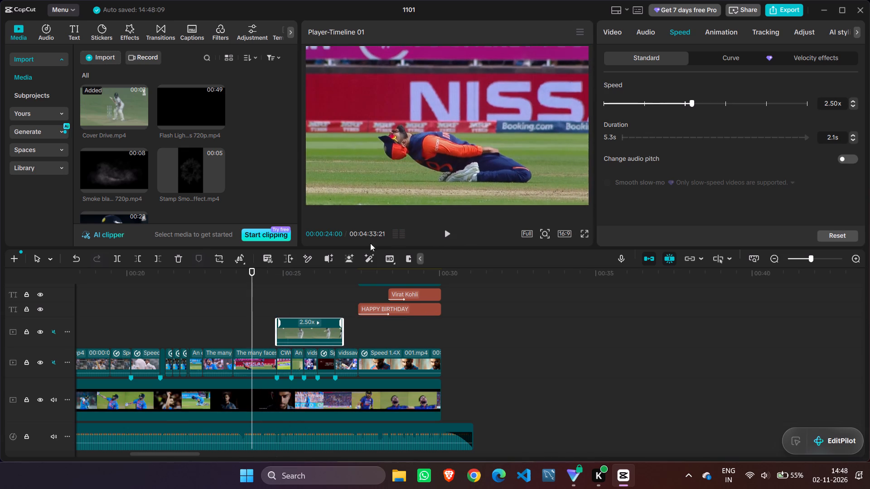
left_click(444, 229)
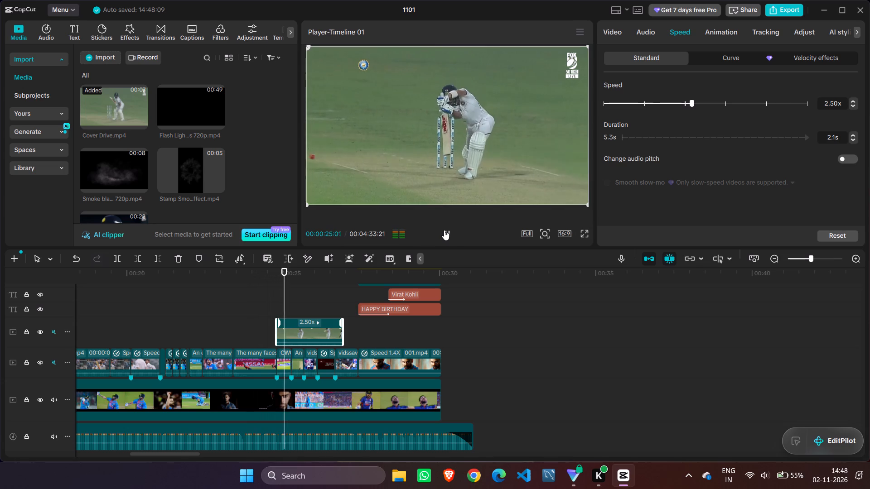
left_click(444, 230)
Trim the end of Cover Drive.mp4 to the next marker at about 00:00:25:08.
left_click_drag(344, 331, 317, 335)
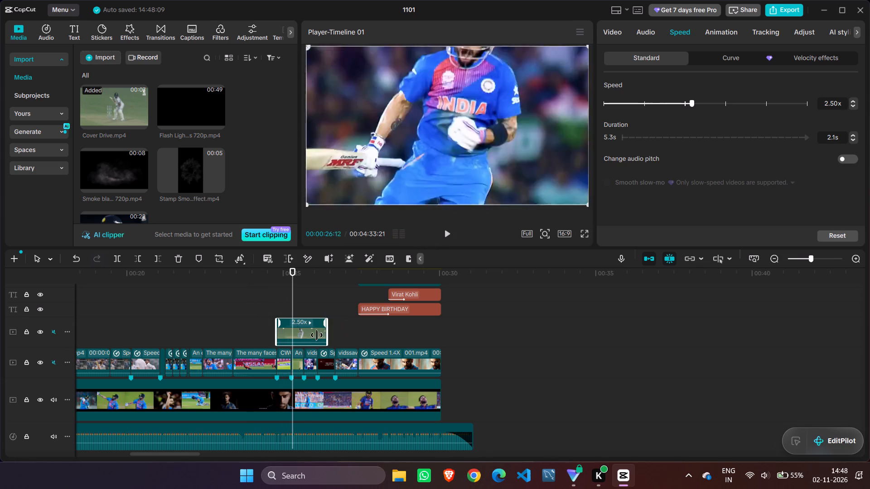
left_click_drag(317, 335, 288, 339)
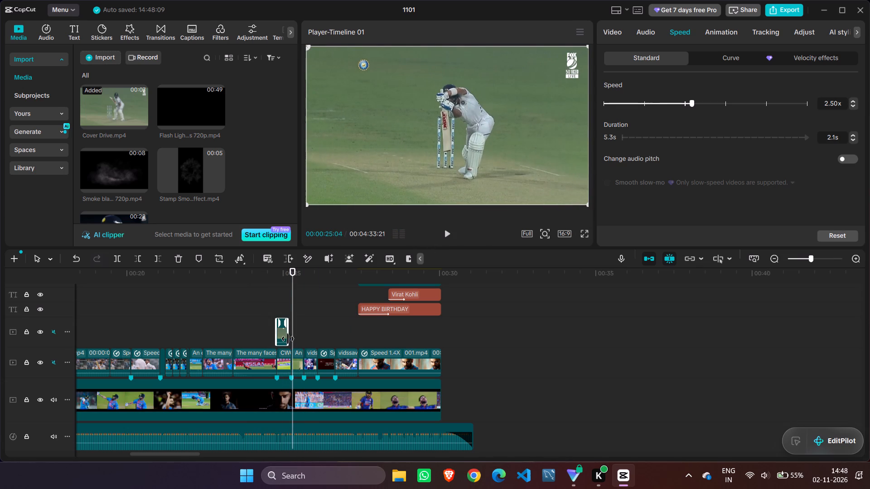
left_click_drag(288, 339, 290, 339)
left_click_drag(294, 302, 304, 302)
left_click(294, 331)
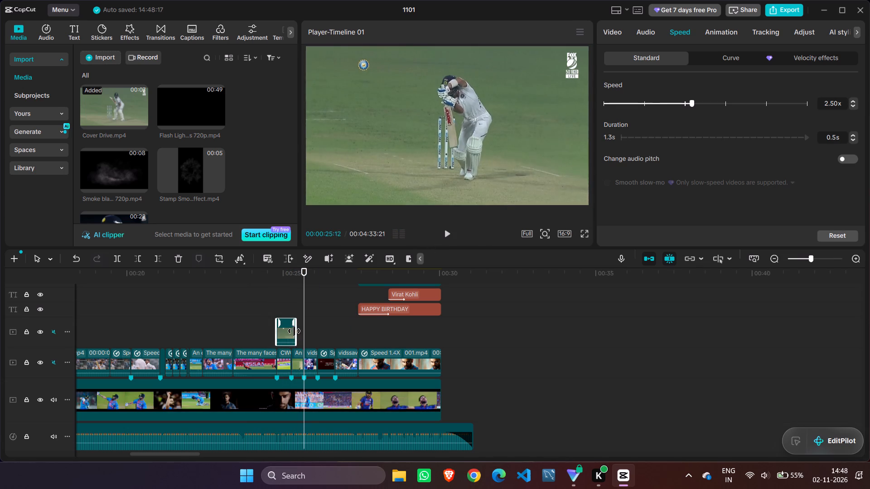
left_click(291, 304)
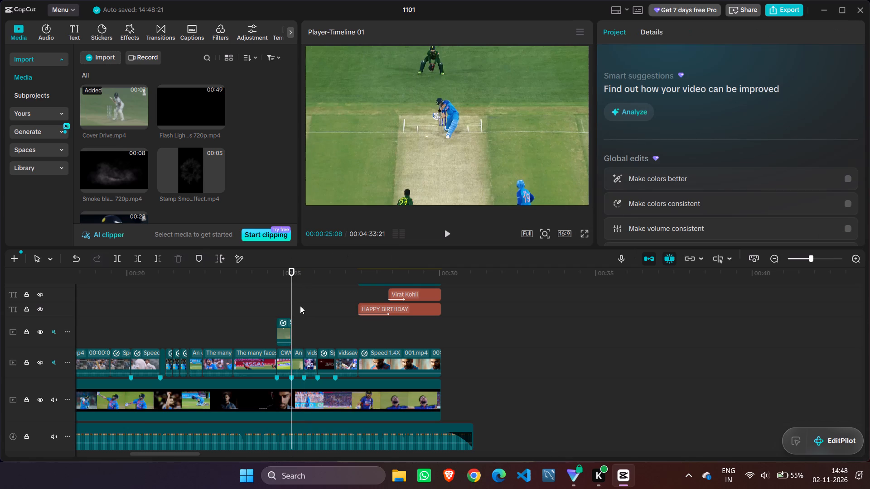
Replay the section from about 00:00:23:01 to 00:00:26:01, checking how the trimmed Cover Drive.mp4 shot fits between its neighbours.
left_click_drag(294, 301, 247, 311)
left_click(446, 234)
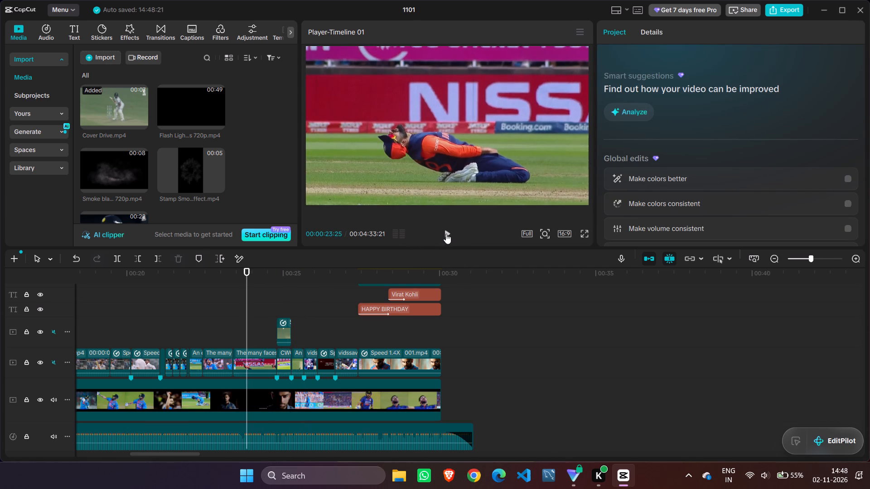
left_click(446, 233)
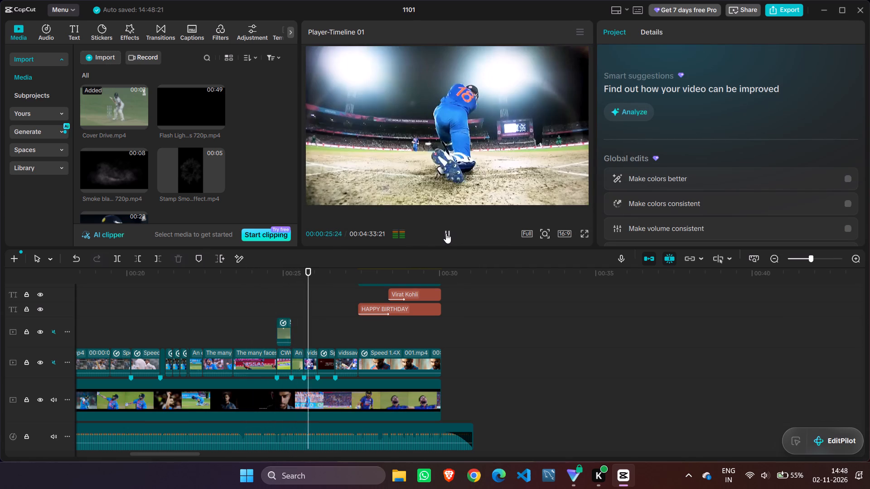
left_click_drag(315, 311, 222, 320)
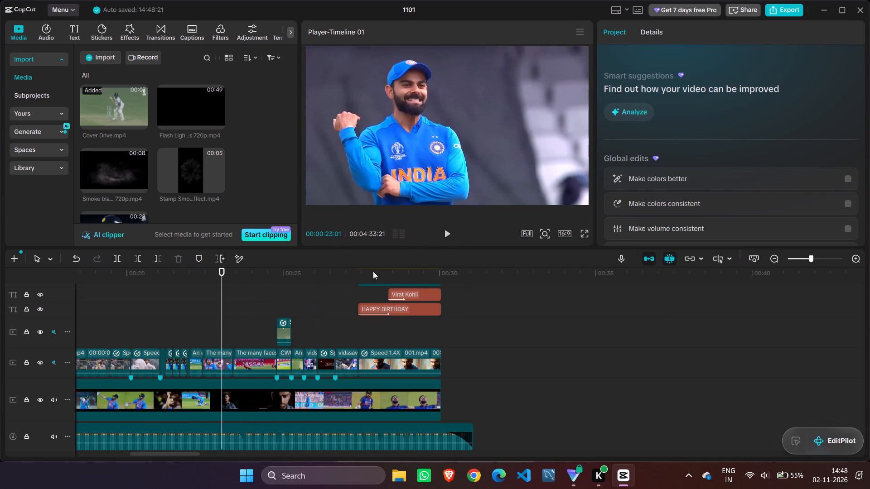
left_click(443, 231)
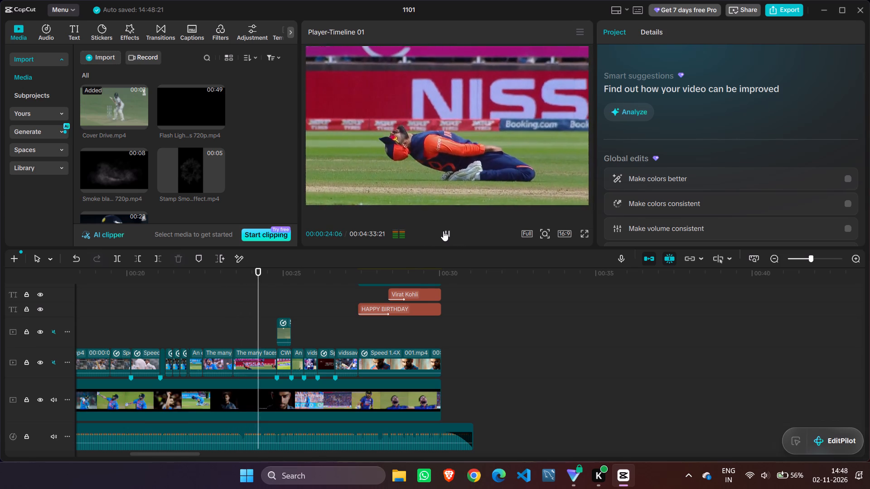
left_click(443, 231)
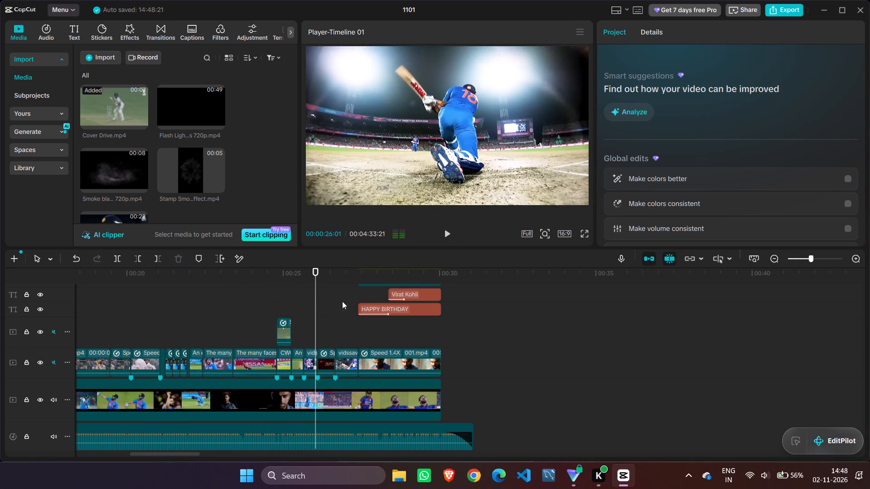
left_click_drag(314, 311, 279, 309)
left_click(444, 234)
left_click(444, 234)
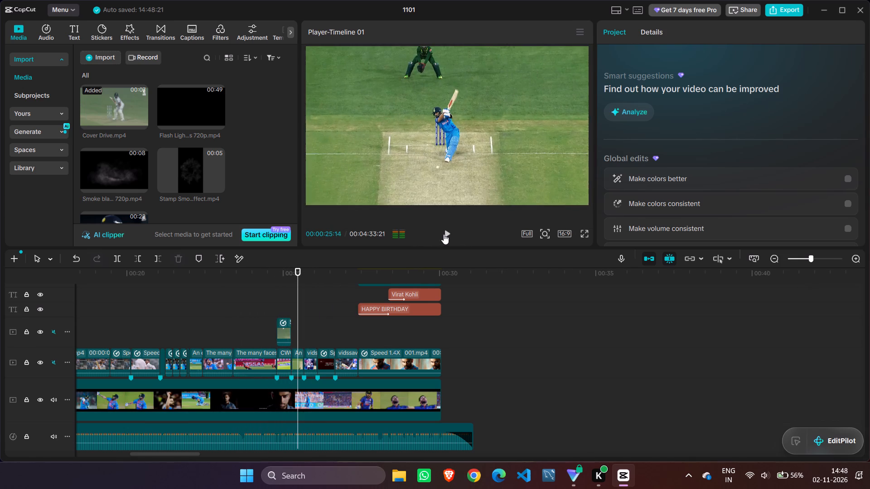
Replay the section from about 00:00:24:11 to 00:00:27:09, checking how the Cover Drive.mp4 shot runs into the following shots.
left_click(285, 333)
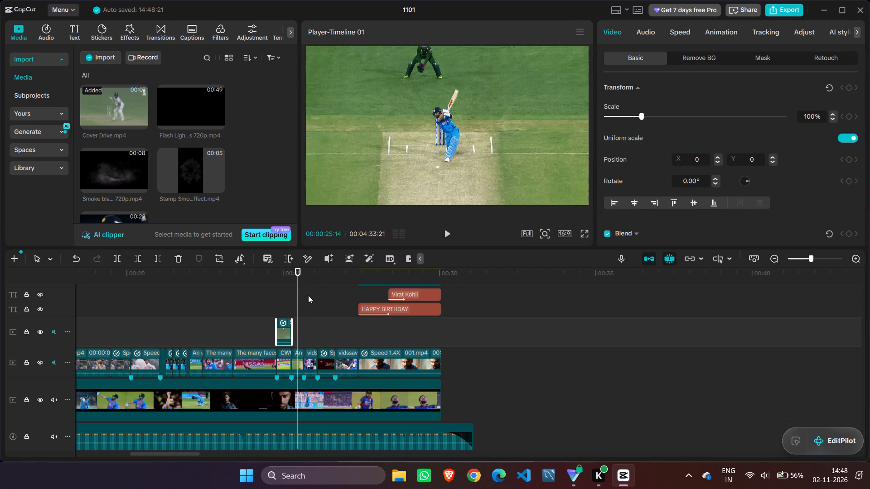
left_click_drag(297, 297, 264, 287)
left_click(285, 289)
left_click_drag(286, 296, 264, 291)
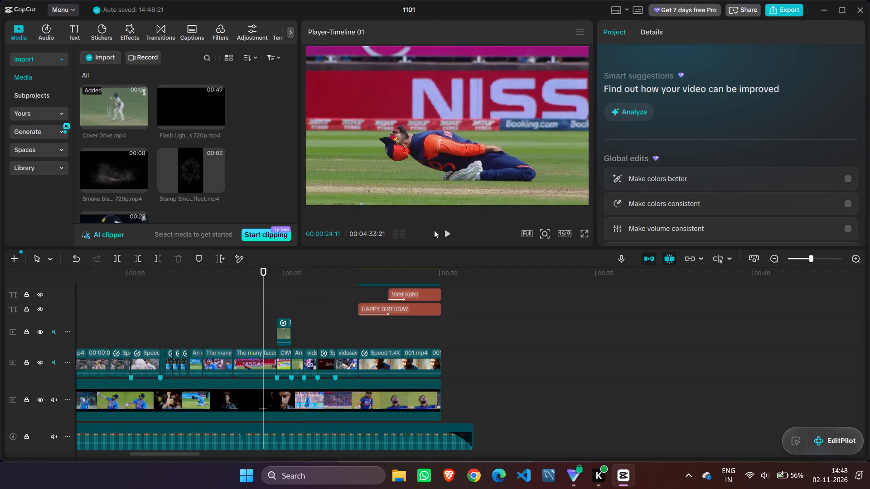
left_click(444, 230)
left_click(444, 230)
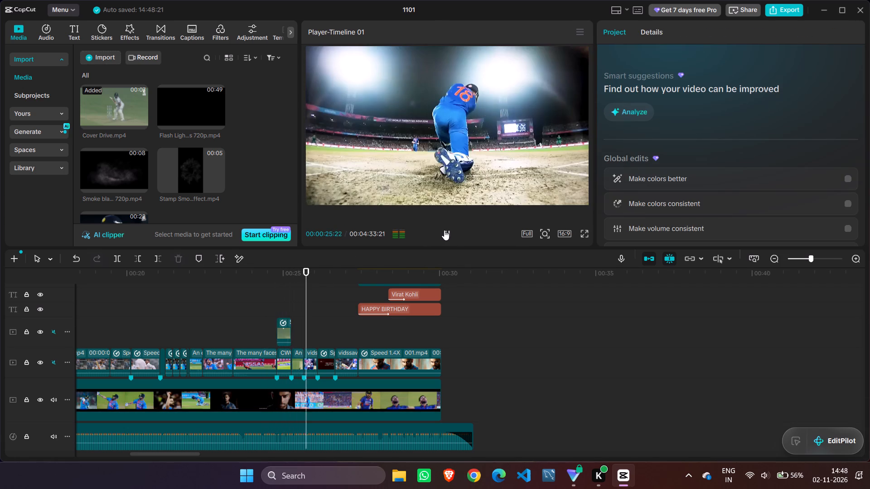
left_click_drag(310, 310, 265, 312)
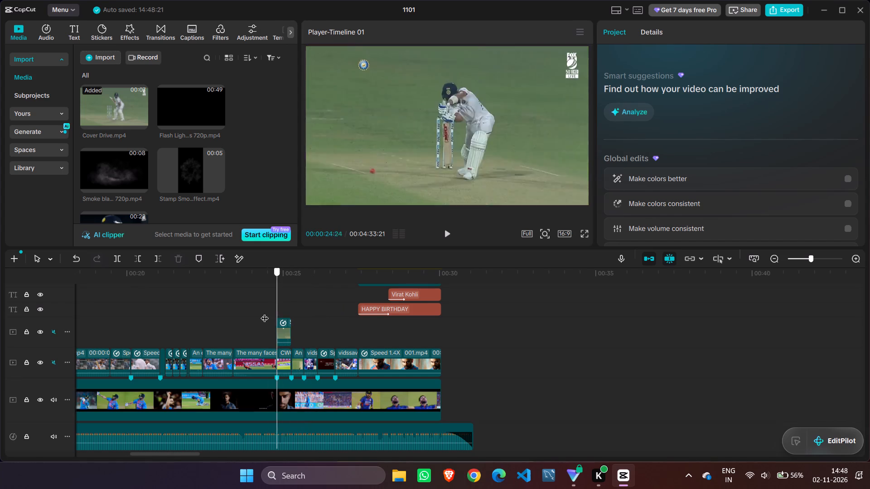
left_click_drag(265, 312, 262, 313)
left_click(444, 235)
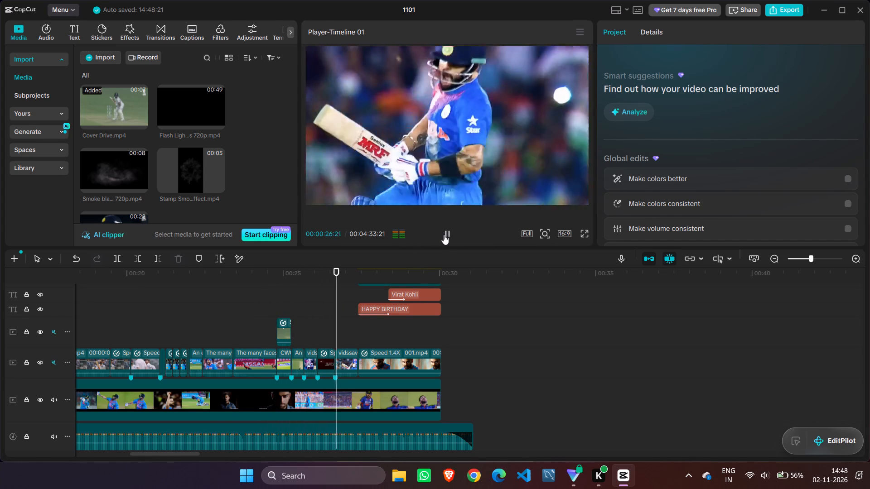
left_click(444, 235)
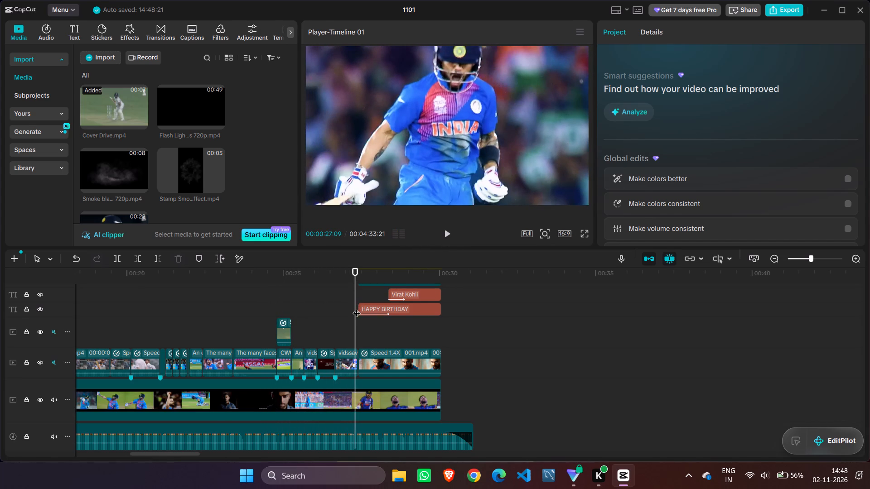
left_click_drag(356, 309, 345, 307)
Preview the flash light clip, 013.mp4, BackView VK.mp4, 012.mp4, 005.mp4, 011.mp4 and 010.mp4 from the imported media, looking for another usable shot.
scroll(244, 183, "up", 1)
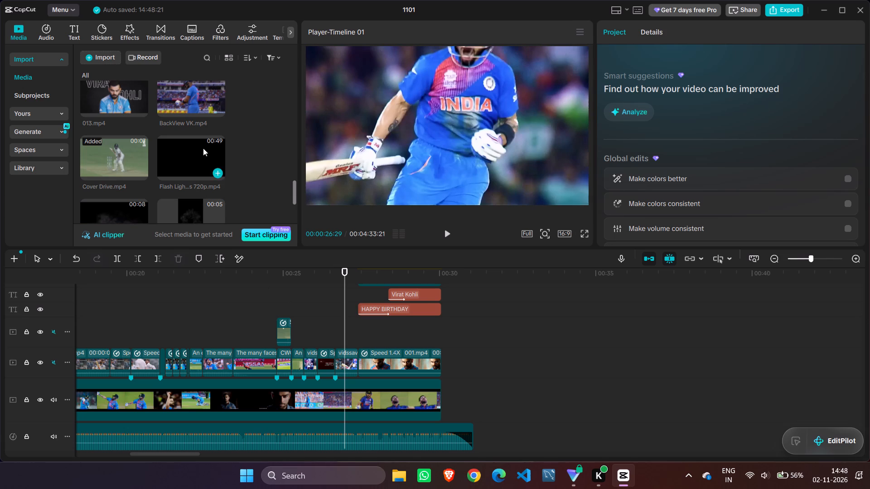
left_click(209, 142)
scroll(172, 169, "up", 2)
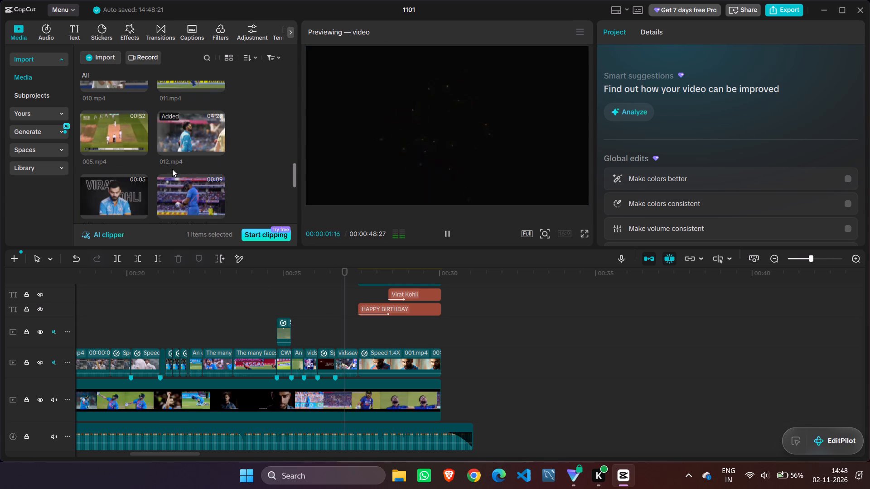
left_click(109, 208)
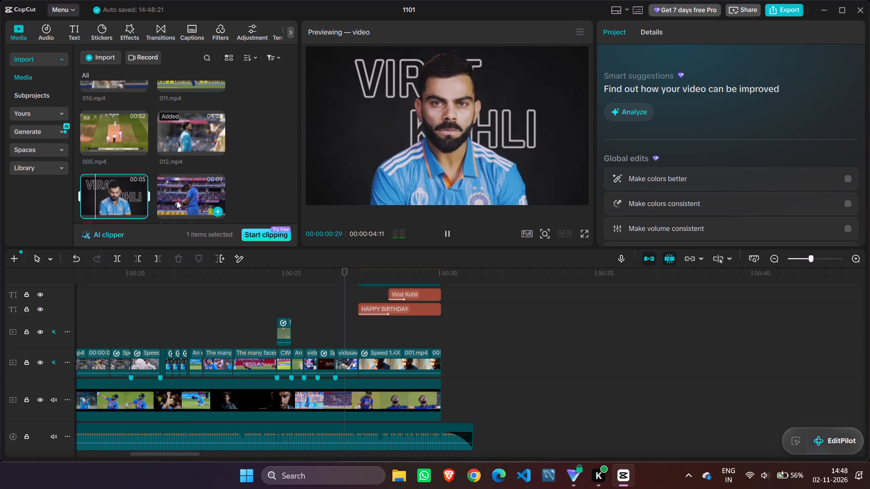
left_click(177, 201)
scroll(177, 201, "up", 1)
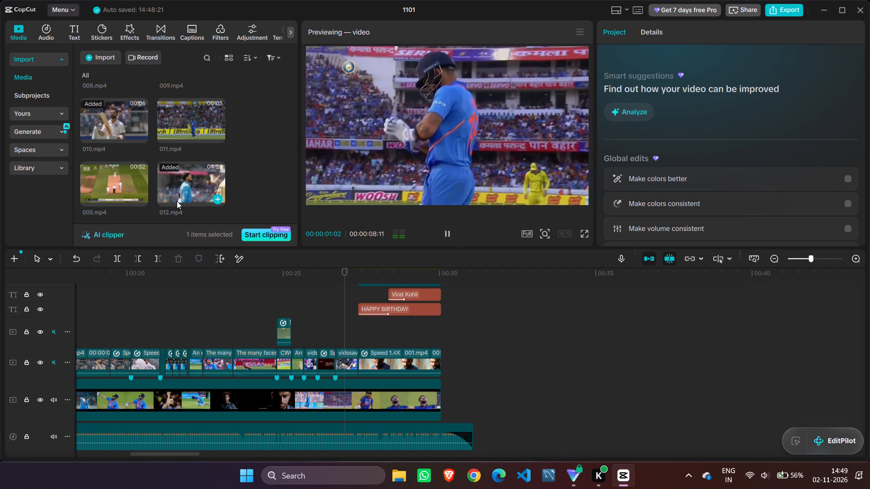
left_click(185, 195)
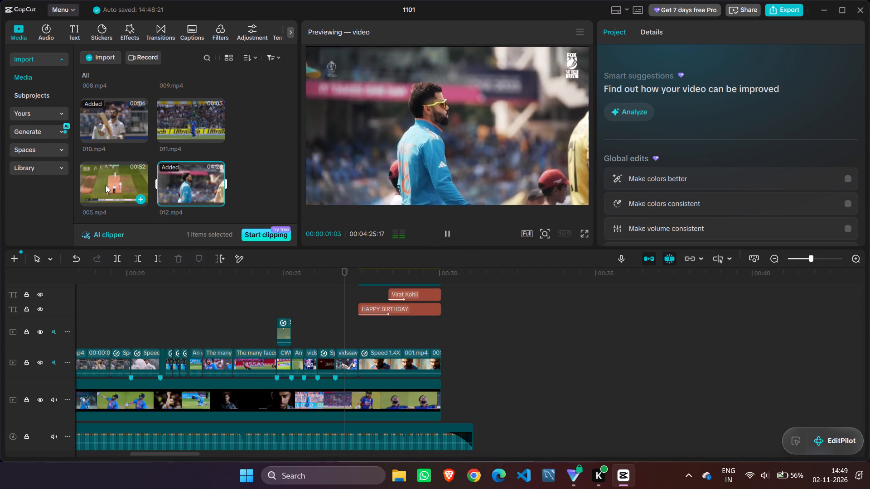
left_click(106, 185)
left_click(180, 125)
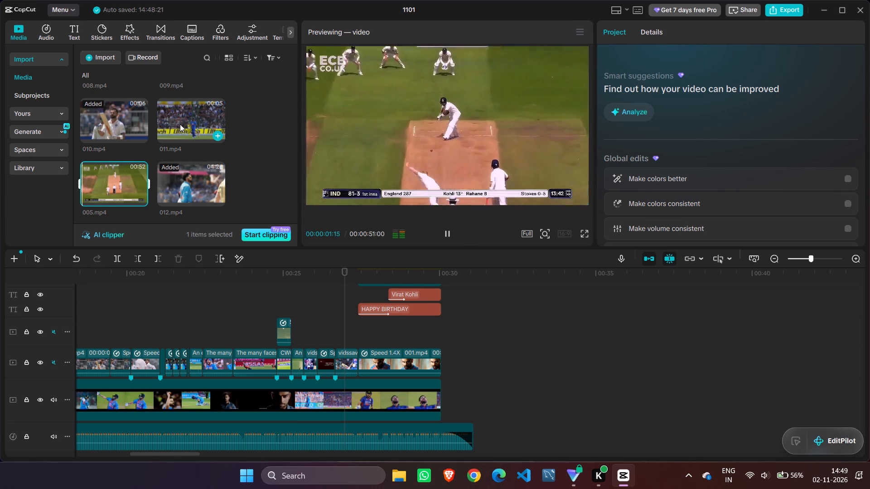
left_click(119, 127)
Preview 007.mp4, 006.mp4, the YTDown and vidssave clips, and Transition vk.mp4 from the imported media, looking for another usable shot.
scroll(169, 133, "down", 7)
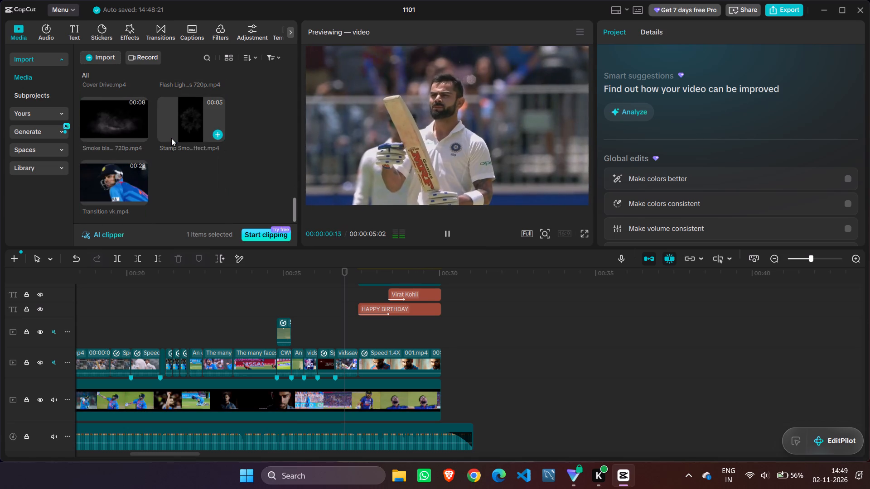
scroll(171, 138, "down", 4)
scroll(171, 138, "up", 8)
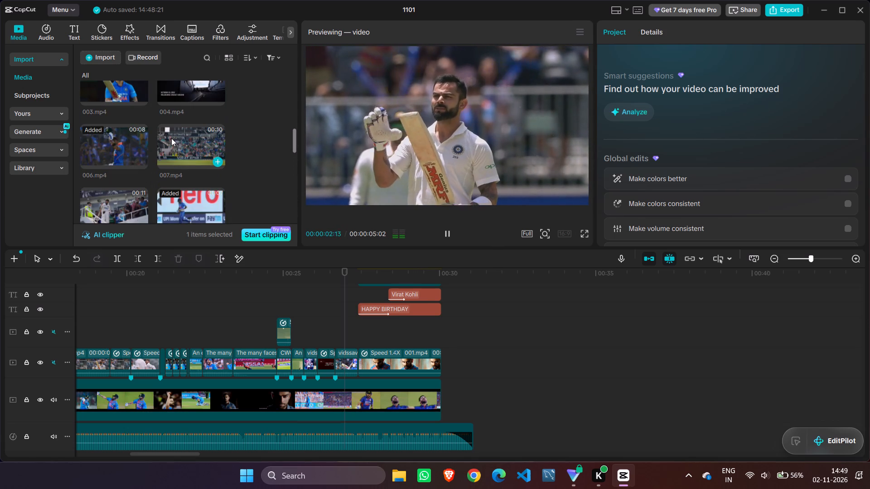
left_click(180, 134)
left_click(134, 144)
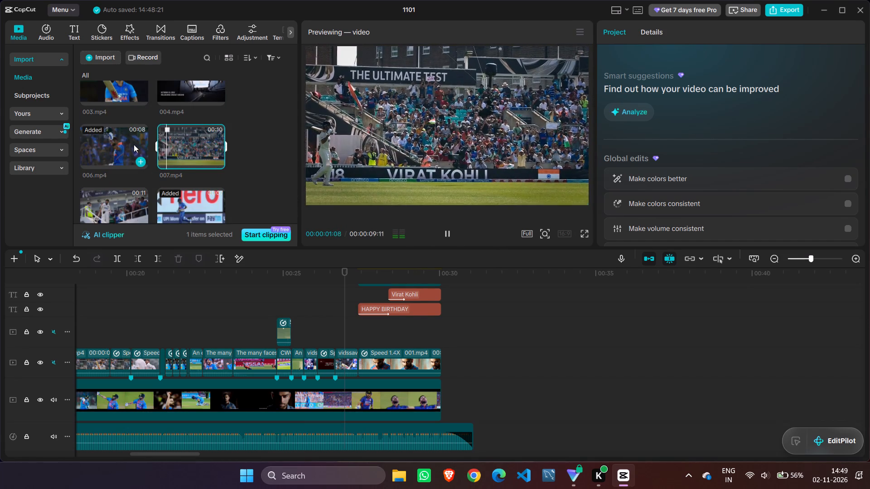
scroll(194, 155, "up", 4)
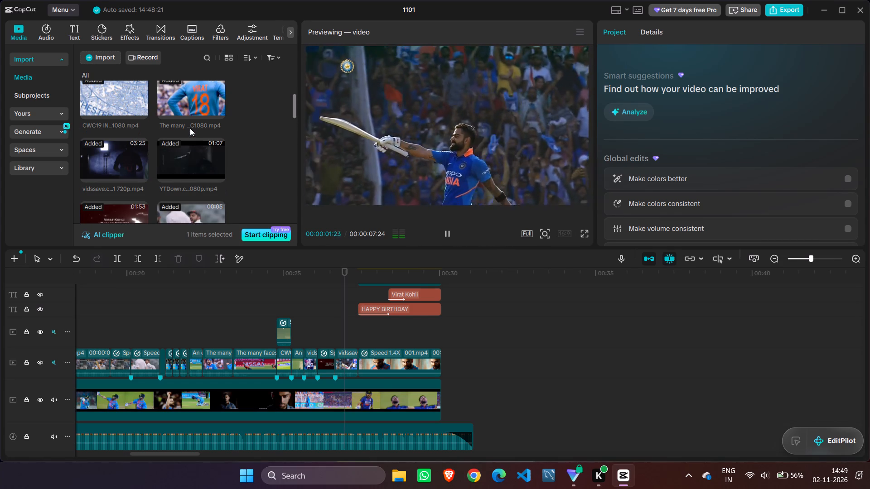
left_click(173, 158)
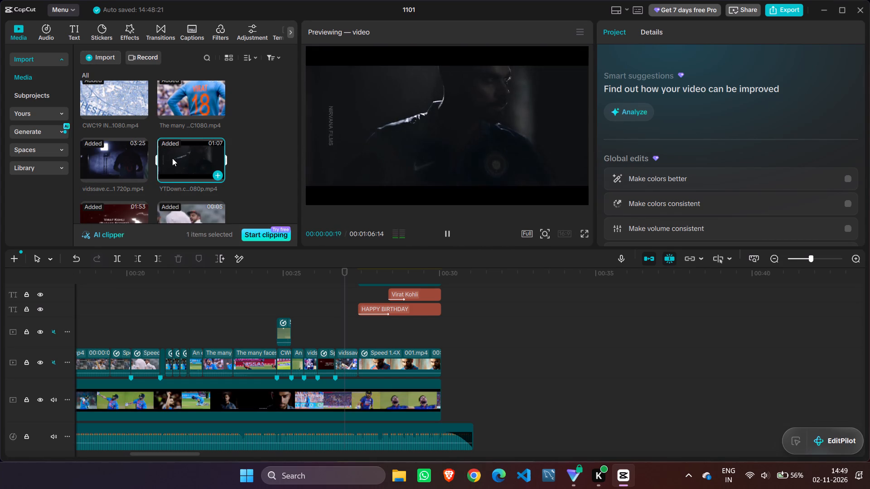
left_click(115, 172)
scroll(232, 140, "up", 5)
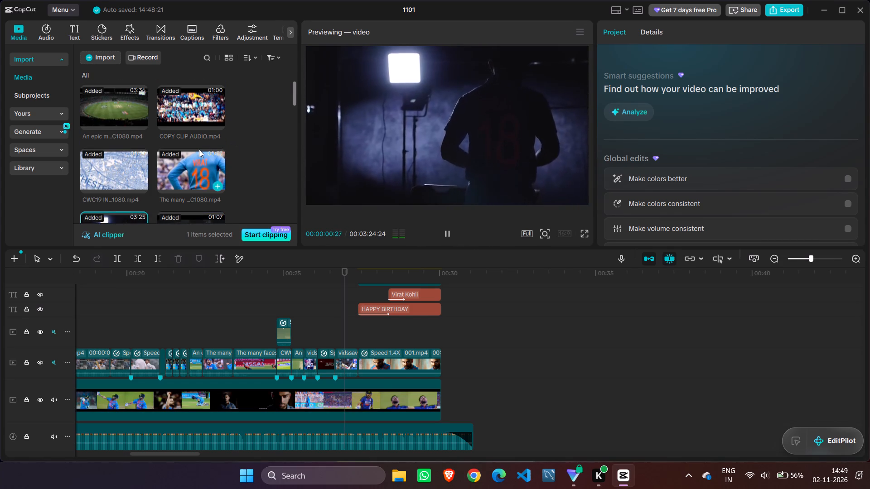
scroll(199, 149, "down", 19)
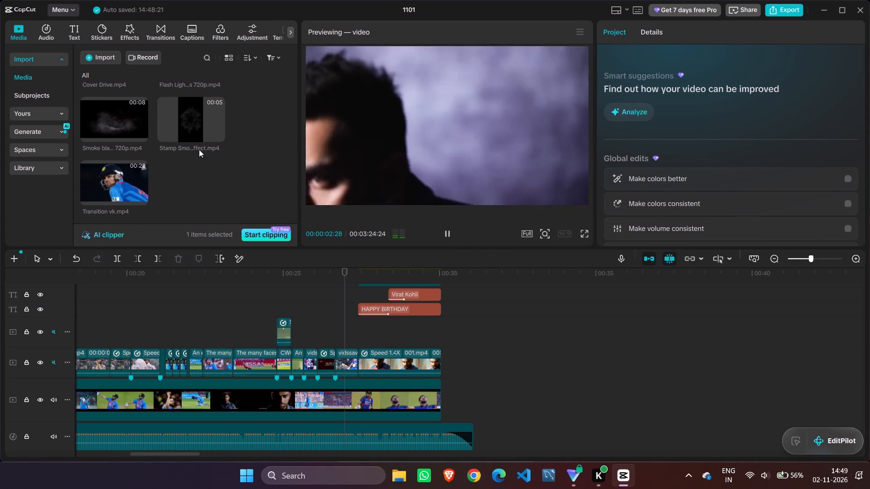
left_click(122, 183)
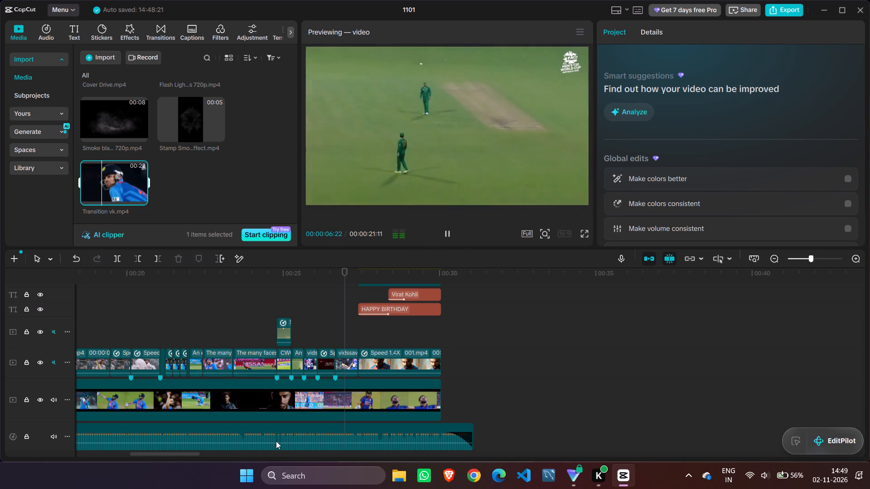
left_click_drag(192, 455, 45, 461)
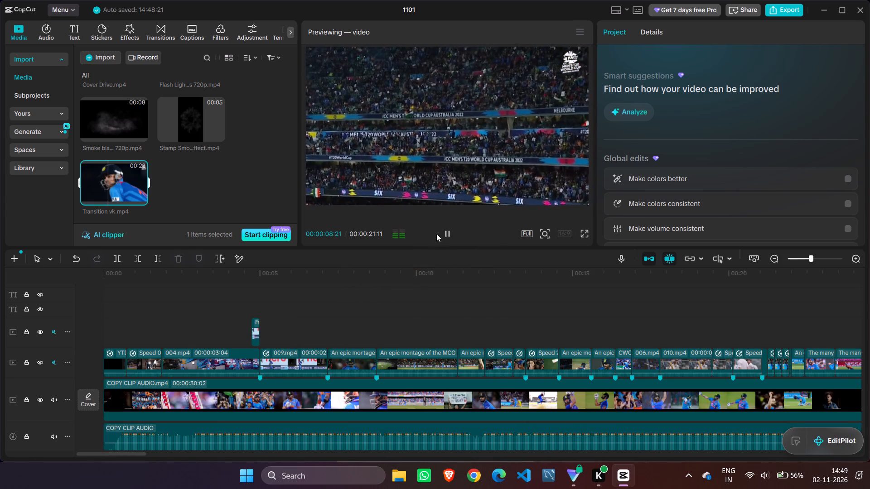
left_click(449, 229)
Play the timeline from about 00:00:05:29 to 00:00:13:12 and replay from 00:00:11:05, examining the batting shots for a place to insert a clip.
left_click(417, 365)
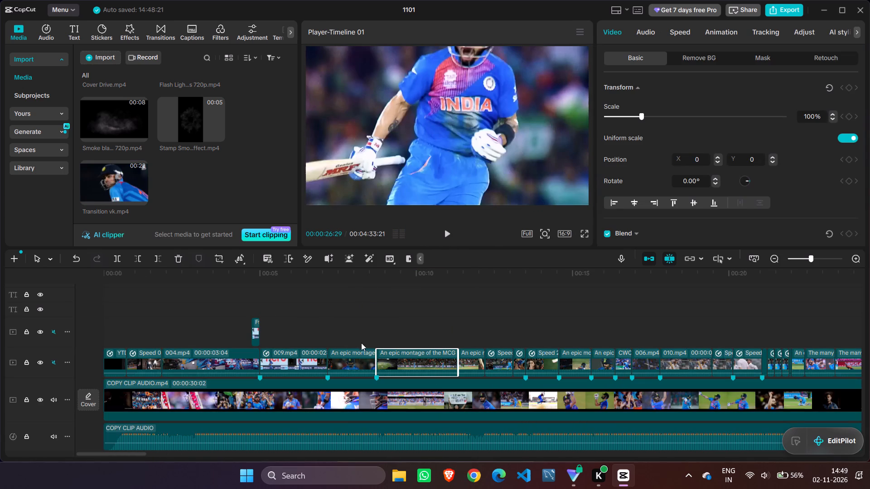
left_click(290, 293)
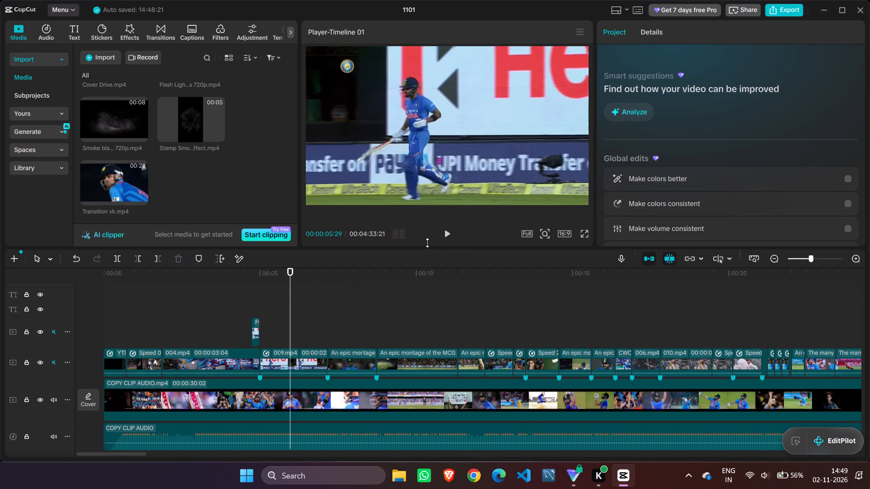
left_click(446, 233)
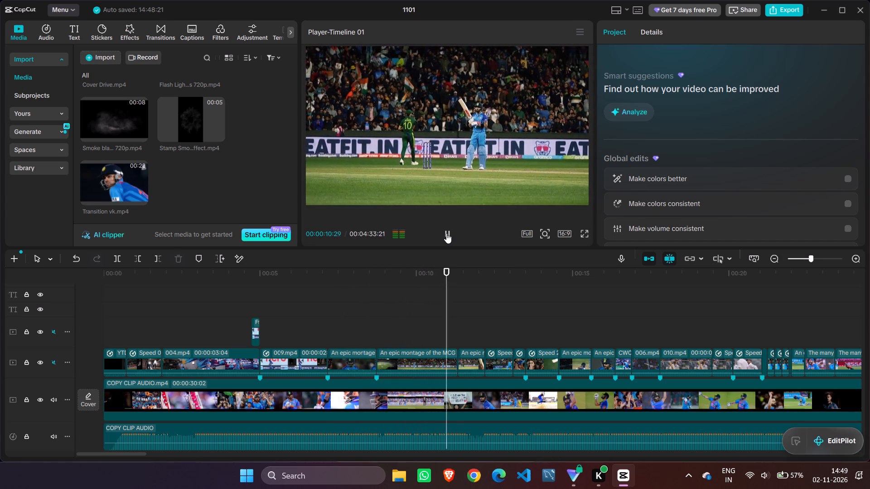
left_click(447, 234)
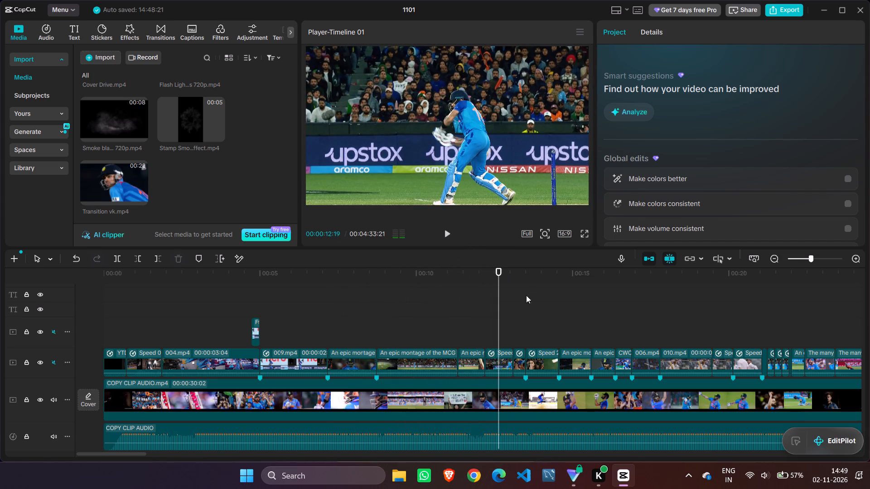
left_click(446, 235)
left_click(446, 234)
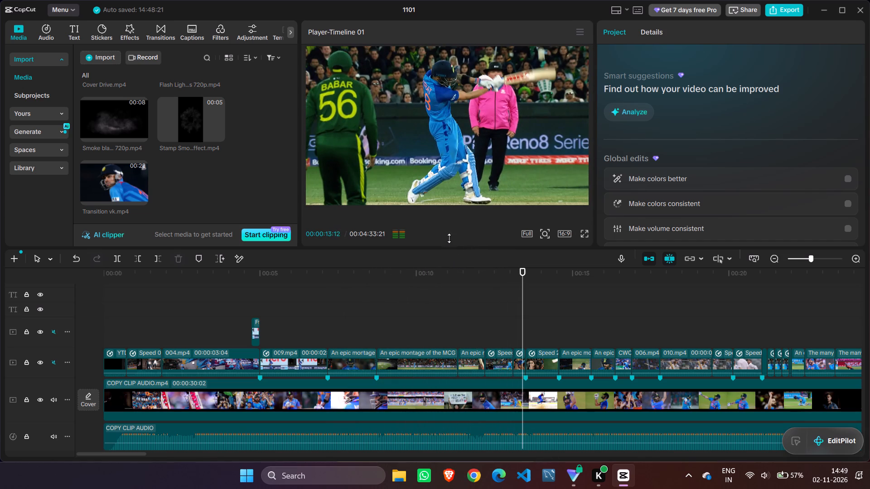
left_click_drag(522, 304, 453, 304)
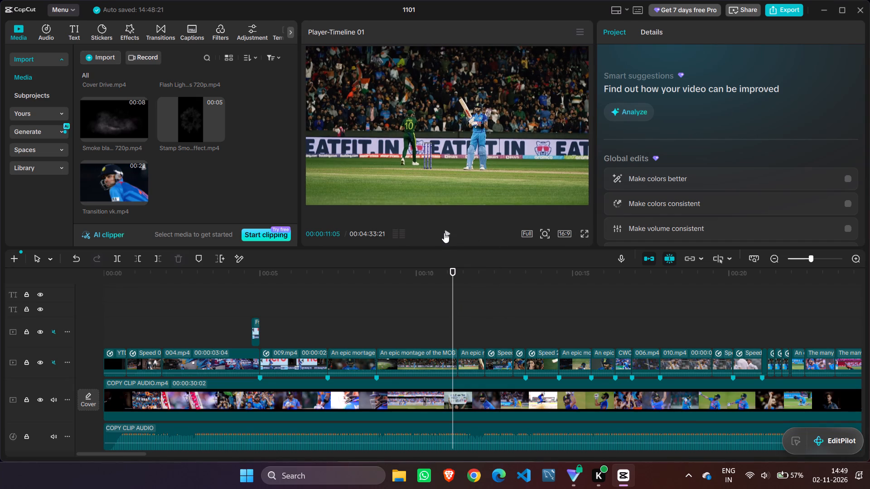
left_click(444, 233)
left_click(444, 233)
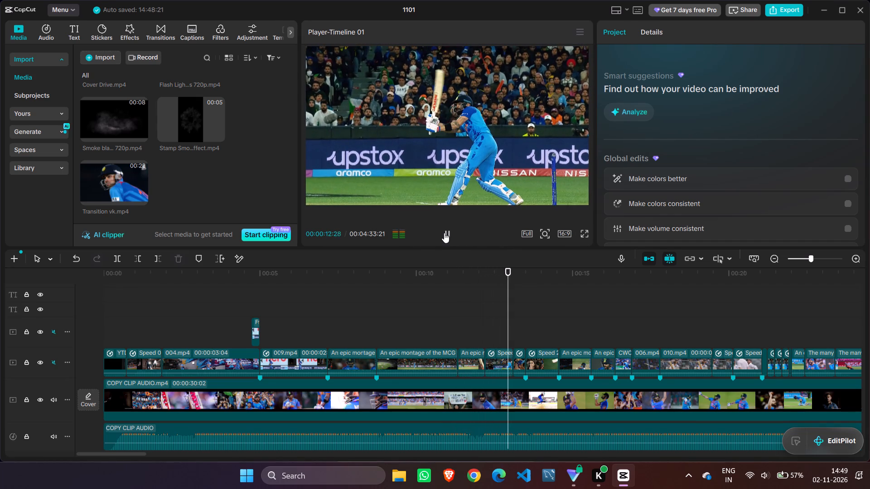
left_click_drag(509, 289, 511, 290)
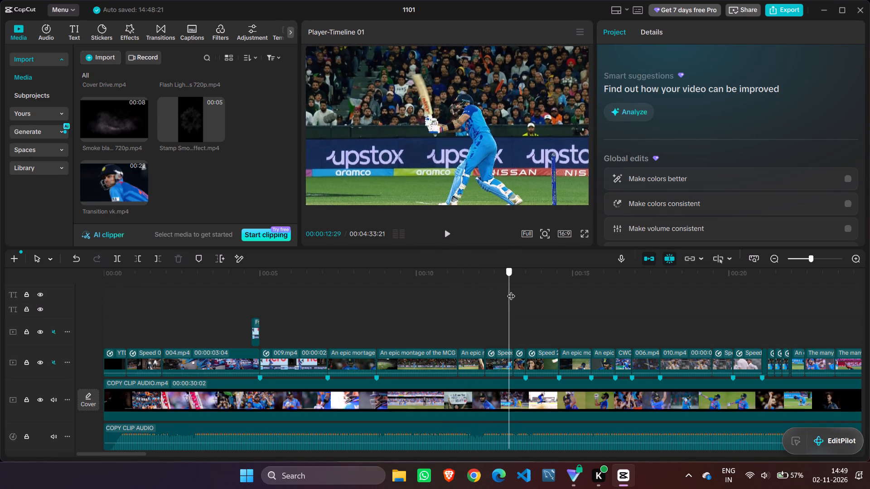
left_click_drag(511, 290, 713, 303)
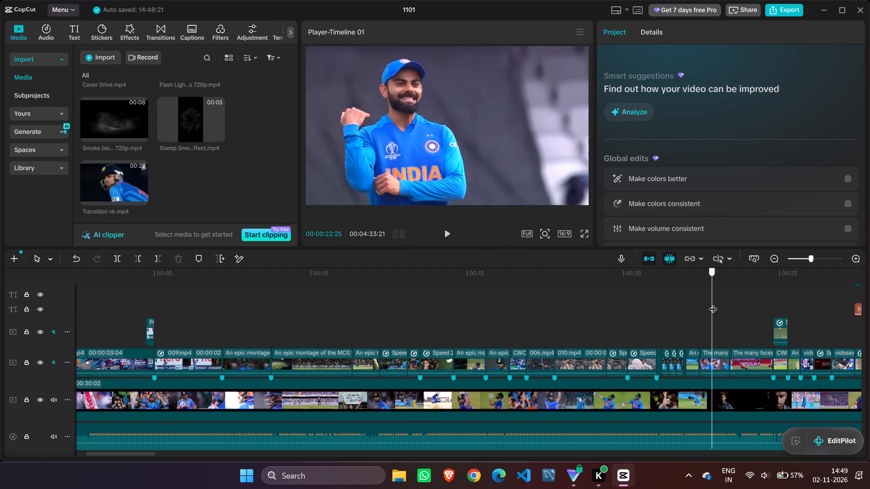
Add Transition vk.mp4 on a new video track above the montage, starting at the cut near 11.3 seconds.
left_click_drag(713, 303, 280, 350)
left_click(115, 190)
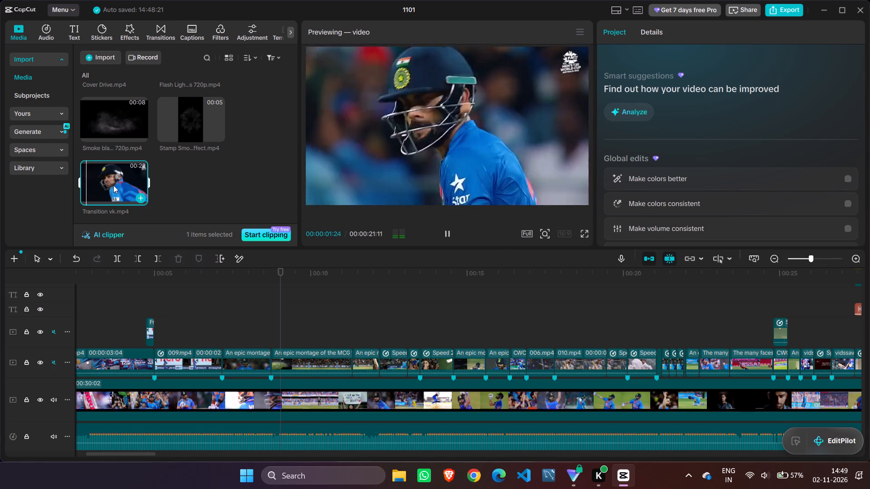
left_click_drag(113, 185, 358, 329)
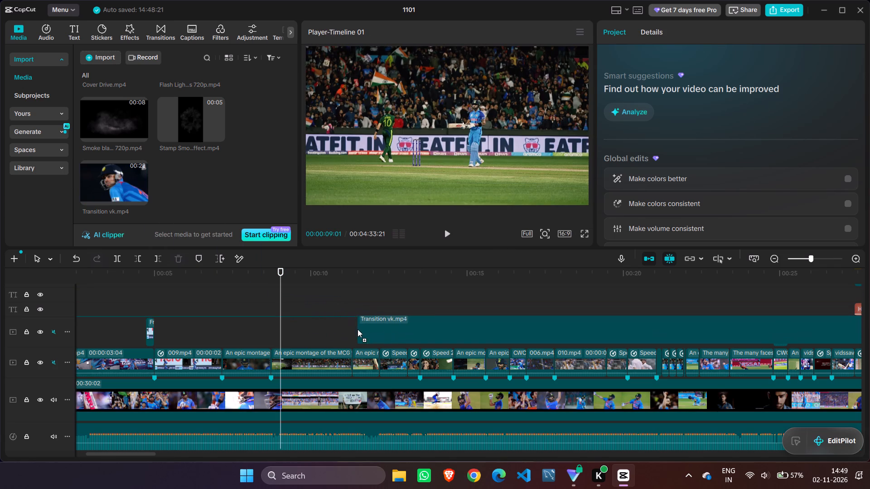
left_click_drag(358, 329, 352, 332)
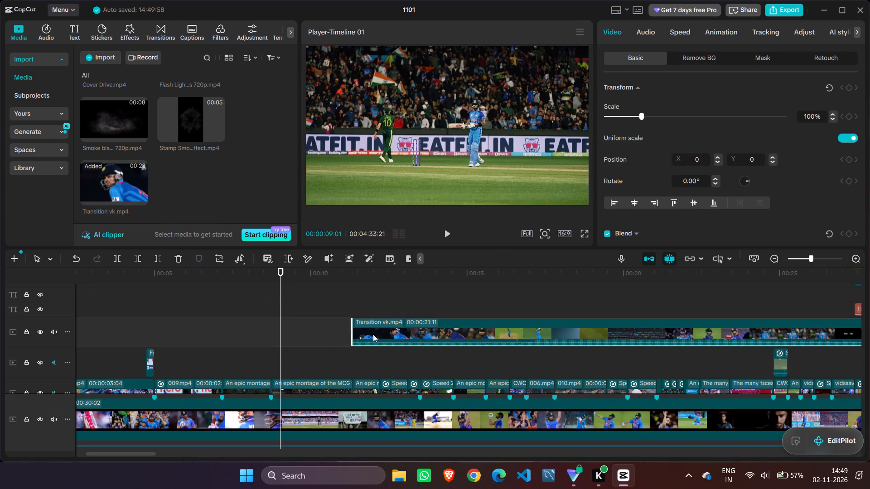
left_click_drag(374, 332, 373, 336)
Play the timeline from about 00:00:09:01 and mute the track holding Transition vk.mp4.
left_click(449, 229)
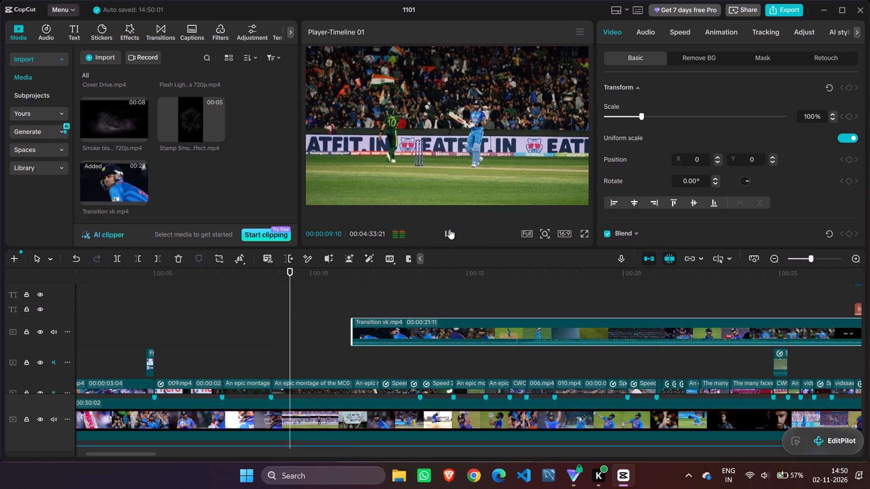
left_click(53, 331)
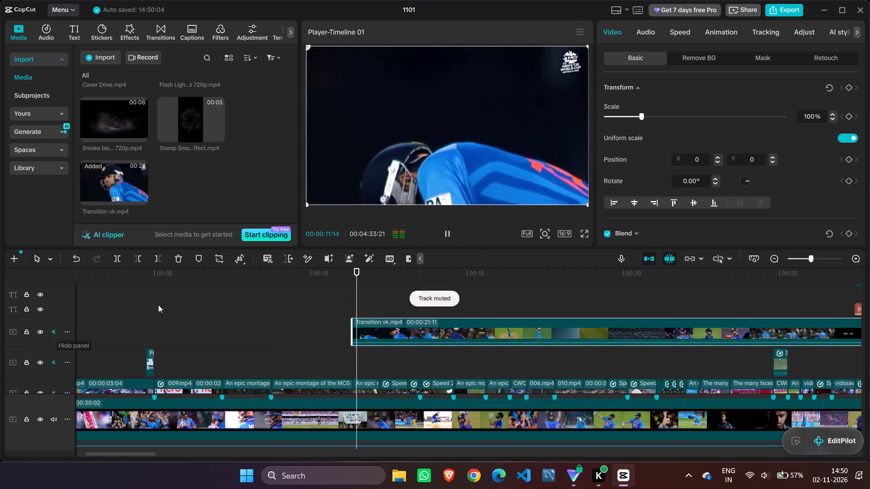
Trim the start of Transition vk.mp4 to the batting-stance shot at 00:00:15:07, removing the face close-ups before it.
left_click(448, 235)
left_click(448, 235)
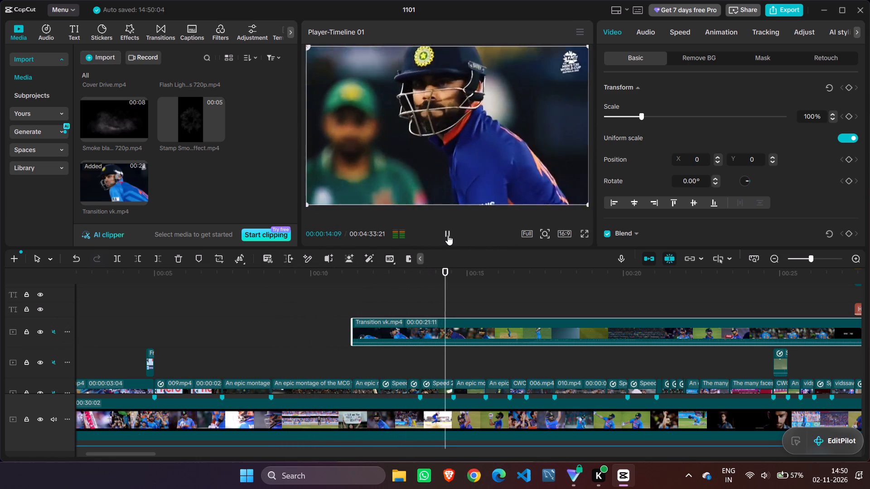
left_click(448, 235)
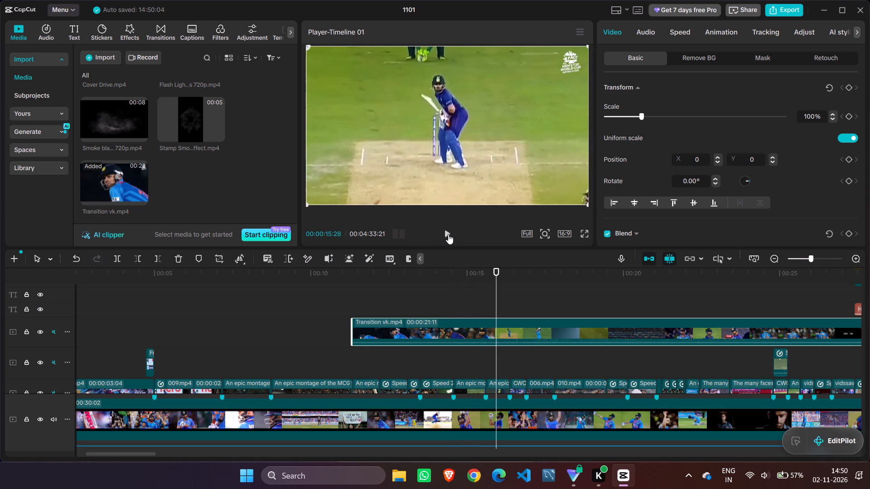
left_click(448, 234)
left_click(448, 234)
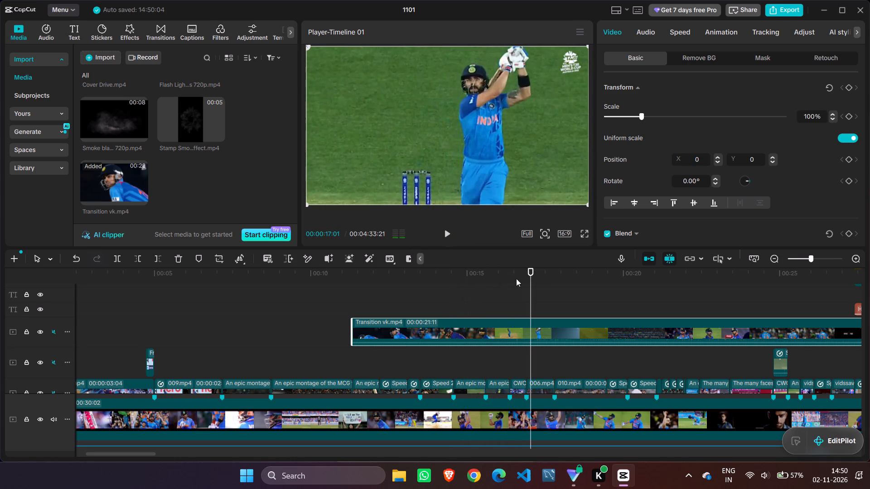
left_click_drag(532, 282, 411, 285)
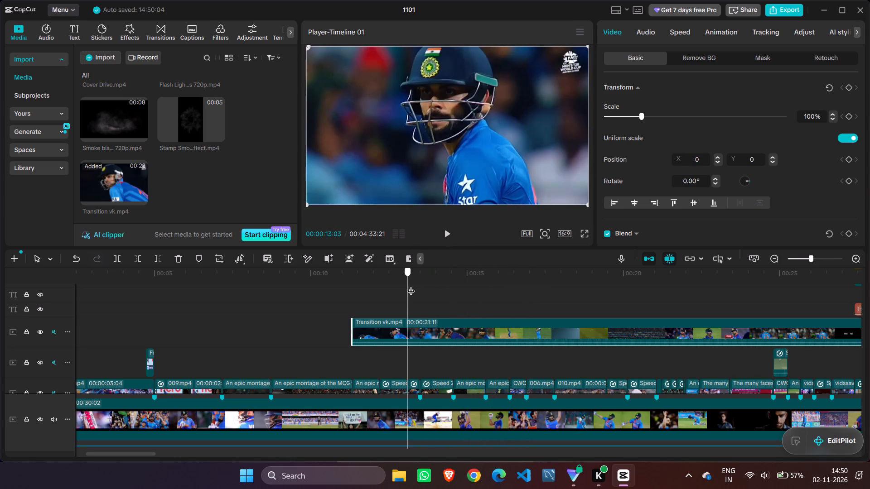
left_click_drag(411, 285, 435, 286)
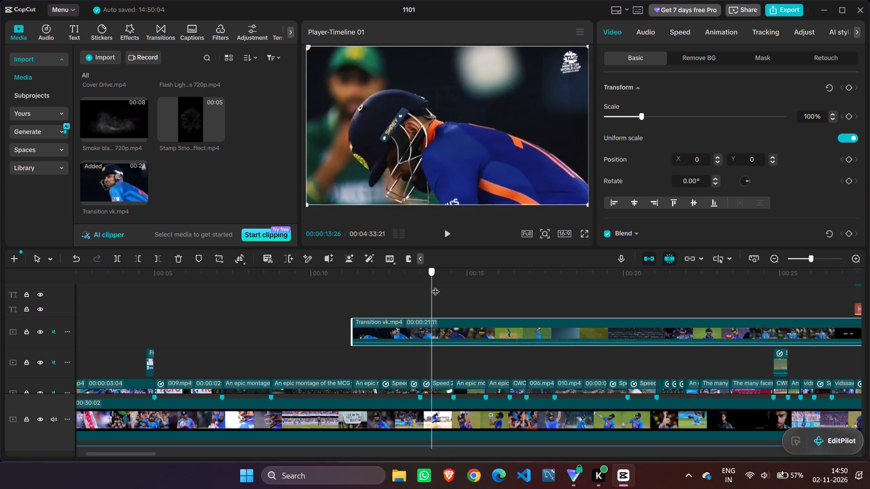
left_click_drag(435, 286, 454, 287)
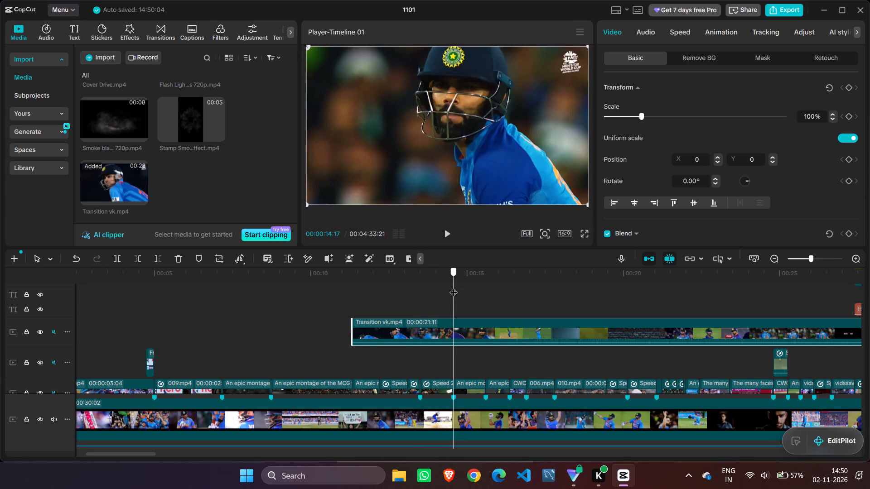
left_click_drag(454, 287, 475, 285)
key("Left")
key("Right")
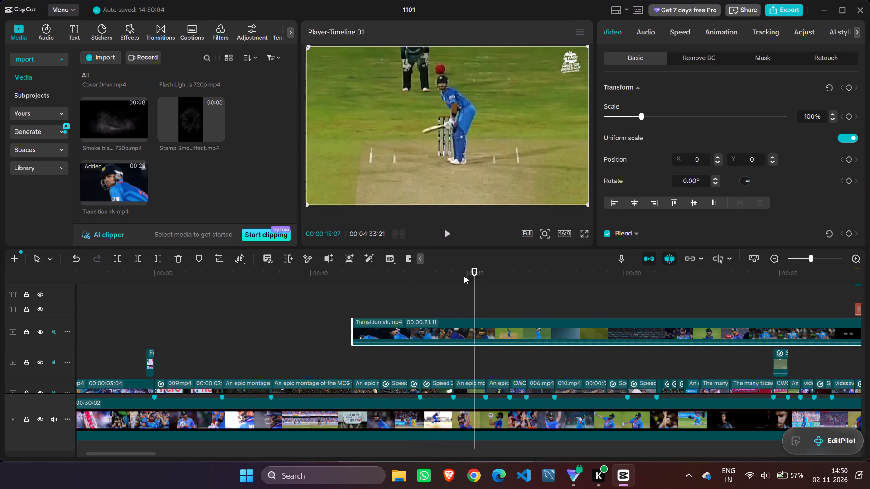
left_click(138, 260)
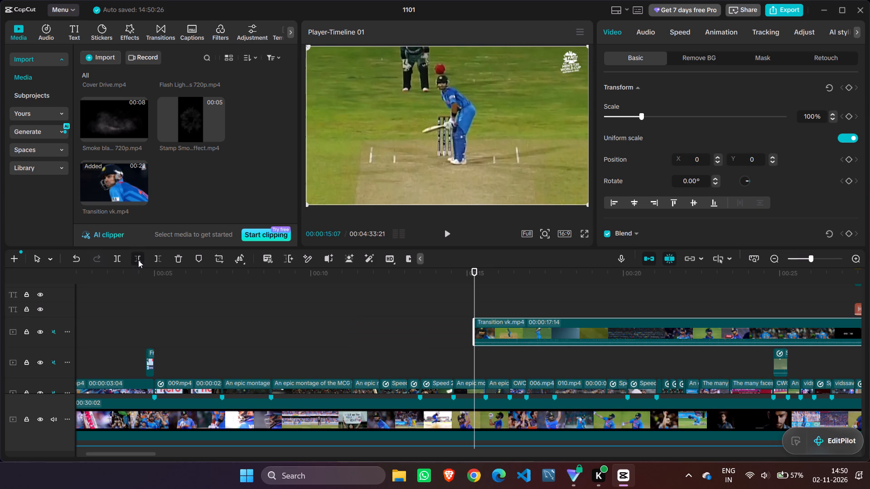
Find the raised-bat stance frame by frame and trim the end of Transition vk.mp4 to 00:00:16:13.
key("space")
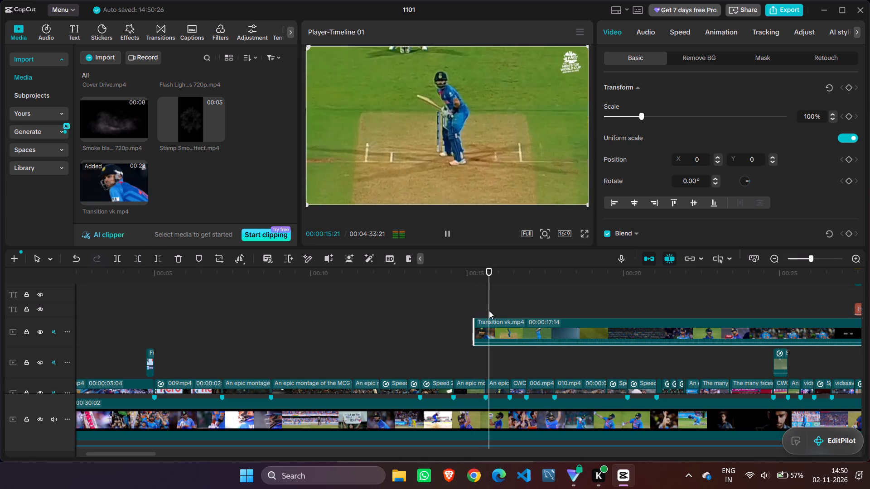
key("space")
key("Left")
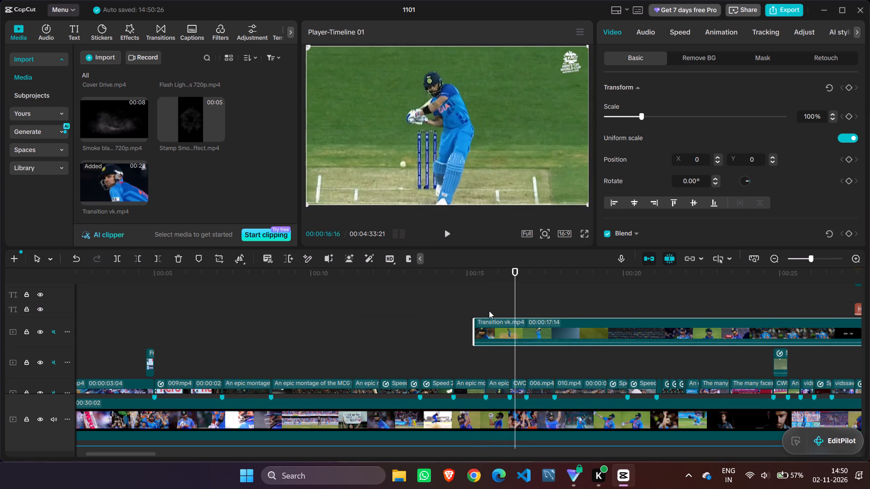
key("Left")
key("Right")
key("Right")
key("Right")
key("Right")
key("Right")
key("Right")
key("Right")
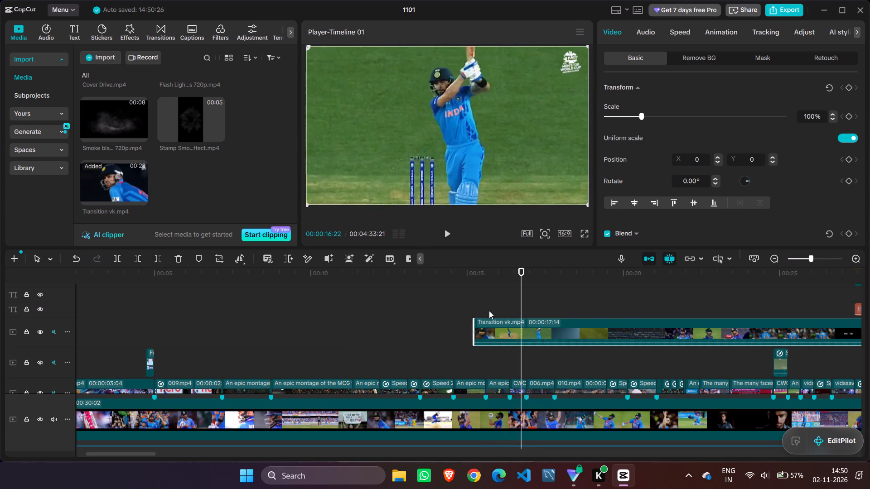
key("Right")
key("Right")
key("Right")
key("Left")
key("Left")
key("Left")
key("Left")
key("Left")
key("Left")
key("Left")
key("Left")
key("Left")
key("Left")
key("Left")
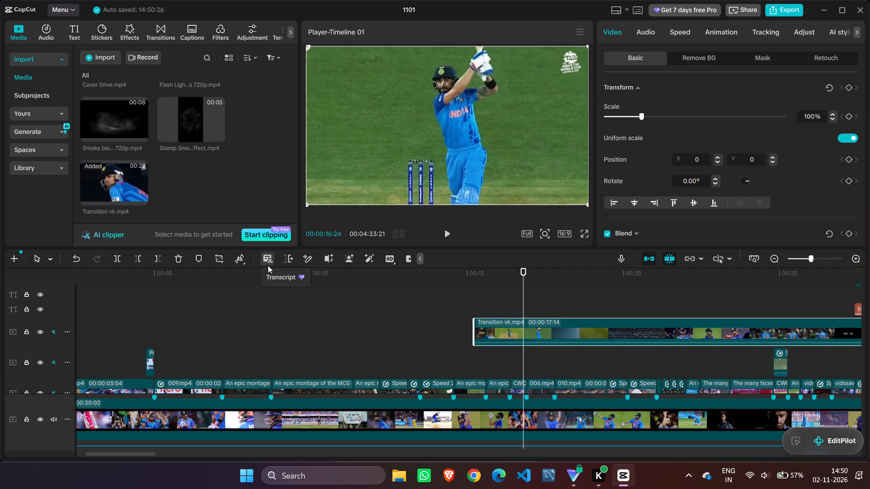
key("Left")
key("Left")
key("Left")
key("Left")
key("Right")
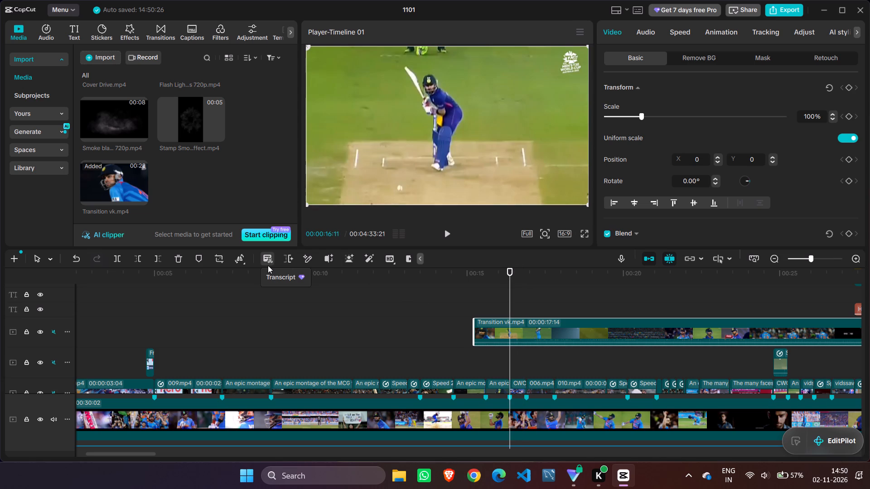
key("Right")
key("Left")
key("Right")
key("Left")
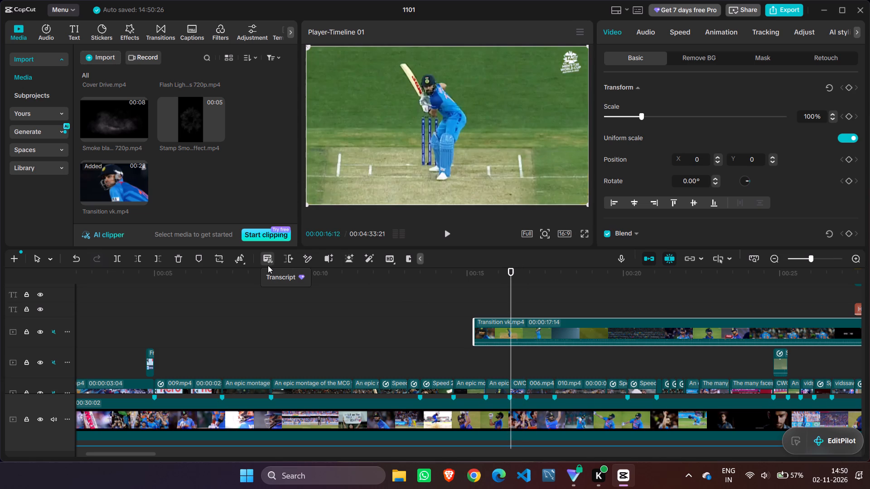
key("Right")
key("Right")
key("Left")
key("Right")
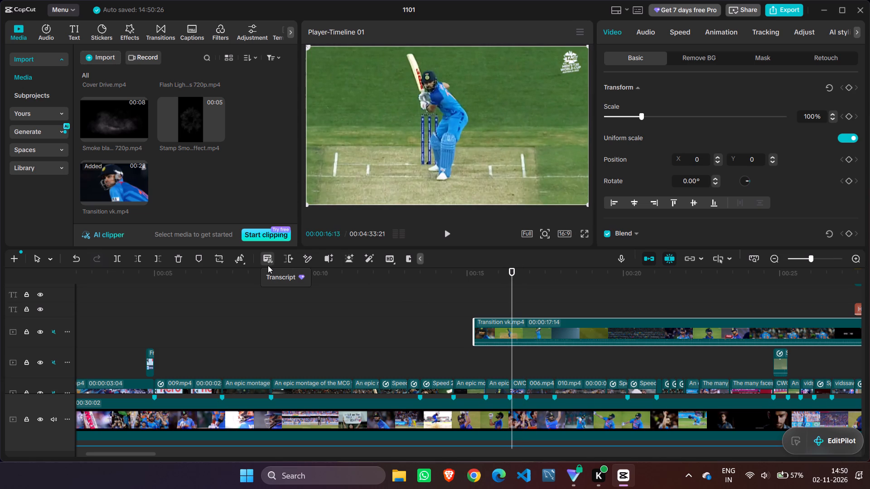
left_click(155, 260)
Move the trimmed Transition vk.mp4 clip onto the overlay track directly above the montage, starting at the cut near 11.3 seconds.
scroll(484, 332, "down", 1)
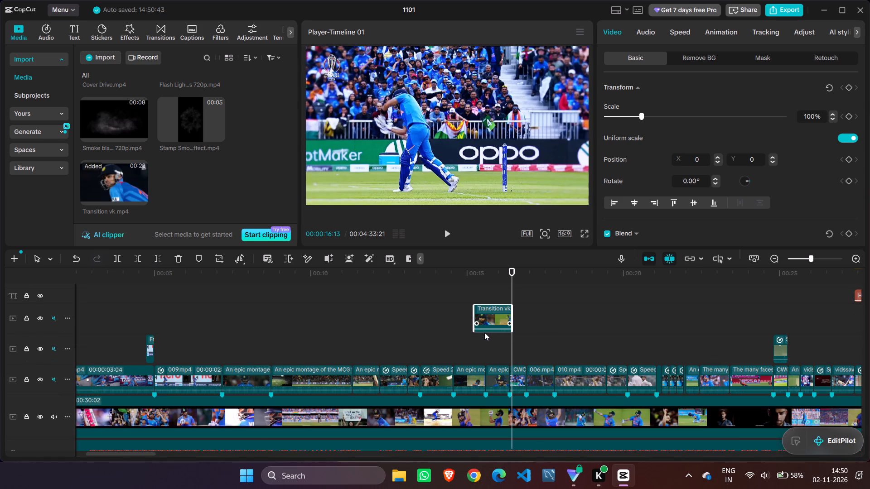
scroll(484, 332, "down", 1)
left_click_drag(495, 304, 371, 330)
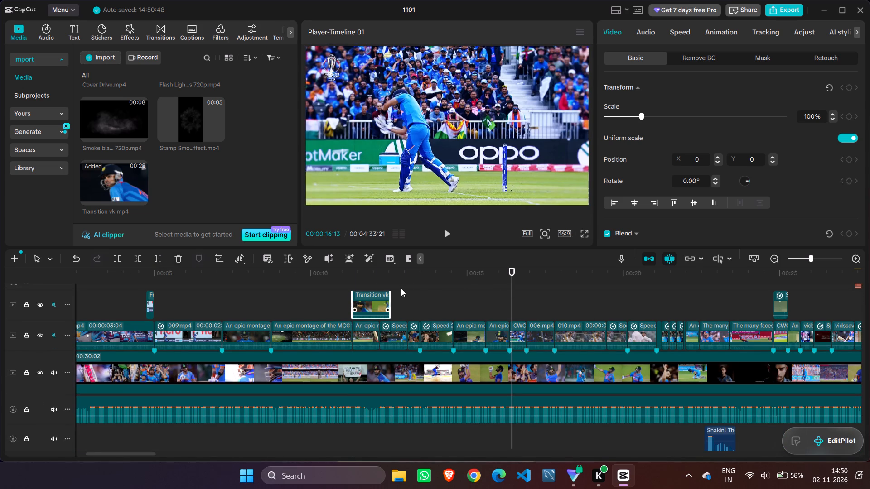
Replay the timeline through the trimmed Transition vk.mp4 clip, including from 00:00:09:27, 00:00:08:14 and about 00:00:03:18, examining how the stance shots fit.
left_click_drag(512, 274, 307, 301)
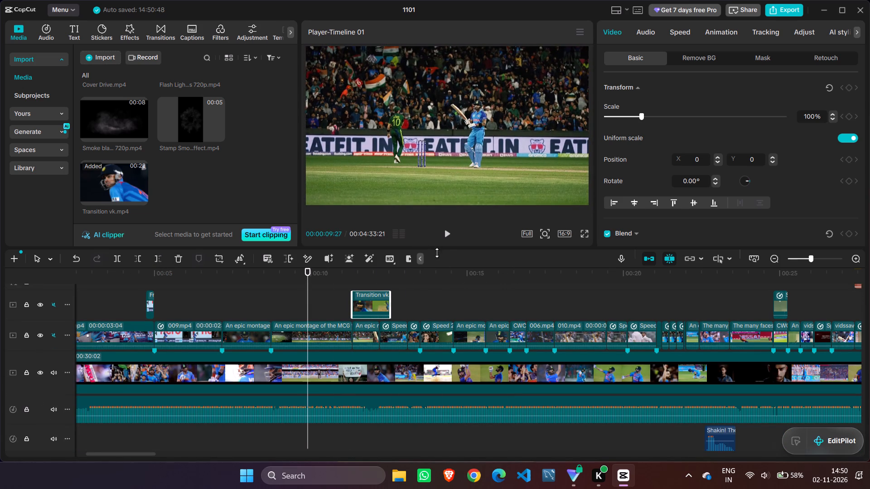
left_click(451, 232)
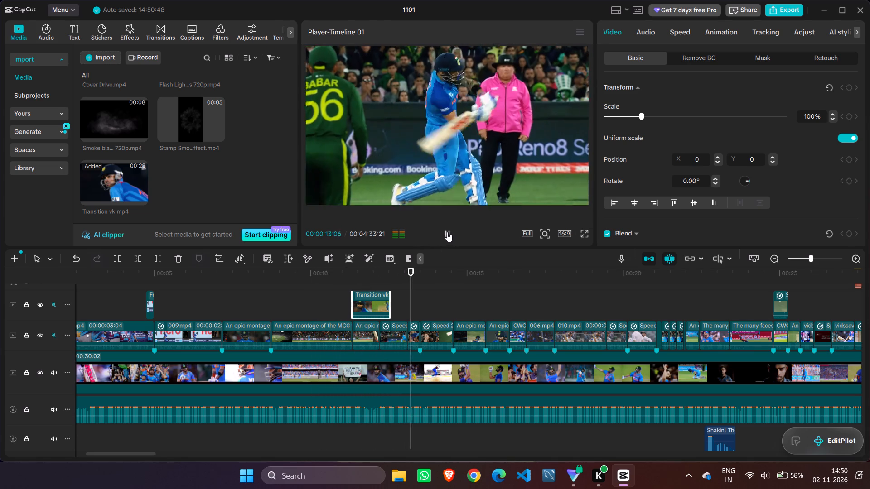
left_click(447, 232)
left_click_drag(417, 269, 358, 284)
left_click(449, 231)
left_click(449, 231)
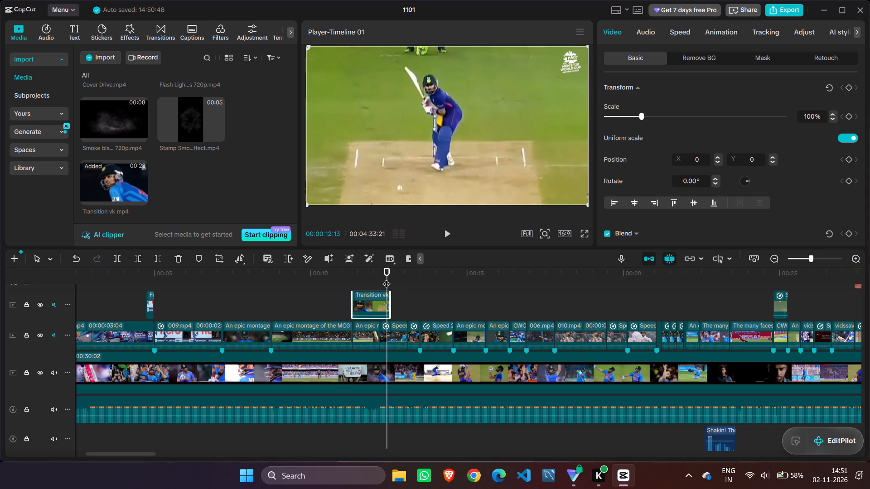
left_click_drag(387, 278, 319, 283)
left_click(320, 285)
left_click(306, 305)
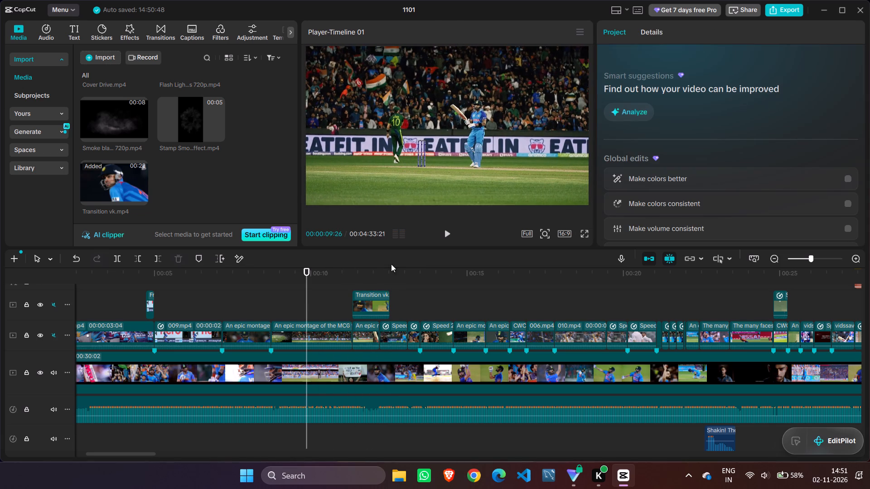
left_click(447, 231)
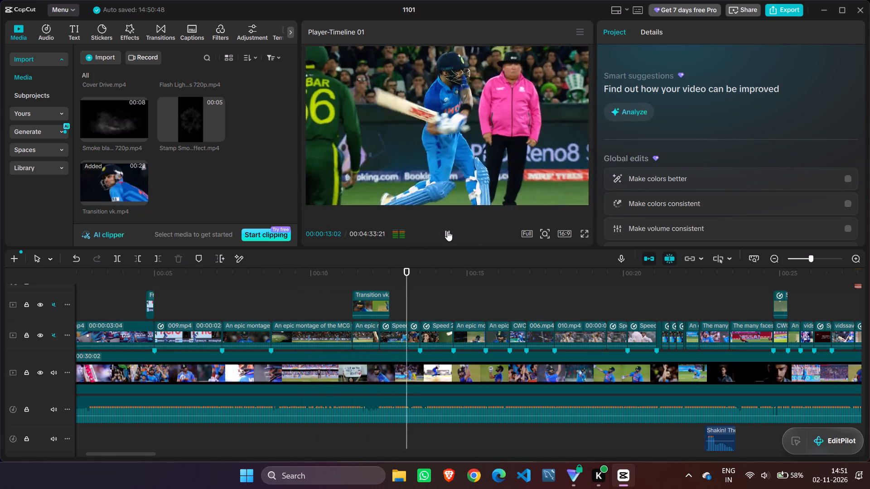
left_click(447, 231)
left_click_drag(419, 303, 263, 326)
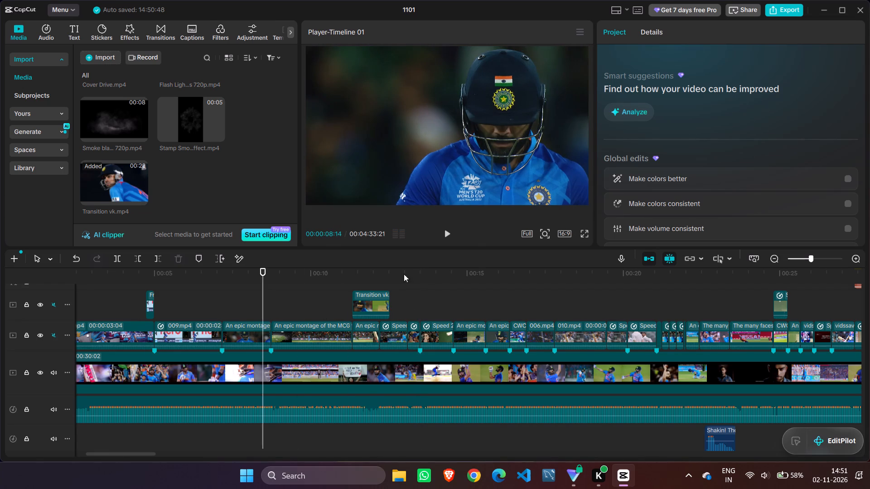
left_click(449, 230)
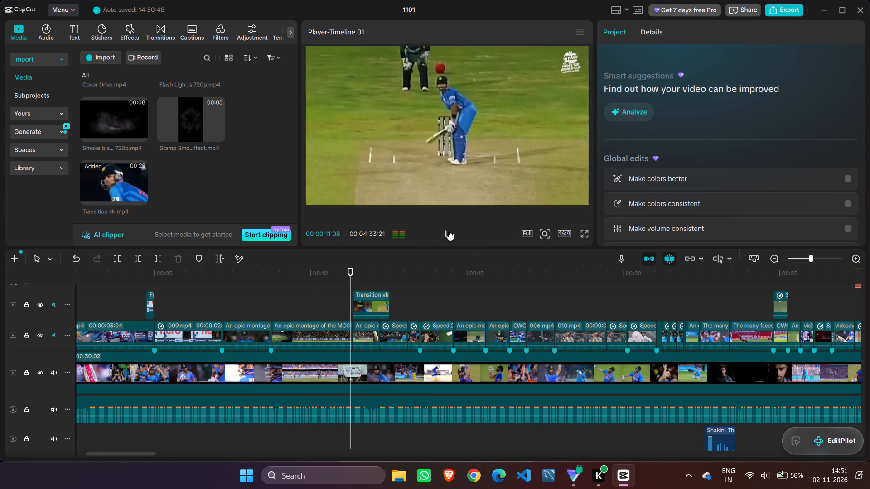
left_click(449, 230)
left_click_drag(370, 280, 238, 313)
left_click(447, 237)
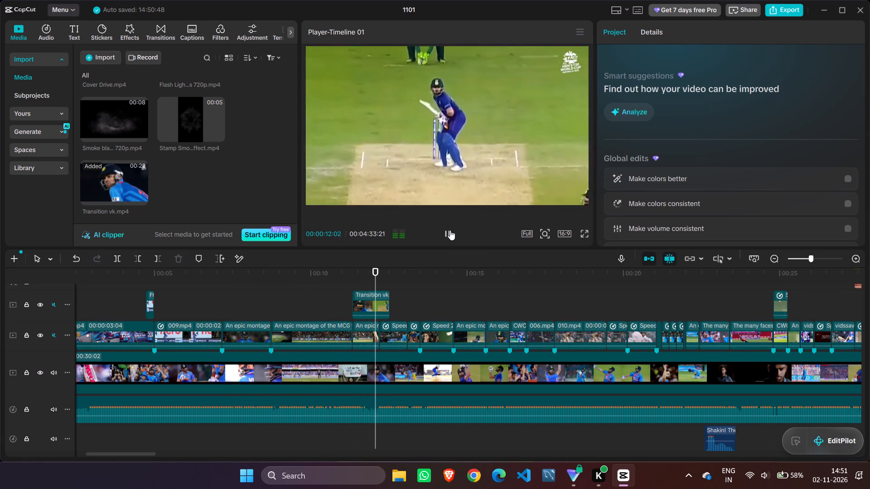
left_click(450, 230)
left_click_drag(391, 279, 109, 344)
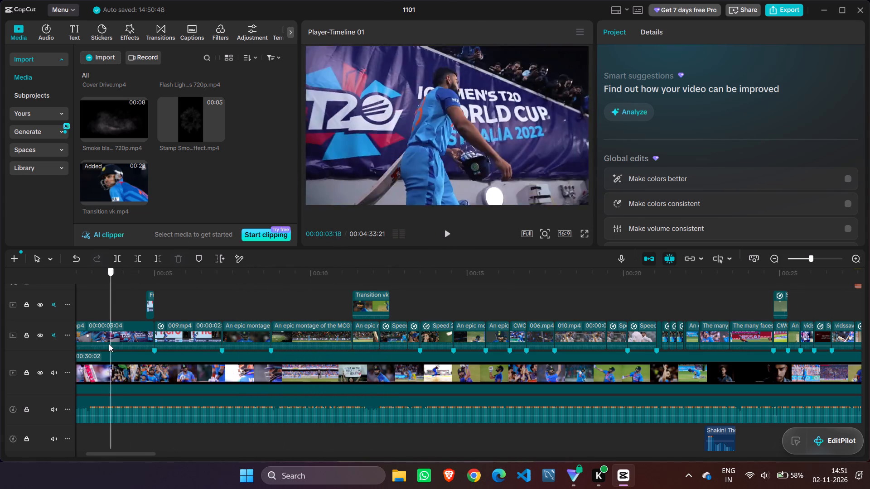
left_click_drag(109, 344, 106, 344)
left_click(445, 232)
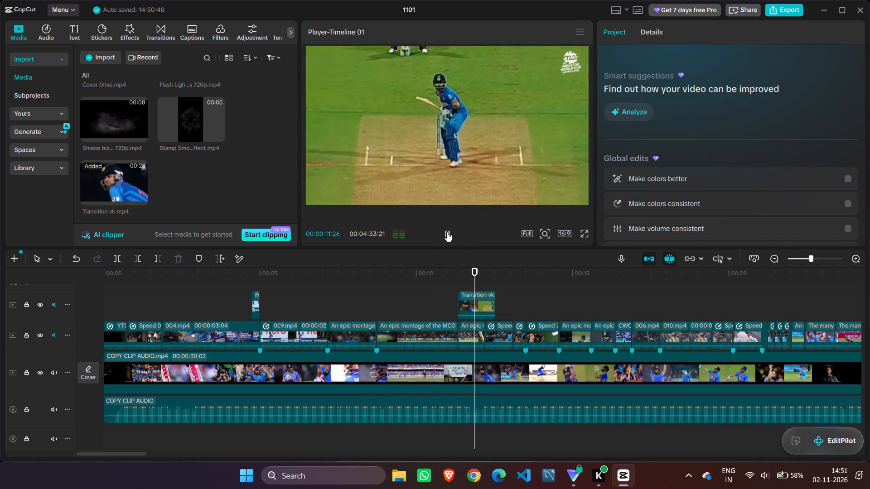
left_click(447, 232)
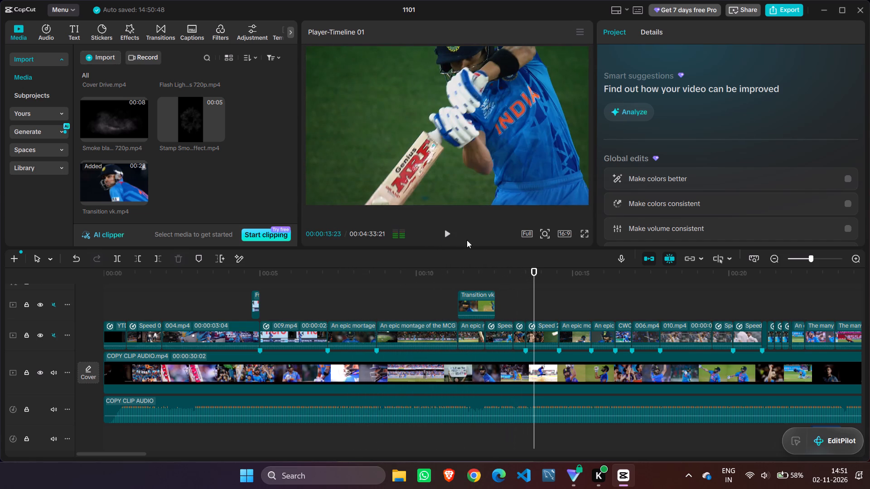
Find the last batting-stance frame before the montage cut and trim the end of Transition vk.mp4 to that cut at 00:00:12:06.
left_click_drag(535, 273, 485, 277)
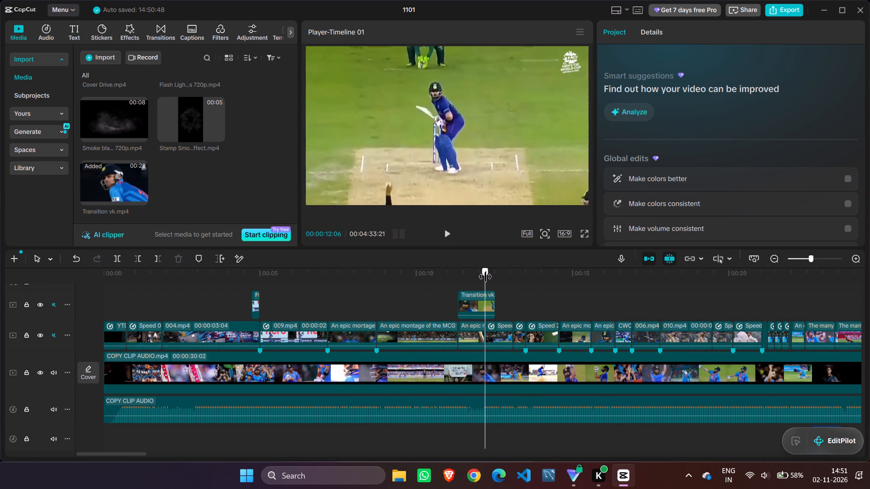
left_click_drag(485, 277, 486, 273)
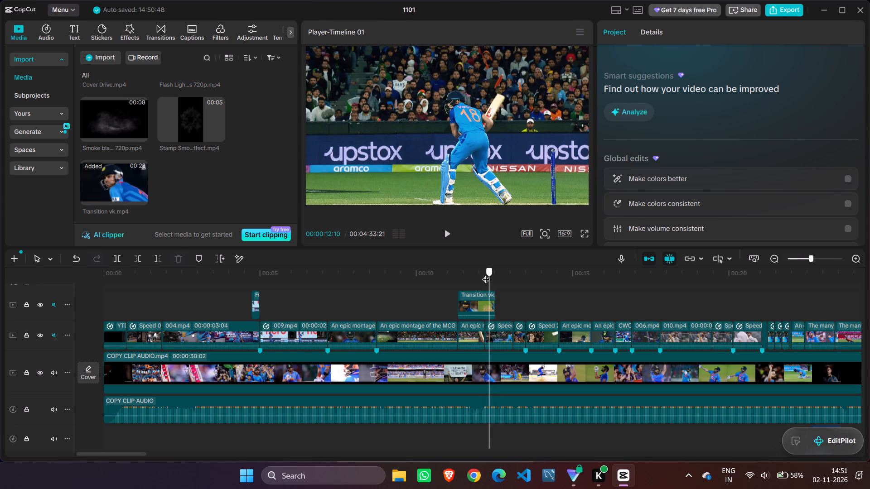
left_click_drag(486, 273, 488, 269)
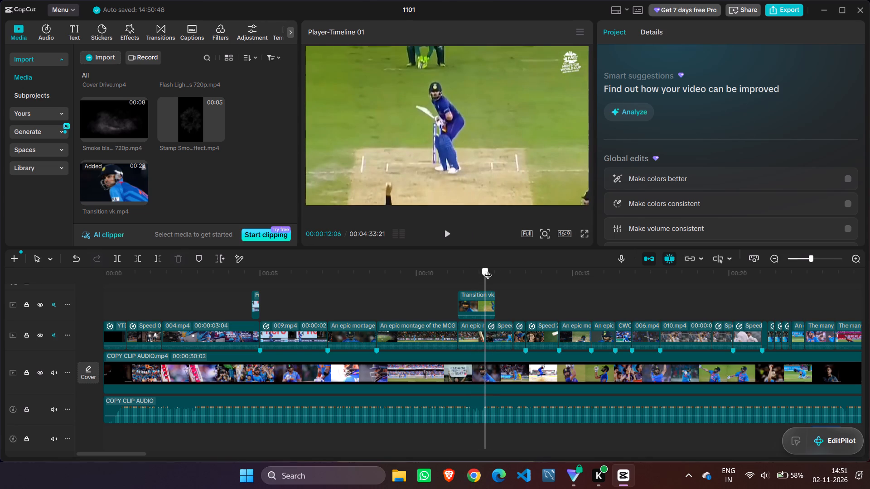
left_click_drag(488, 269, 506, 268)
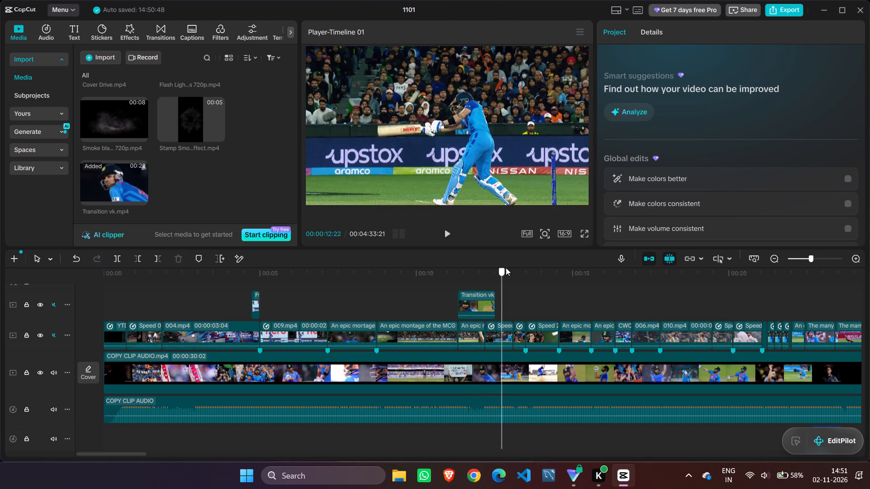
left_click_drag(506, 268, 484, 261)
scroll(514, 297, "up", 6)
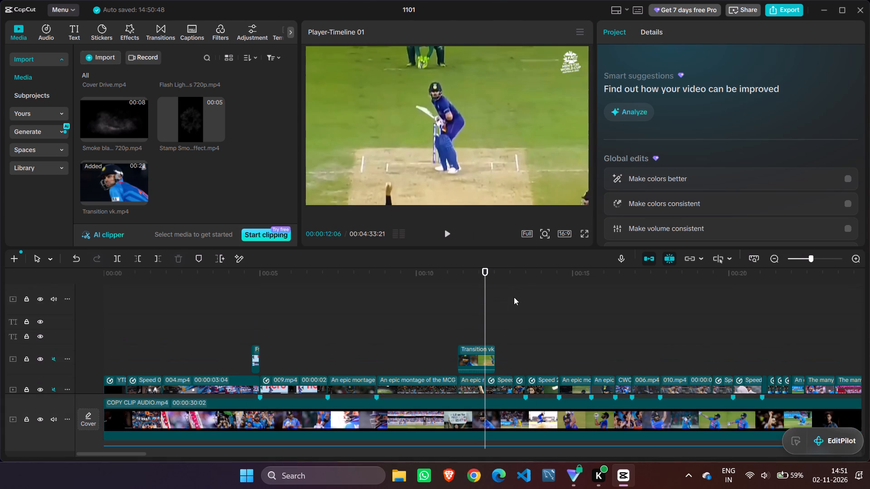
scroll(514, 297, "up", 12)
scroll(514, 297, "down", 13)
scroll(457, 305, "up", 4)
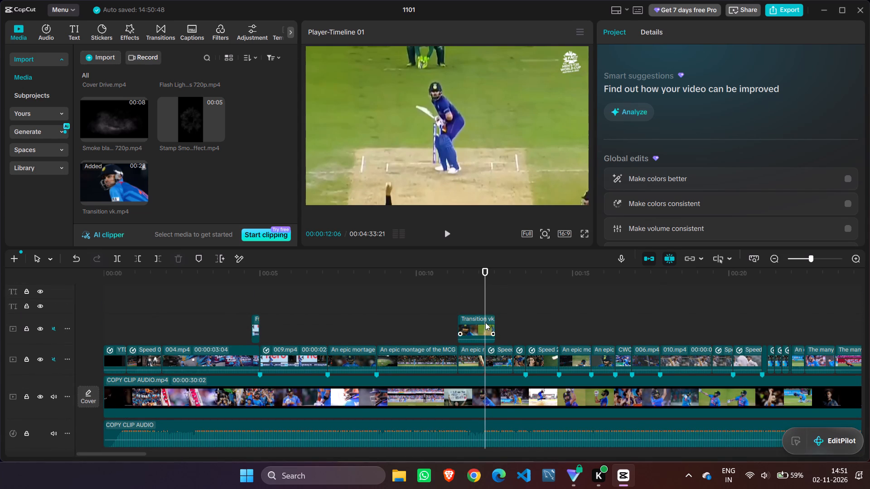
left_click_drag(486, 297, 469, 293)
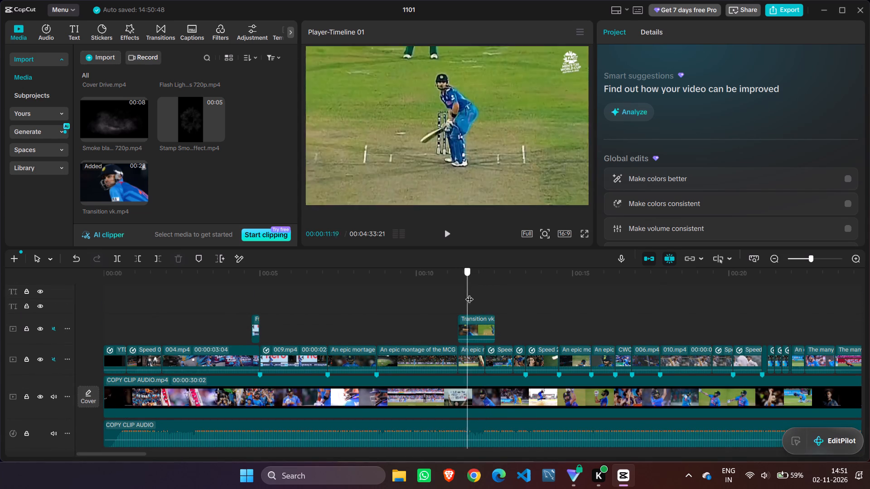
left_click_drag(469, 293, 495, 288)
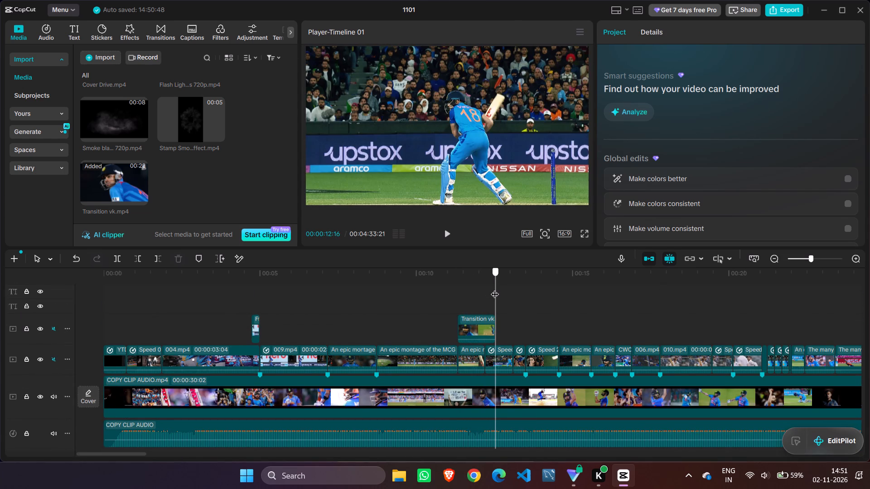
left_click_drag(495, 288, 480, 288)
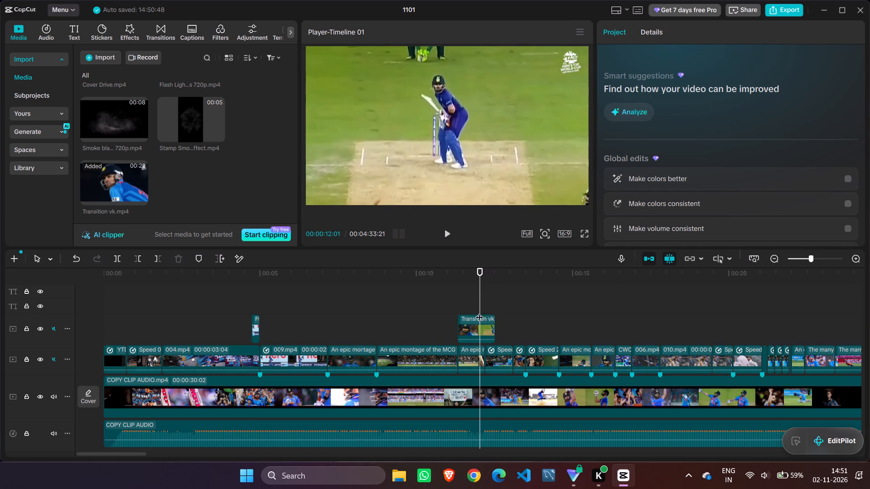
left_click_drag(494, 323, 485, 321)
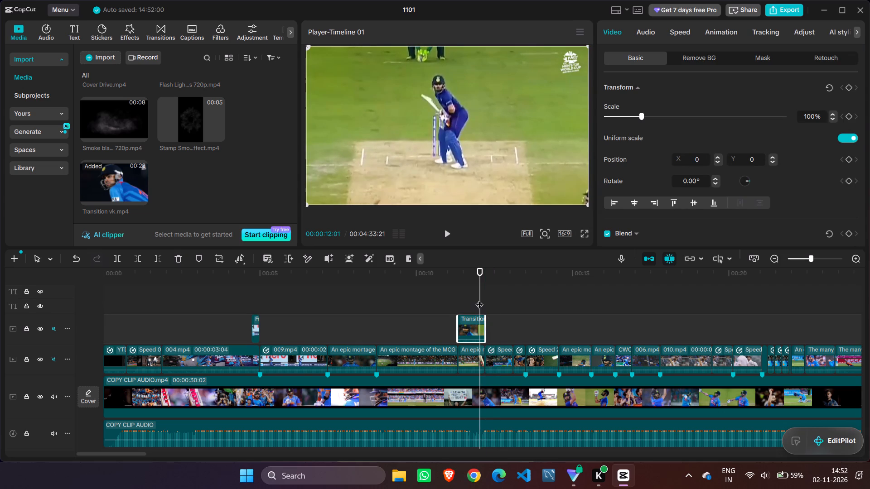
Replay the montage through the shortened Transition vk.mp4 clip, including from 00:00:08:09 and 00:00:07:13, examining how its end meets the next shot.
left_click_drag(479, 299, 490, 295)
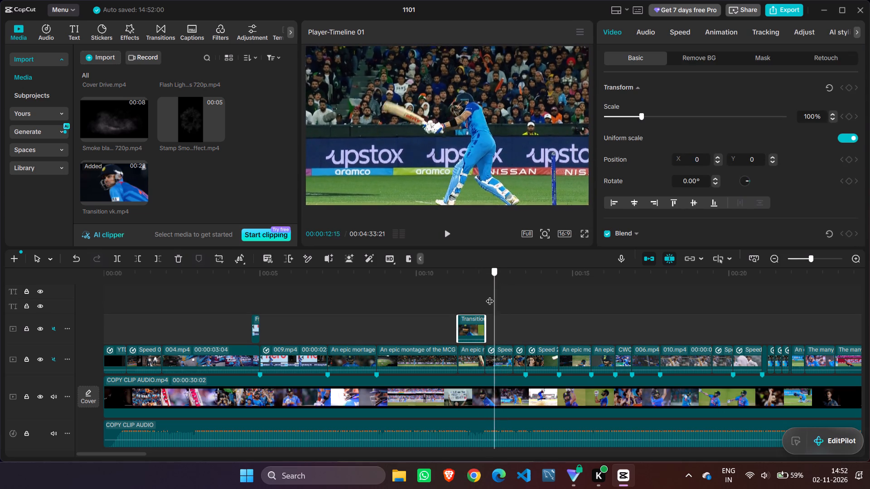
left_click_drag(490, 295, 438, 294)
left_click(447, 295)
left_click_drag(447, 295, 430, 291)
left_click(448, 235)
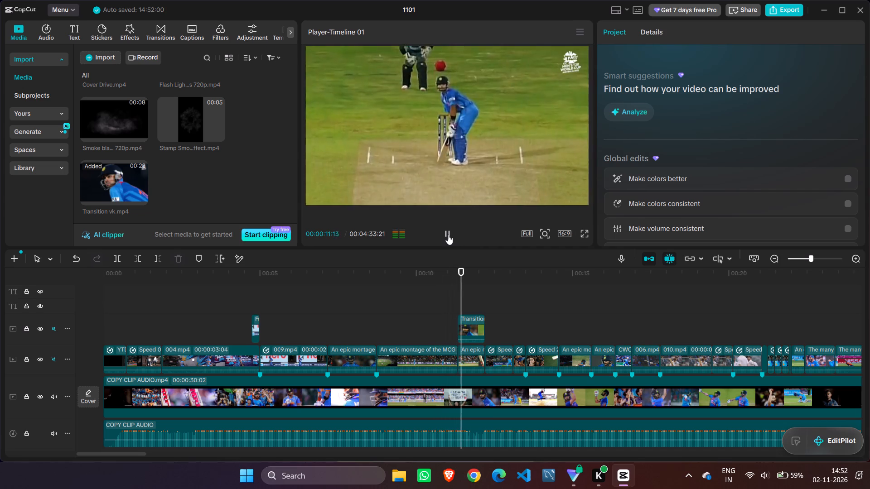
left_click(448, 235)
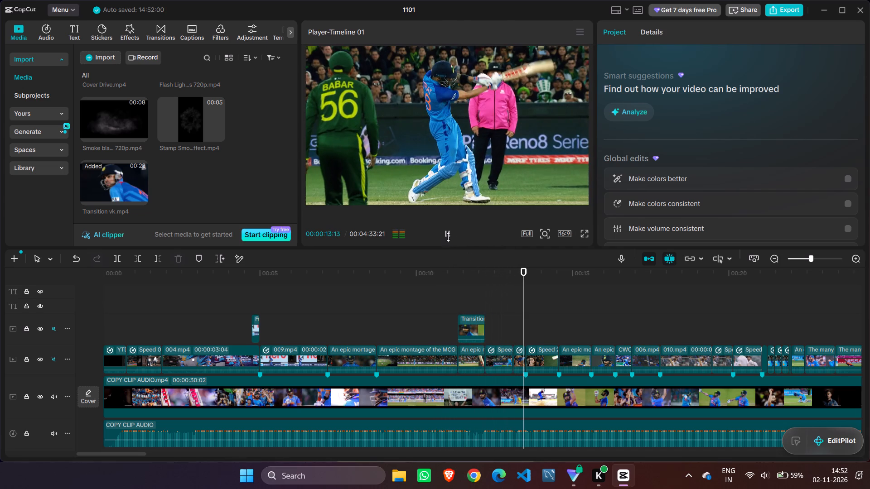
left_click_drag(524, 285, 363, 315)
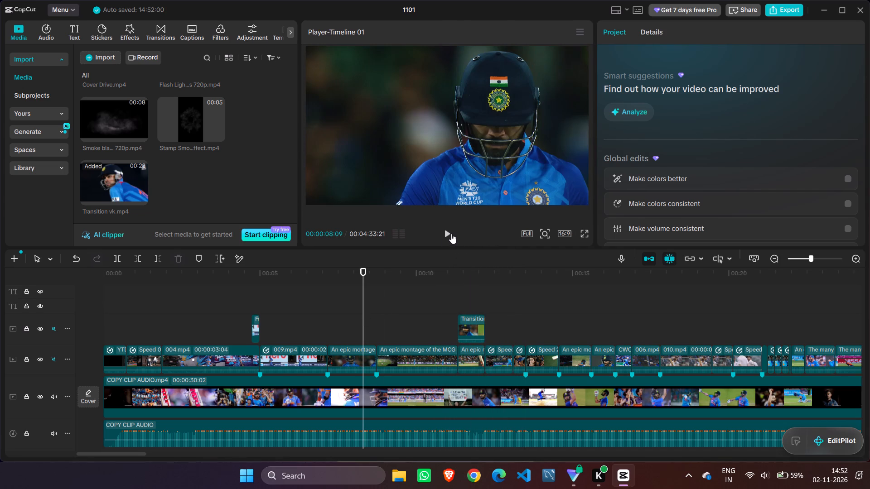
left_click(451, 234)
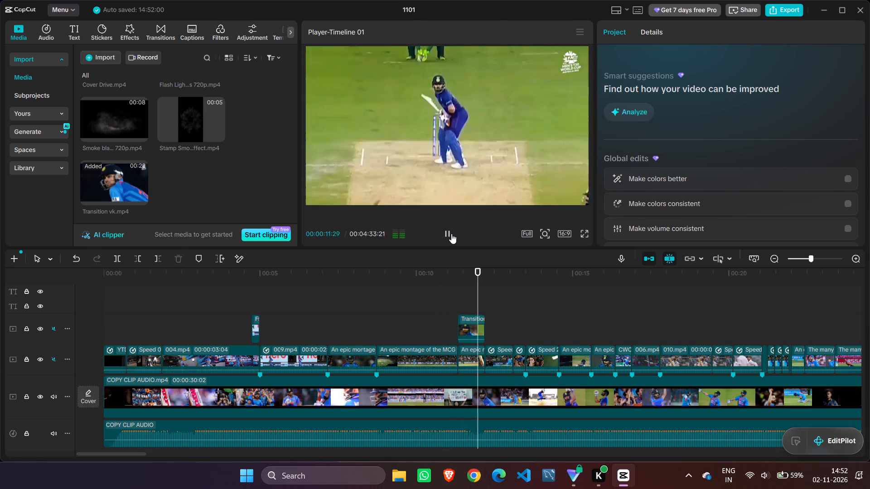
left_click(445, 232)
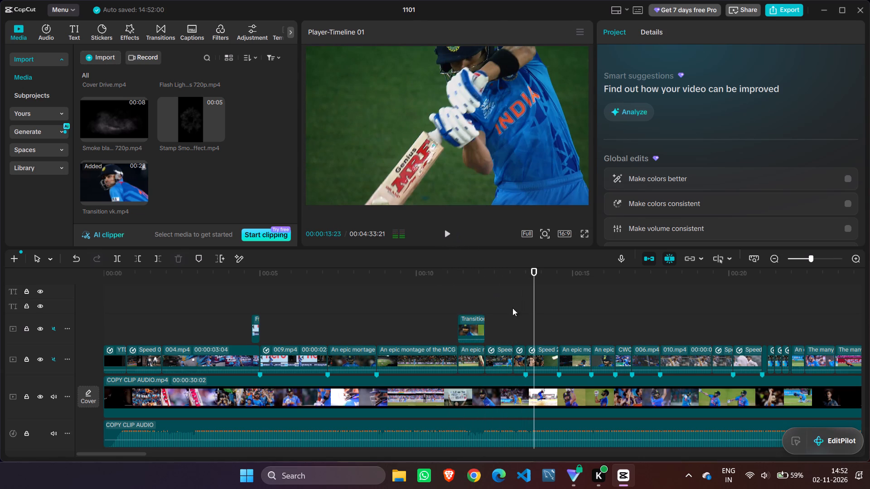
left_click_drag(534, 301, 336, 333)
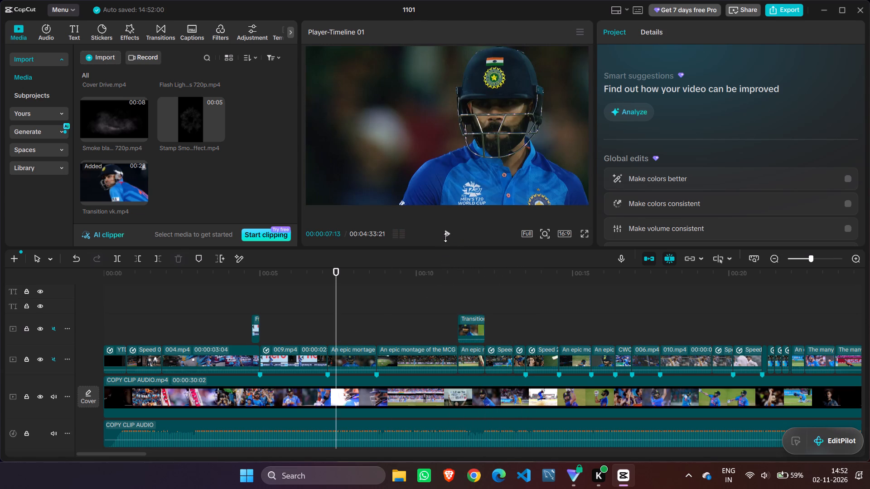
left_click(445, 233)
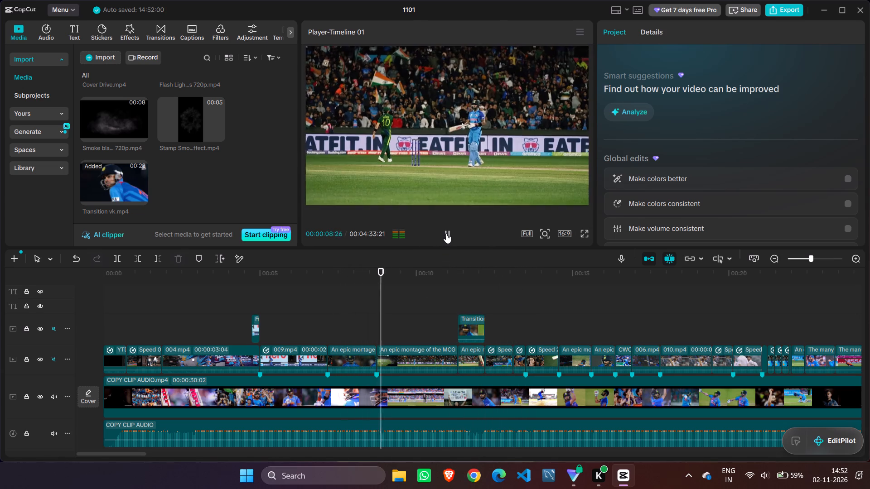
left_click(446, 233)
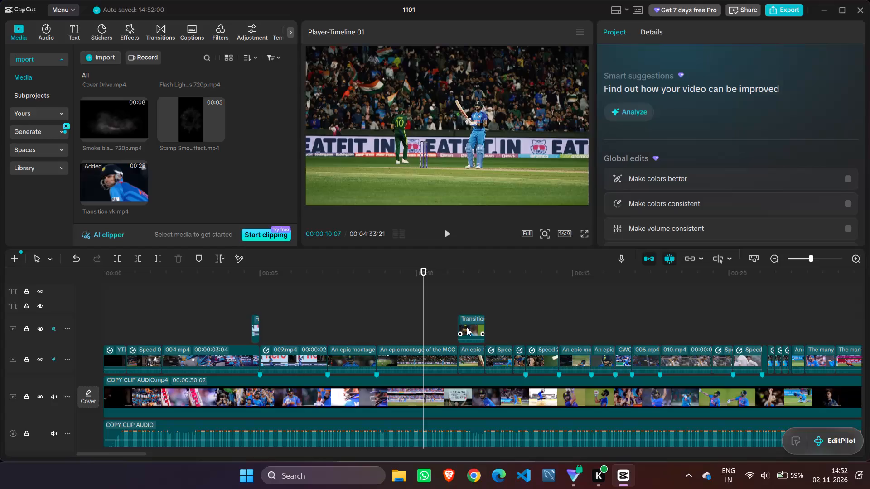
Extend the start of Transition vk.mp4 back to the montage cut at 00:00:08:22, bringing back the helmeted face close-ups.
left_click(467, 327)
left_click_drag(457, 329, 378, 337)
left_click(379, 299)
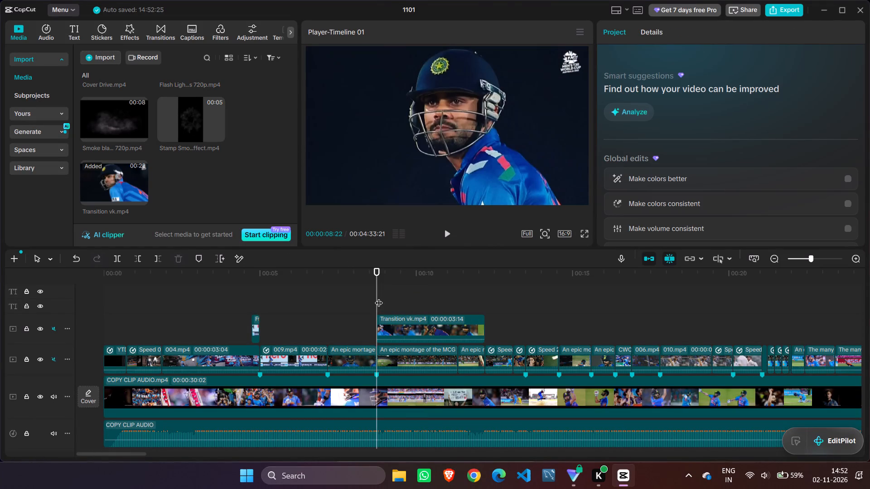
Replay the section several times from before the extended Transition vk.mp4, examining how the face close-ups lead into the batting stances.
left_click_drag(378, 297, 340, 294)
left_click(448, 234)
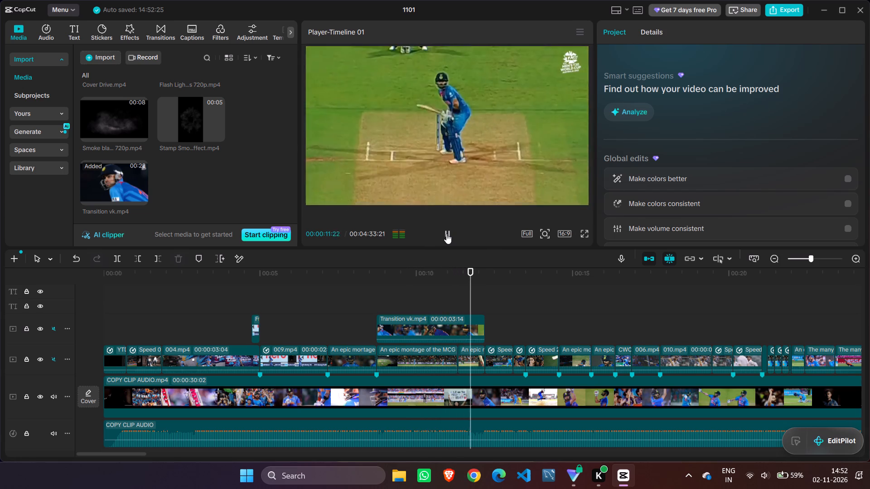
left_click(446, 234)
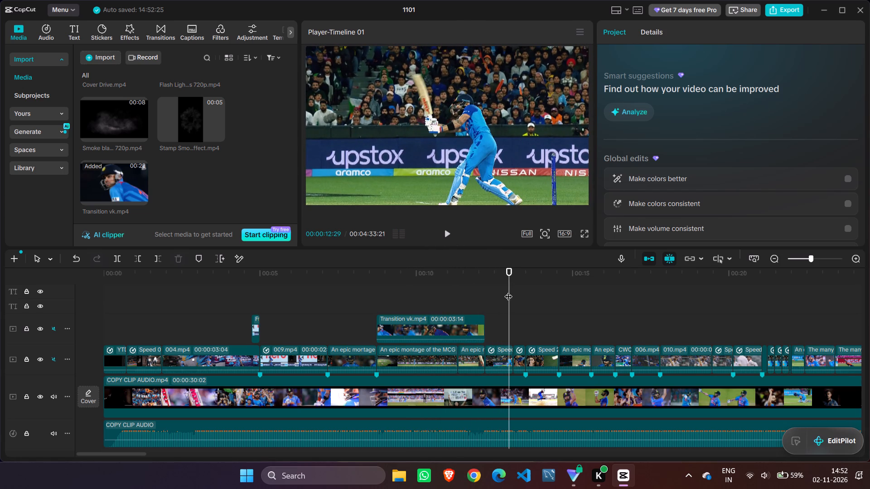
left_click_drag(507, 291, 321, 312)
left_click(449, 230)
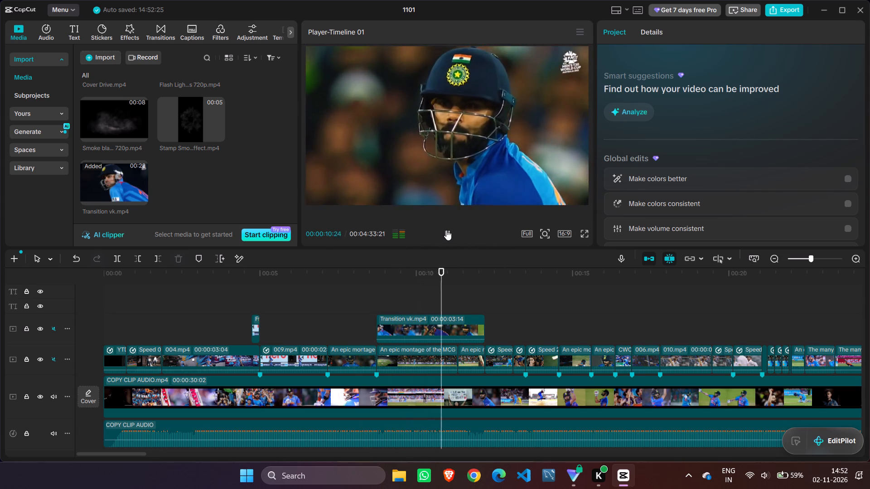
left_click(446, 230)
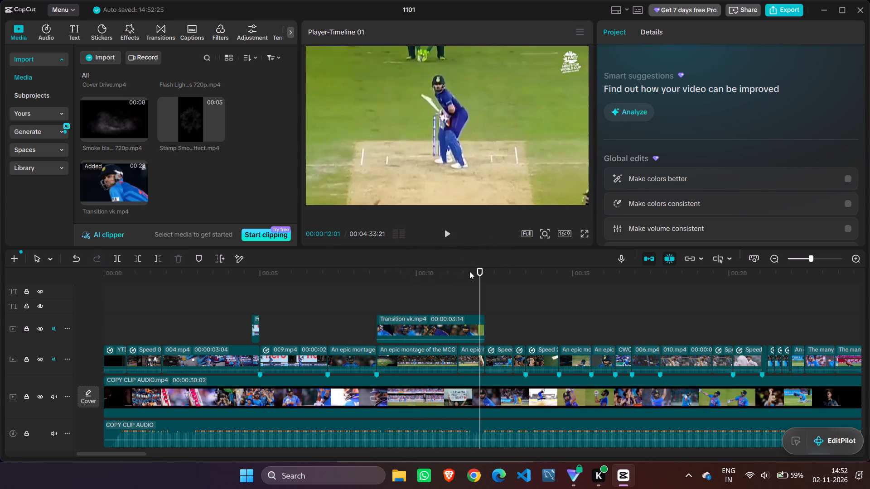
left_click_drag(479, 286, 478, 286)
left_click_drag(478, 286, 321, 286)
left_click(446, 235)
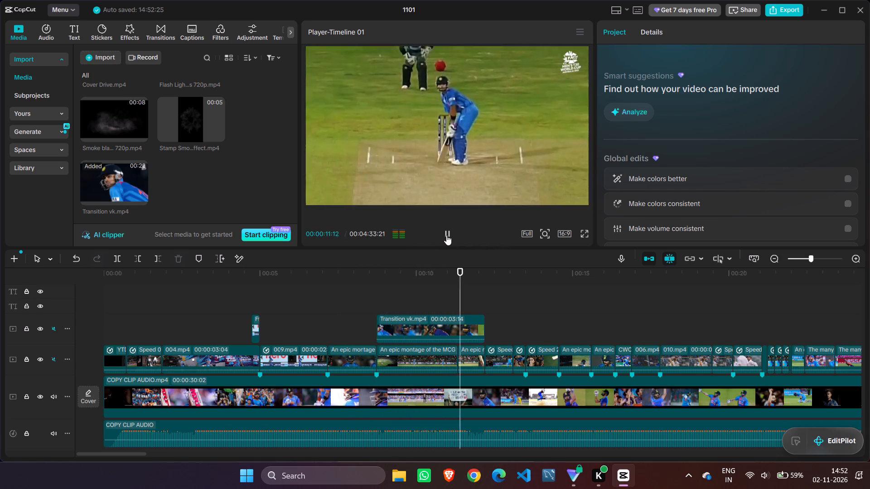
left_click(446, 235)
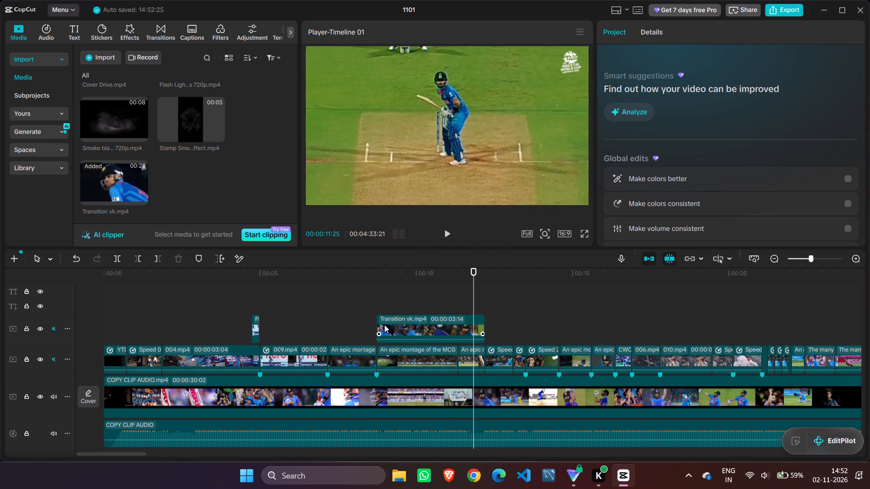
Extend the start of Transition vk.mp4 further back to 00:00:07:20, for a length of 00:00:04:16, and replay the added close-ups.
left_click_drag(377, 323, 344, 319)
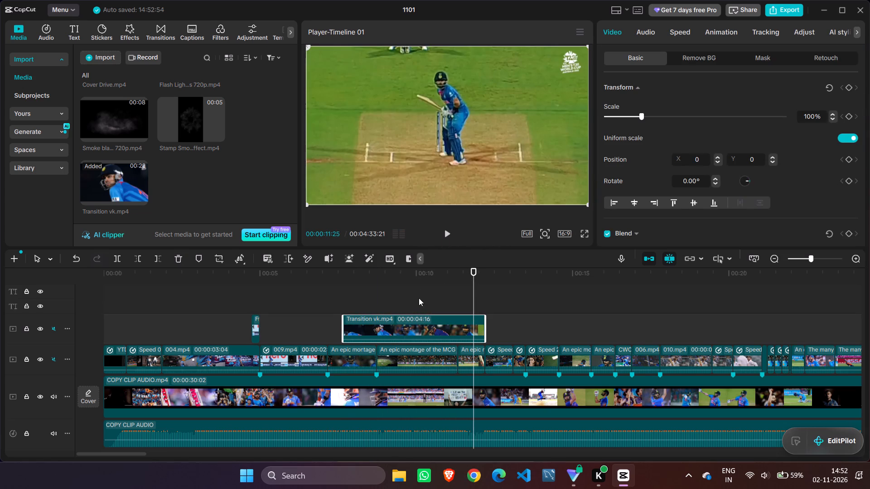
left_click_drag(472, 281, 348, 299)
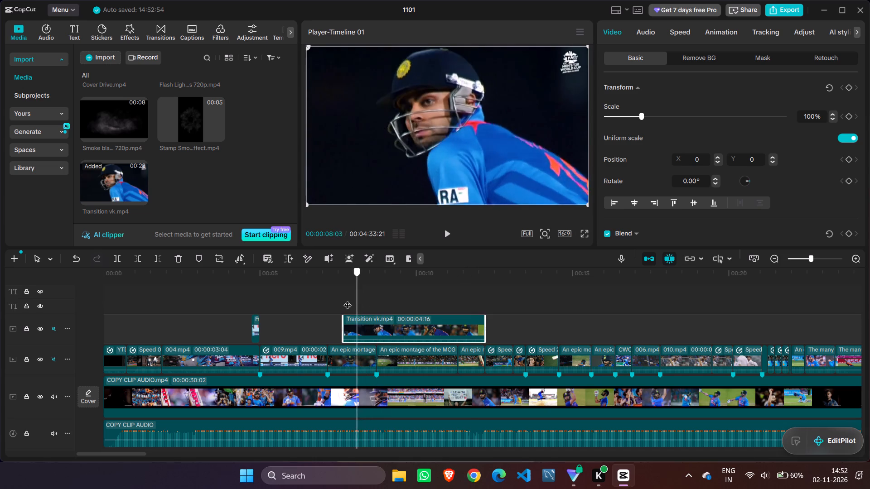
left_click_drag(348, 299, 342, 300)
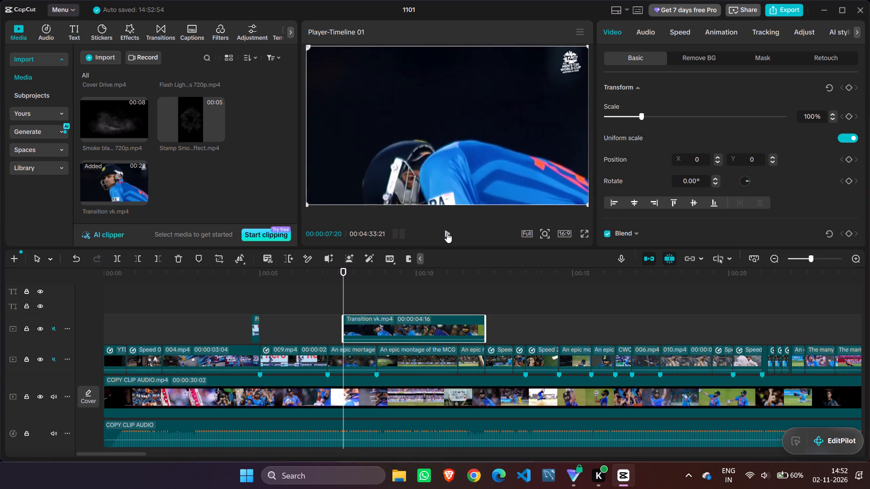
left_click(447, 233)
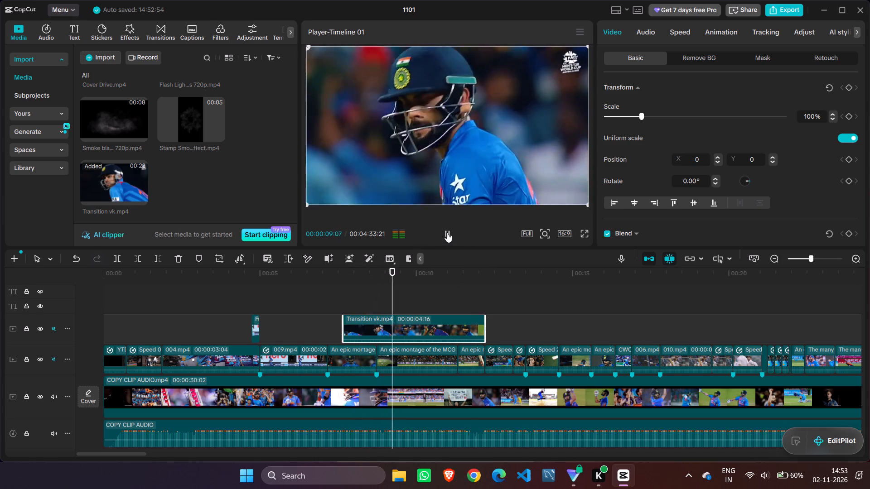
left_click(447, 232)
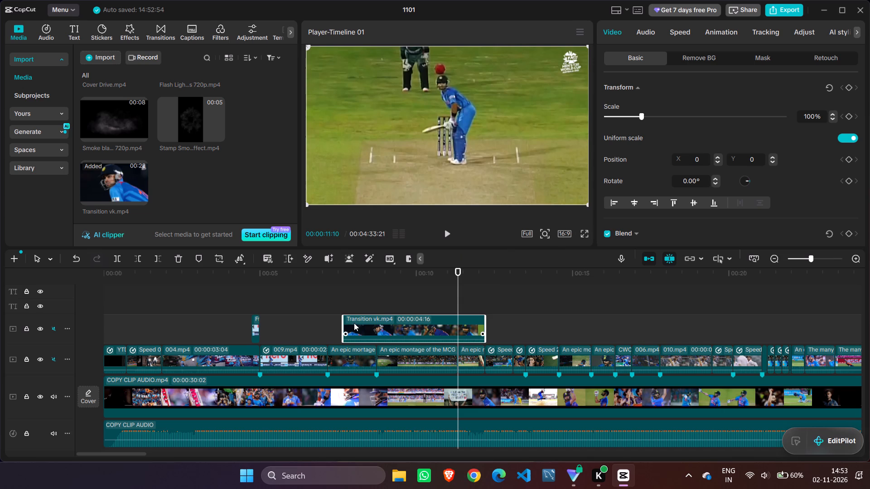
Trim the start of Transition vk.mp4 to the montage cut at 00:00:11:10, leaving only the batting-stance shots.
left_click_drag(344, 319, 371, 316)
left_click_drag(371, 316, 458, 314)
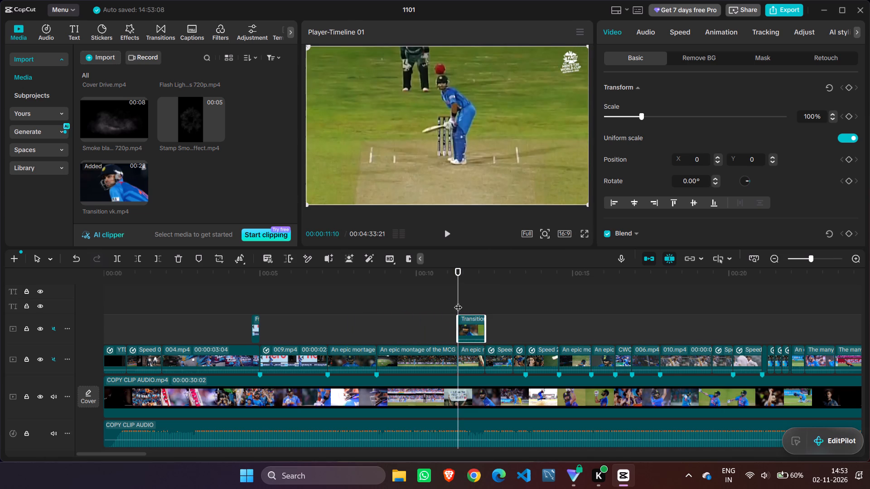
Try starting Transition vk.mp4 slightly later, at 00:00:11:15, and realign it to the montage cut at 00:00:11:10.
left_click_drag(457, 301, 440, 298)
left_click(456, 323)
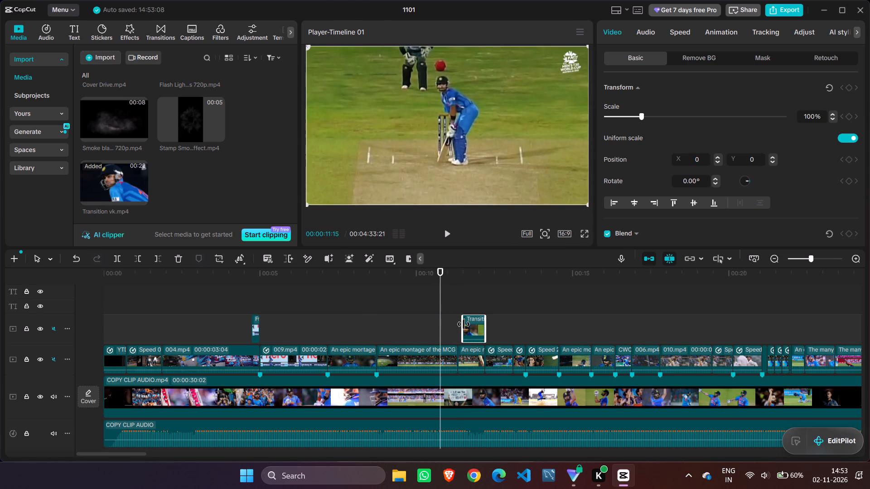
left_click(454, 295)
Replay the montage repeatedly from about 8 seconds, examining the cut at 00:00:08:22 from the helmeted close-up to the wide pitch shot.
left_click_drag(453, 301, 351, 308)
left_click(448, 232)
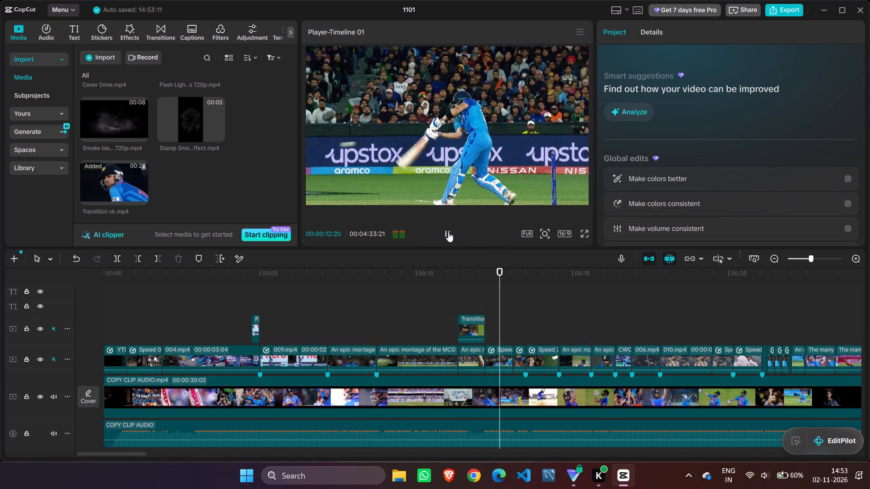
left_click(448, 232)
left_click_drag(523, 282, 351, 316)
left_click(445, 229)
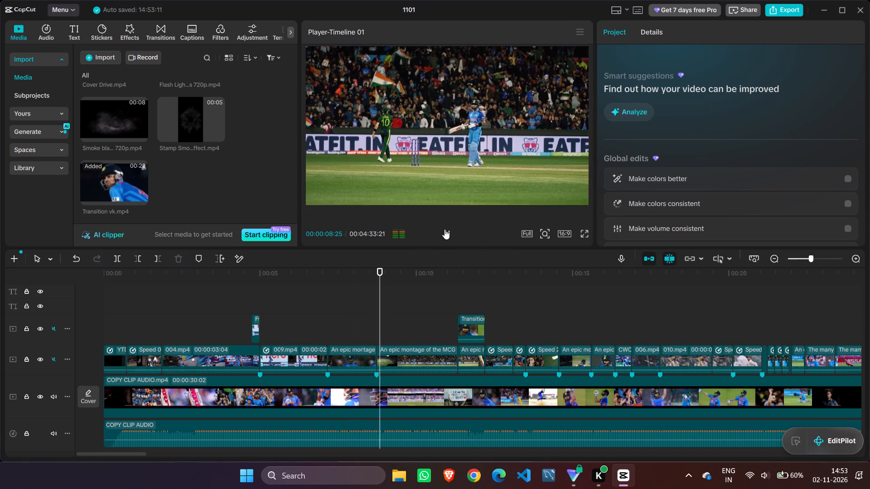
left_click(445, 229)
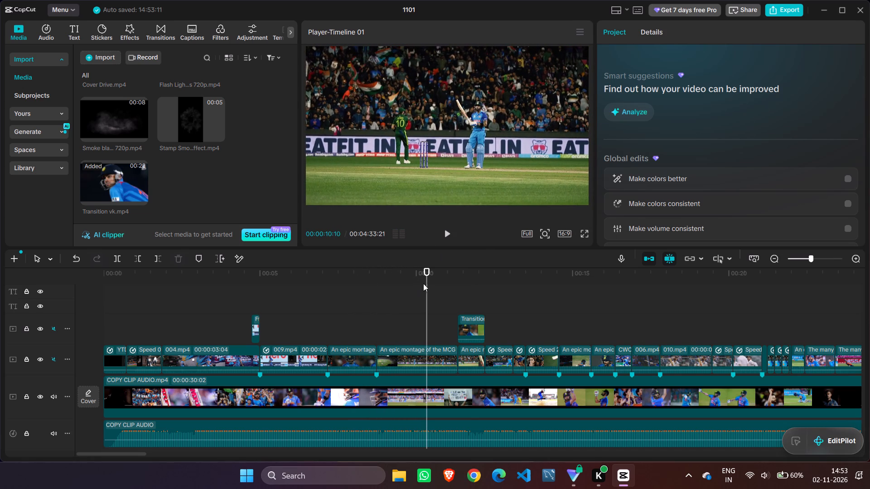
left_click_drag(426, 282, 355, 284)
left_click(449, 235)
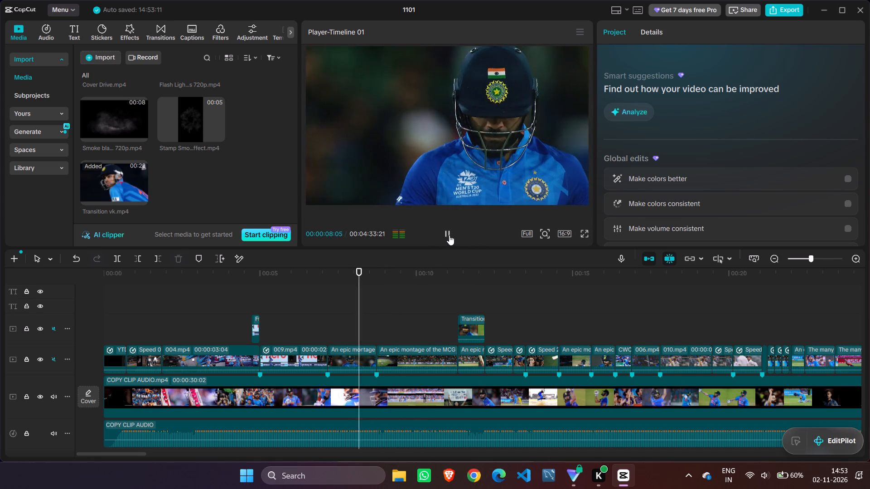
left_click(449, 235)
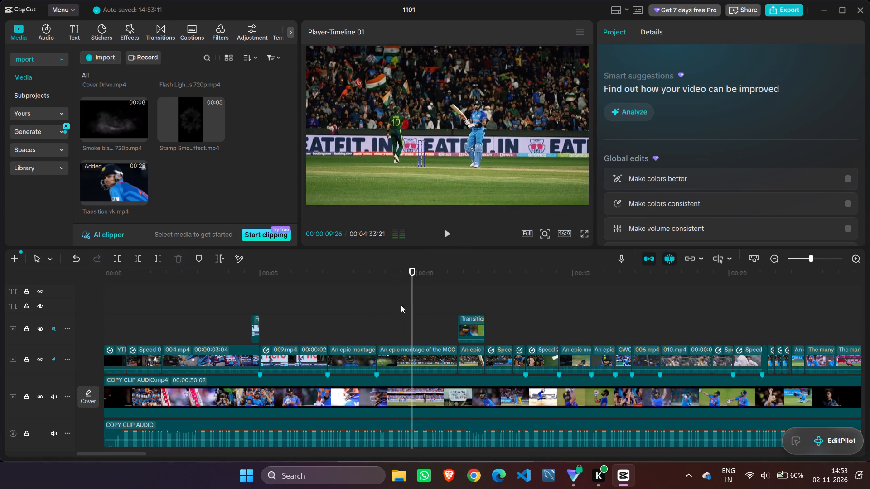
left_click_drag(413, 294, 367, 291)
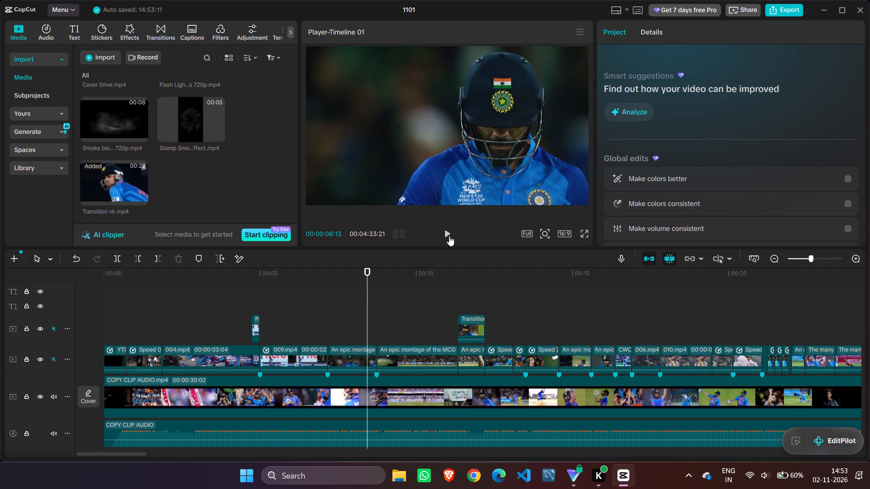
left_click(449, 235)
left_click(449, 235)
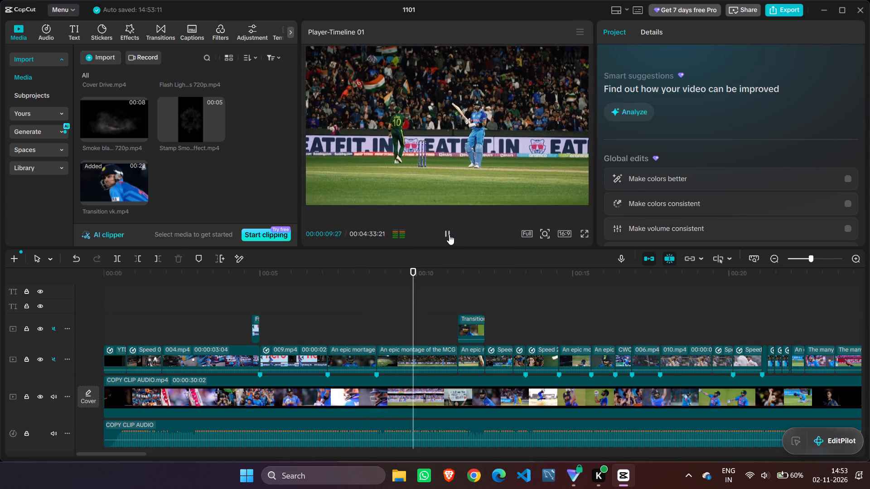
left_click_drag(414, 299, 376, 301)
left_click(445, 233)
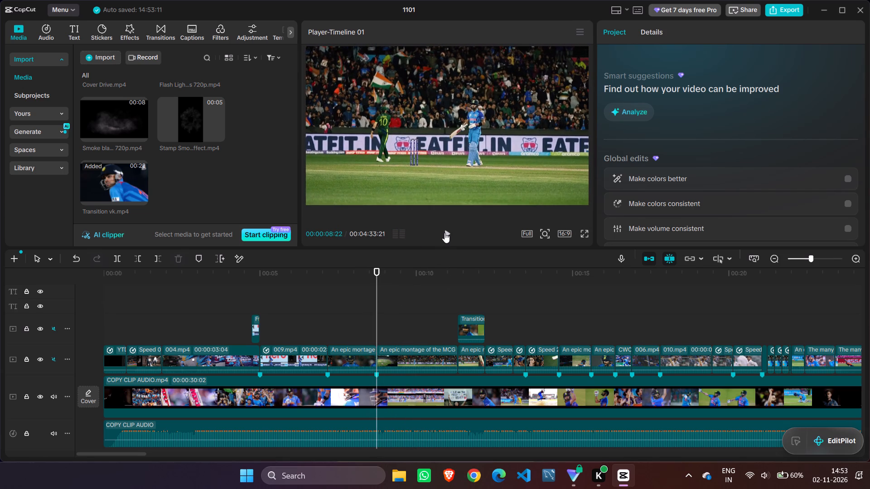
left_click(445, 233)
left_click_drag(414, 296, 410, 296)
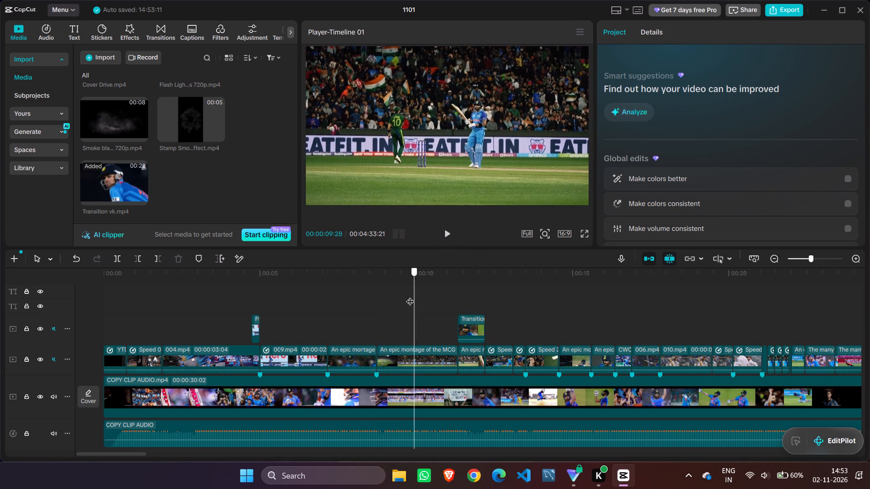
Replay from about 9 seconds to 16 seconds, examining how the Transition vk.mp4 batting stances connect with the shots before and after.
left_click_drag(410, 296, 389, 297)
left_click(445, 233)
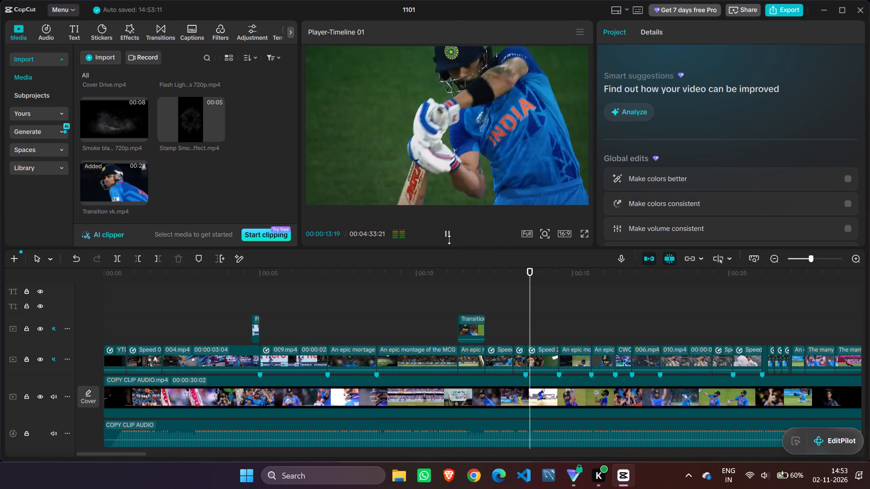
left_click(449, 235)
left_click_drag(551, 280, 420, 307)
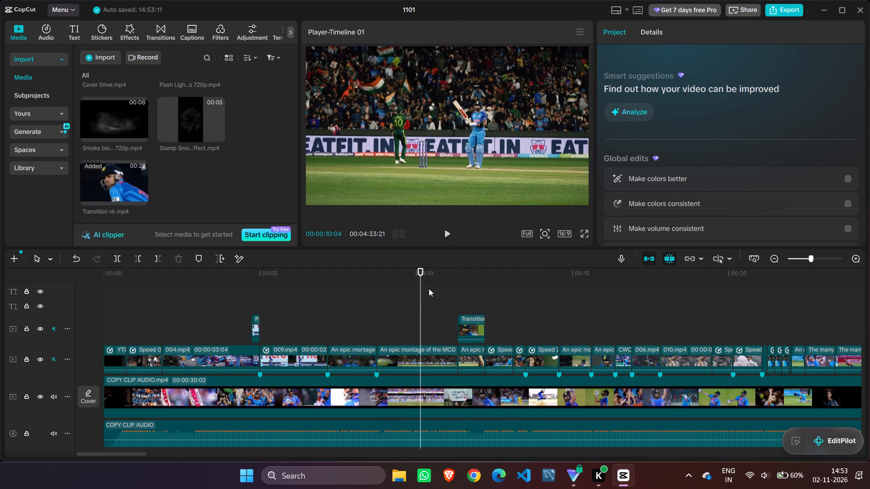
left_click(449, 233)
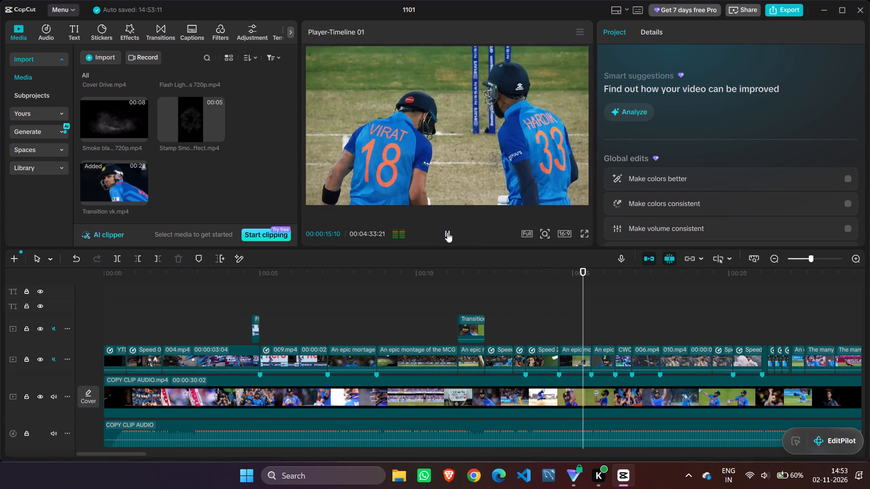
left_click(447, 232)
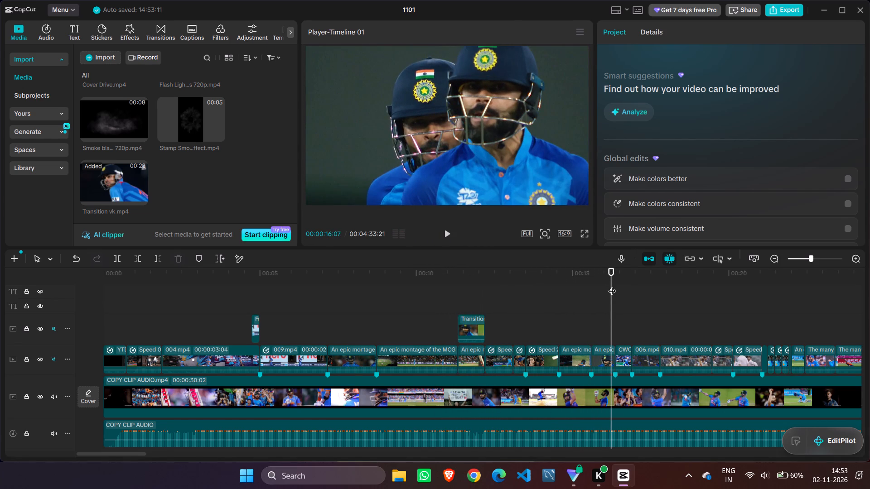
left_click_drag(612, 285, 458, 315)
left_click(446, 231)
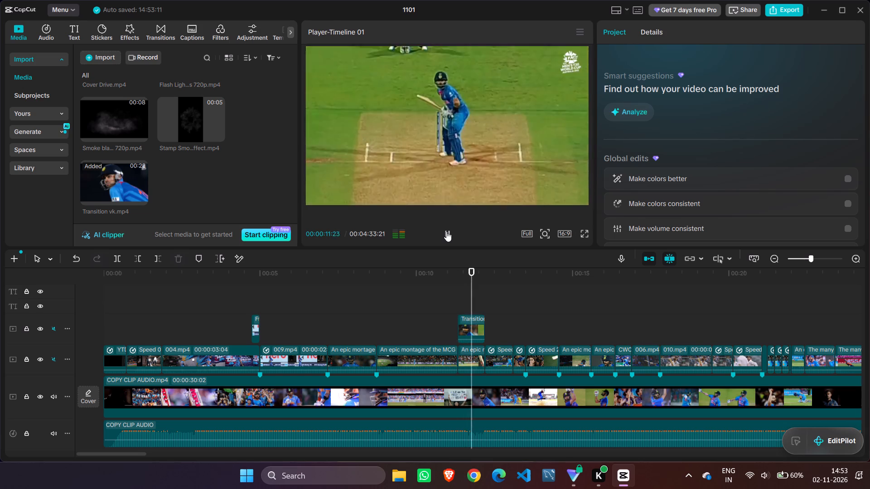
left_click(446, 231)
left_click_drag(513, 282, 475, 284)
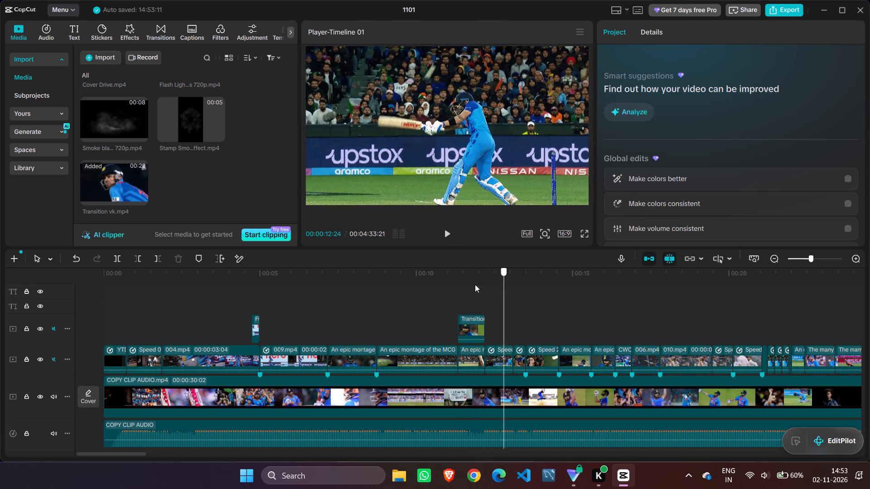
left_click_drag(475, 284, 433, 287)
left_click(448, 233)
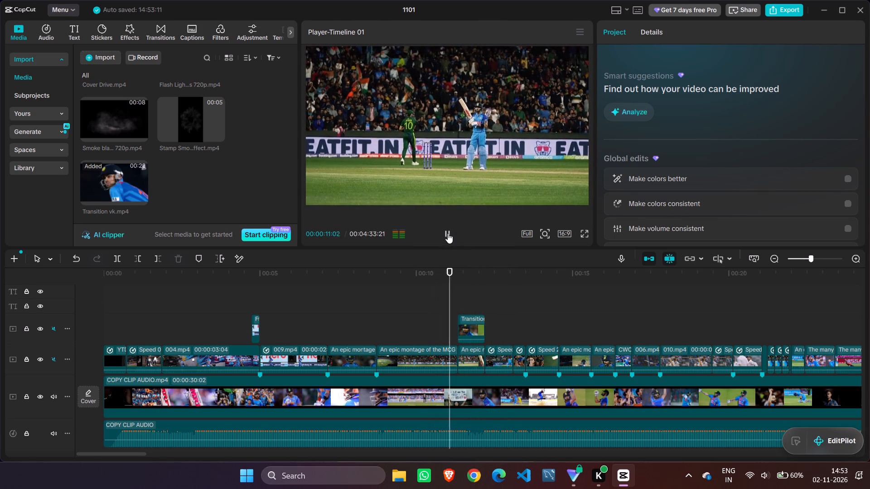
left_click(448, 233)
double_click(448, 233)
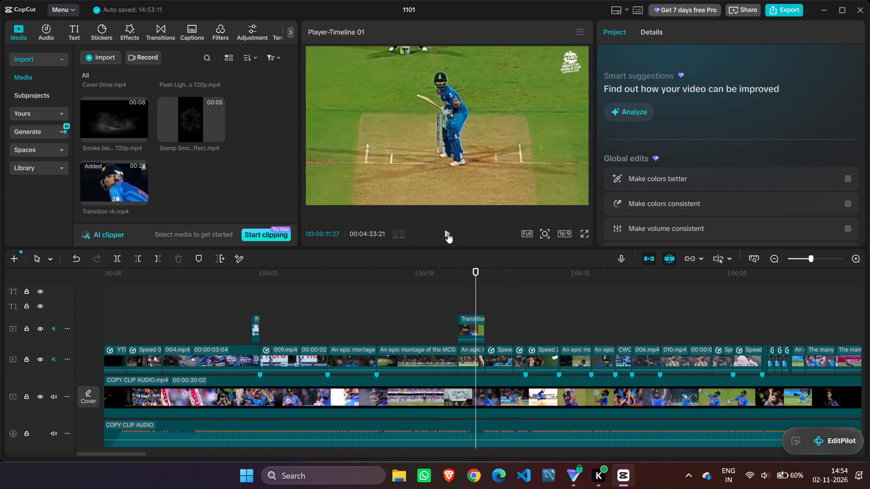
left_click(448, 233)
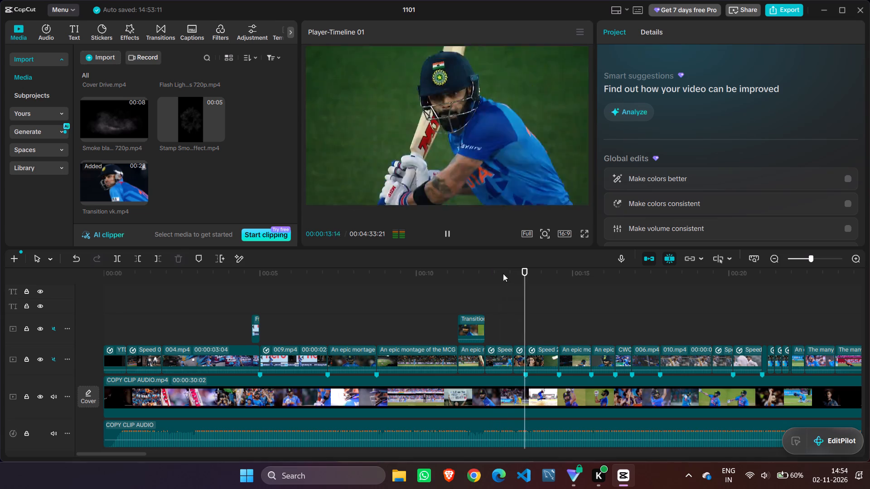
left_click(447, 233)
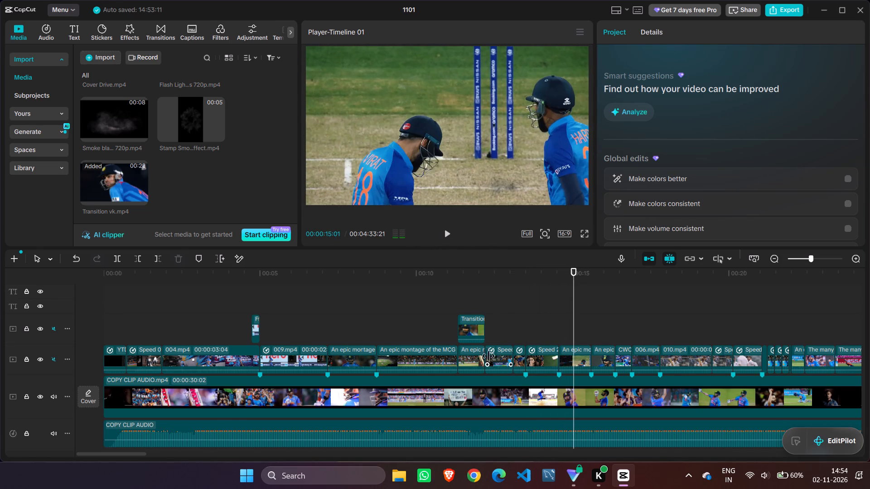
Replace the montage clip beneath Transition vk.mp4 by deleting it and moving Transition vk.mp4 down into its gap on the main track.
left_click(474, 352)
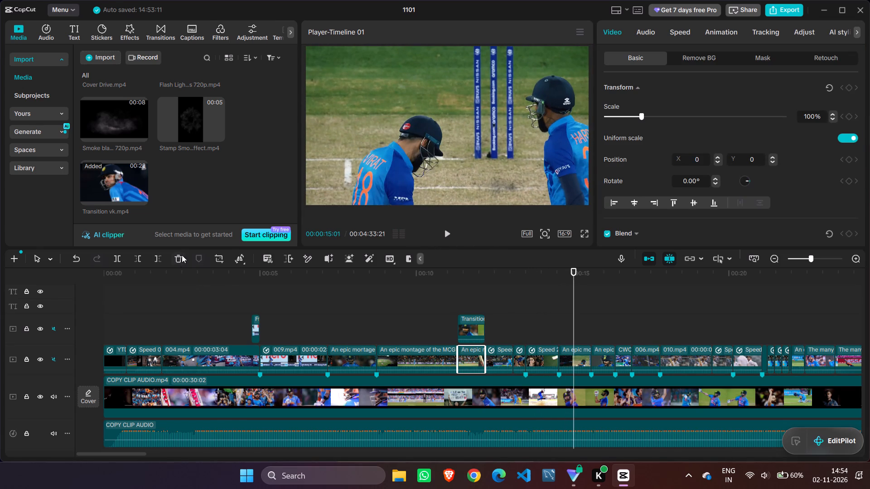
left_click(182, 255)
left_click_drag(463, 324, 468, 349)
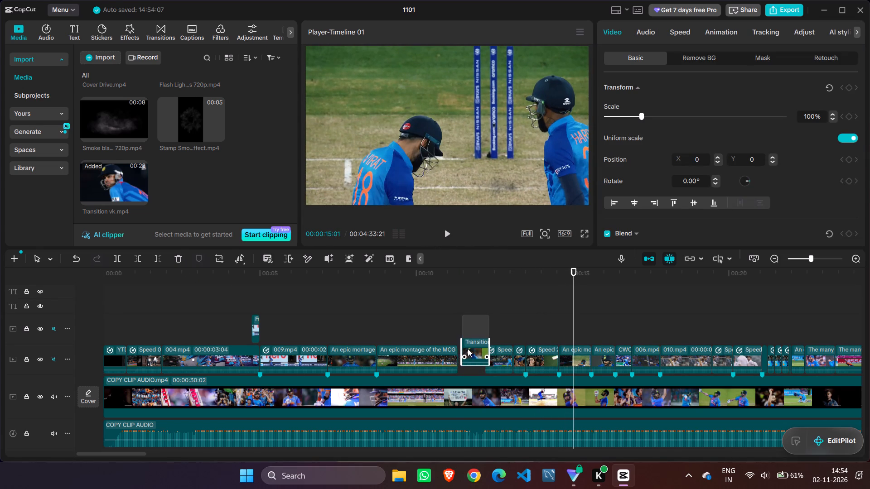
left_click_drag(468, 349, 465, 351)
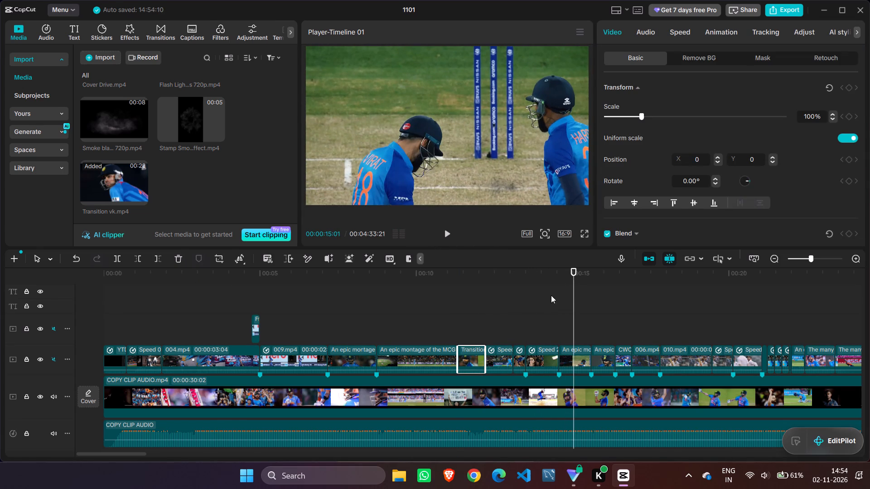
Review the edit from 00:00:03:16 to about 26 seconds, checking the clip sequence up to the closing montage.
left_click(551, 295)
left_click_drag(553, 295, 214, 366)
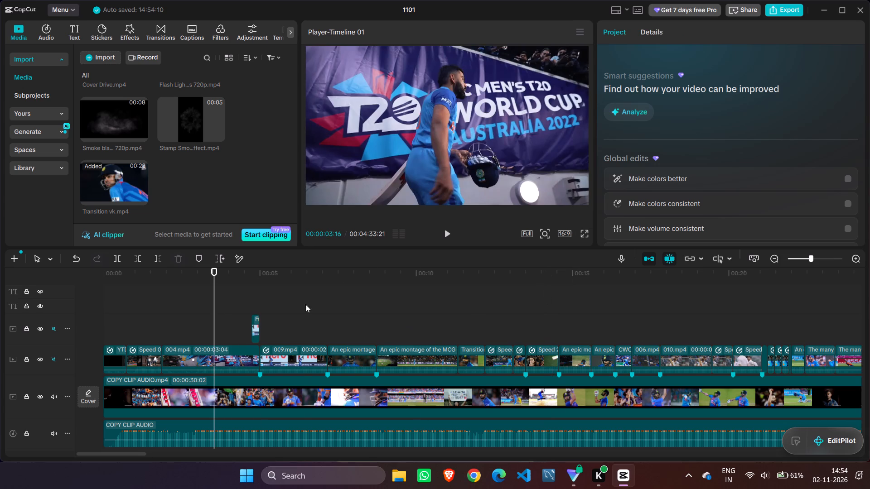
left_click(444, 229)
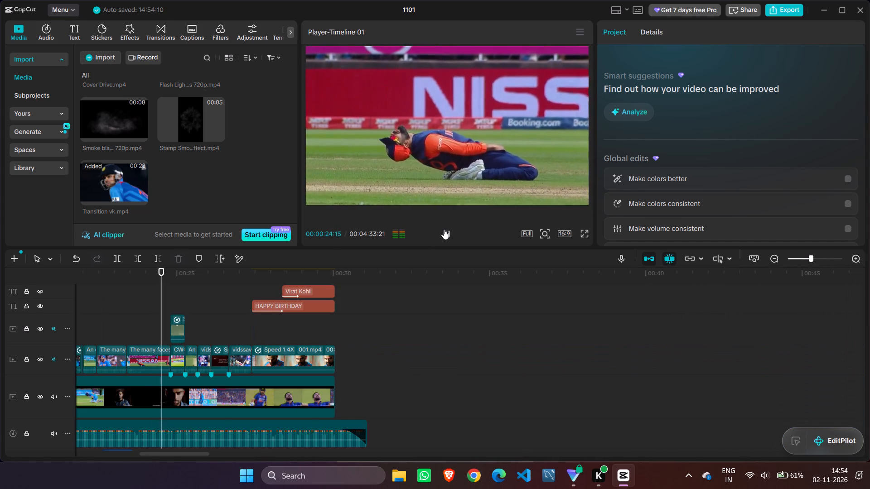
left_click(444, 229)
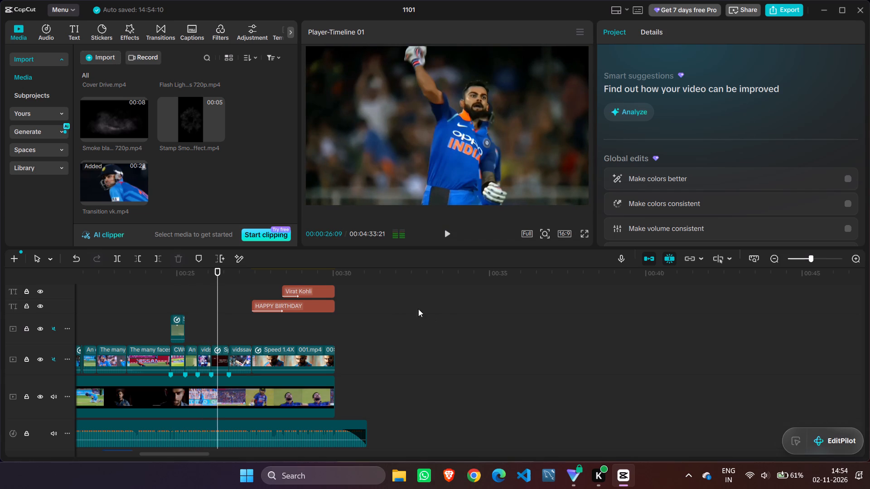
Replace the CWC clip near 25 seconds by deleting it and moving the speed-adjusted overlay clip above it into the gap.
left_click_drag(218, 298, 141, 318)
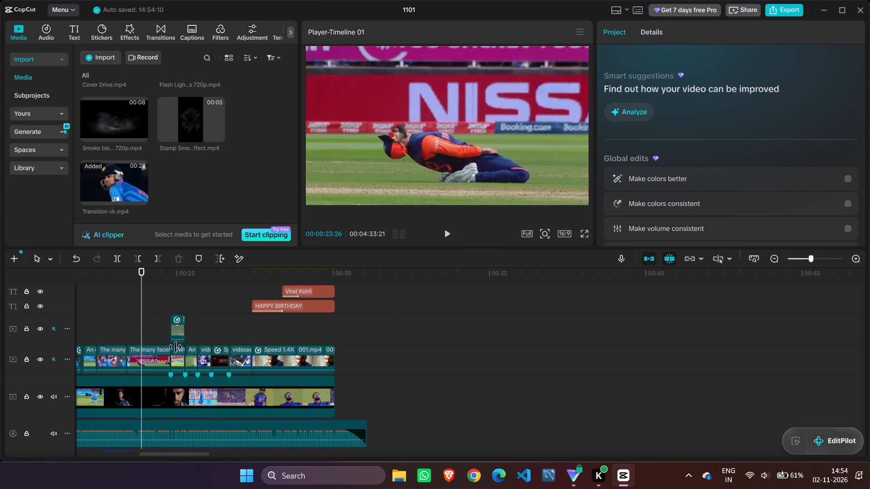
left_click(177, 350)
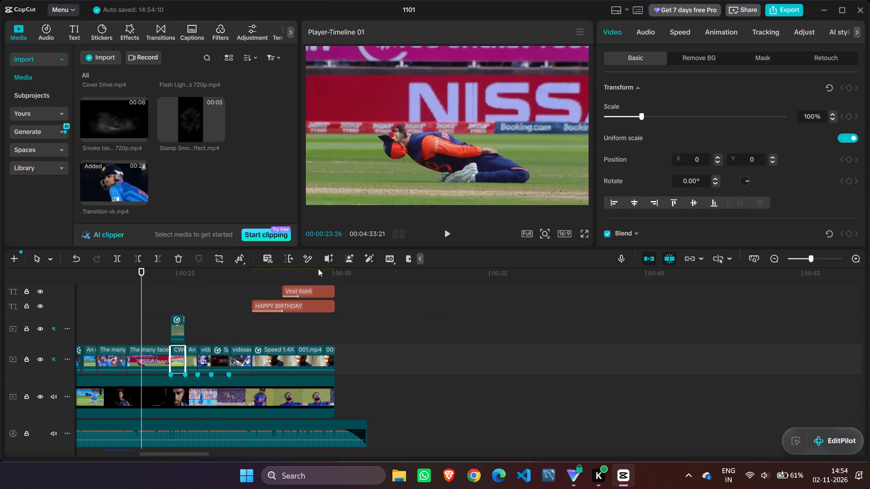
left_click(182, 255)
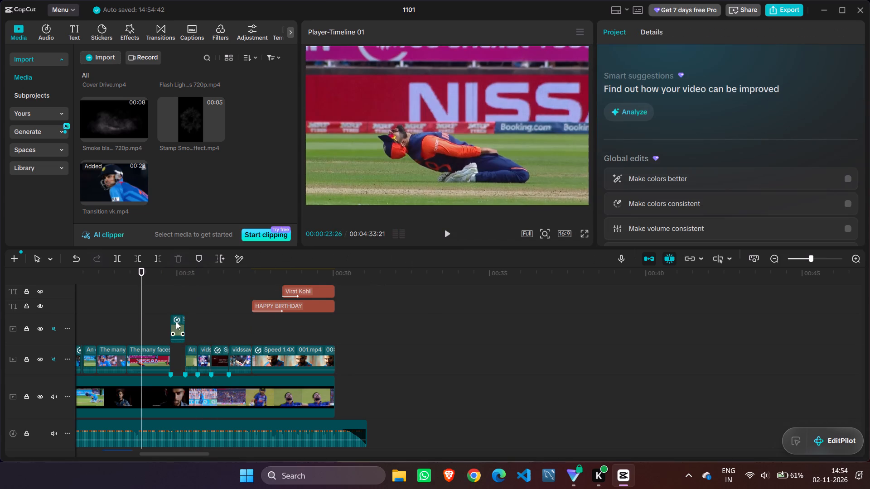
left_click_drag(177, 323, 176, 350)
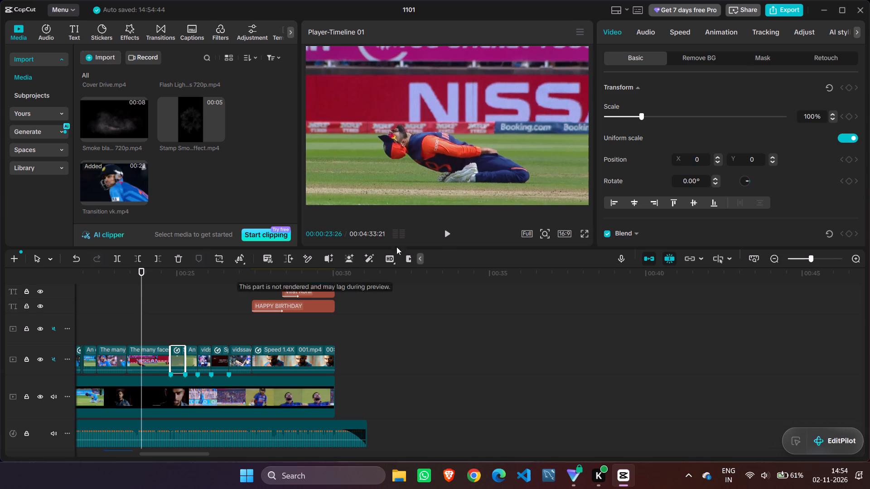
Replay the closing montage from about 24 seconds and again from 00:00:21:14, examining how the moved clip plays between its neighbours.
left_click(153, 323)
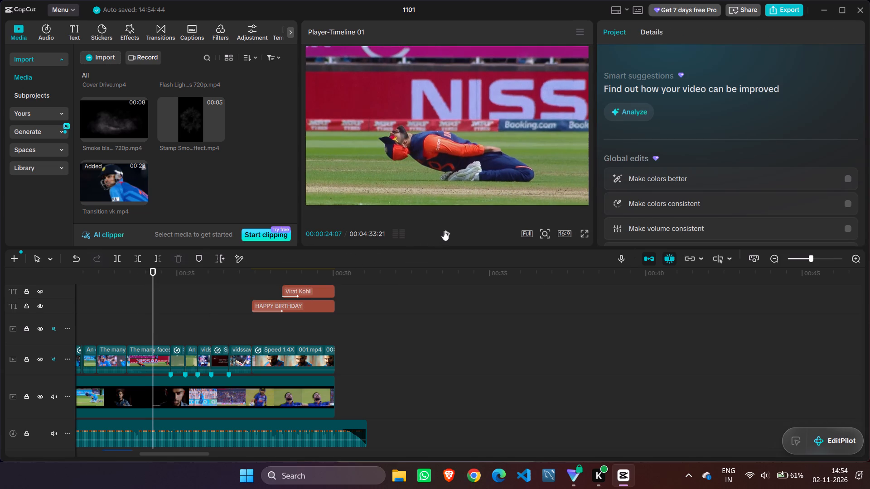
left_click(444, 230)
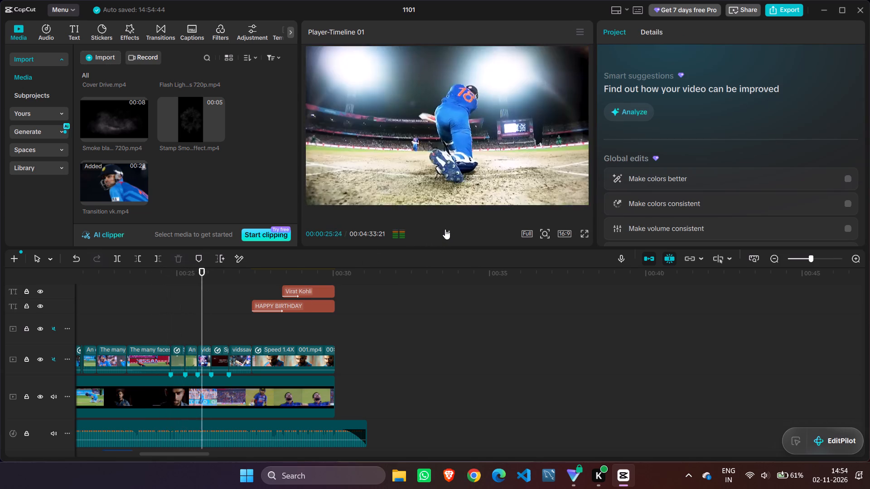
left_click(445, 229)
left_click_drag(216, 321, 97, 358)
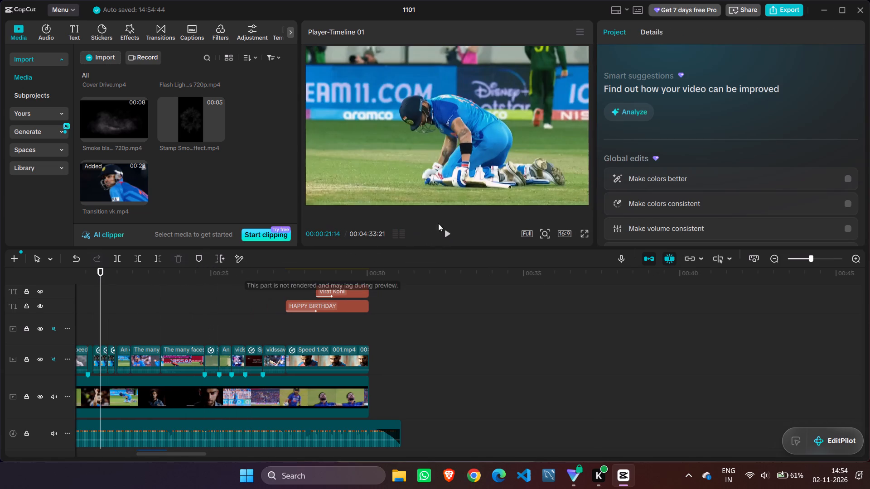
left_click(450, 232)
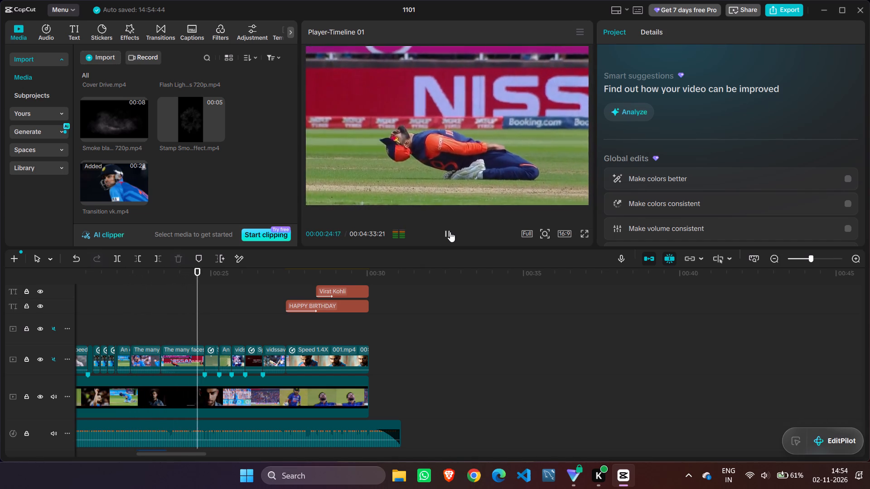
left_click(450, 232)
double_click(450, 232)
double_click(450, 232)
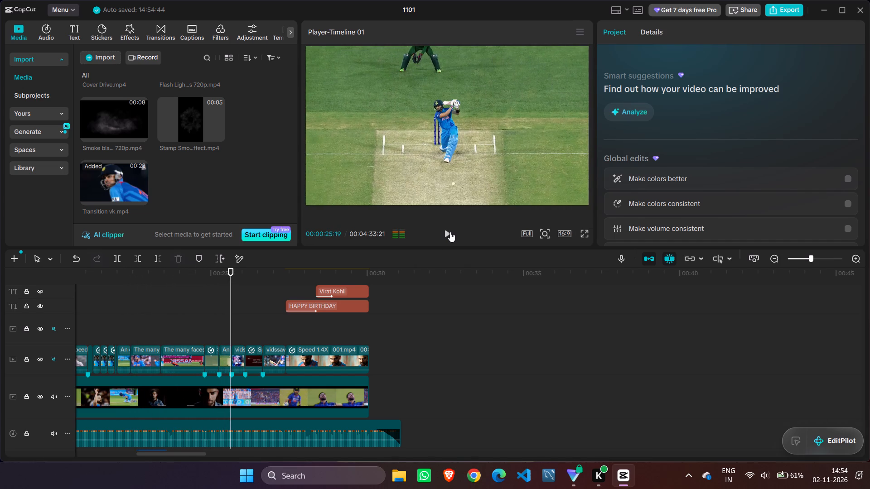
Replay the closing montage between about 24 and 27 seconds, examining the cuts leading up to the birthday title.
double_click(450, 232)
double_click(450, 232)
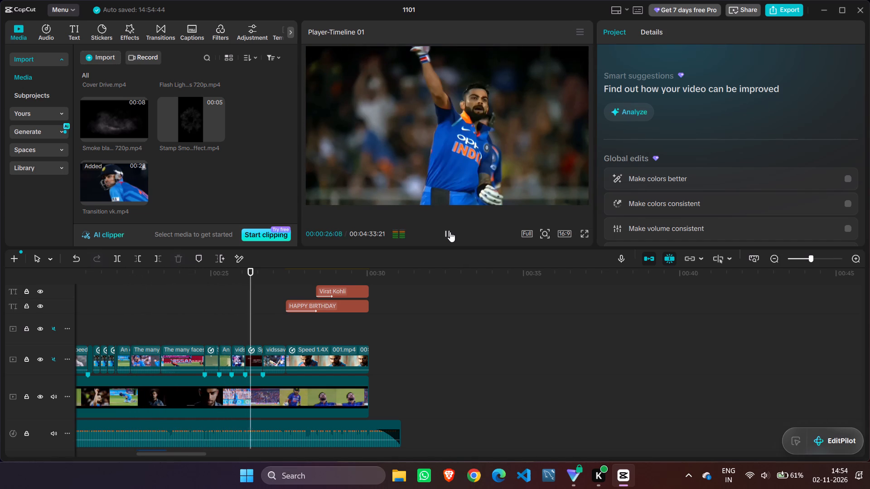
left_click(450, 232)
left_click(450, 232)
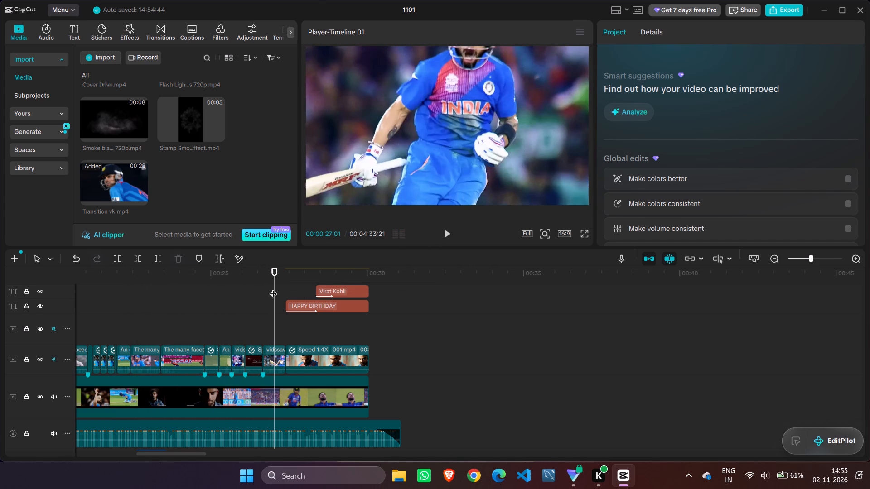
left_click_drag(275, 288, 195, 288)
left_click(450, 233)
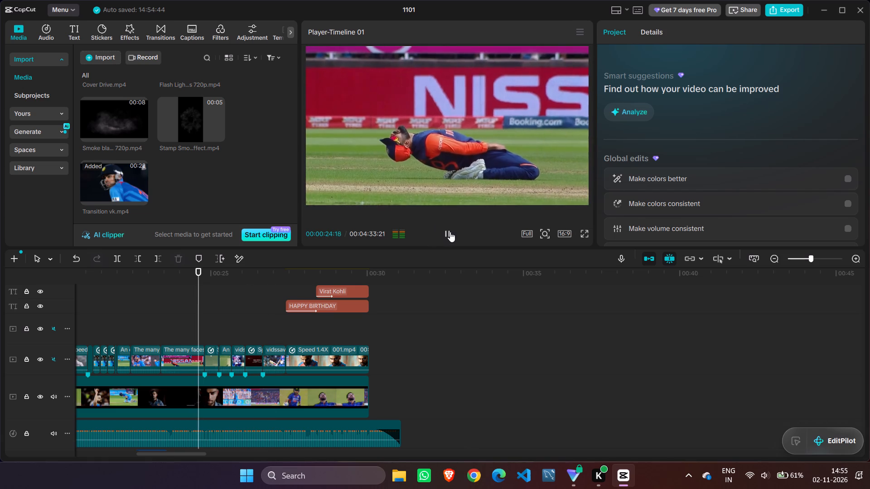
left_click(450, 232)
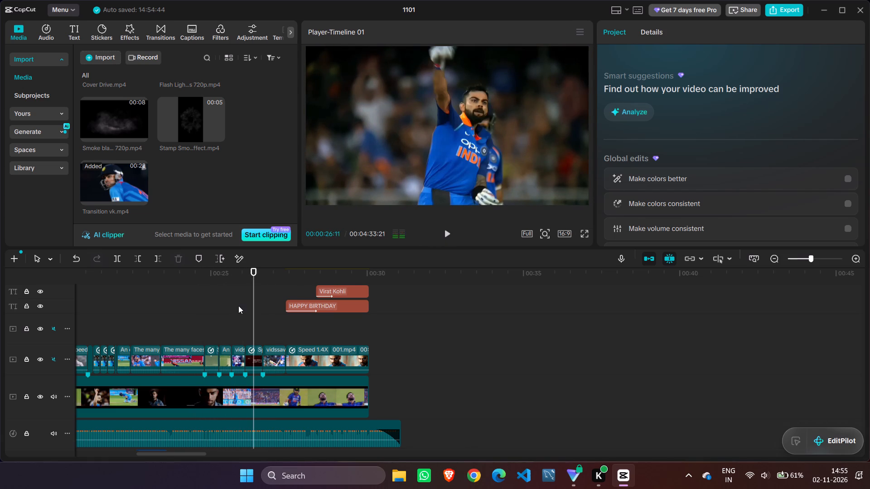
left_click_drag(255, 302, 194, 305)
left_click(443, 229)
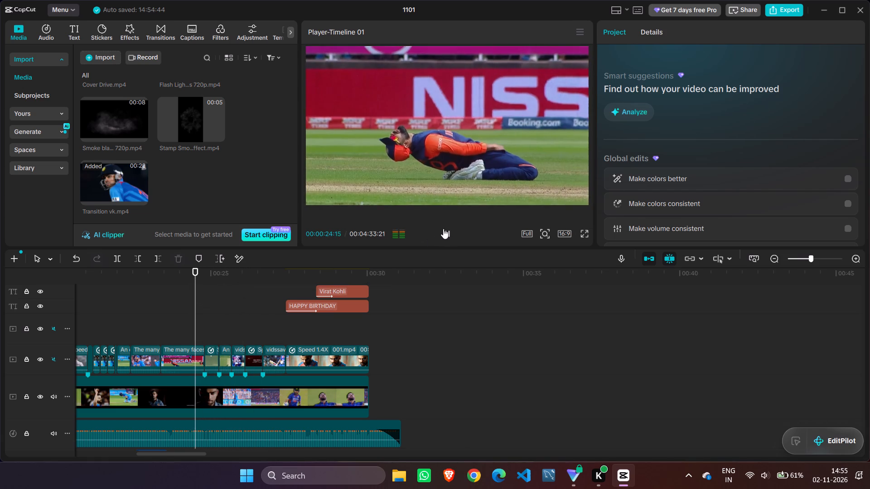
left_click(446, 228)
double_click(446, 228)
double_click(446, 228)
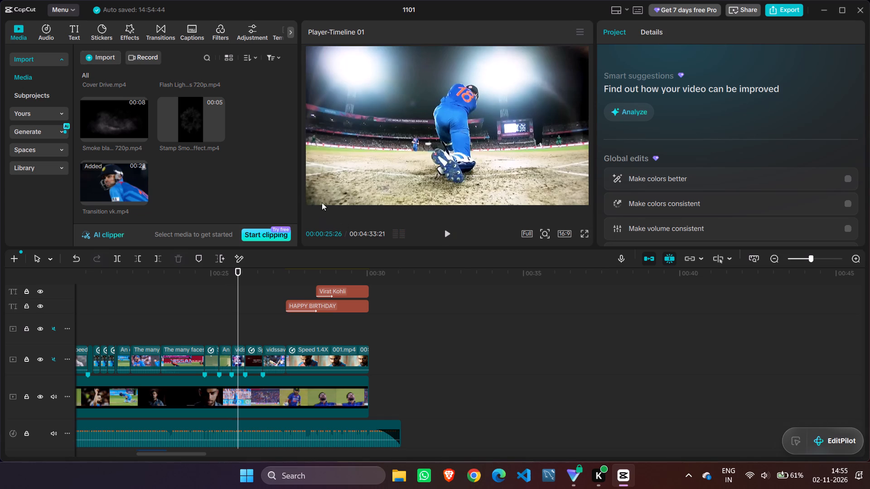
Preview Transition vk.mp4, Cover Drive.mp4, BackView VK.mp4 and 012.mp4 in the imported media, looking for replacement footage.
left_click(89, 192)
scroll(180, 177, "down", 1)
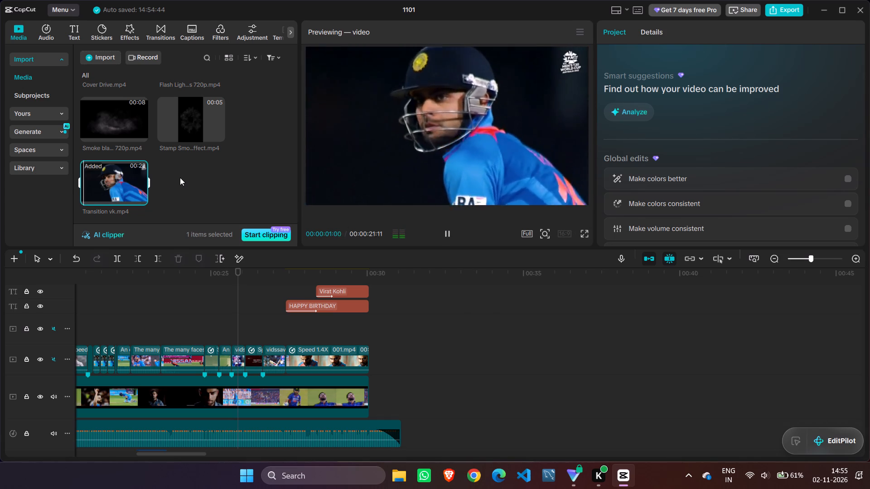
scroll(180, 177, "up", 3)
scroll(183, 177, "down", 4)
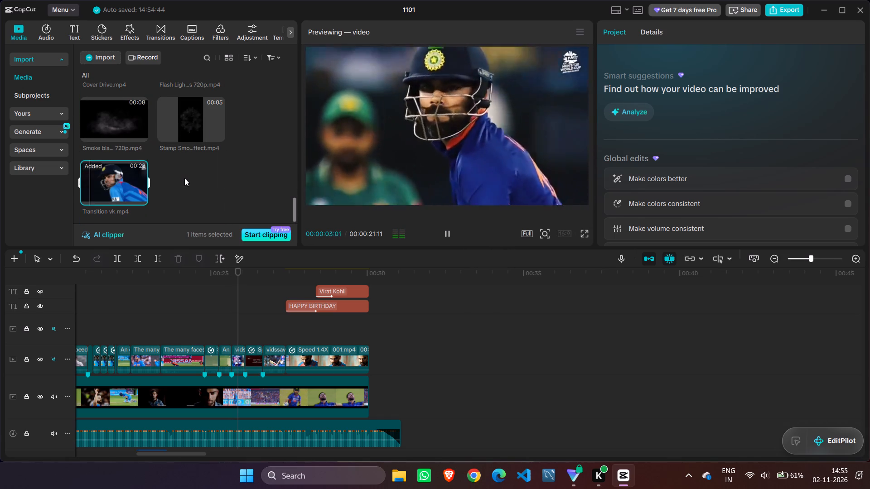
scroll(185, 178, "up", 2)
scroll(187, 178, "down", 4)
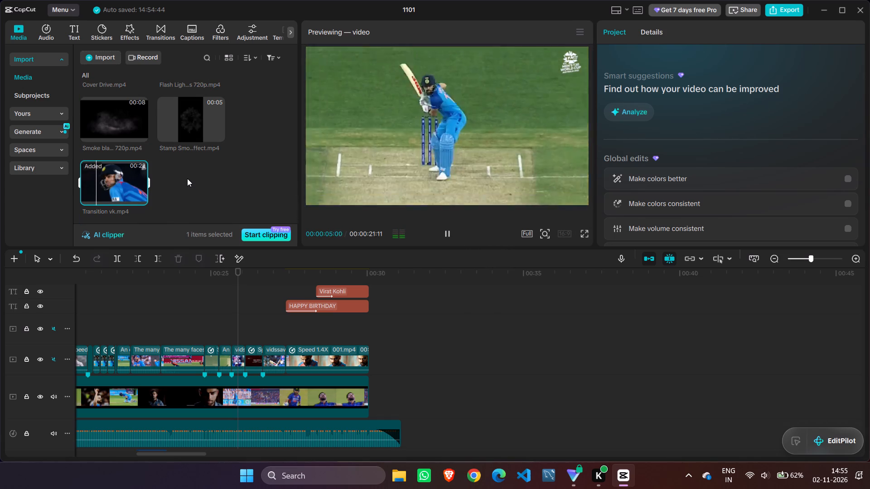
middle_click(188, 178)
scroll(188, 178, "up", 1)
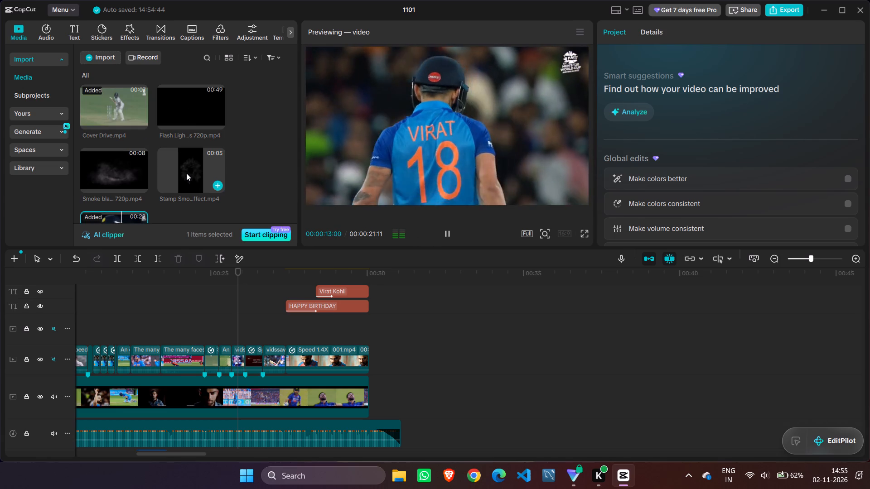
left_click(188, 173)
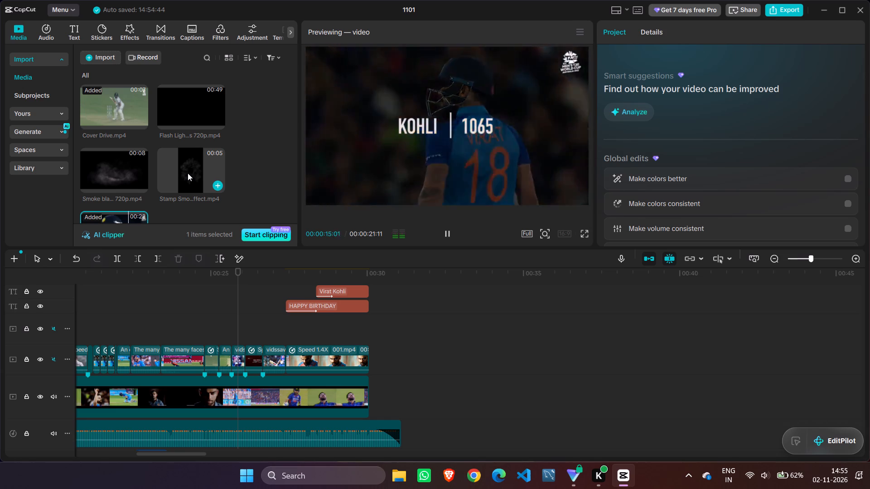
left_click(133, 101)
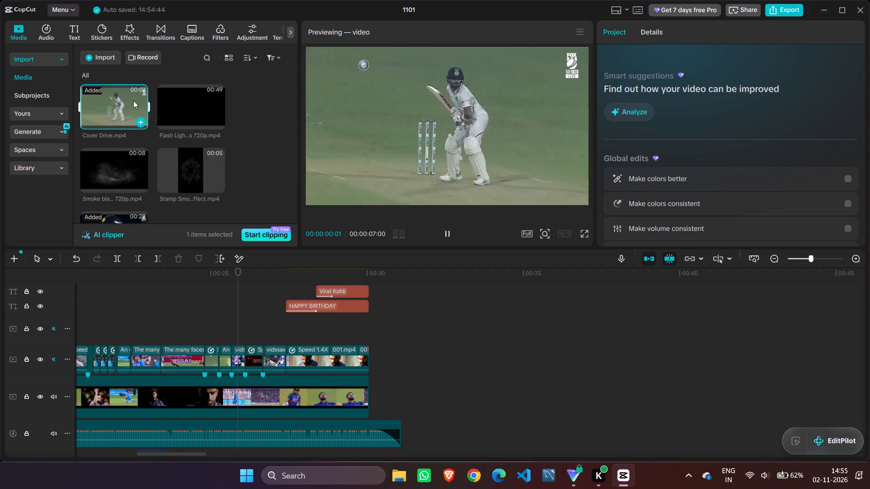
scroll(150, 112, "up", 2)
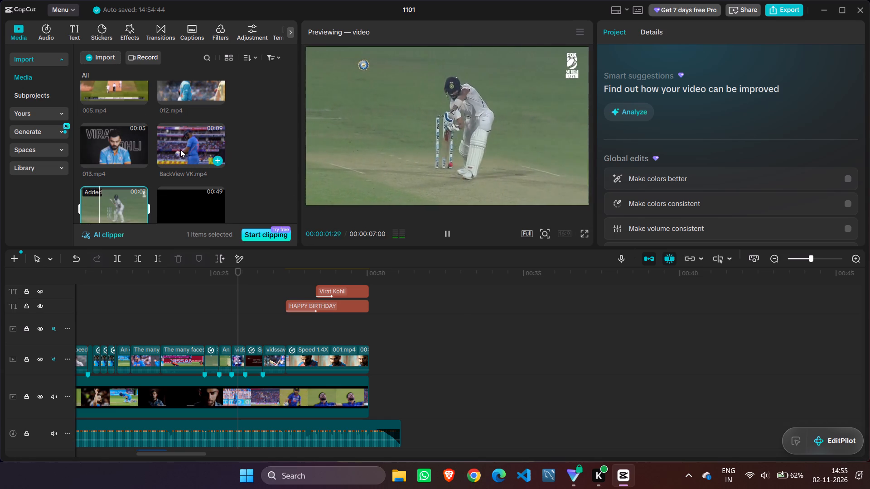
left_click(182, 138)
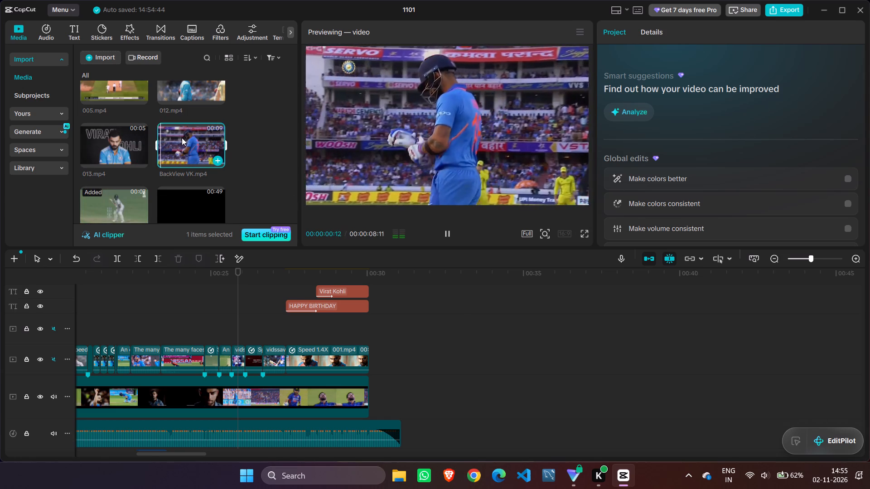
scroll(182, 138, "up", 1)
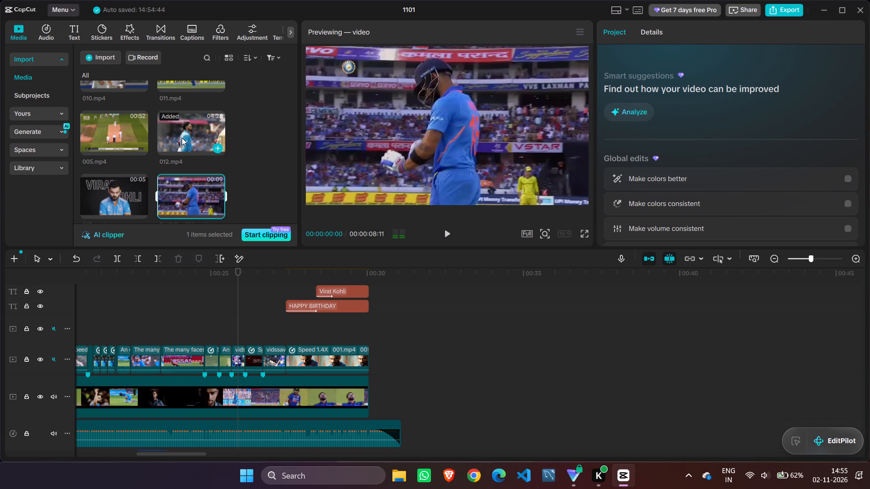
left_click(182, 138)
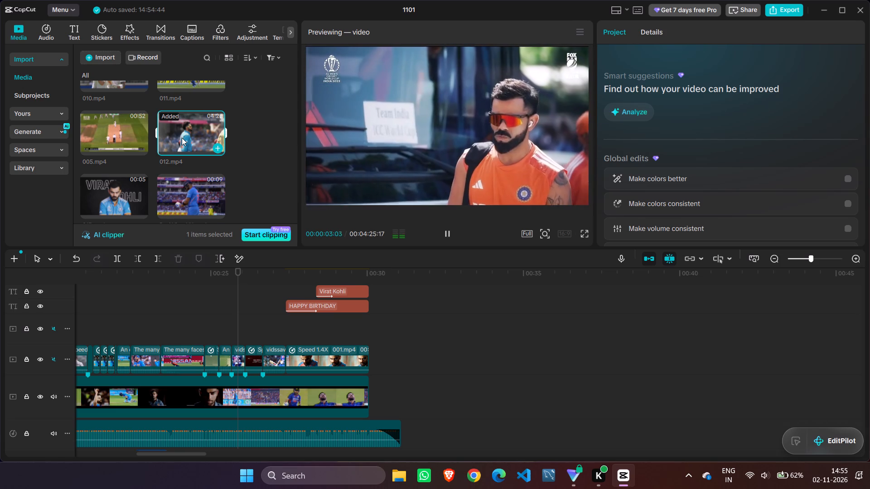
scroll(182, 138, "up", 1)
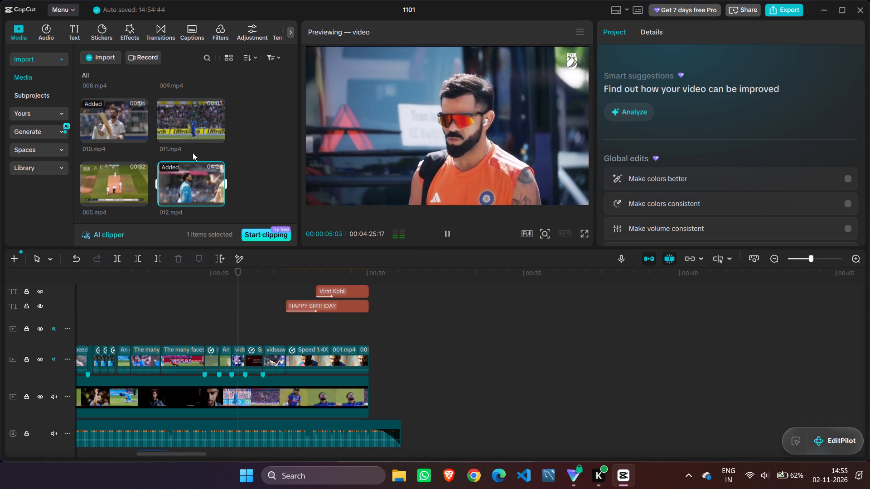
scroll(193, 153, "up", 1)
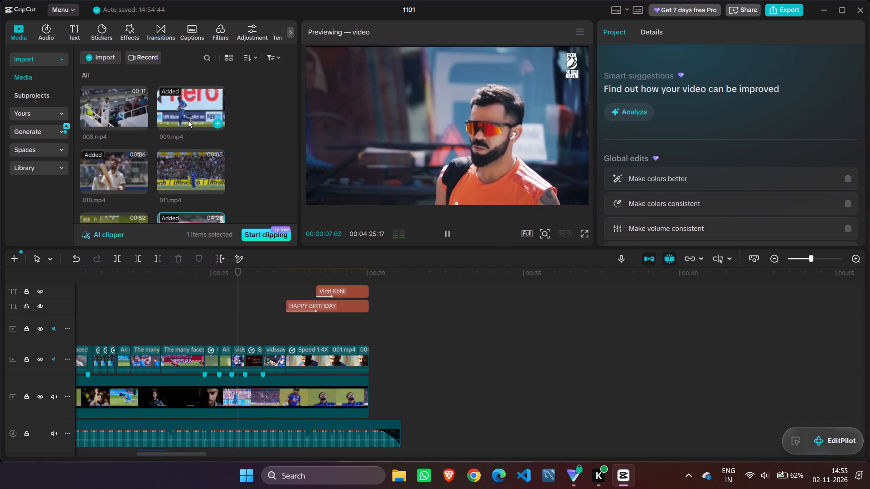
Add 012.mp4 on a new overlay track starting at about 31 seconds, past the ending, and mute that track.
scroll(198, 180, "down", 2)
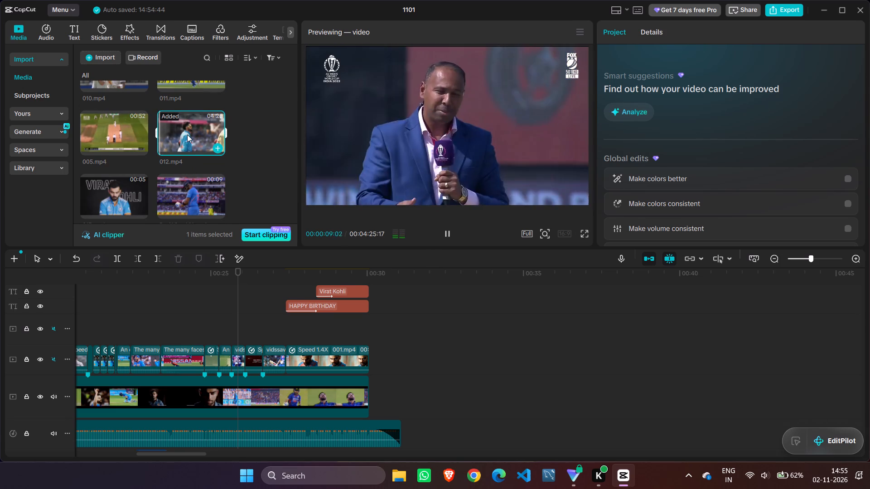
left_click_drag(187, 134, 408, 327)
left_click(56, 329)
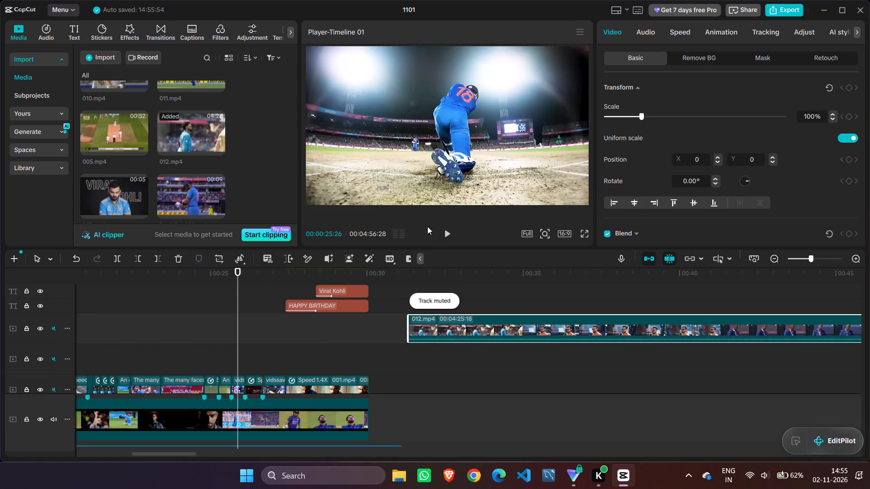
Replay the ending from 00:00:25:26 and again from 00:00:25:12, examining which montage shot needs replacing.
left_click(445, 230)
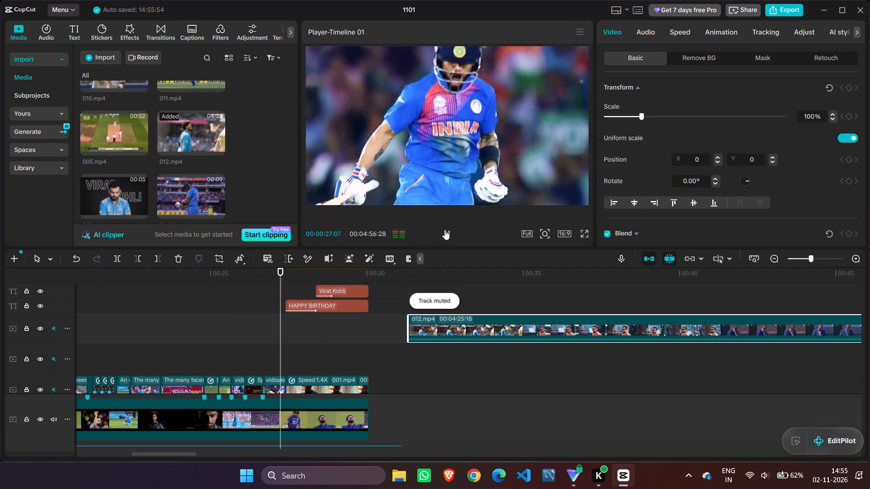
left_click(445, 230)
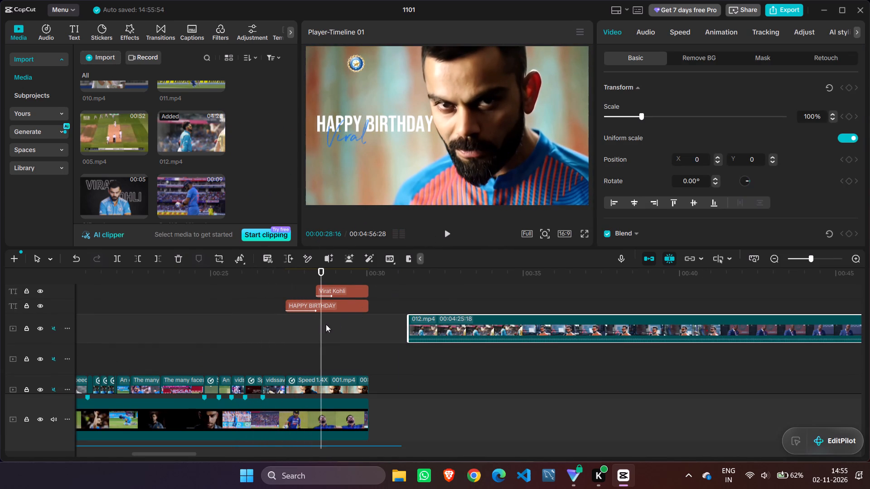
left_click_drag(322, 325, 223, 321)
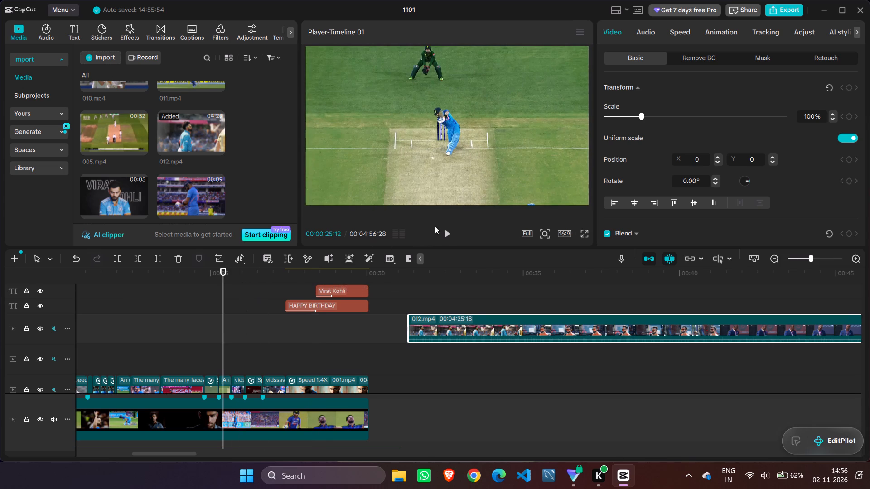
left_click(448, 230)
left_click(449, 229)
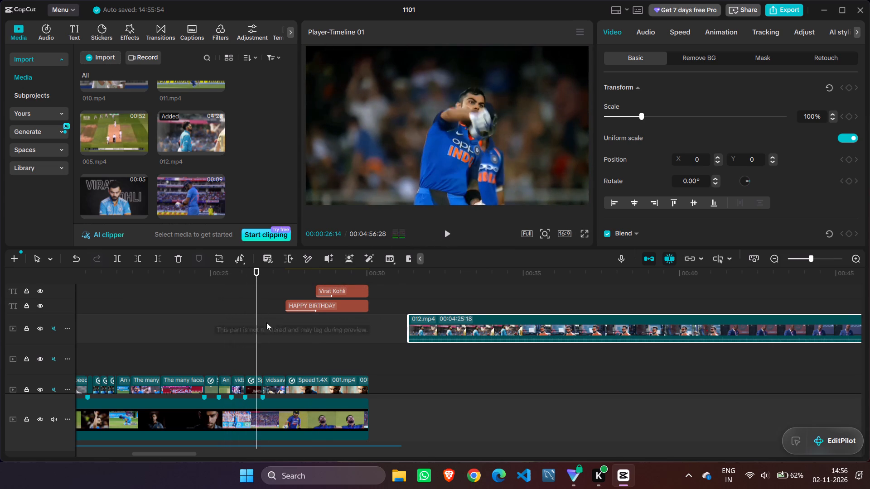
Scrub through the 012.mp4 overlay clip from about 32 seconds to 00:01:50, looking for a usable replacement shot.
left_click_drag(258, 330, 467, 323)
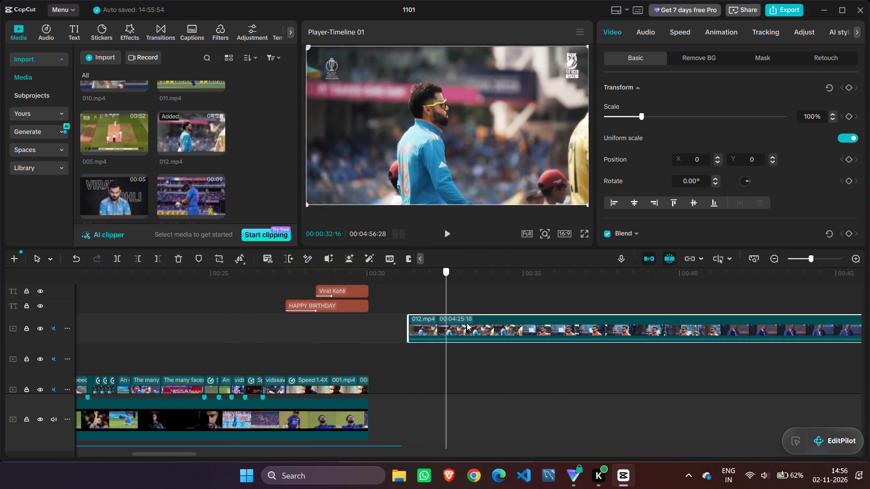
left_click_drag(467, 323, 869, 300)
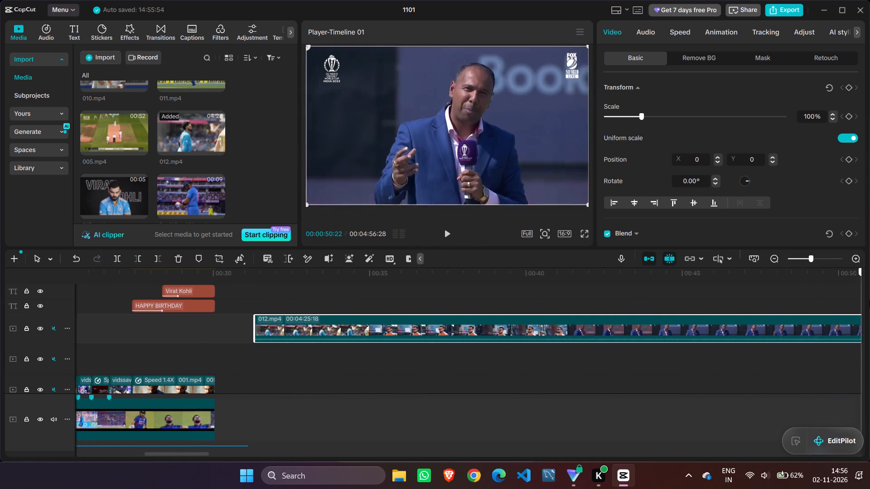
left_click_drag(869, 300, 849, 278)
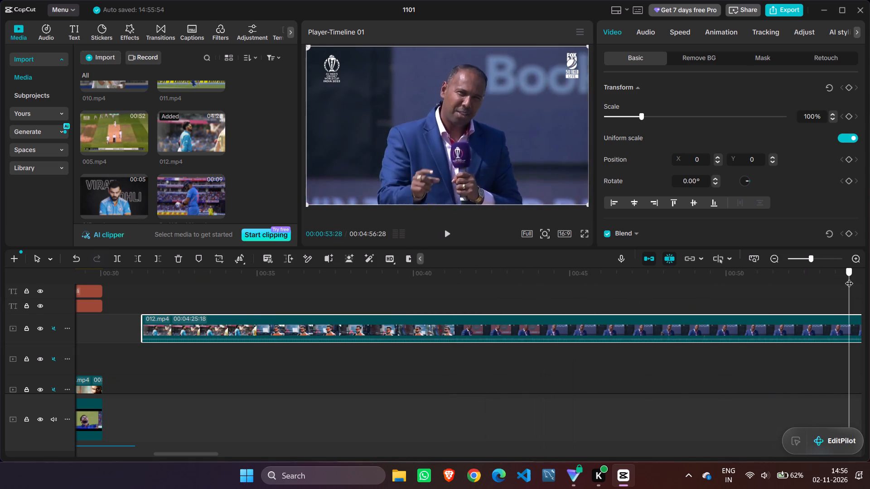
left_click_drag(849, 278, 701, 293)
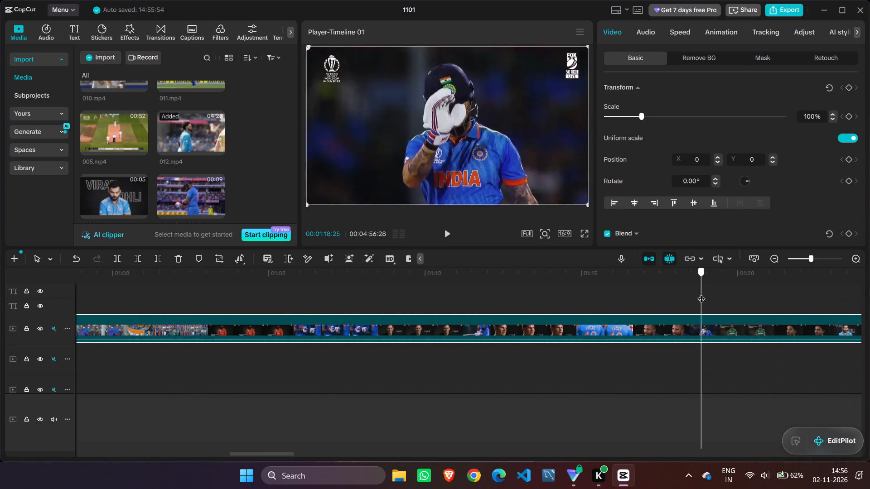
left_click_drag(701, 293, 858, 279)
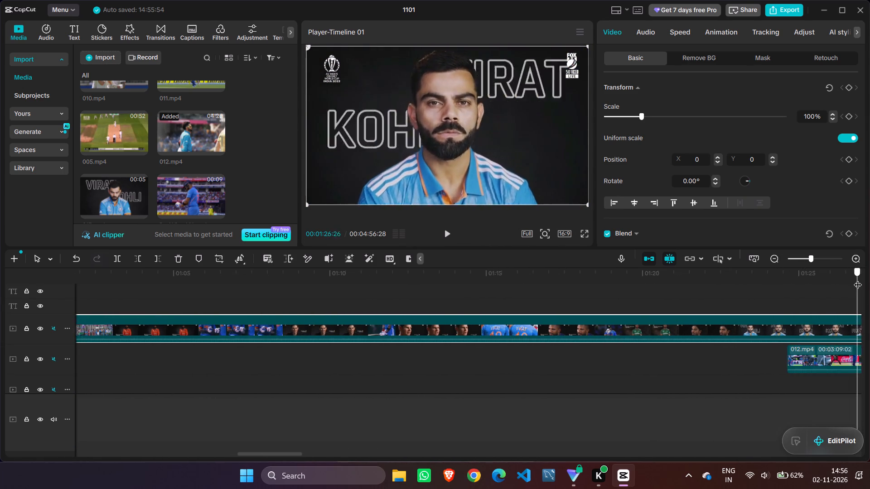
left_click_drag(858, 279, 833, 272)
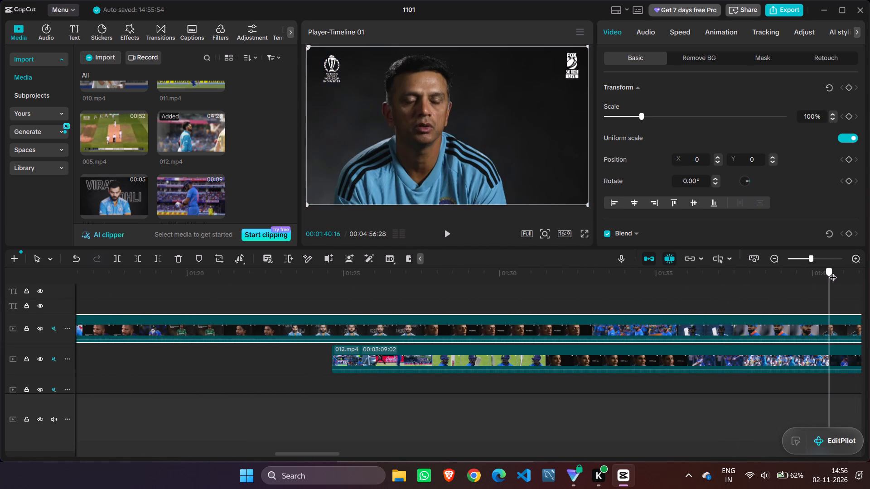
left_click_drag(833, 272, 687, 285)
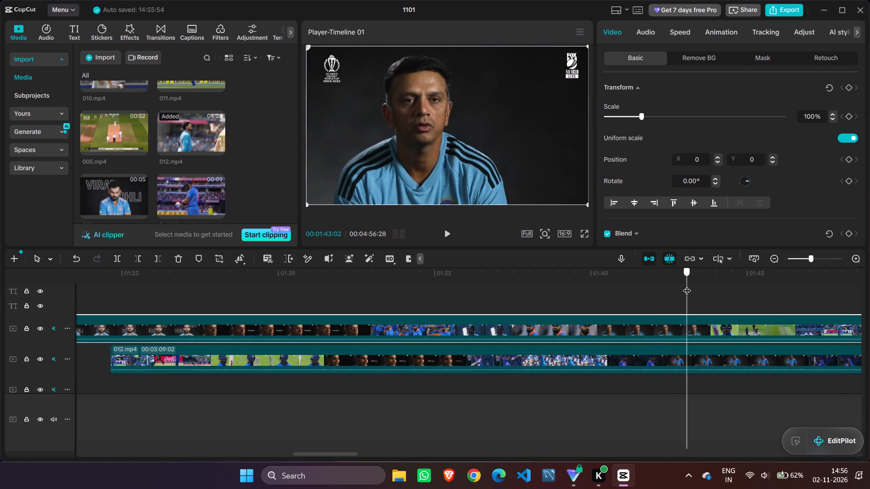
left_click_drag(687, 285, 762, 280)
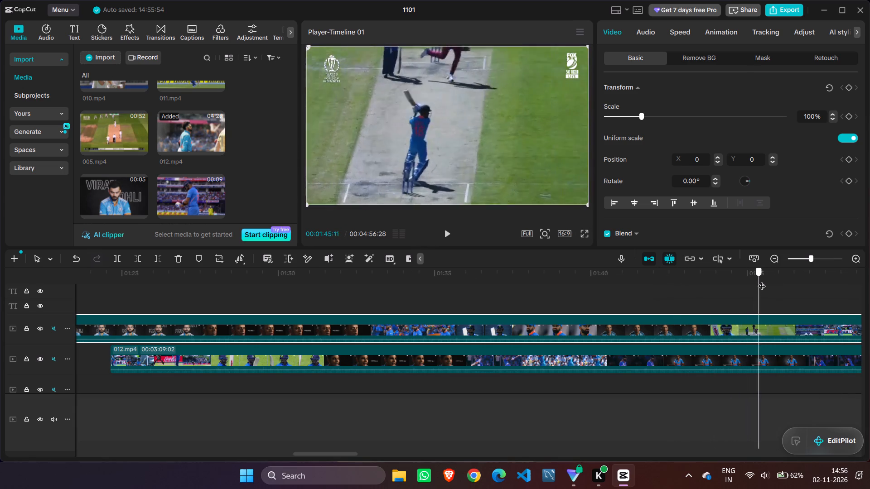
left_click_drag(762, 280, 812, 277)
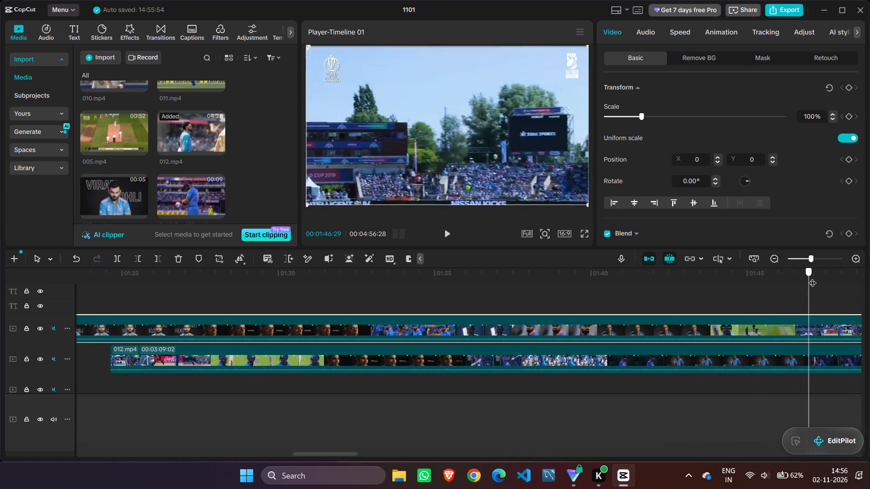
left_click_drag(812, 277, 816, 273)
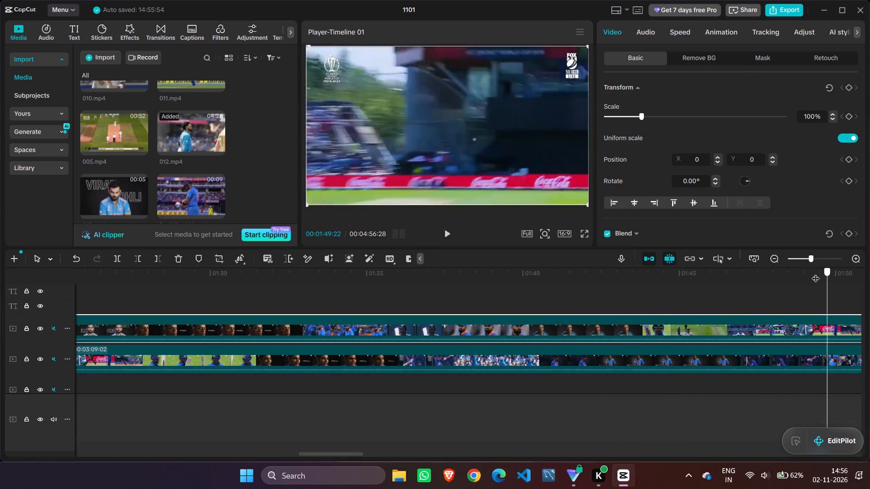
left_click_drag(816, 273, 851, 274)
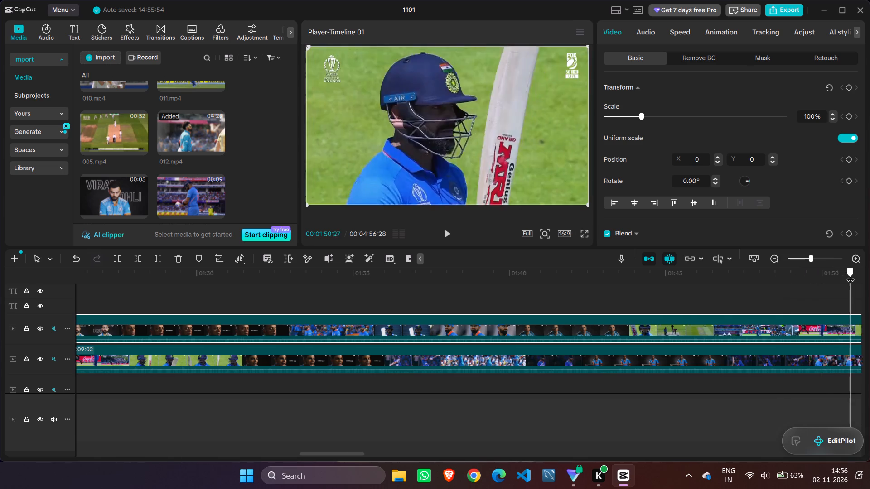
left_click_drag(851, 274, 582, 301)
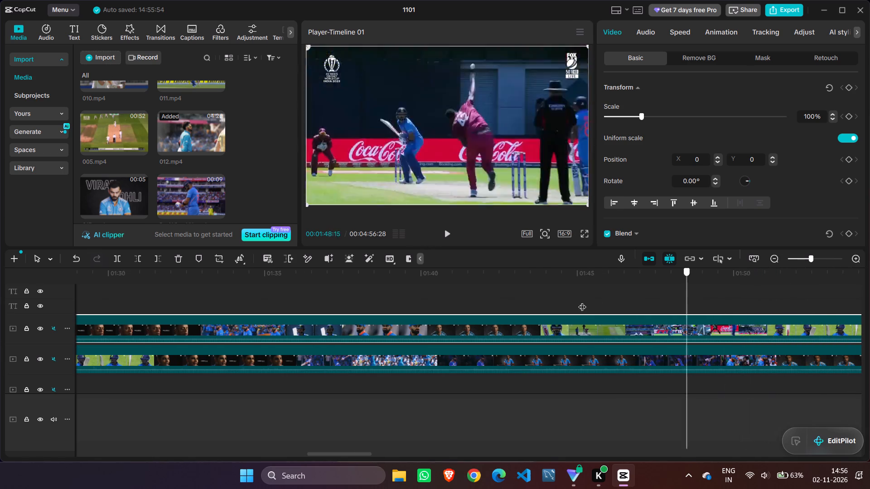
Scrub back through the montage between about 15 and 21 seconds, examining the existing shots.
left_click_drag(582, 301, 0, 369)
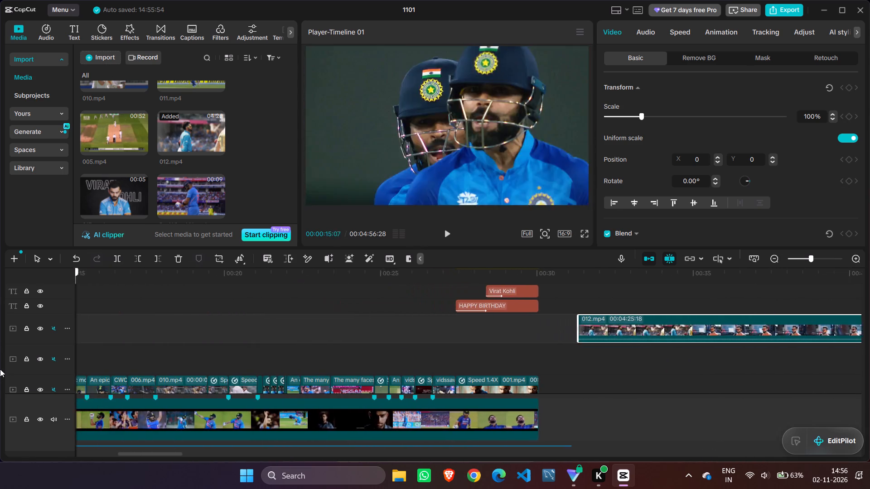
left_click_drag(0, 369, 393, 358)
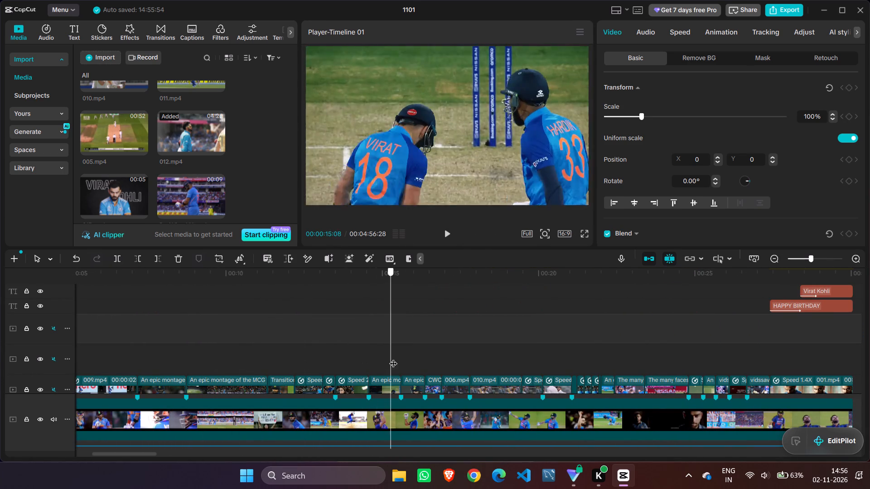
left_click_drag(393, 358, 523, 345)
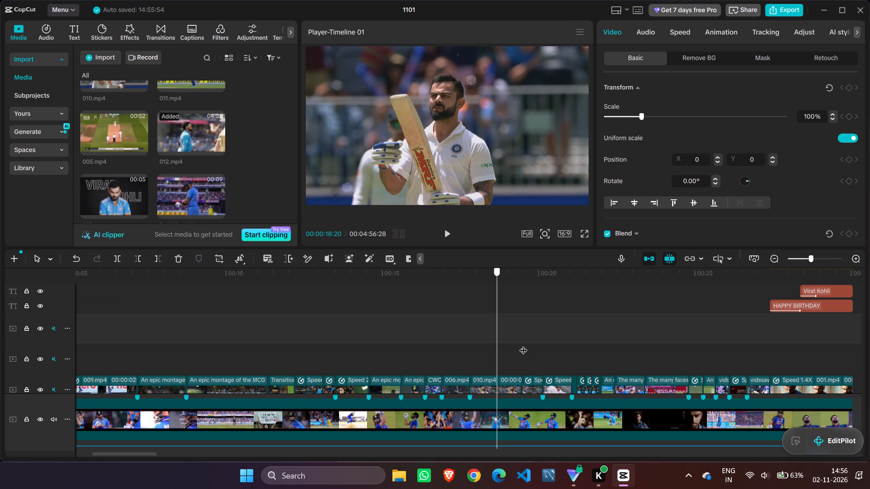
left_click_drag(523, 345, 533, 343)
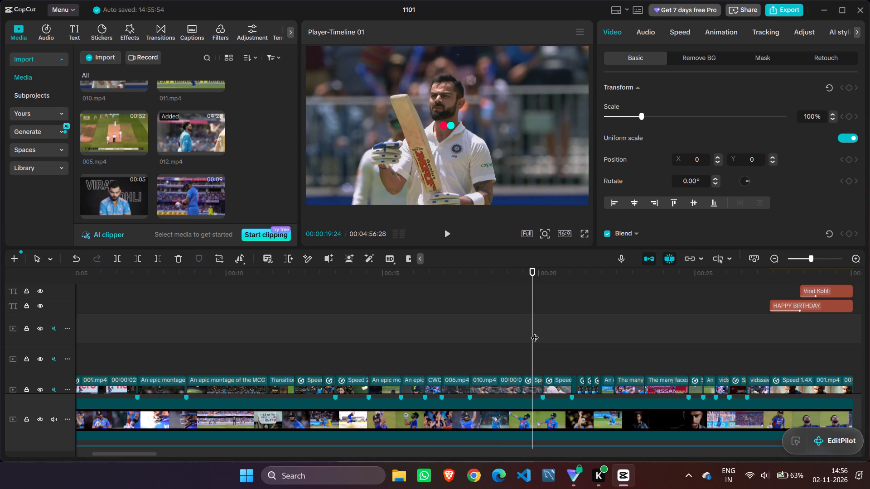
left_click_drag(535, 332, 563, 343)
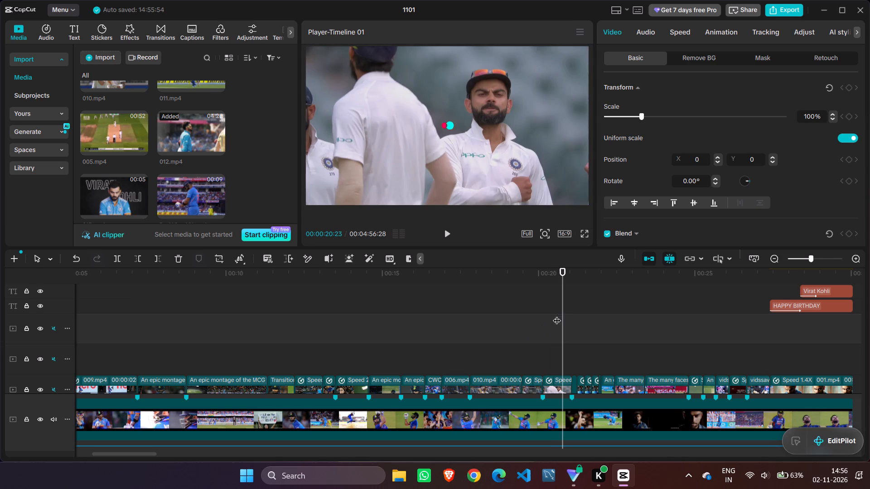
left_click_drag(562, 315, 437, 327)
left_click_drag(437, 327, 432, 334)
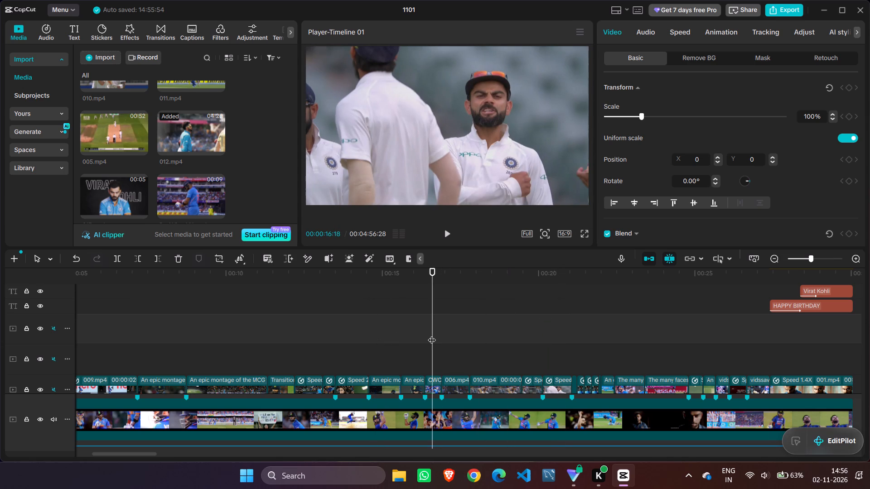
scroll(431, 333, "up", 7)
scroll(431, 333, "down", 13)
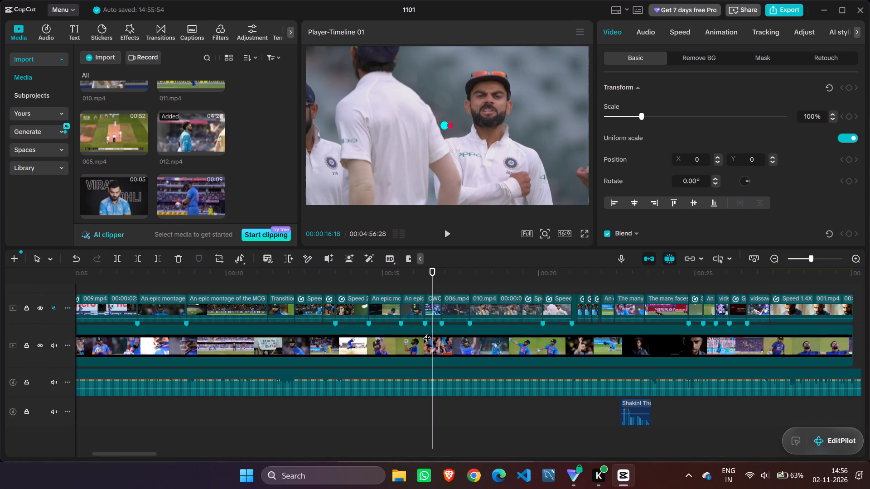
Check the preview playback quality options and keep Full quality.
left_click(531, 232)
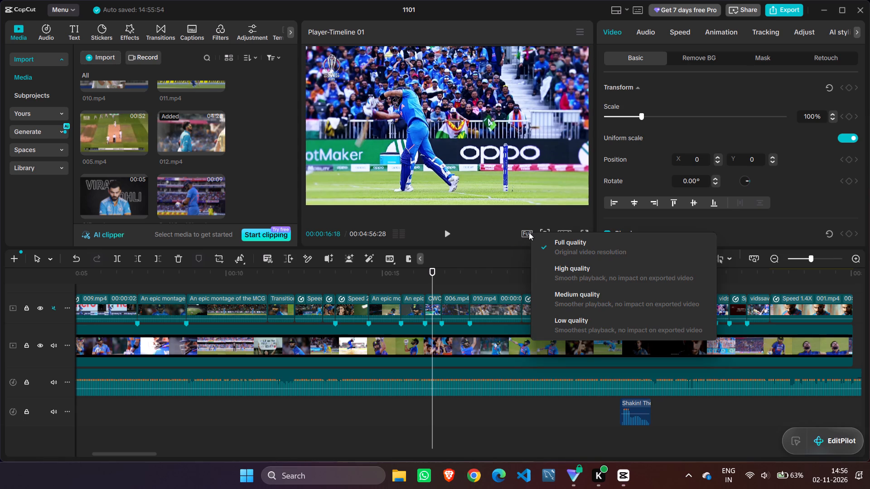
left_click(559, 251)
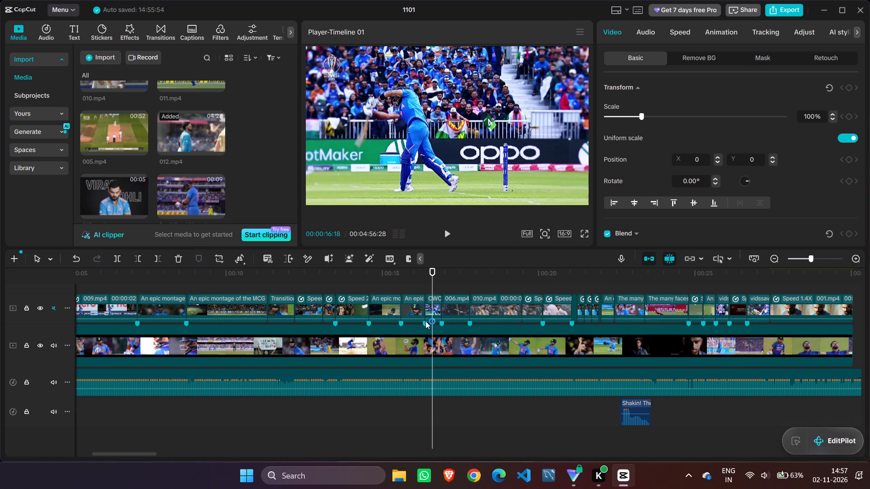
Look over the whole track stack around 00:00:16:18, from the text and overlay tracks down to the audio.
scroll(425, 321, "down", 4)
scroll(425, 321, "up", 7)
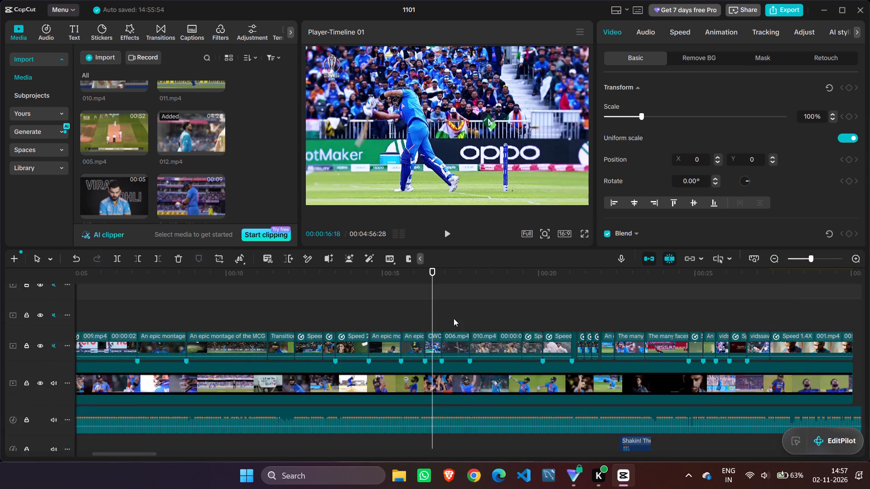
scroll(454, 319, "up", 16)
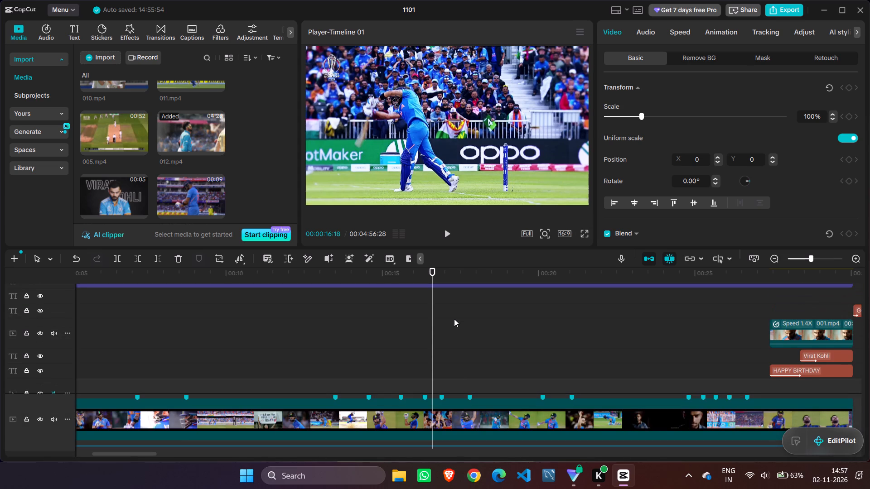
scroll(454, 319, "up", 10)
scroll(454, 319, "down", 11)
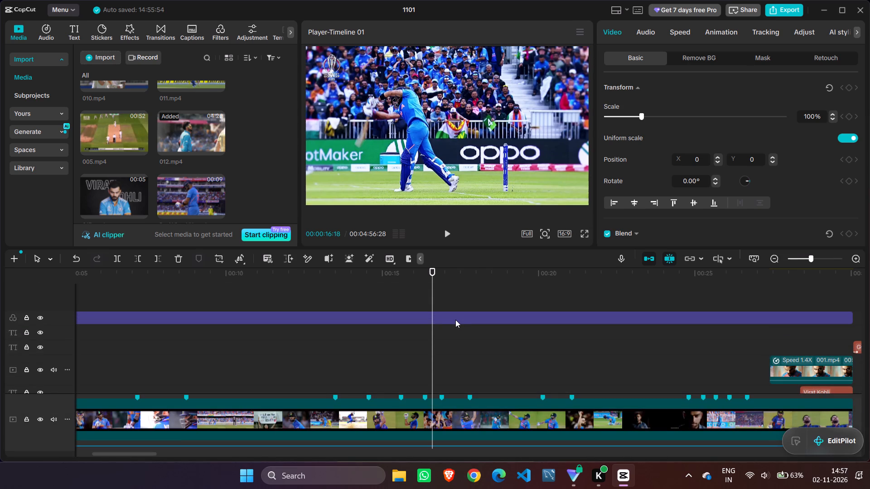
scroll(455, 320, "down", 20)
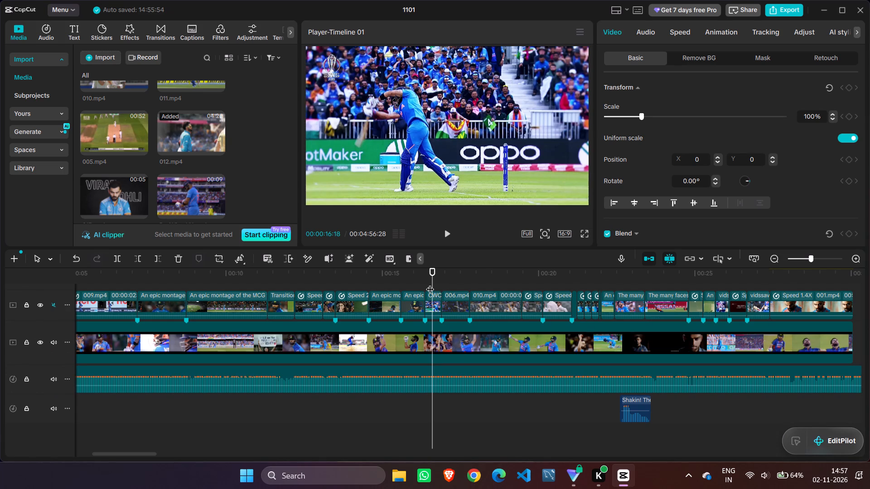
Delete the 012.mp4 overlay clip that starts at about 31 seconds, past the ending.
left_click_drag(432, 283, 869, 290)
left_click_drag(869, 290, 869, 290)
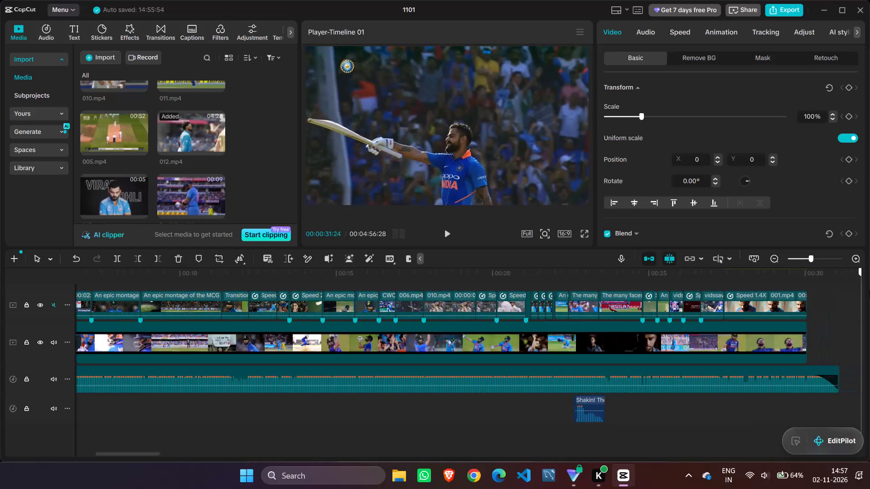
left_click_drag(869, 290, 869, 289)
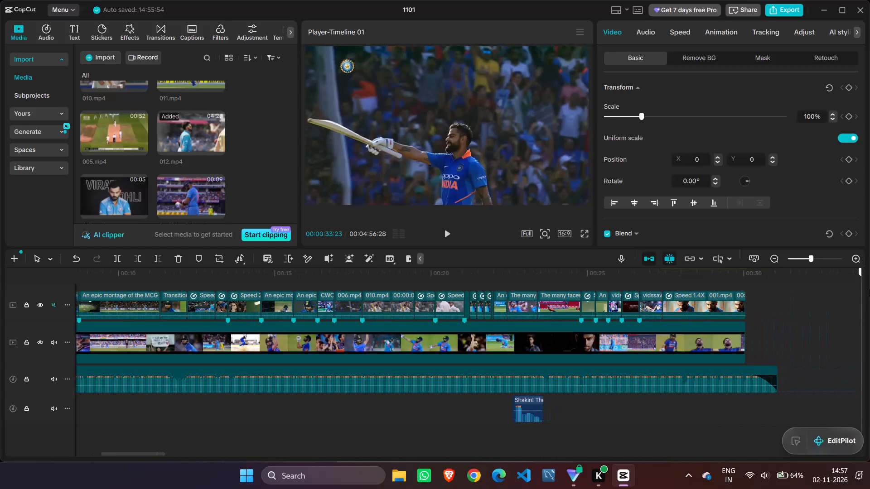
left_click_drag(869, 289, 834, 297)
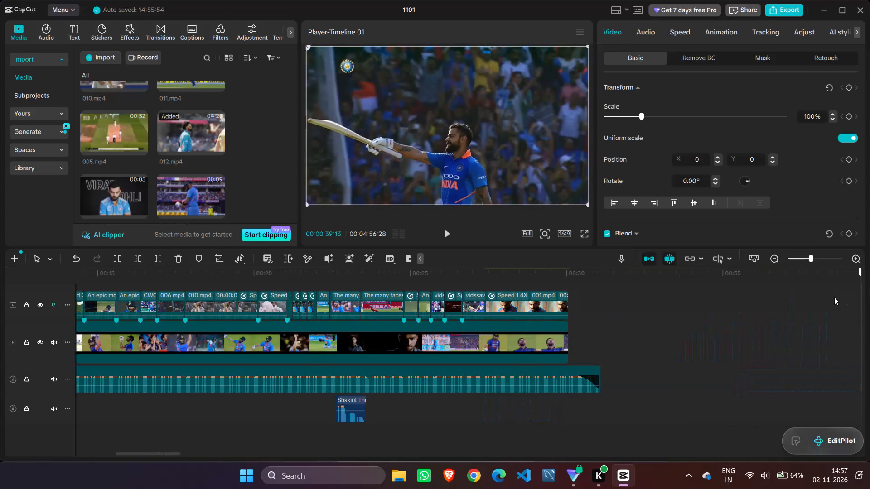
left_click_drag(834, 297, 848, 309)
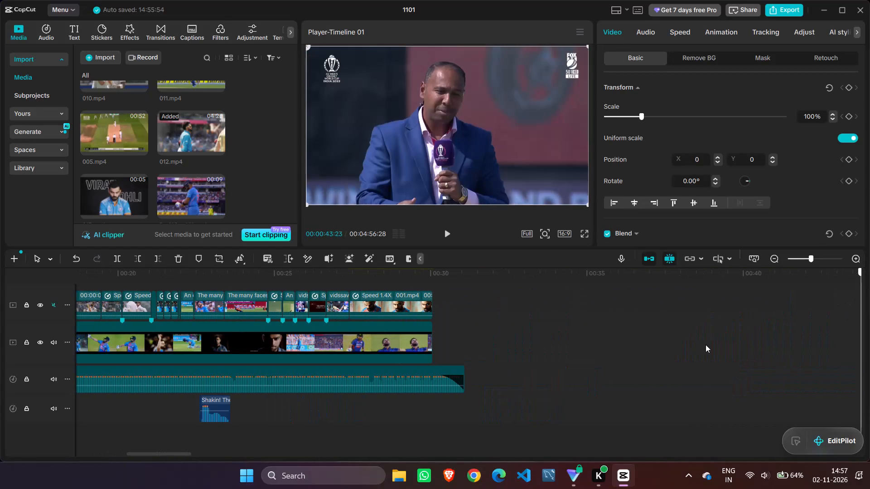
scroll(677, 349, "up", 12)
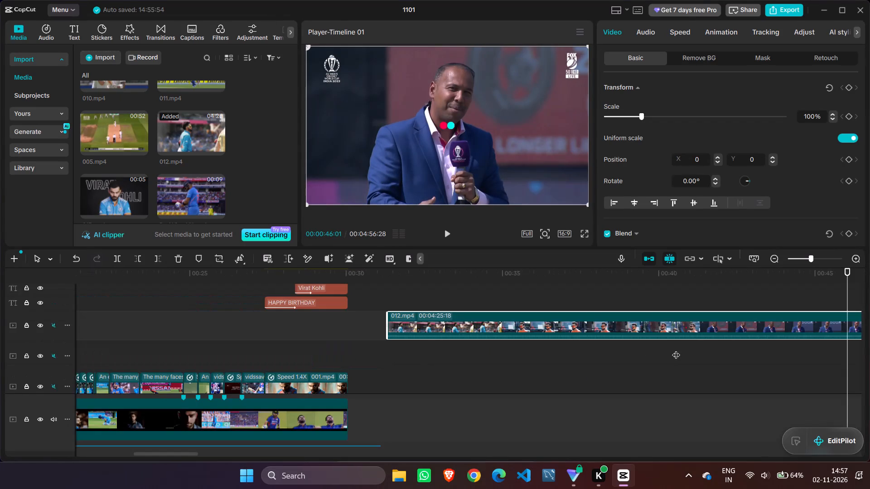
scroll(598, 368, "down", 1)
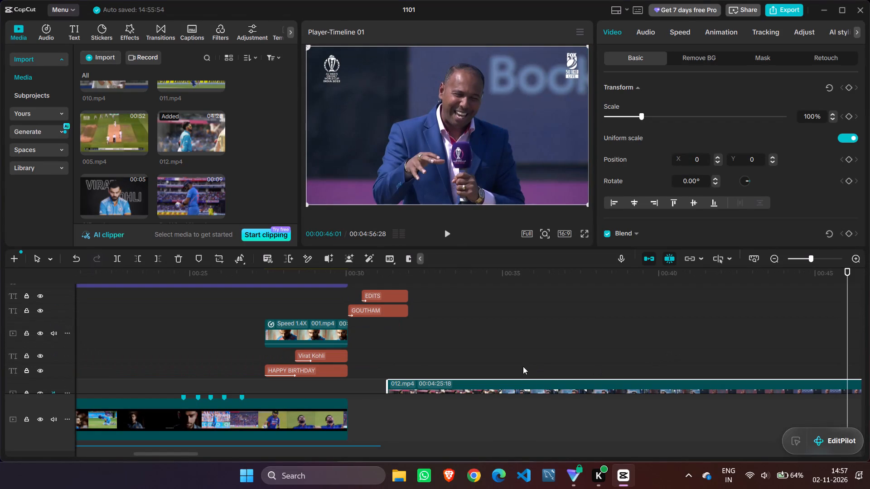
left_click(181, 259)
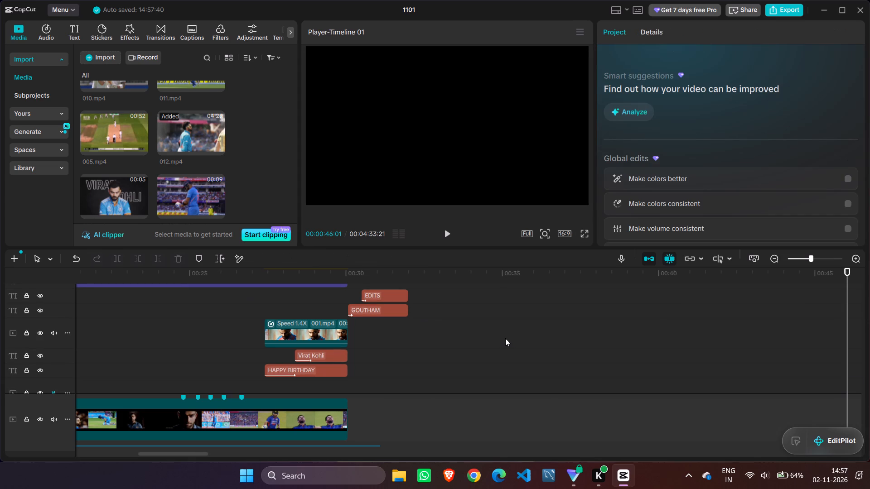
Delete the long leftover source clip on the muted overlay track past the ending, spanning around the two-minute mark.
scroll(505, 338, "up", 14)
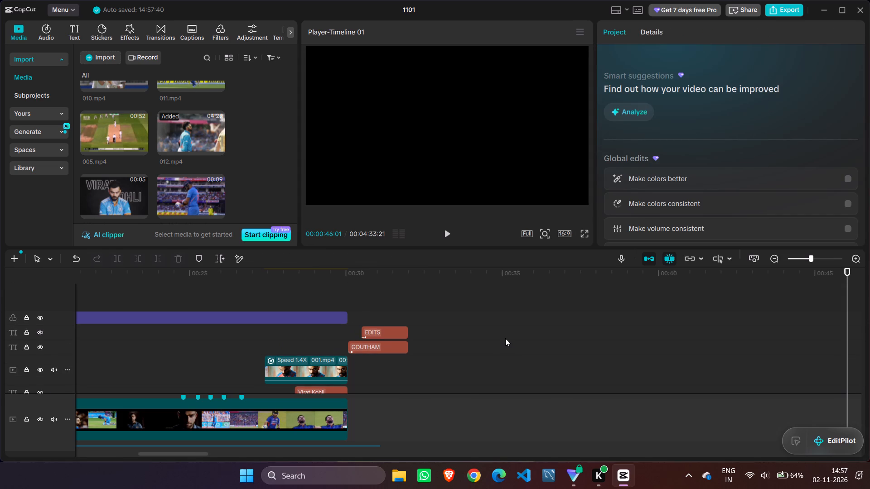
scroll(505, 338, "up", 2)
scroll(505, 338, "down", 18)
left_click_drag(849, 272, 393, 345)
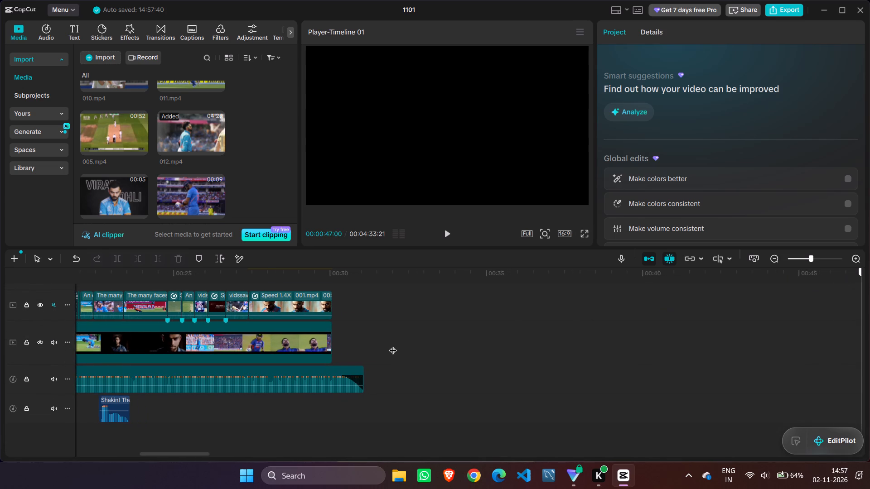
left_click_drag(393, 345, 410, 341)
scroll(512, 335, "up", 16)
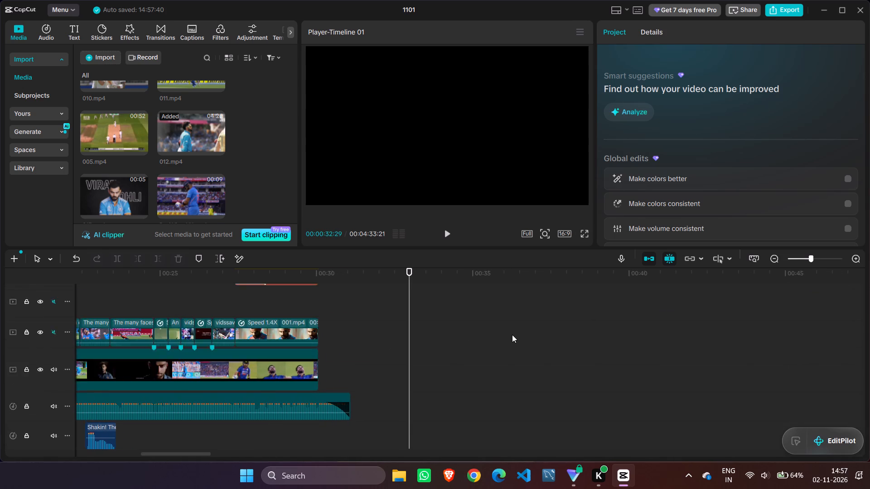
scroll(512, 335, "up", 4)
left_click_drag(203, 454, 211, 451)
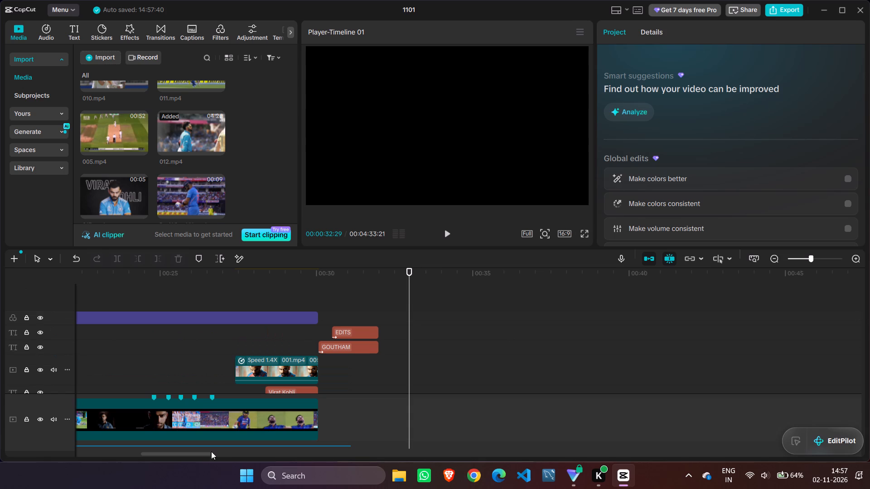
left_click_drag(211, 451, 461, 445)
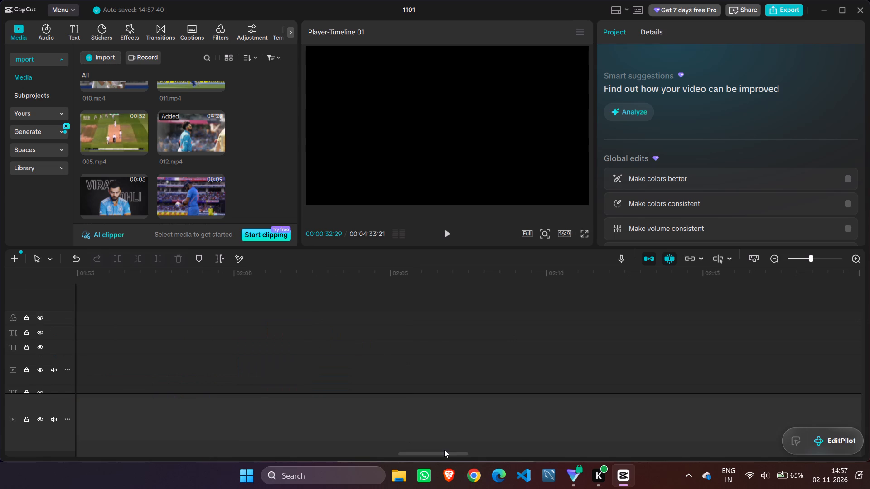
scroll(452, 390, "down", 18)
scroll(483, 356, "down", 20)
scroll(483, 356, "down", 2)
scroll(480, 324, "up", 2)
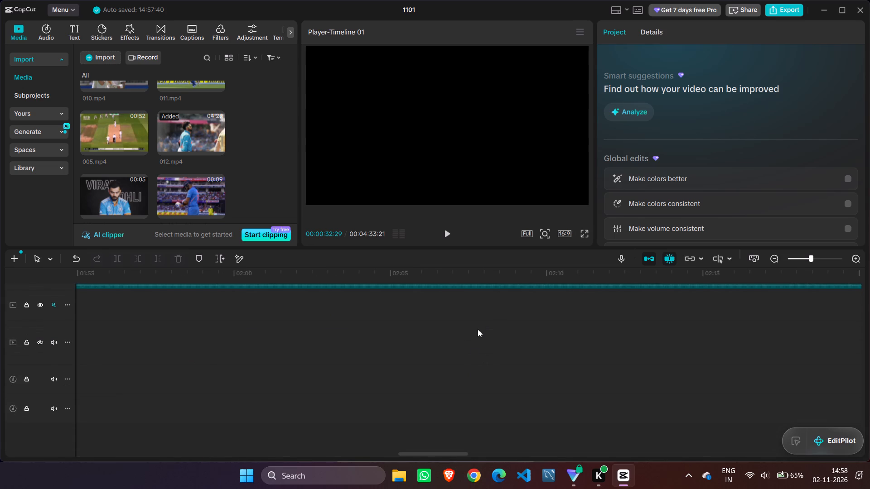
left_click(468, 307)
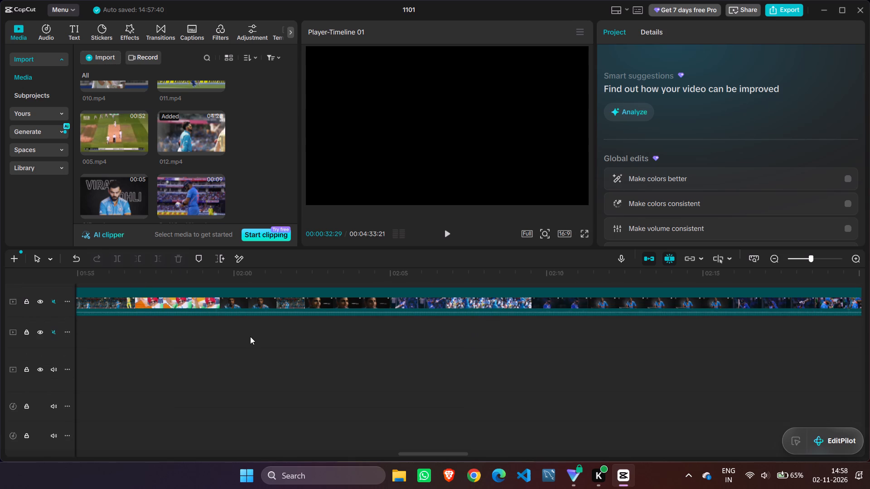
scroll(251, 336, "up", 1)
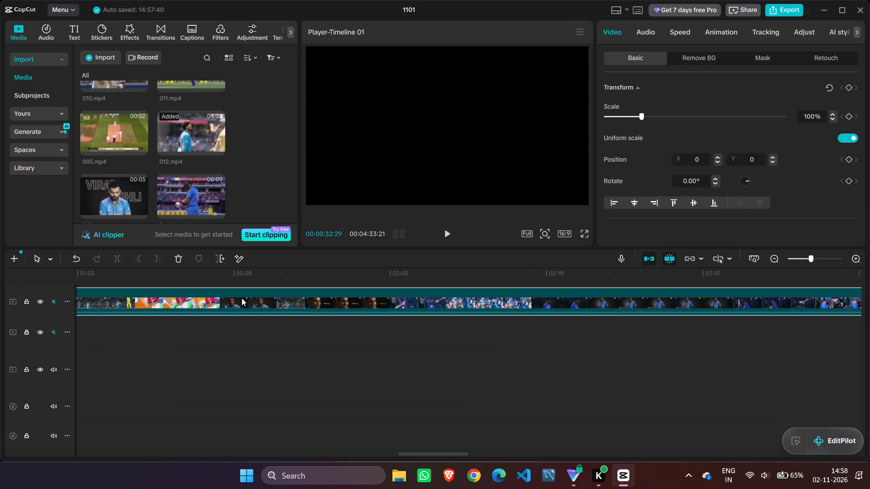
left_click(179, 259)
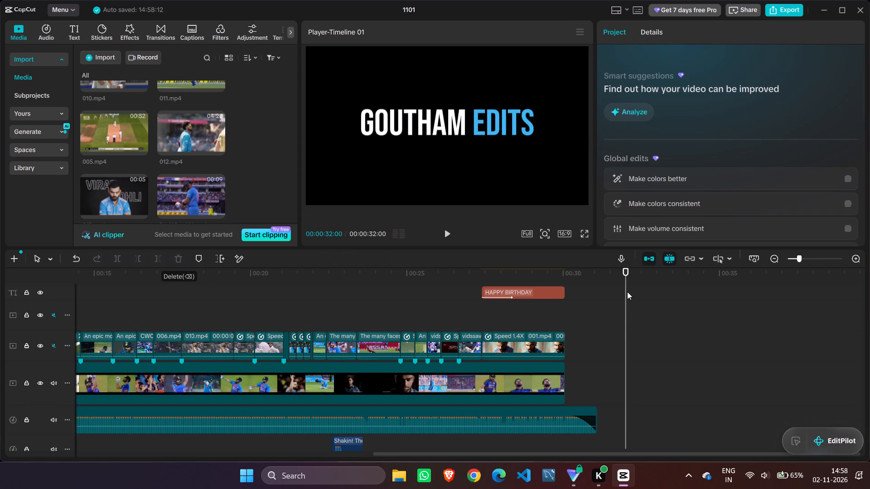
Play the edit from the beginning through the montage to about 27 seconds to review it.
left_click_drag(627, 292, 73, 328)
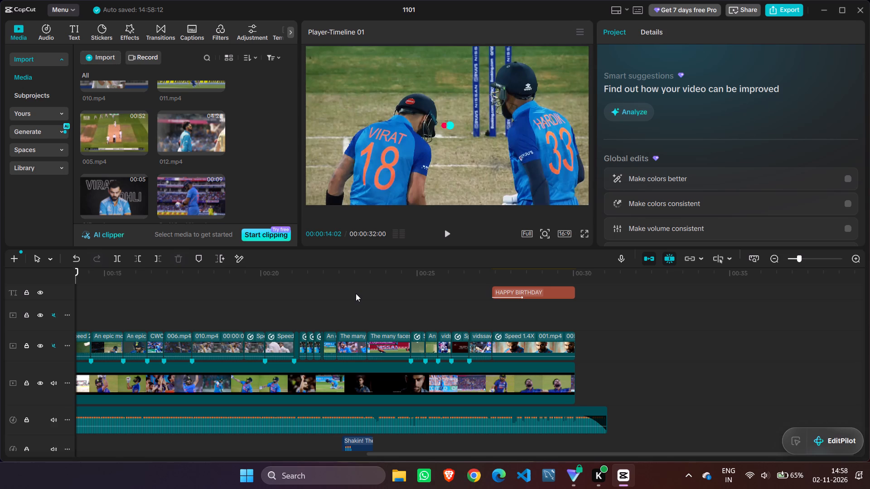
key("ctrl+shift+super+b")
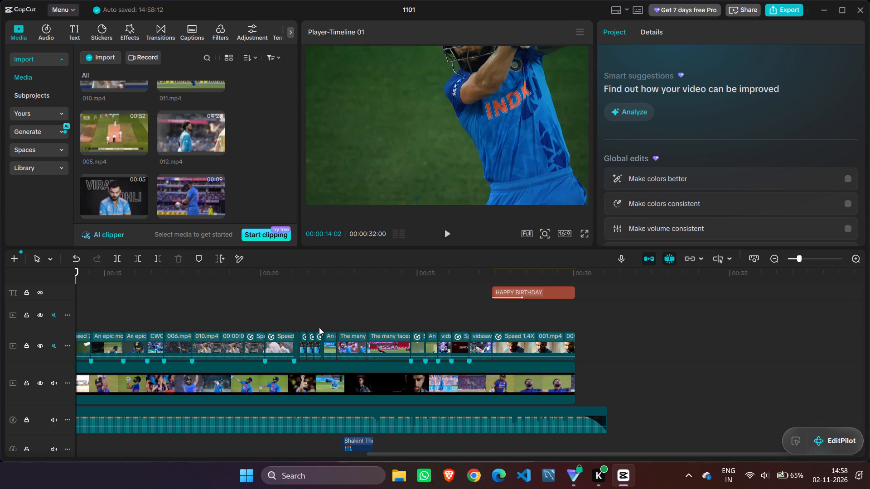
left_click_drag(454, 452, 273, 441)
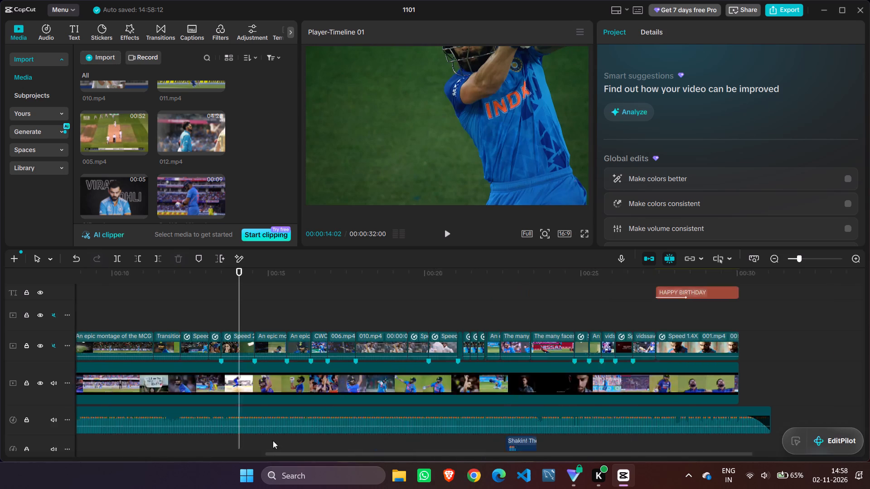
left_click_drag(273, 441, 97, 434)
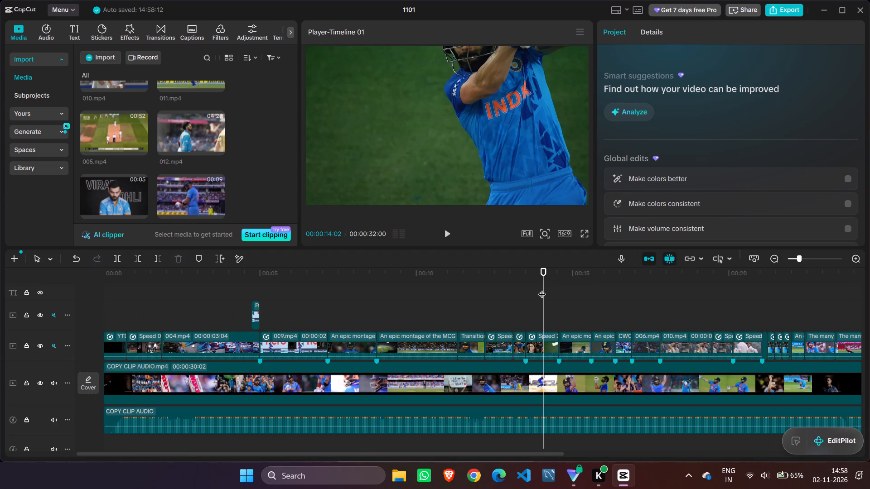
left_click_drag(542, 288, 59, 270)
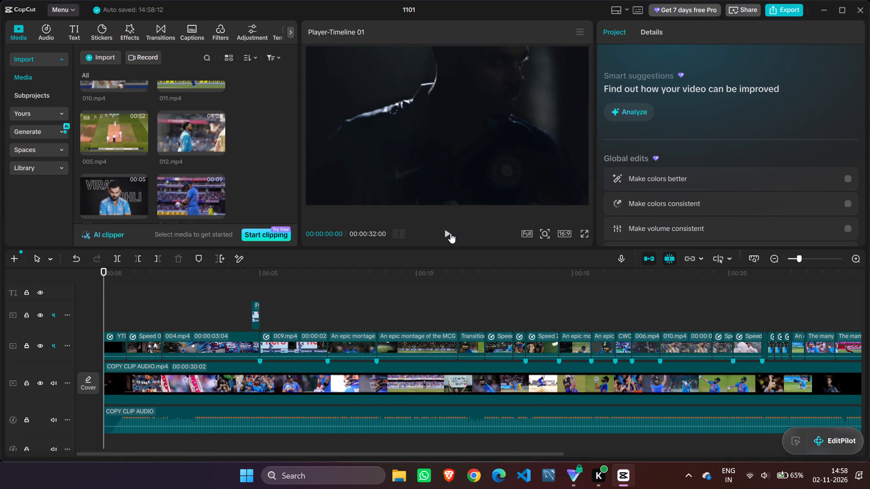
left_click(450, 233)
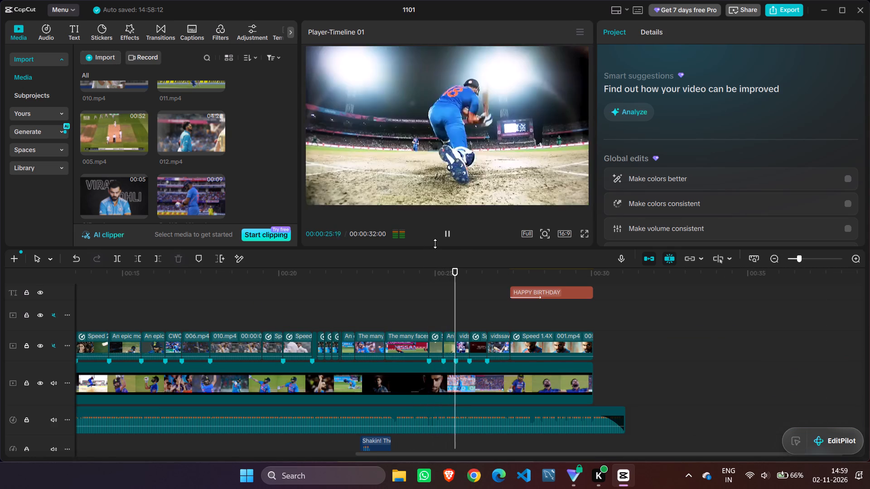
left_click(441, 230)
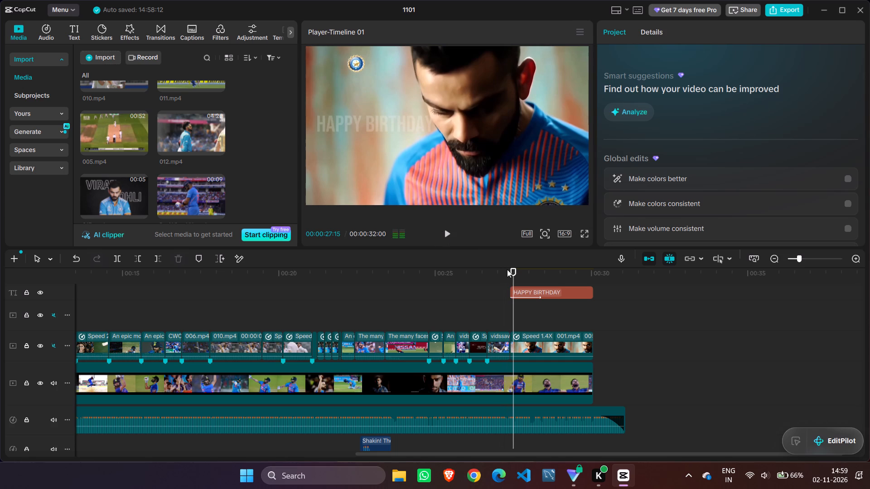
Replay the section between about 23 and 26 seconds, examining the shots around 00:00:25.
left_click_drag(514, 273, 371, 275)
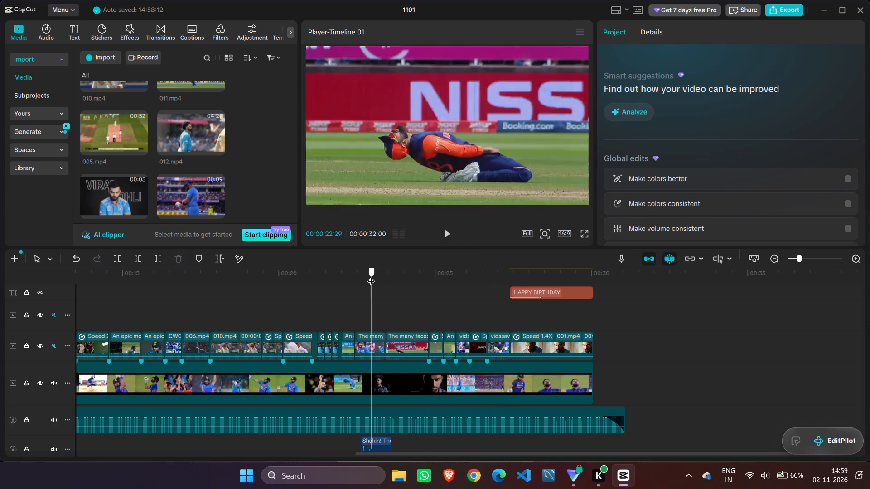
left_click(444, 232)
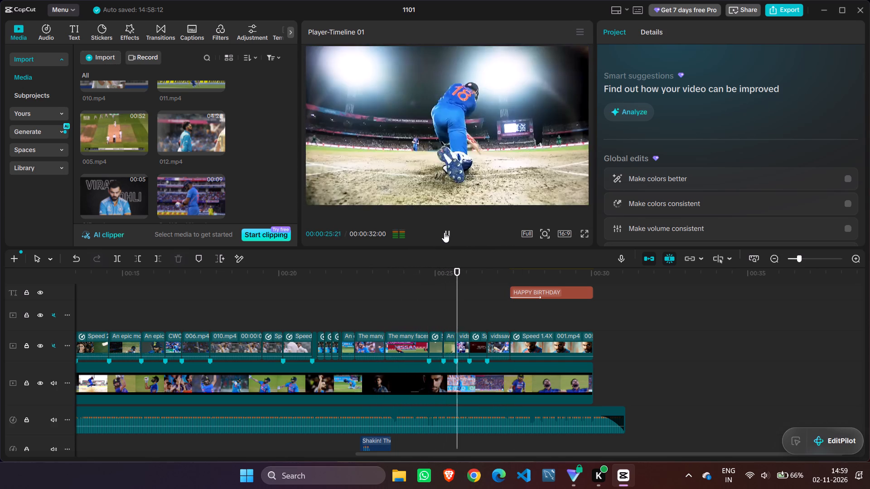
left_click(444, 232)
left_click_drag(470, 284, 417, 275)
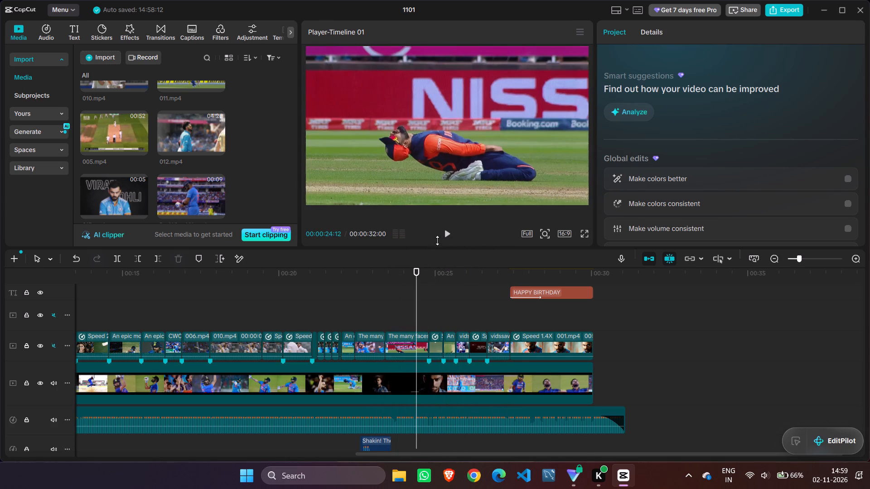
left_click(448, 229)
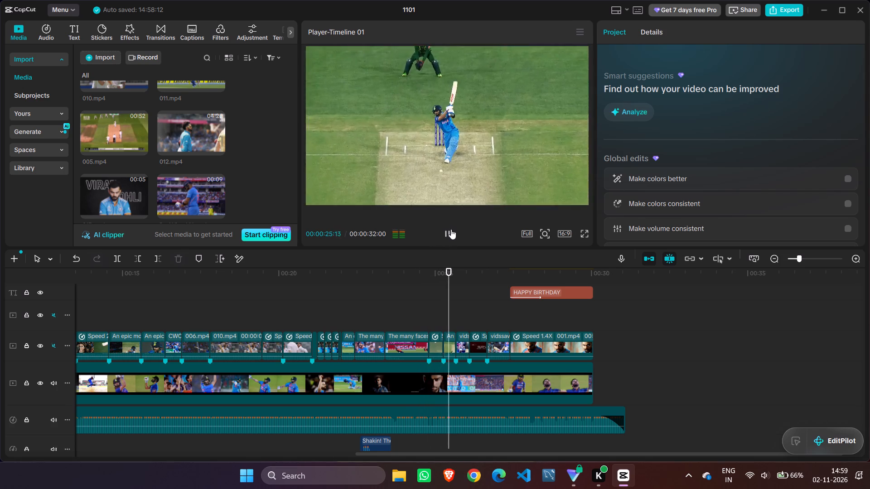
left_click(451, 229)
left_click_drag(468, 287, 439, 287)
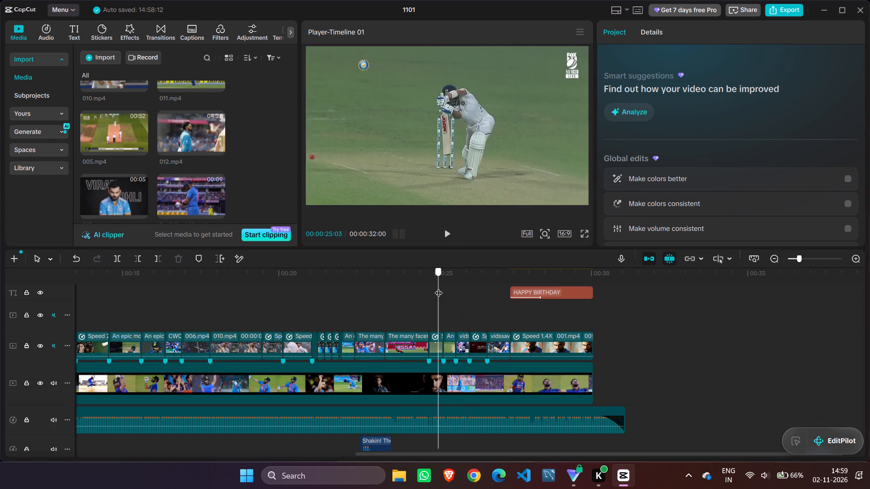
left_click_drag(439, 287, 445, 287)
Preview 012.mp4 from the imported media and add it to the overlay track above the montage at about 26.7 seconds.
scroll(213, 155, "up", 2)
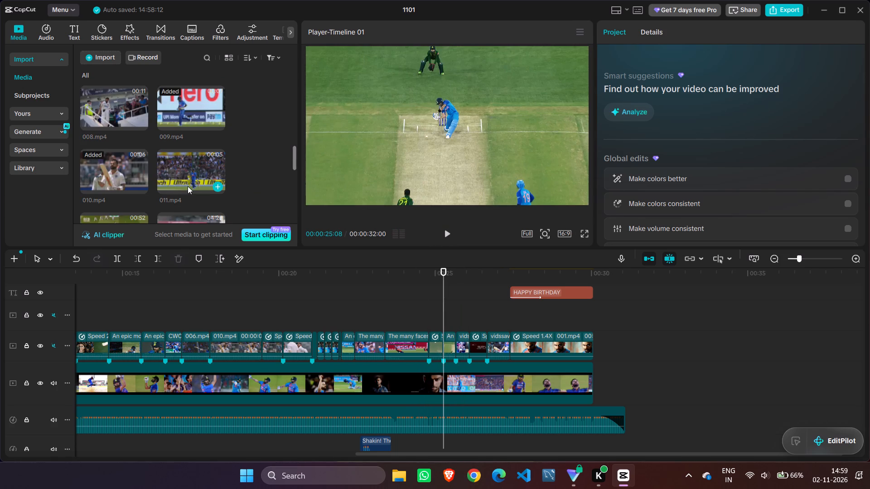
left_click(182, 168)
scroll(187, 174, "down", 1)
left_click(187, 174)
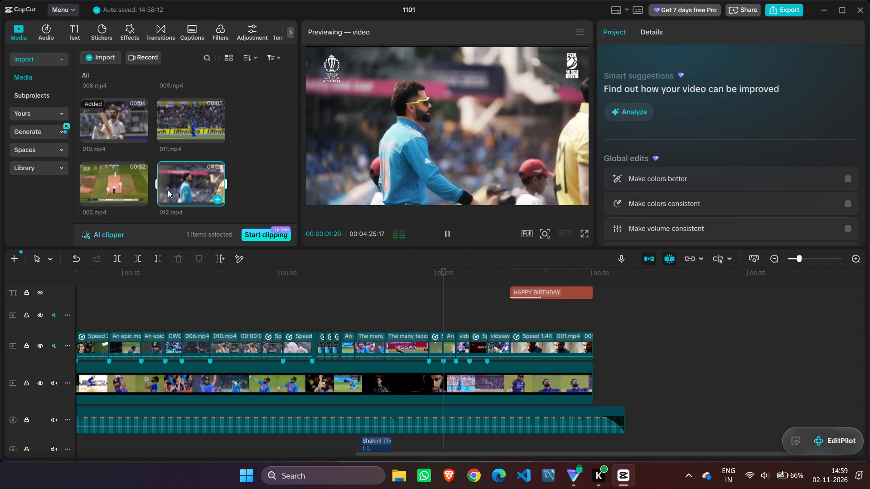
scroll(170, 189, "down", 1)
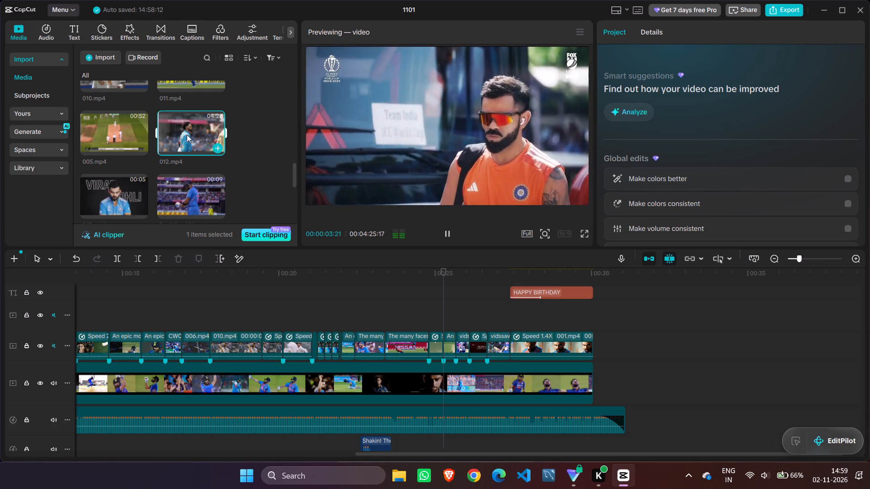
left_click_drag(187, 134, 486, 307)
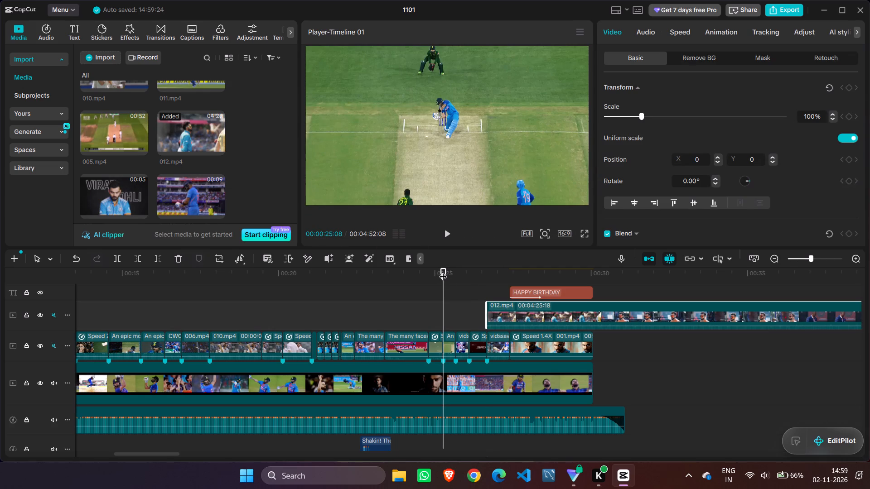
Scrub through 012.mp4 on the overlay track to the batting shot at 00:01:54:13 and trim away everything before it.
left_click_drag(445, 278, 869, 302)
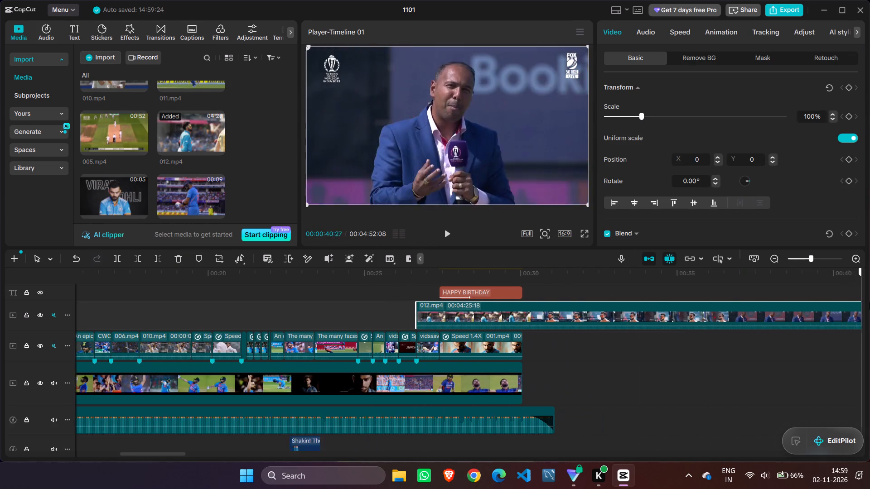
left_click_drag(869, 302, 644, 295)
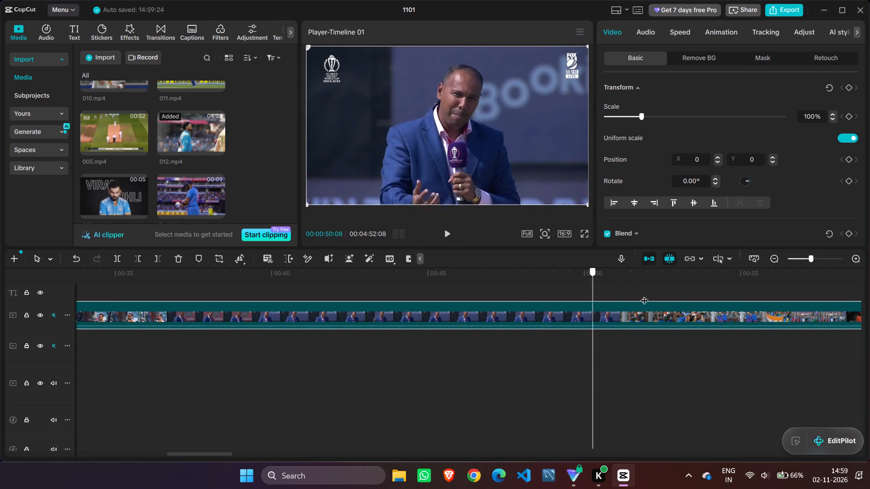
left_click_drag(644, 295, 869, 289)
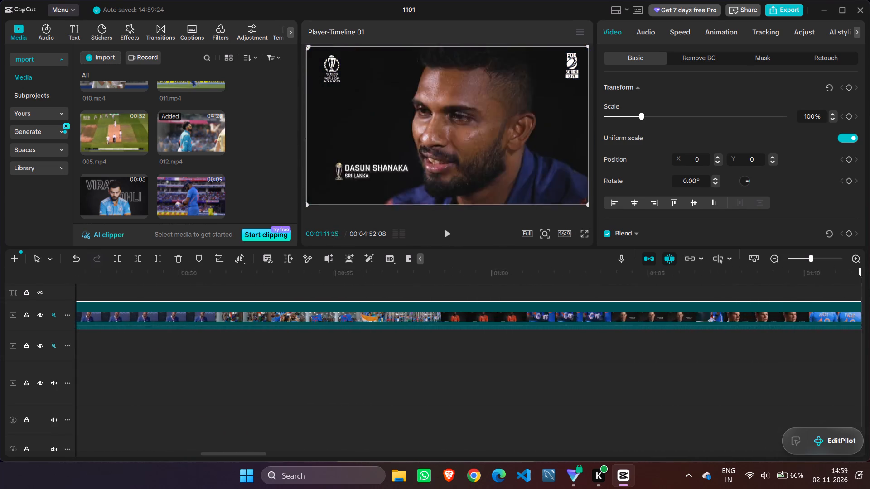
left_click_drag(869, 289, 536, 288)
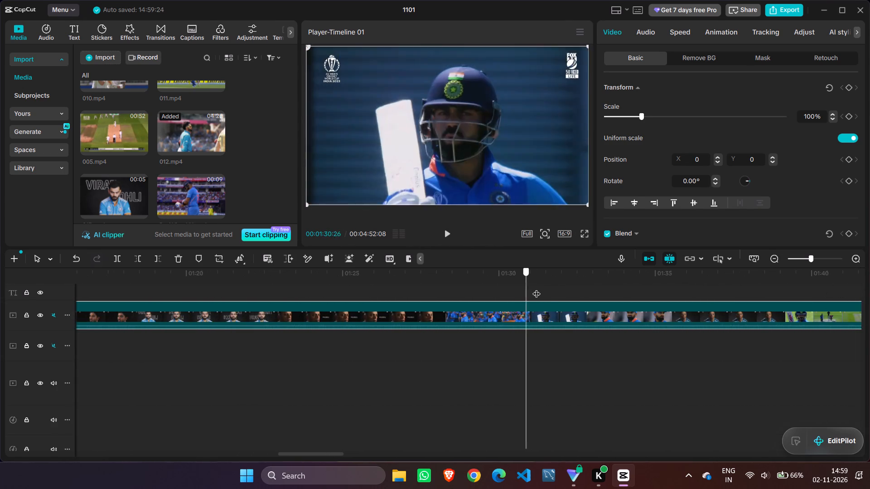
left_click_drag(536, 288, 738, 278)
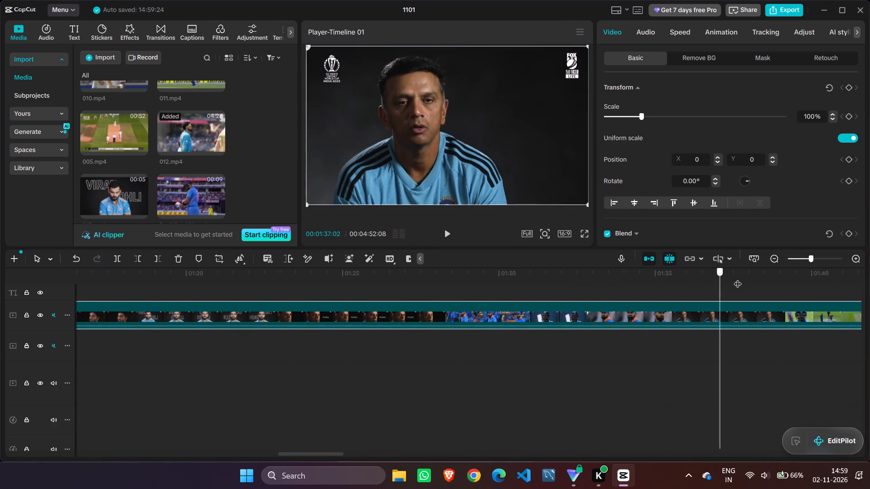
left_click_drag(738, 278, 830, 286)
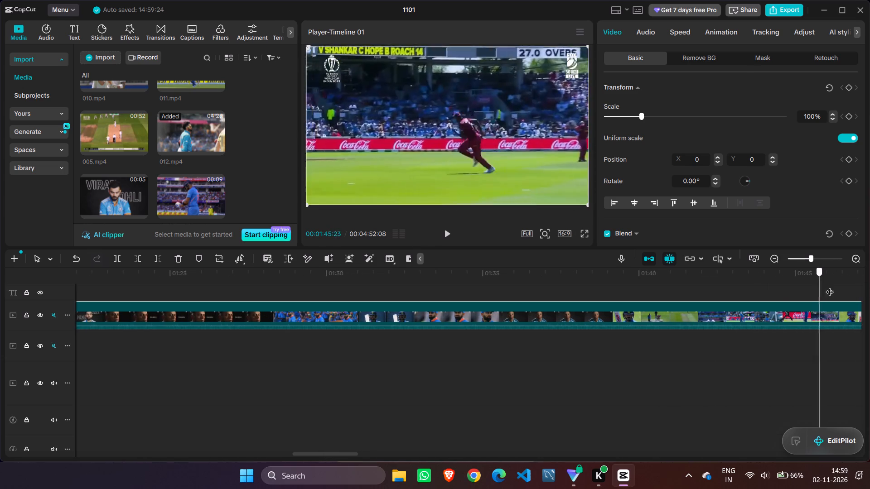
left_click_drag(830, 286, 843, 288)
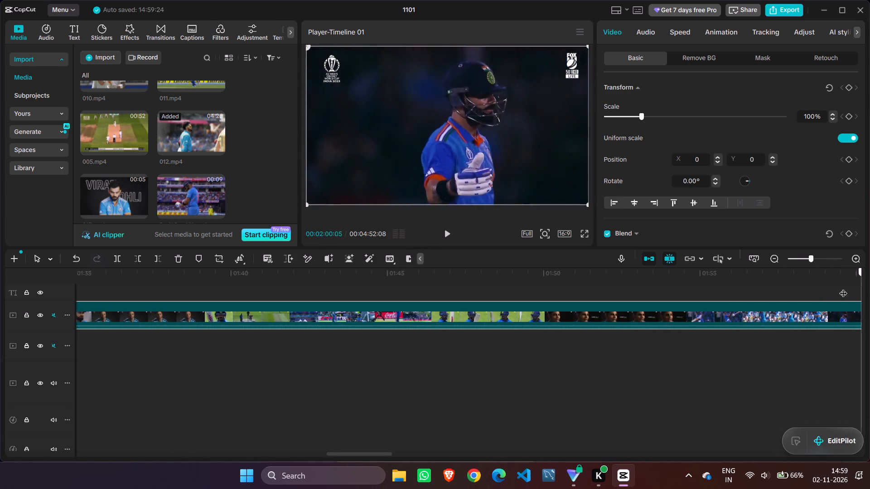
left_click_drag(843, 288, 679, 282)
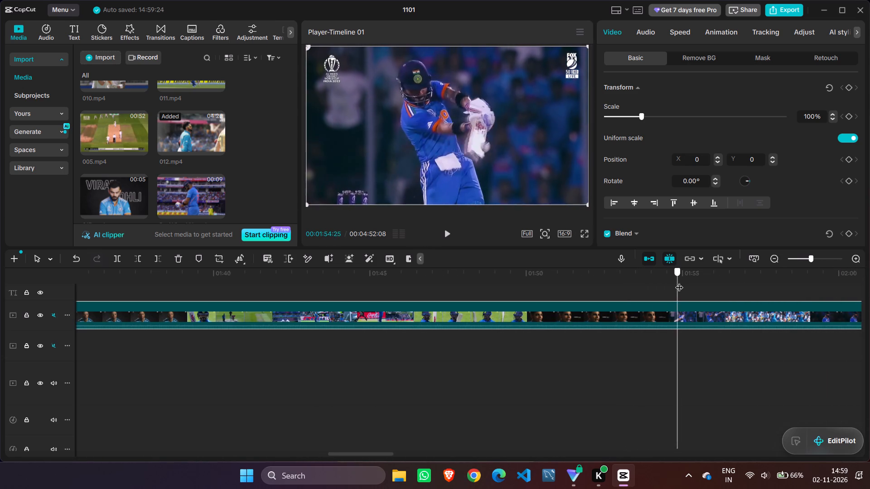
left_click_drag(679, 282, 661, 284)
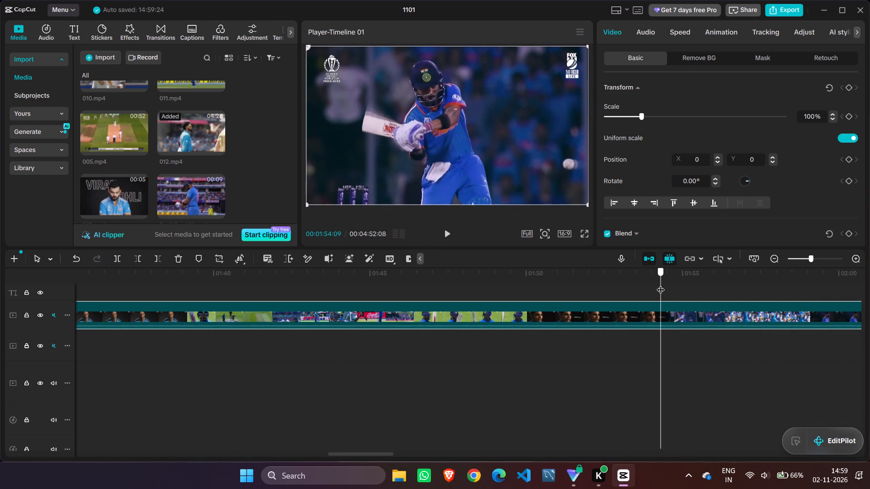
left_click_drag(661, 284, 665, 284)
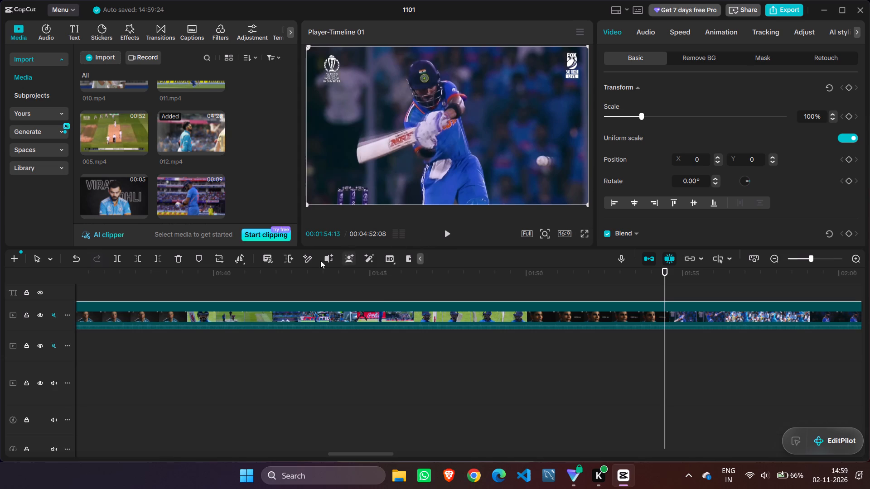
left_click(138, 259)
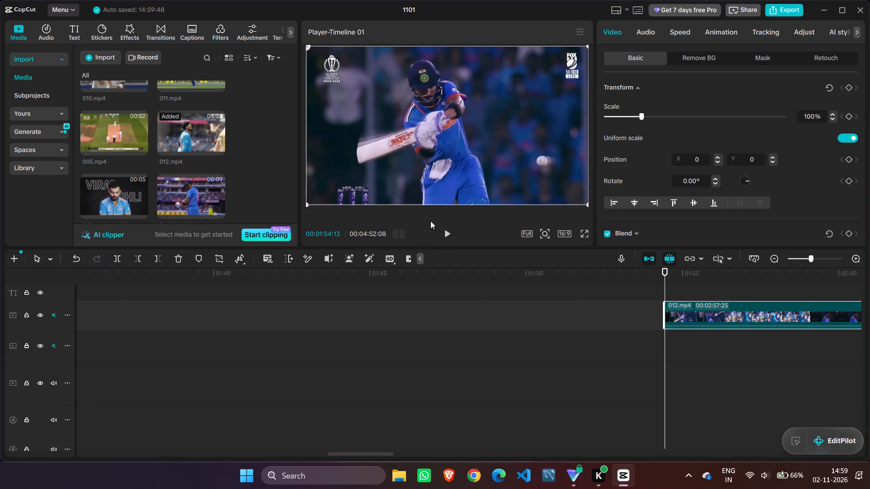
Play the trimmed 012.mp4 clip and split it at 00:01:55:20, at the end of the night-match batting shot.
left_click(445, 233)
double_click(445, 233)
left_click(445, 233)
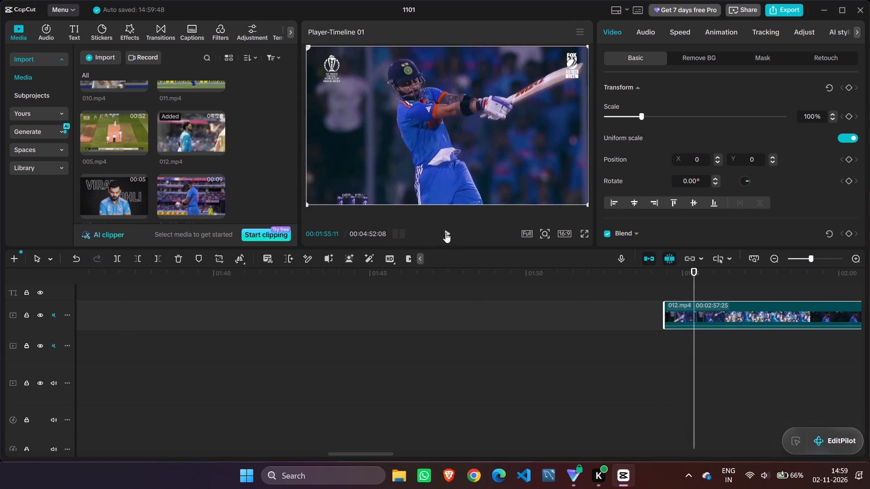
left_click(446, 233)
left_click(446, 233)
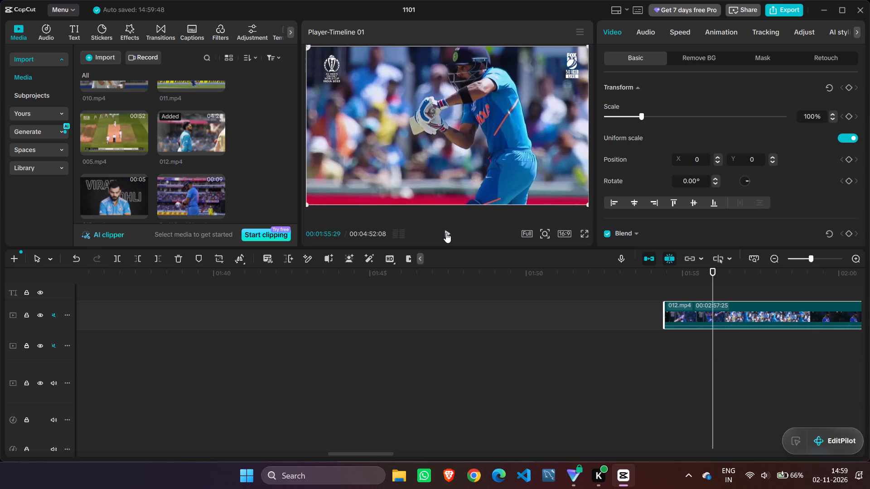
key("Left")
key("Left")
key("Left")
key("Left")
key("Left")
key("Left")
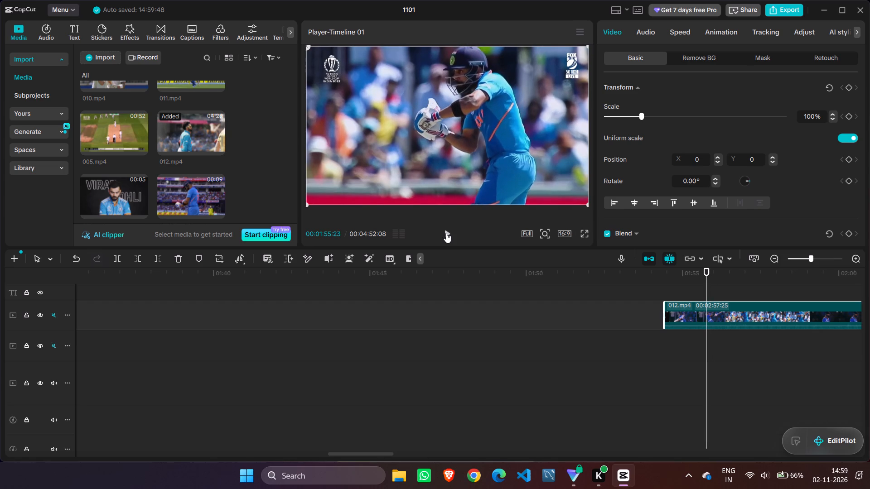
key("Left")
key("Left")
key("Left")
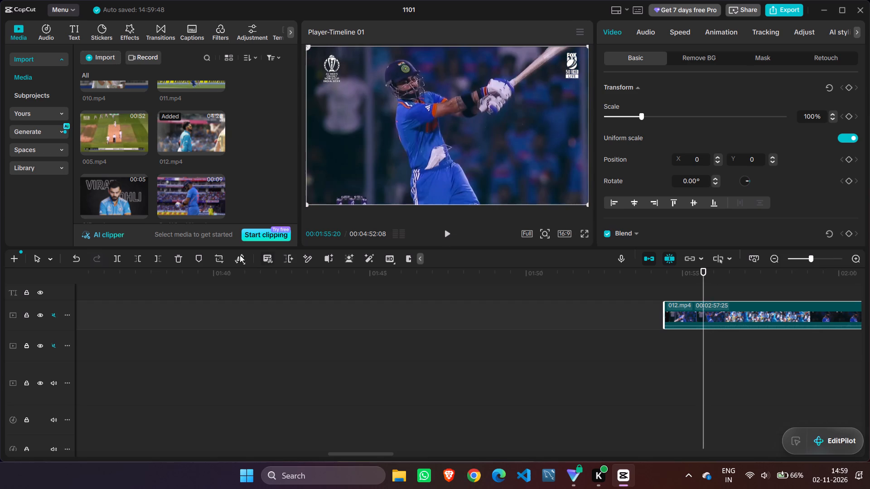
left_click(114, 258)
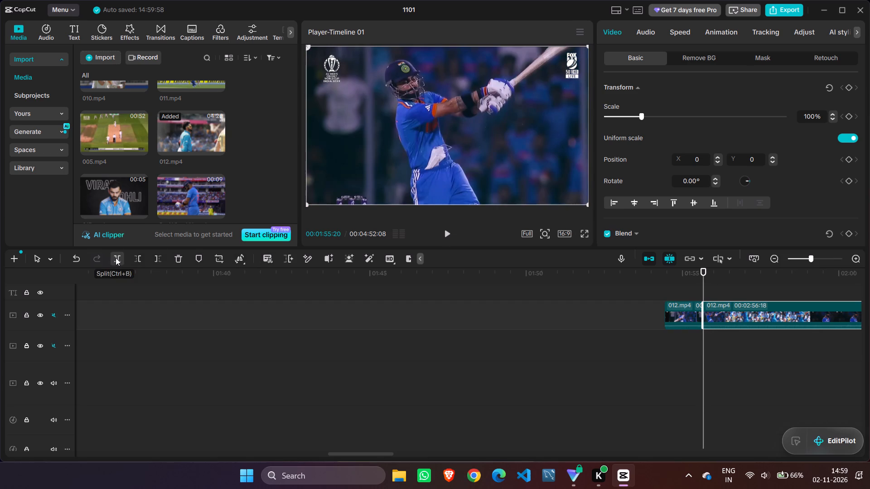
Split the daylight batting shot from the rest of 012.mp4 at 00:01:58:01 and delete the long remainder after it.
key("space")
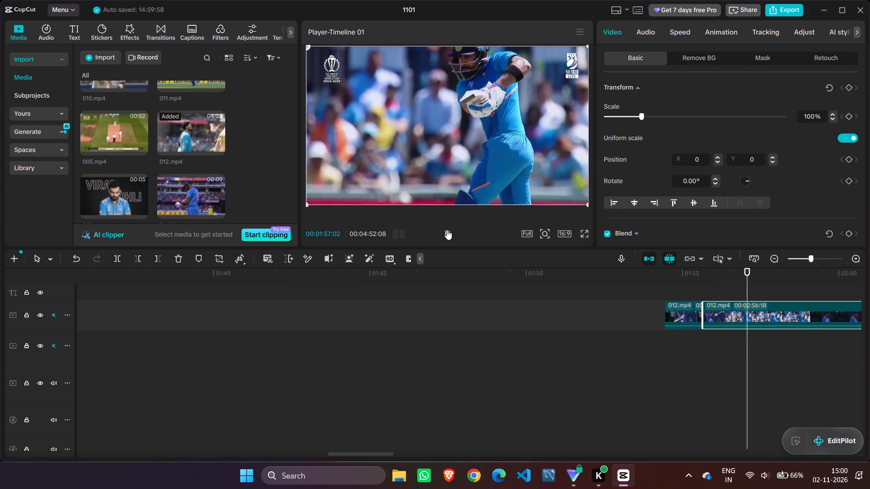
left_click(447, 230)
double_click(448, 230)
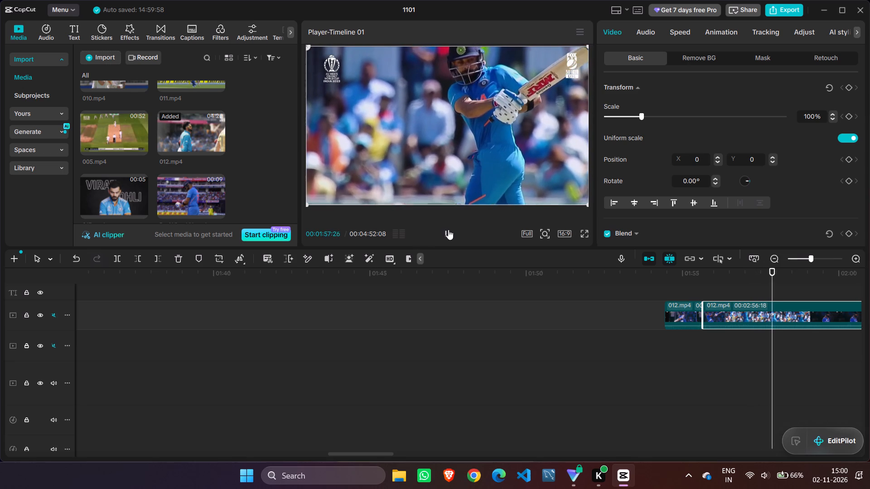
left_click(120, 261)
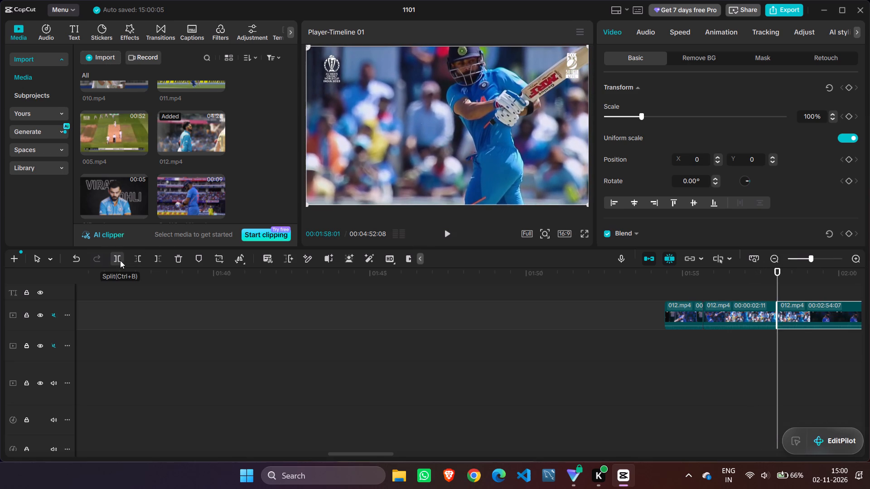
key("space")
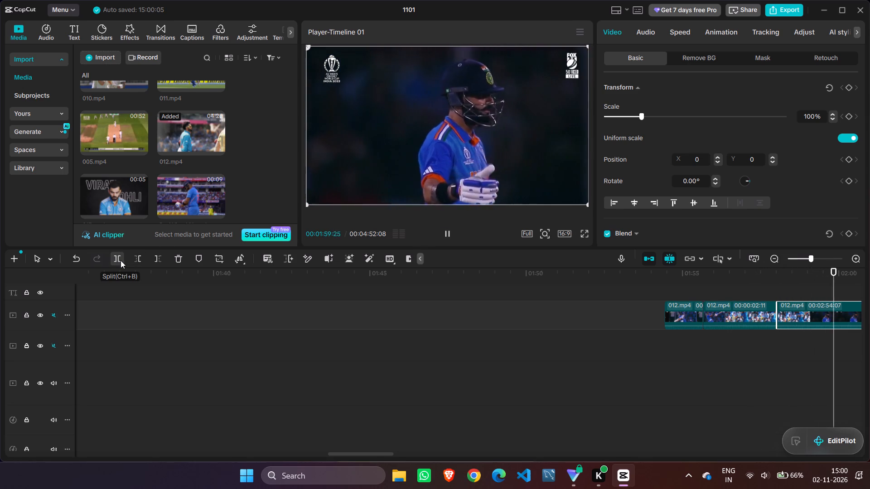
key("space")
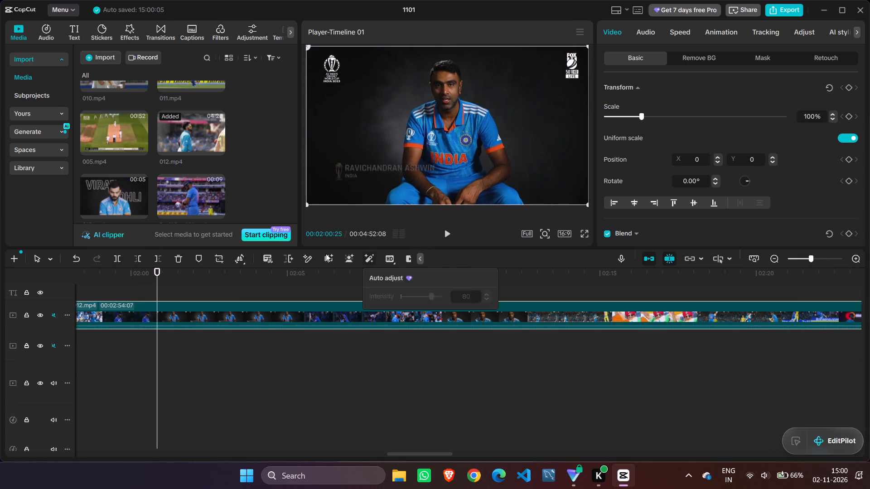
left_click(183, 258)
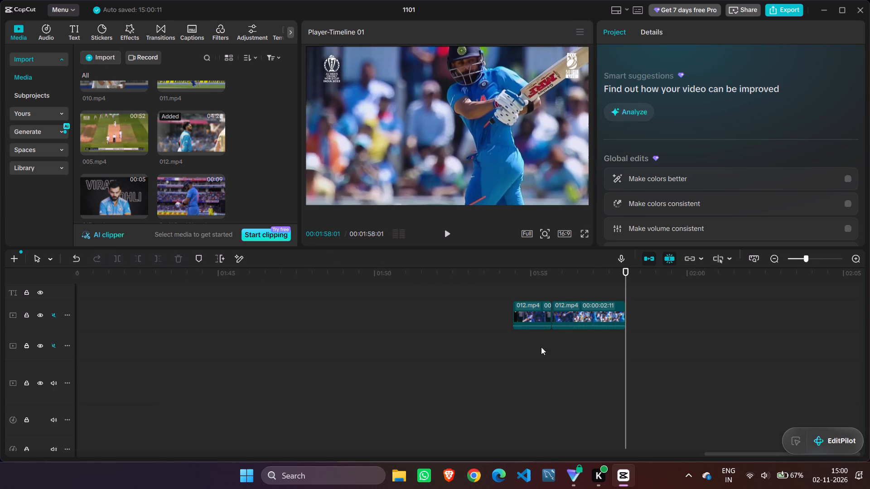
Move both 012.mp4 shots back along the overlay track past the ending, the daylight shot at about 31 seconds and the night shot at about 34 seconds.
left_click_drag(572, 319, 290, 312)
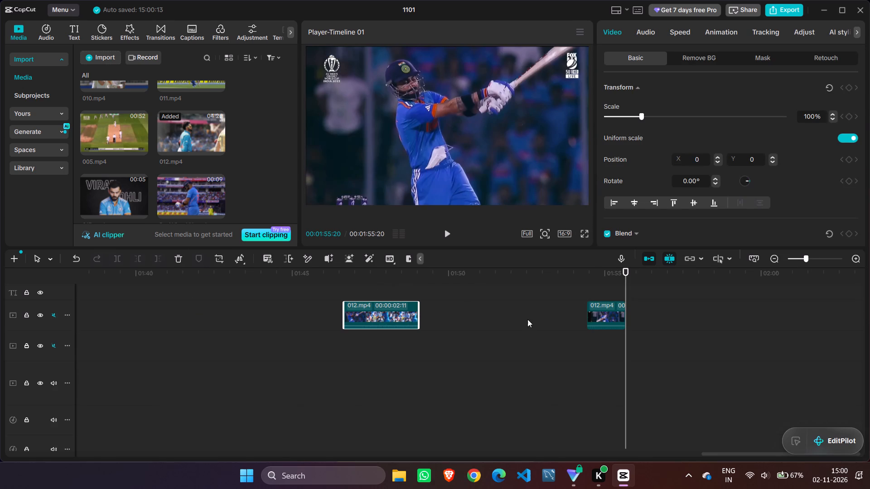
left_click_drag(606, 312, 95, 312)
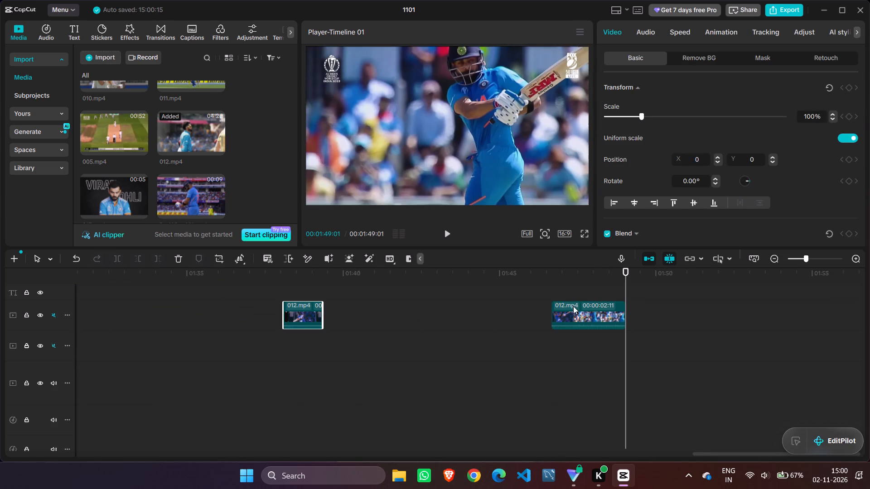
left_click_drag(601, 310, 117, 308)
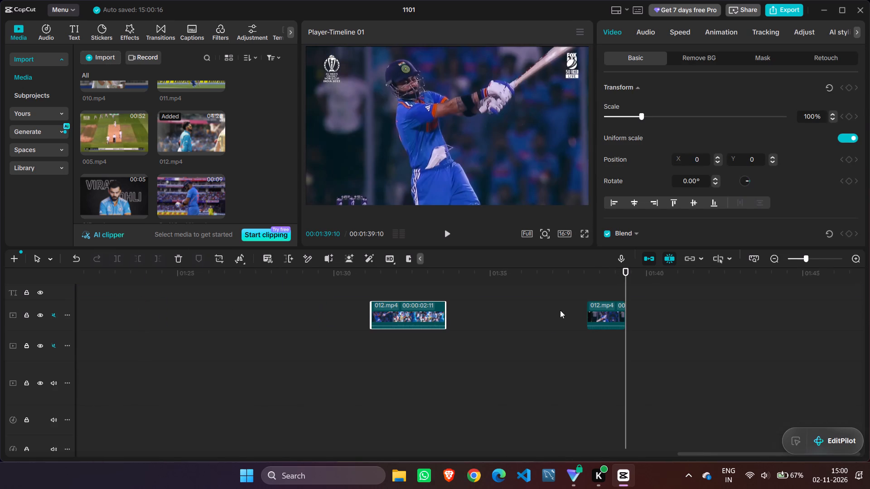
left_click_drag(599, 310, 91, 307)
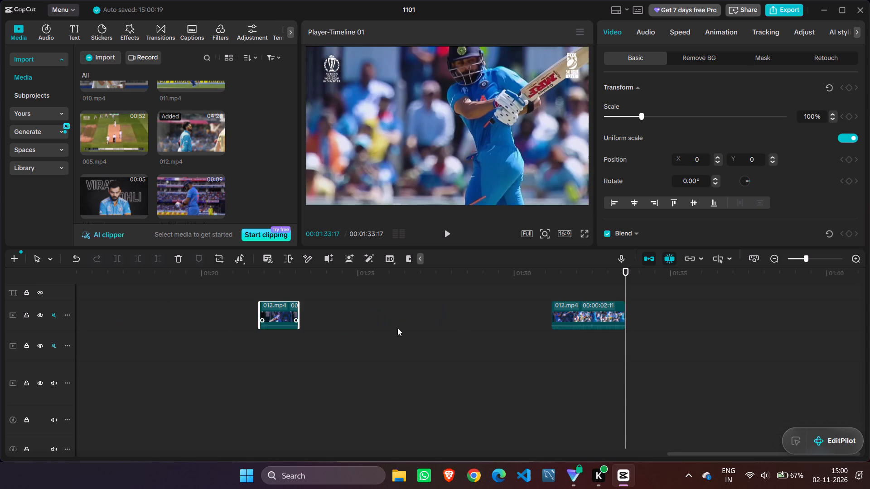
left_click_drag(578, 316, 0, 326)
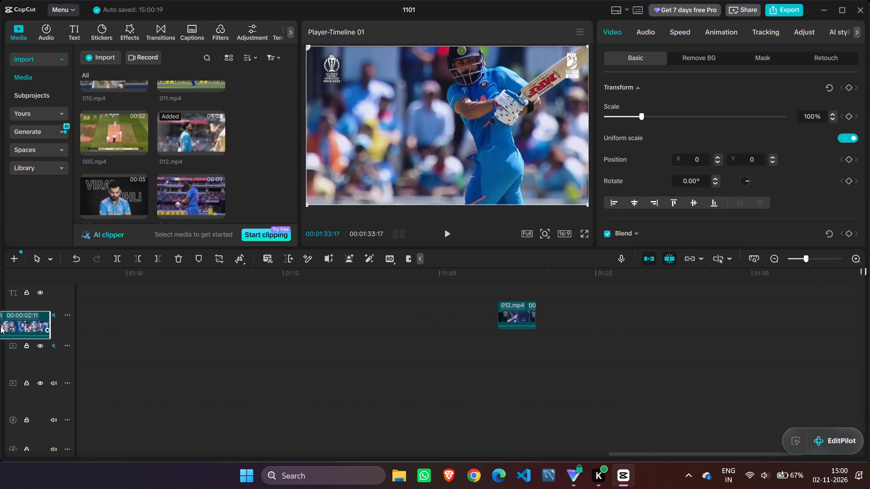
left_click_drag(0, 326, 125, 316)
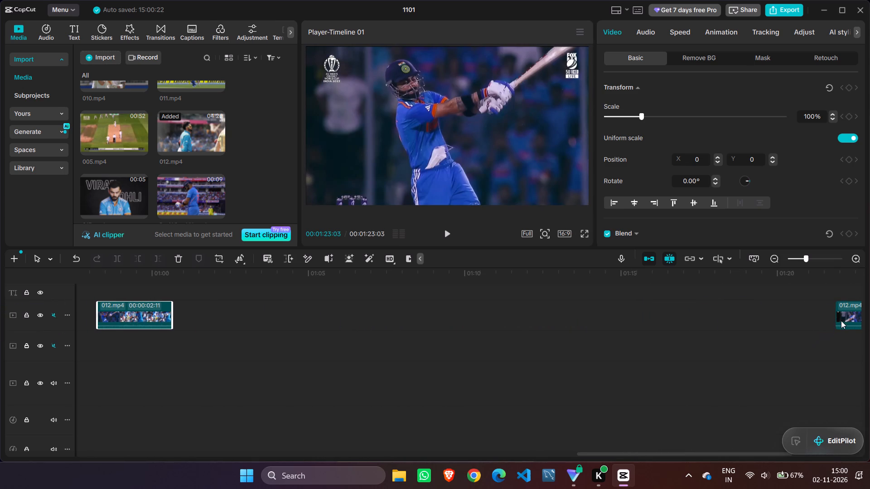
left_click_drag(846, 311, 0, 329)
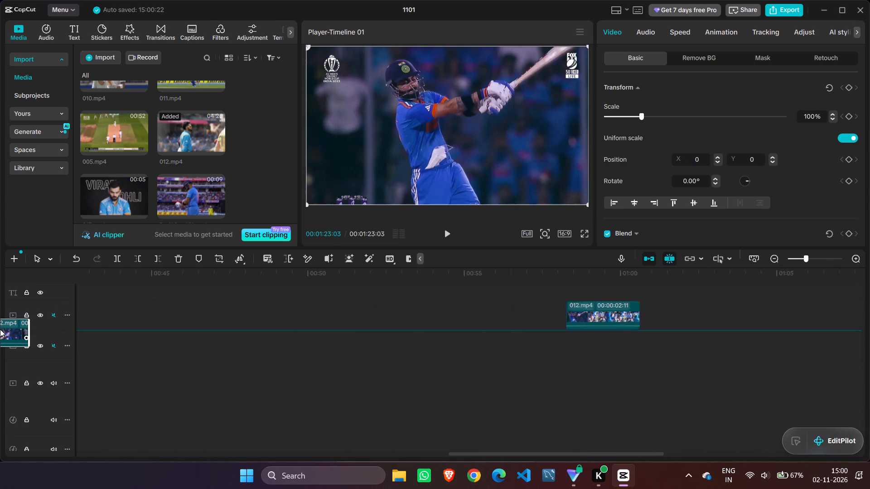
left_click_drag(0, 329, 170, 323)
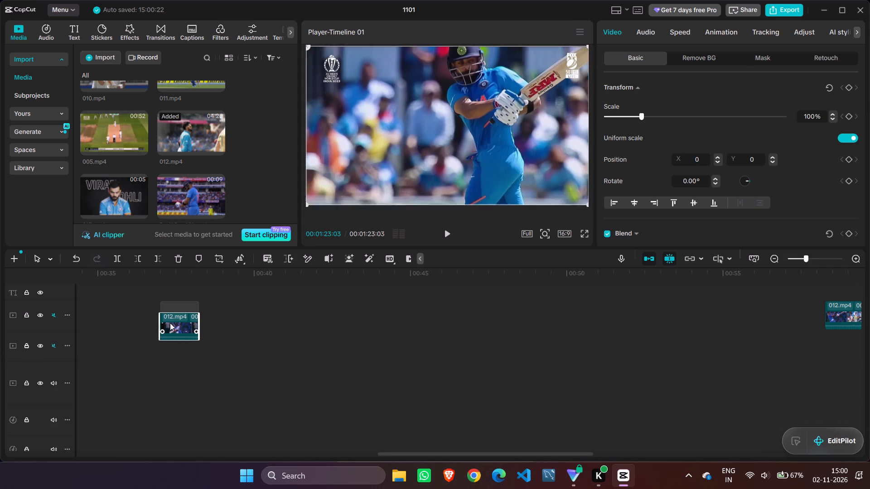
left_click_drag(837, 316, 125, 318)
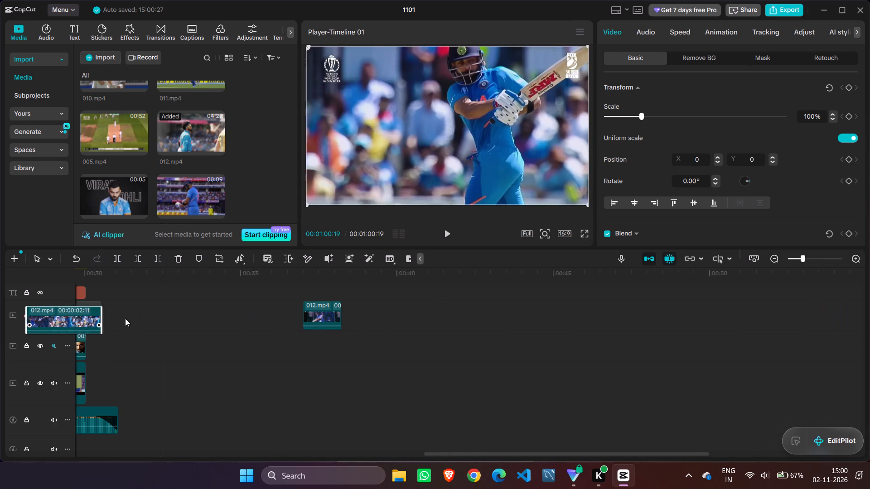
left_click_drag(125, 318, 148, 320)
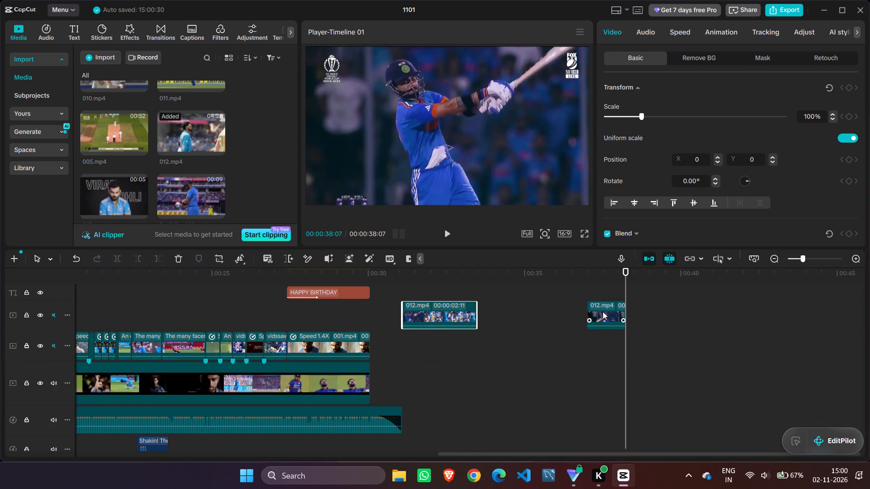
left_click_drag(605, 312, 274, 313)
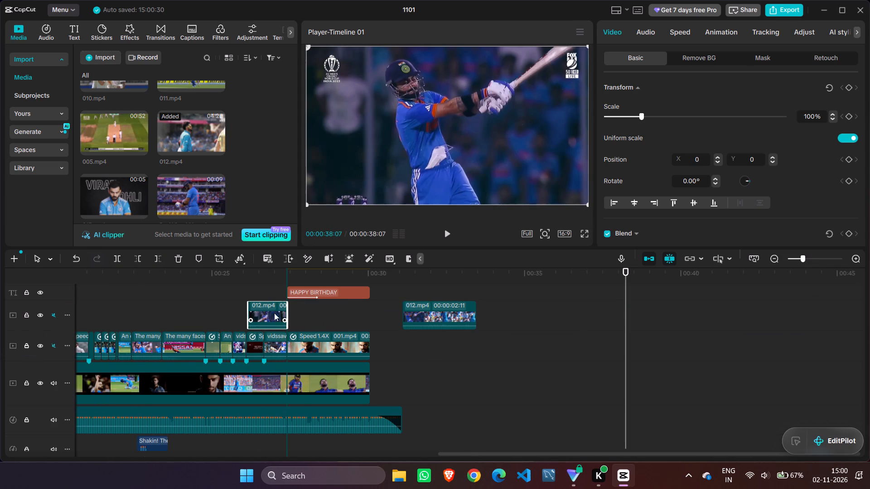
left_click_drag(274, 313, 505, 316)
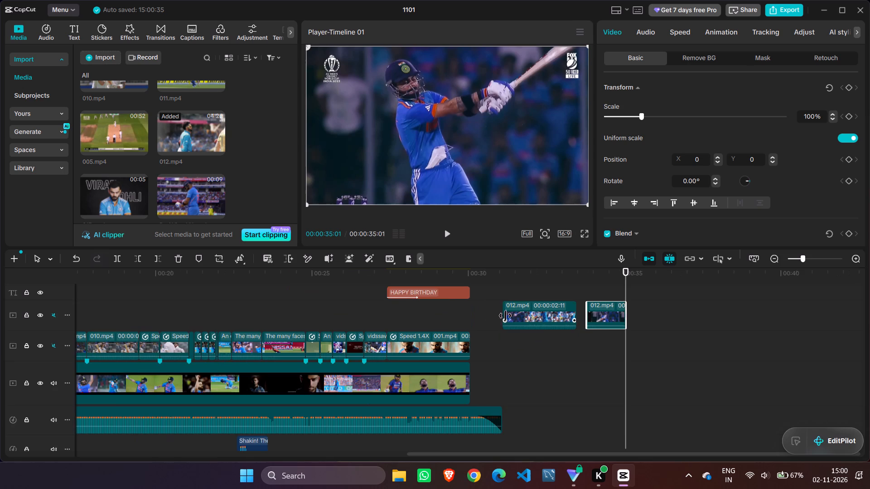
left_click(528, 286)
left_click_drag(522, 294, 497, 297)
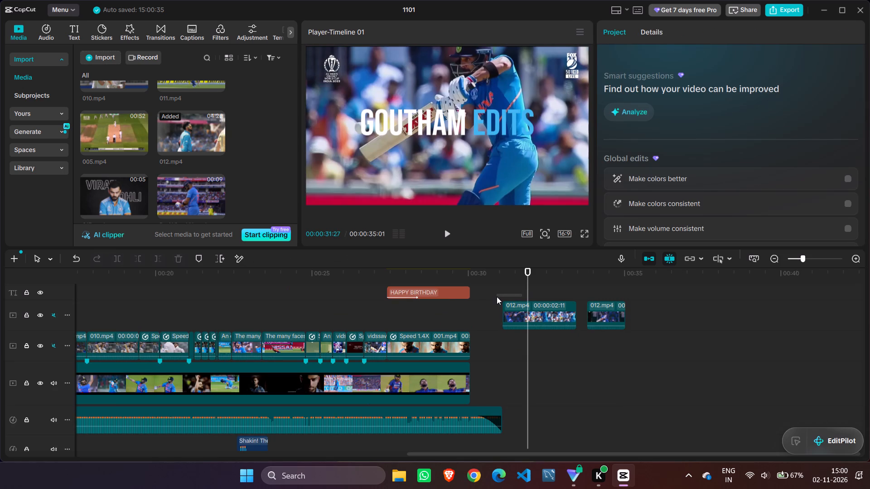
Move both 012.mp4 shots up to the 001.mp4 overlay track, the daylight shot at about 32 seconds and the night-match shot at about 35.5 seconds.
scroll(583, 349, "up", 7)
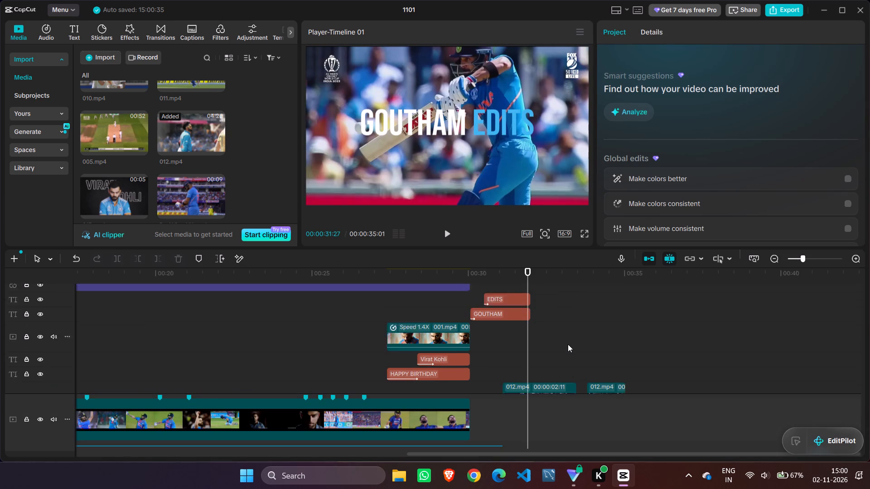
scroll(568, 344, "up", 1)
scroll(568, 344, "down", 3)
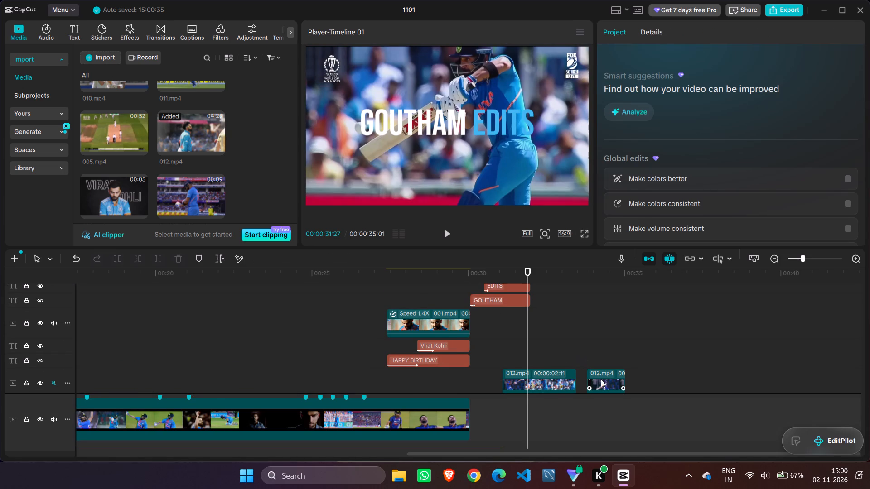
left_click_drag(603, 382, 650, 326)
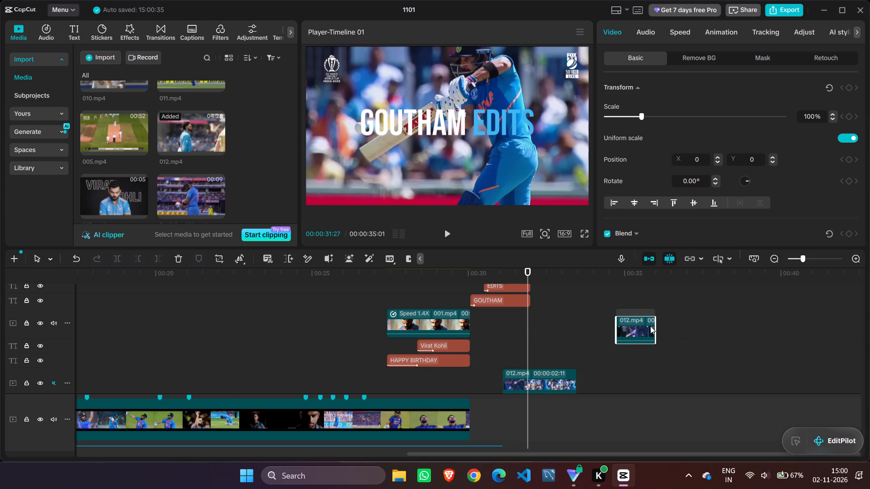
left_click_drag(650, 326, 657, 325)
left_click_drag(539, 378, 577, 312)
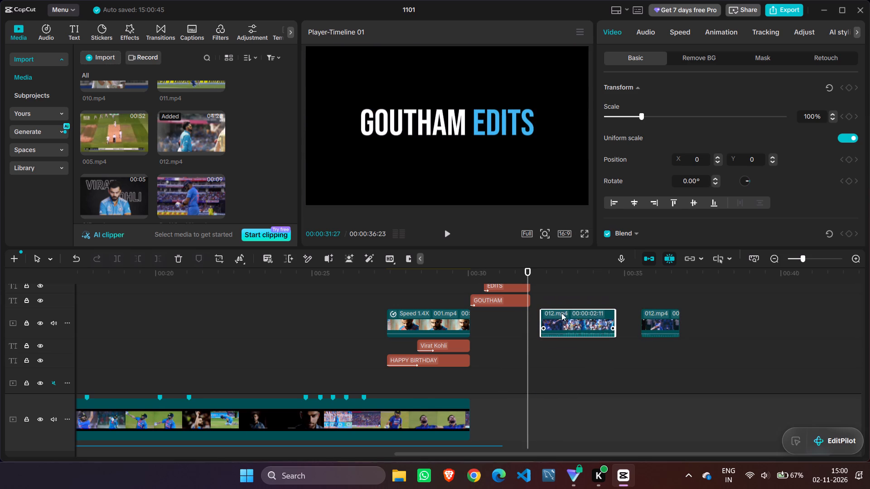
Play both 012.mp4 shots and set the night-match shot's speed to 2.00x.
left_click(446, 235)
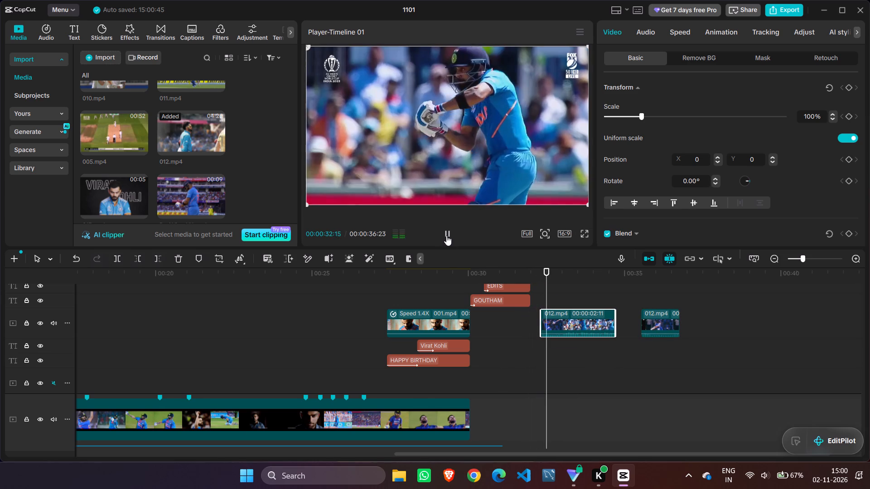
left_click(446, 235)
left_click(446, 235)
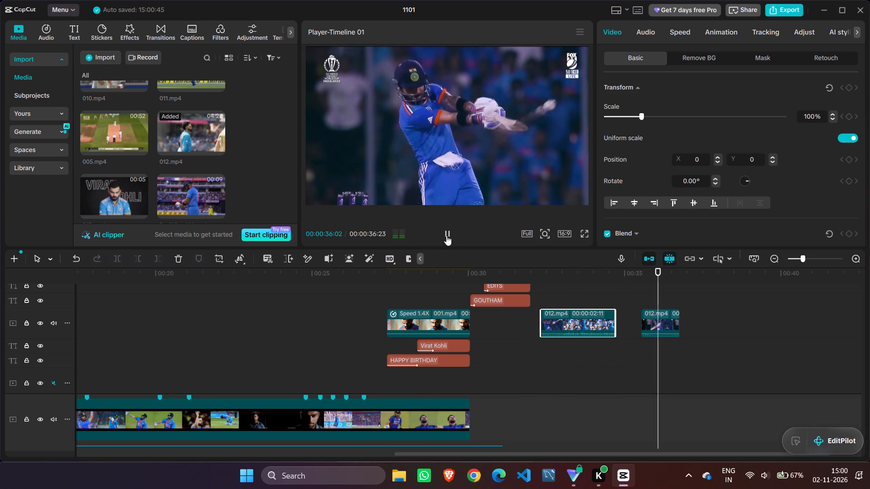
left_click(446, 235)
double_click(446, 235)
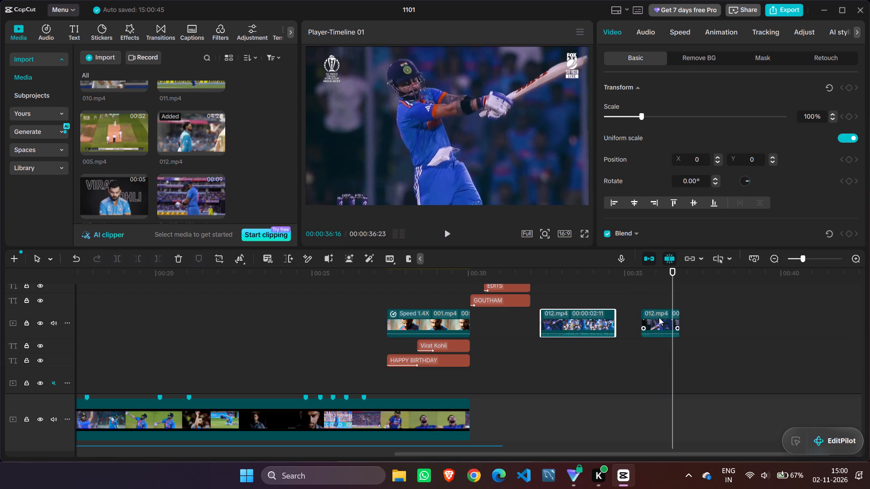
left_click(659, 317)
left_click(668, 35)
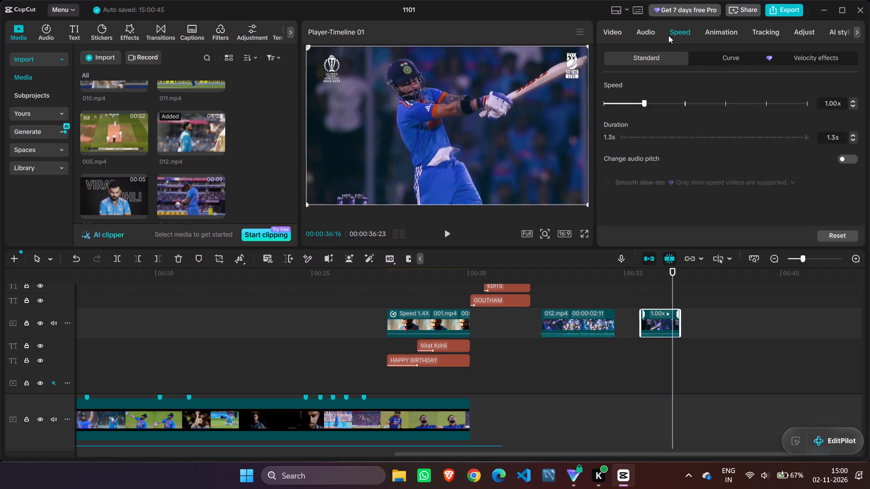
left_click(686, 103)
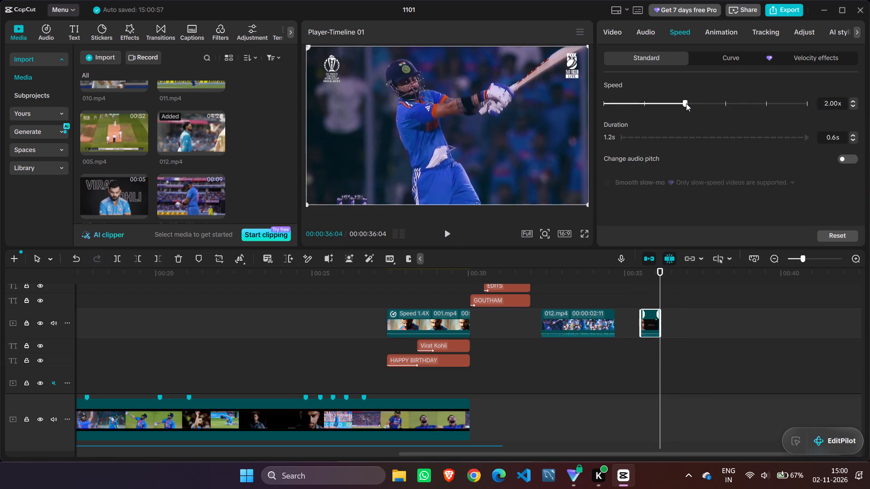
Move the playhead back before the sped-up night-match shot and play the timeline to check its pace.
left_click_drag(660, 284, 650, 284)
left_click_drag(650, 284, 620, 279)
left_click(451, 236)
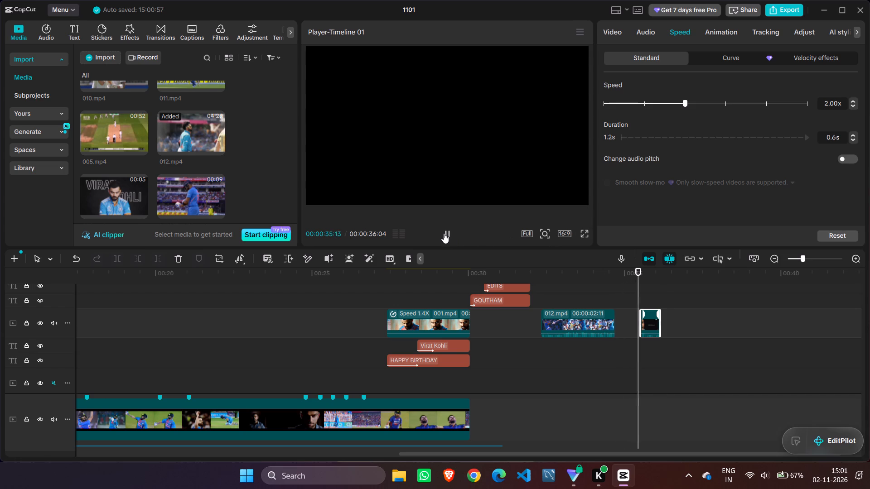
left_click(444, 233)
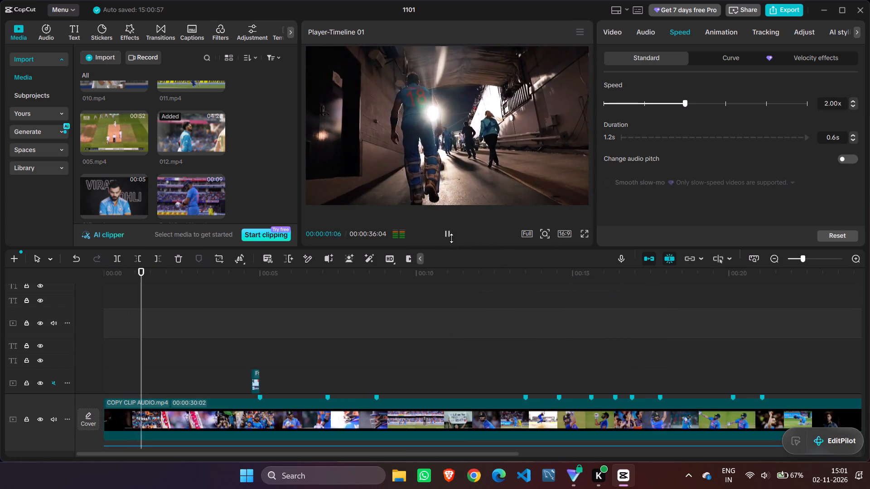
left_click(449, 237)
left_click_drag(502, 451, 869, 442)
left_click(585, 296)
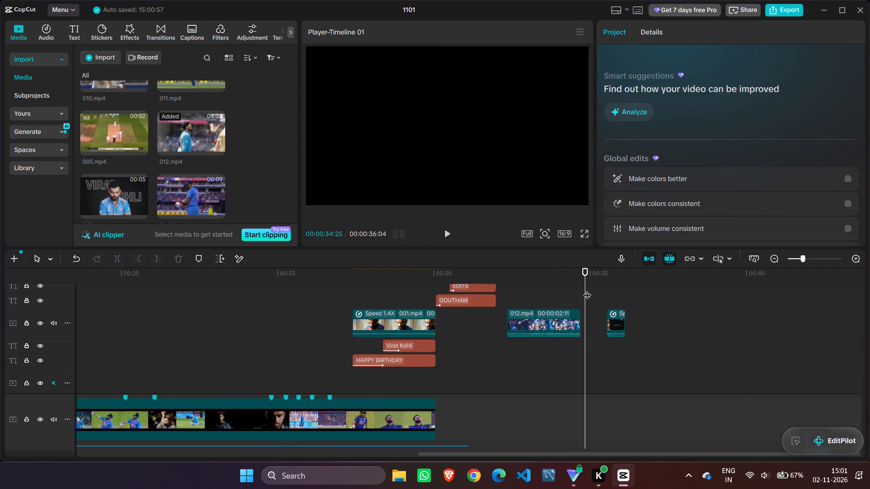
left_click(444, 232)
left_click(444, 232)
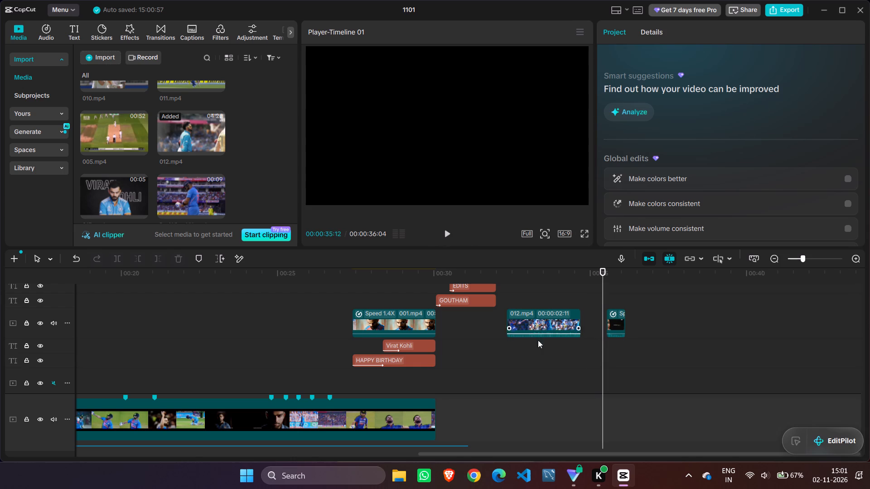
Move the daylight 012.mp4 shot behind the night-match shot to about 37 seconds and replay the night-match shot.
left_click_drag(535, 324, 694, 325)
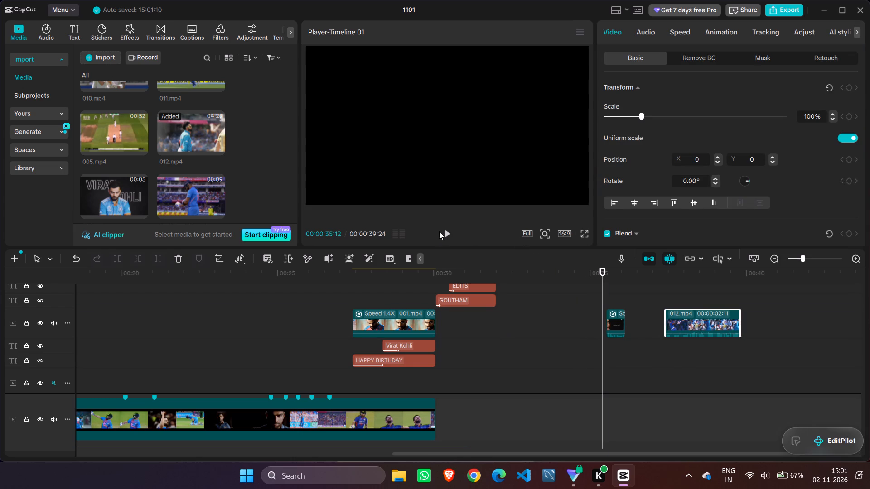
left_click(445, 231)
left_click(445, 231)
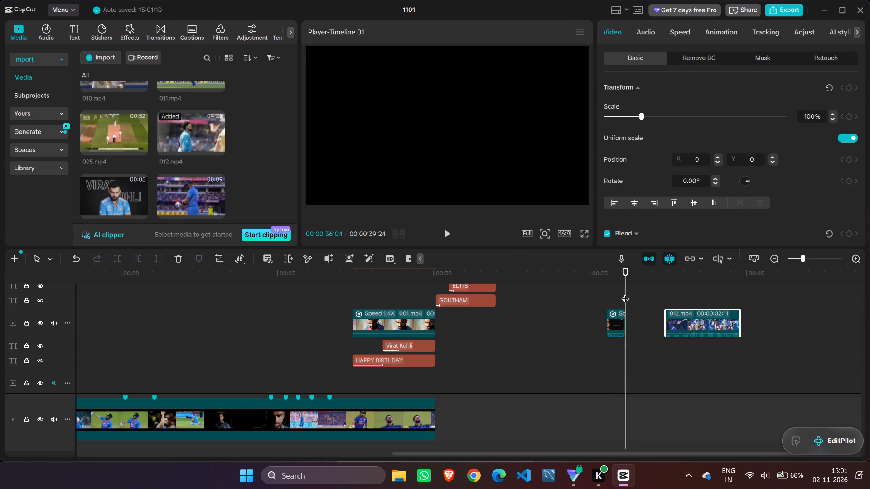
left_click_drag(625, 293, 609, 290)
left_click(444, 230)
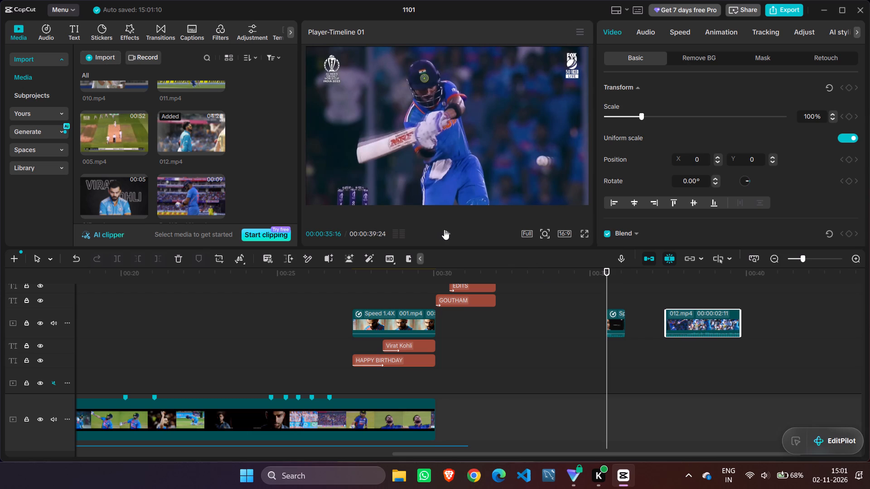
left_click(444, 230)
Place the night-match shot on the muted overlay track directly above the edit, starting at the beat marker at 00:00:25:20.
left_click_drag(618, 322, 527, 340)
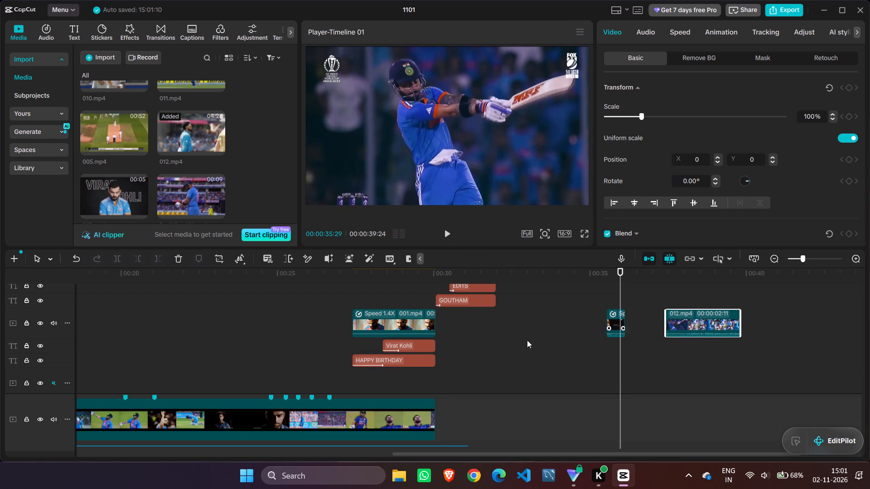
left_click_drag(527, 340, 305, 368)
scroll(304, 367, "up", 4)
scroll(311, 367, "down", 5)
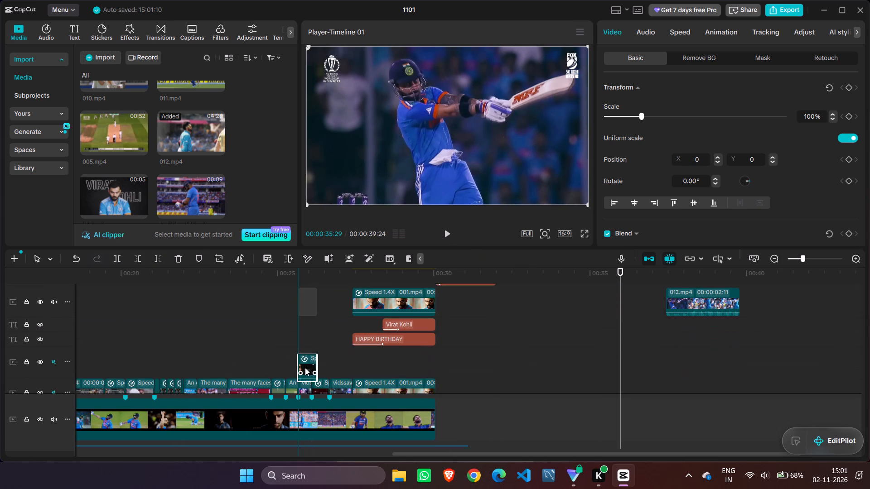
left_click_drag(305, 368, 325, 311)
scroll(309, 368, "down", 4)
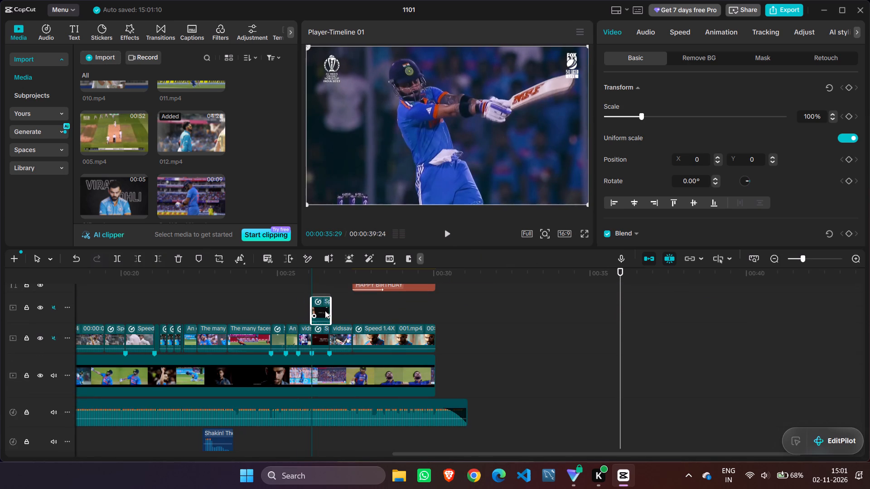
left_click_drag(325, 311, 324, 307)
left_click(297, 293)
left_click_drag(297, 293, 300, 293)
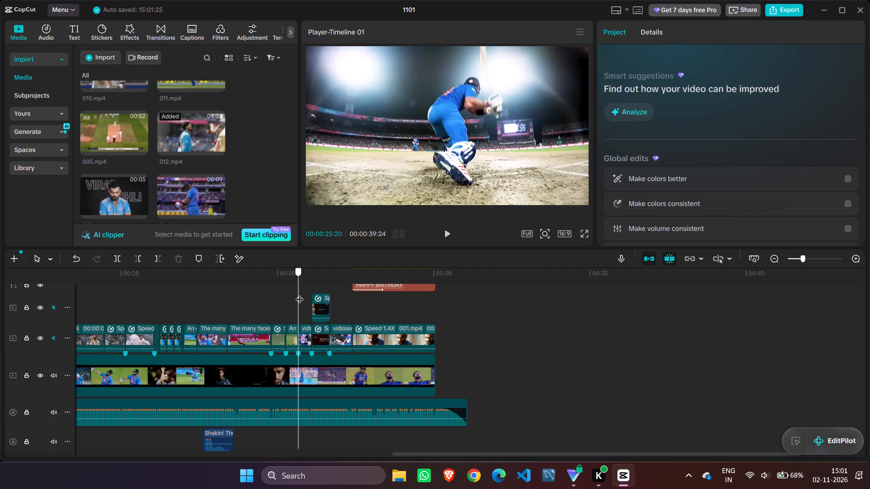
left_click_drag(300, 293, 301, 293)
left_click_drag(324, 307, 309, 307)
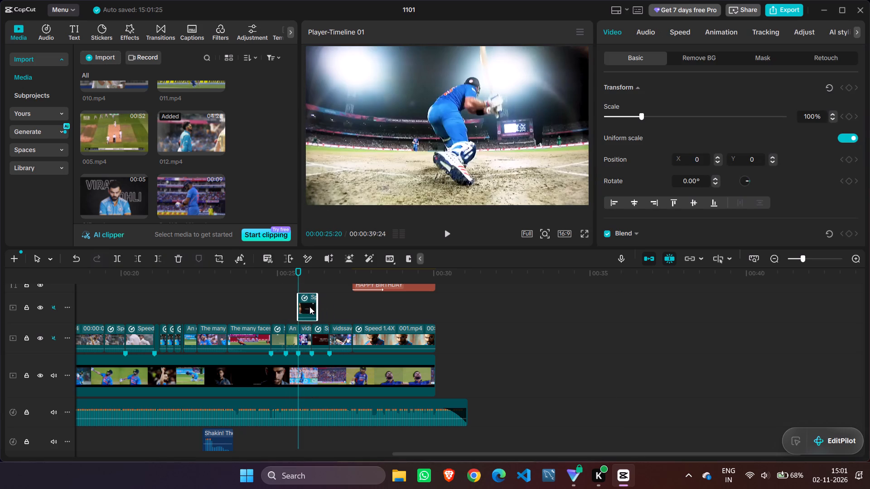
left_click_drag(309, 307, 309, 307)
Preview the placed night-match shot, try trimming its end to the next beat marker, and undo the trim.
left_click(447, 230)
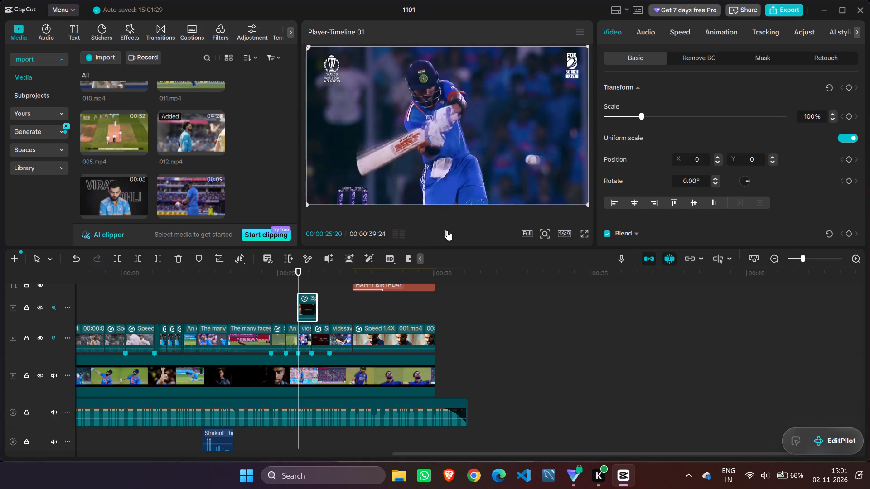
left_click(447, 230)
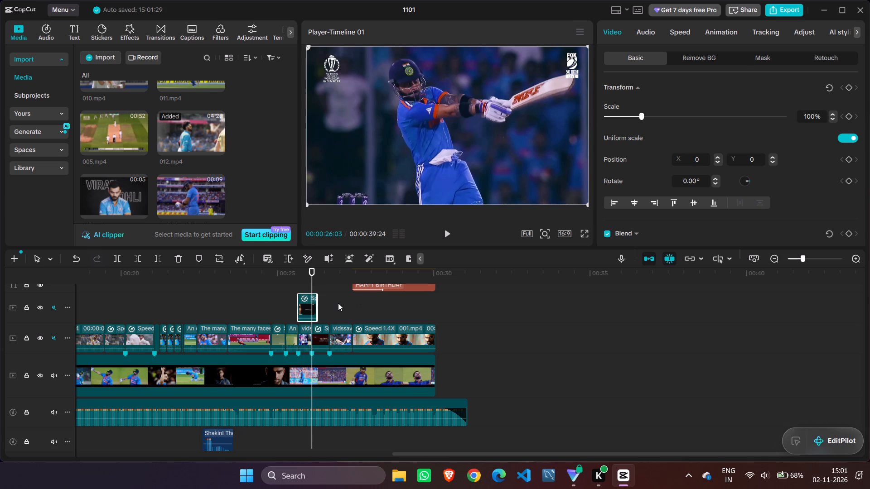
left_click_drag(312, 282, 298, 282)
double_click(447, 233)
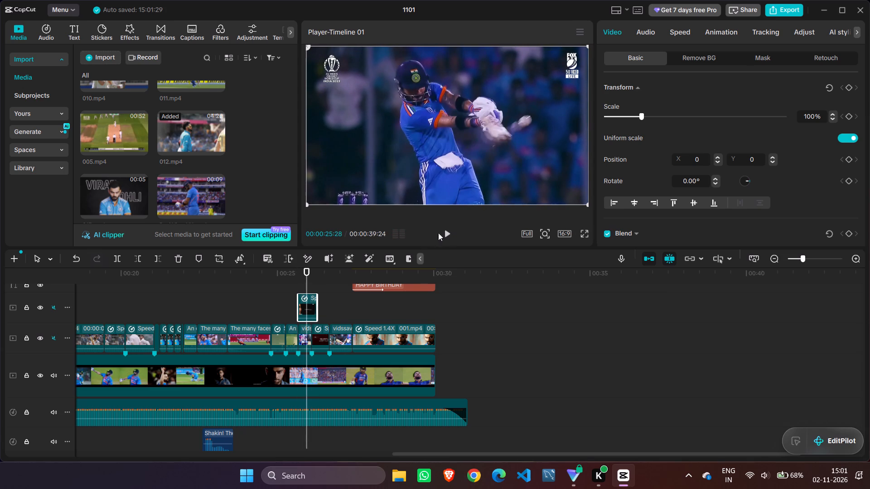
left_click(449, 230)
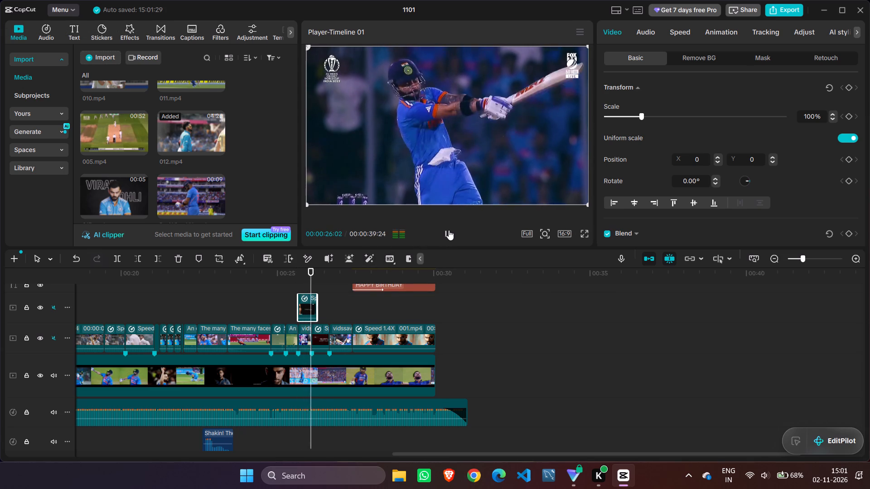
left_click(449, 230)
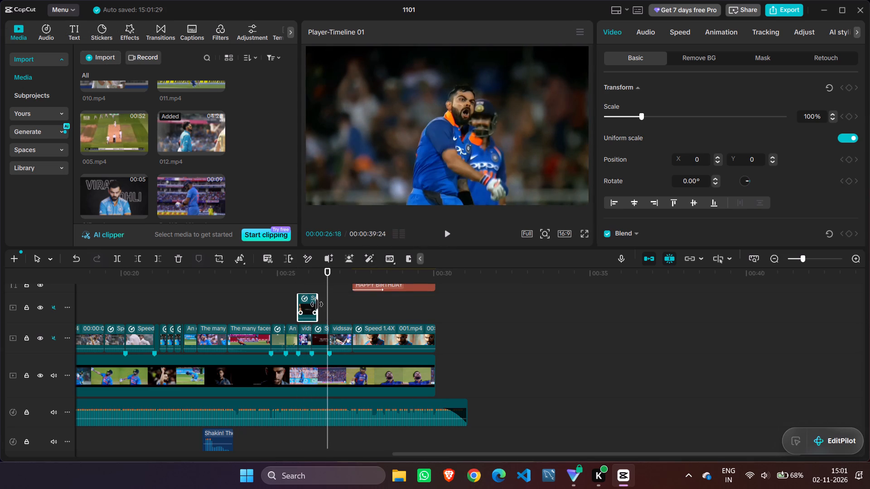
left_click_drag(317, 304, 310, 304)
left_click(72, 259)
Set the night-match shot's speed to 2.10x and play the edit from 00:00:24:17 through the shot.
left_click(676, 37)
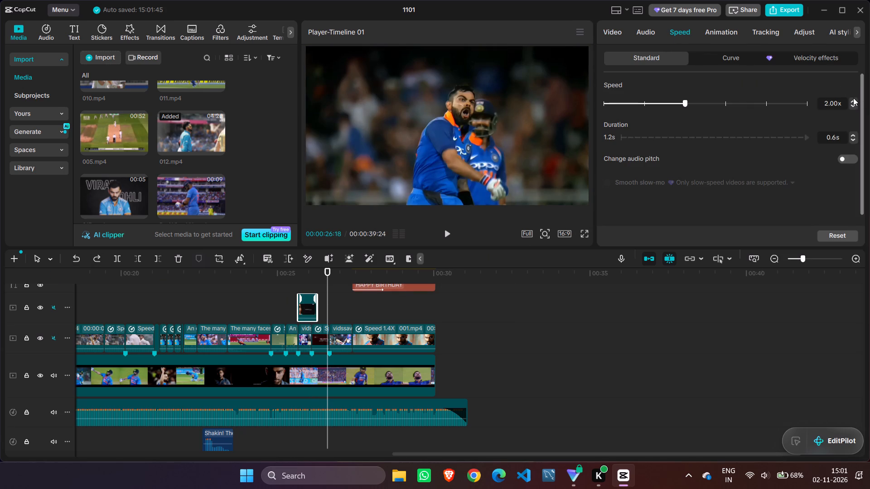
left_click(853, 98)
left_click(853, 101)
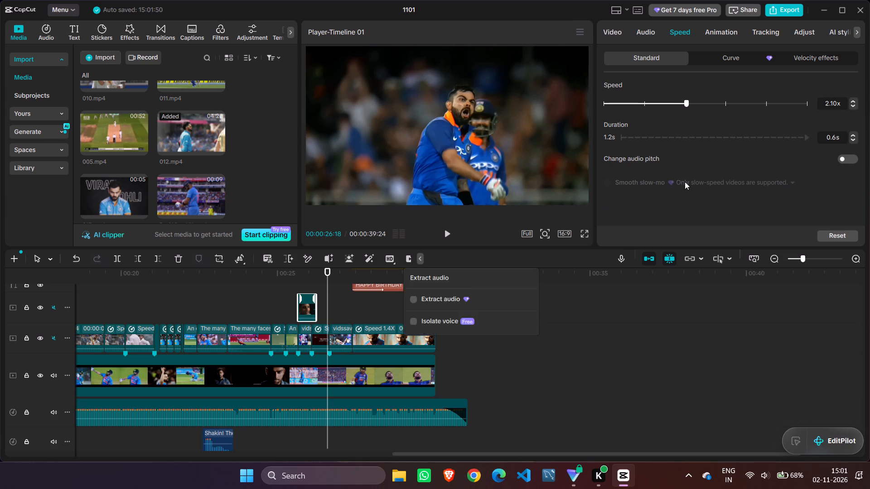
left_click(264, 292)
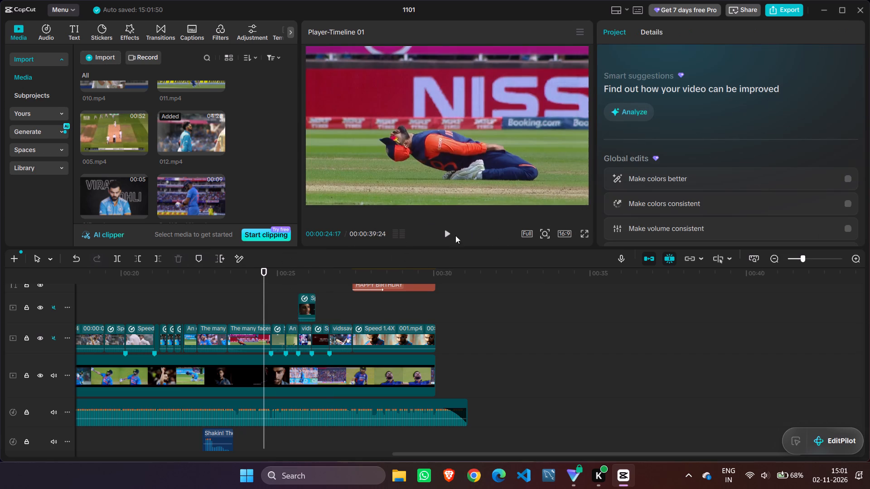
left_click(451, 235)
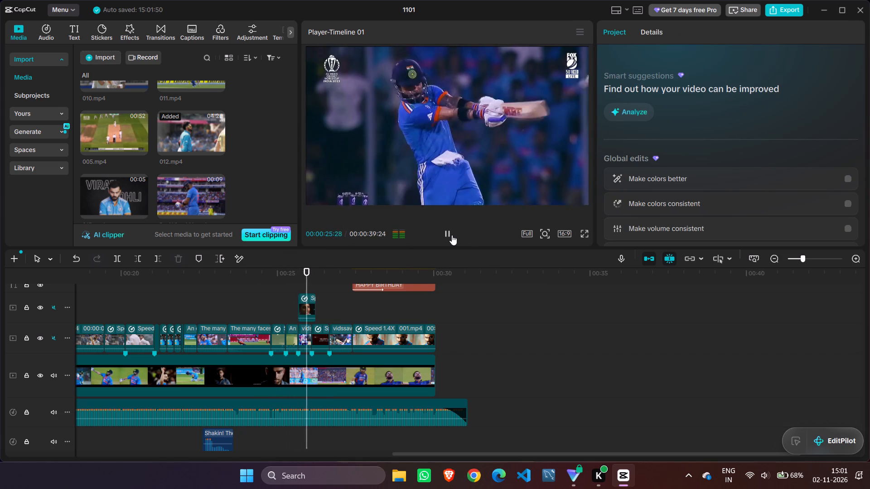
left_click(452, 235)
Trim the end of the night-match shot to the beat marker at about 26 seconds.
left_click(314, 302)
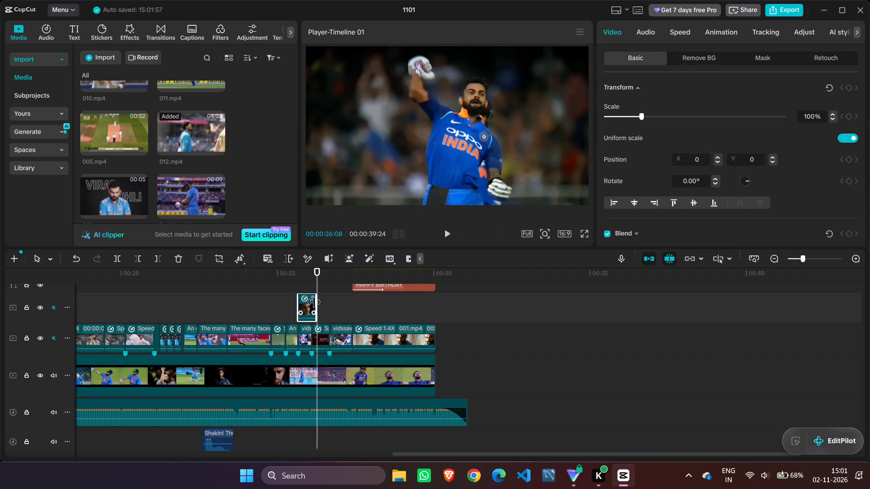
left_click_drag(314, 302, 310, 302)
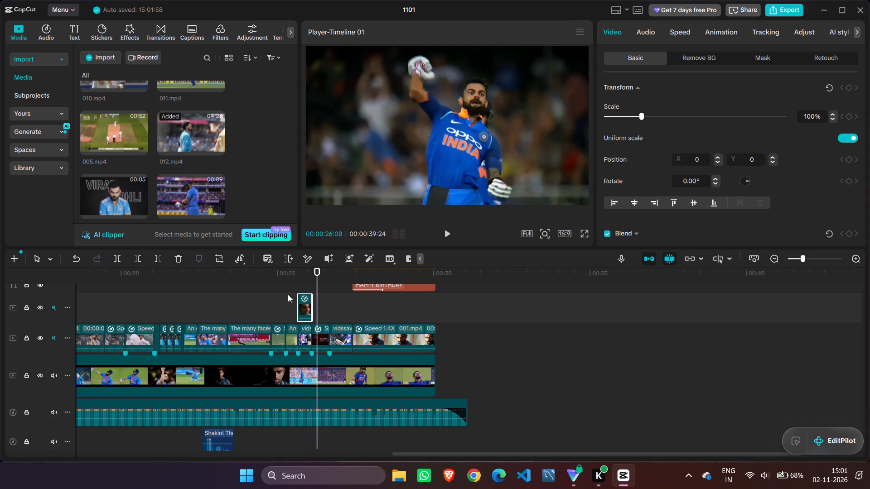
Play the edit from about 00:00:25 through the trimmed night-match shot to check its timing against the beat markers.
left_click(280, 295)
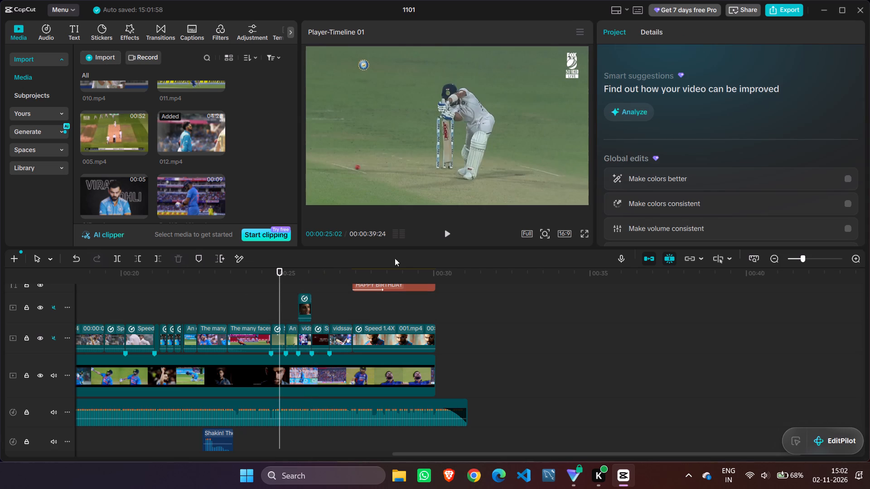
left_click(447, 231)
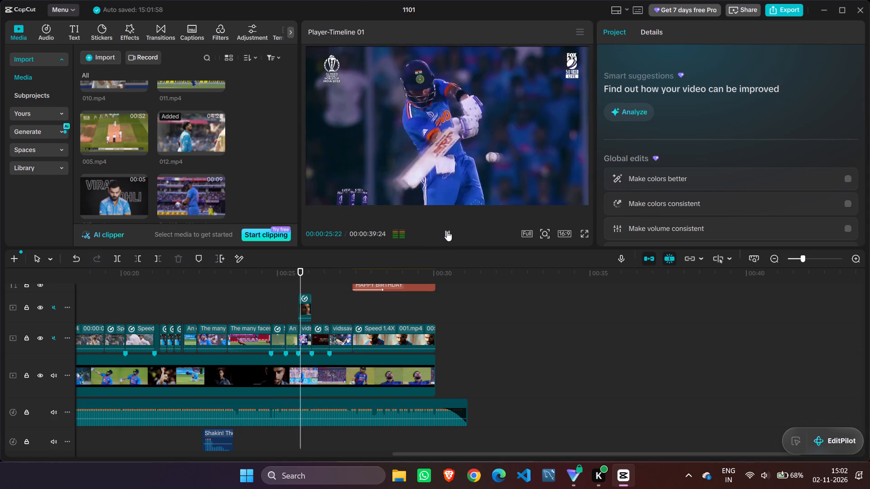
left_click(447, 231)
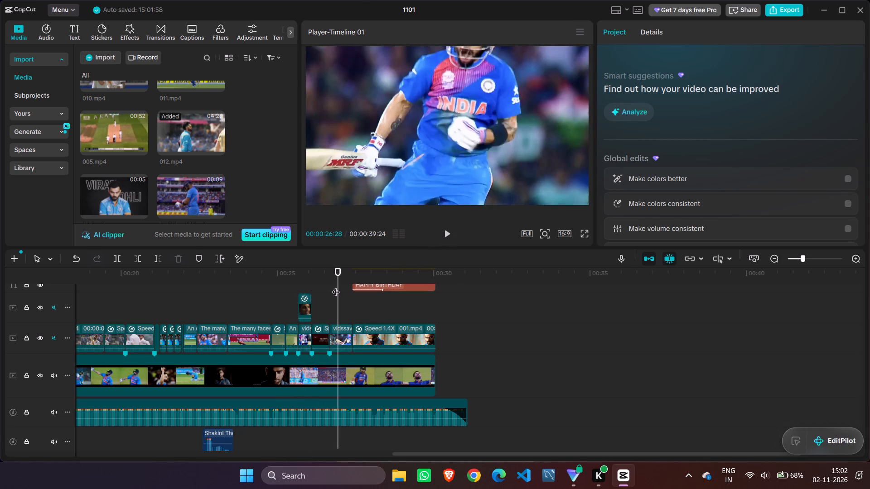
left_click_drag(338, 286, 275, 286)
left_click(447, 230)
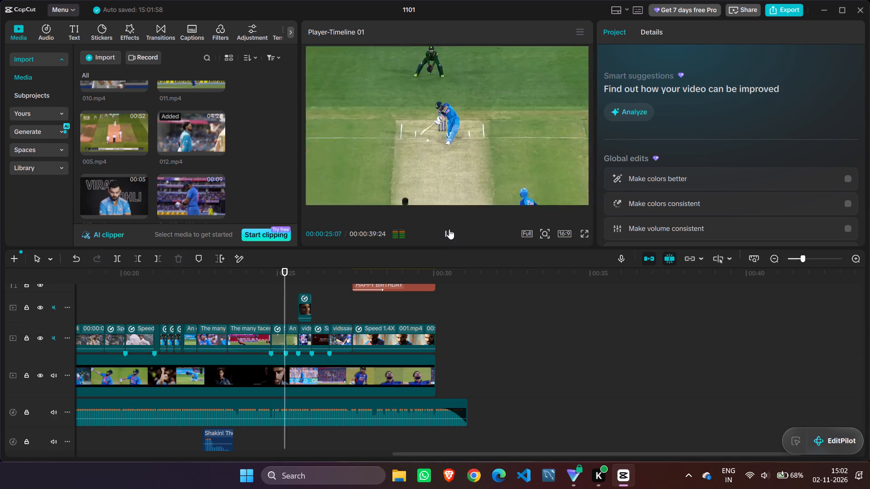
left_click(449, 229)
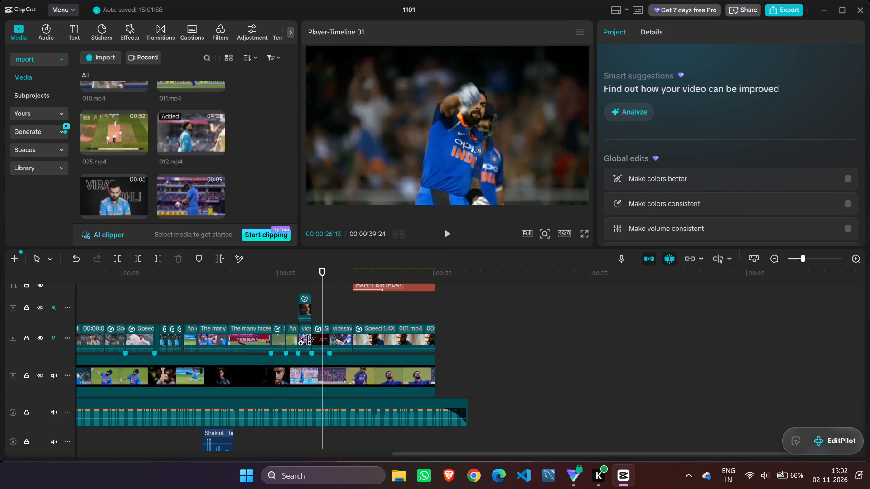
Replace the clip directly beneath the night-match shot on the edit track with the night-match shot, and play back the section from 00:00:24:24.
left_click(304, 339)
left_click(180, 260)
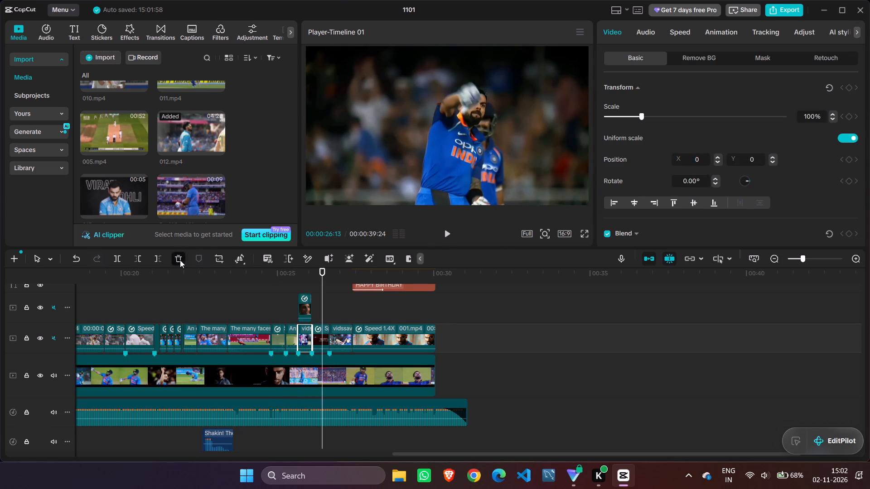
left_click_drag(304, 302, 304, 331)
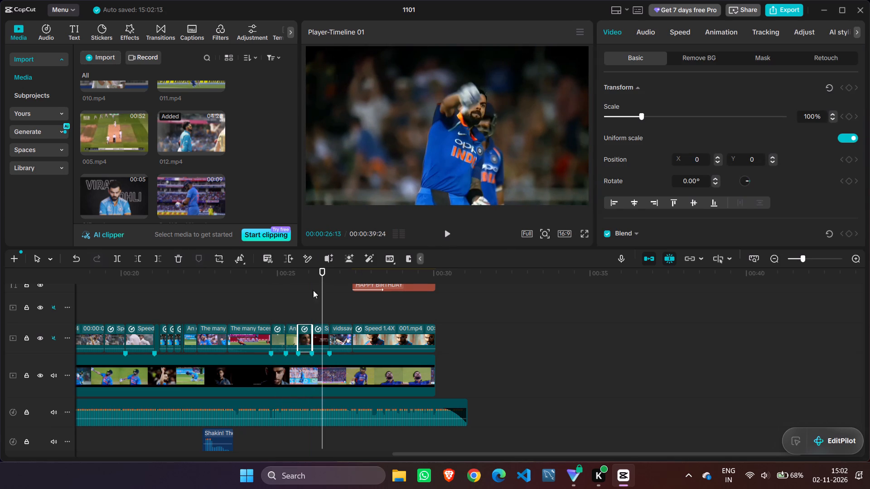
left_click(268, 297)
left_click(215, 300)
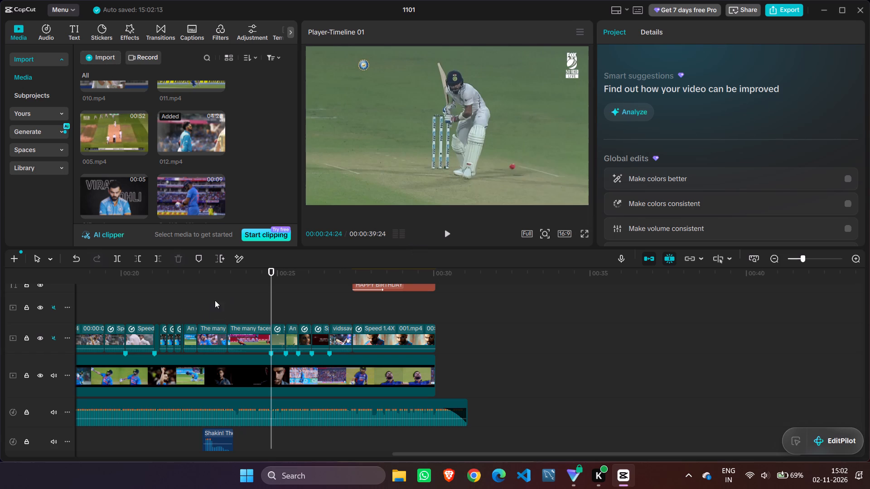
left_click(447, 235)
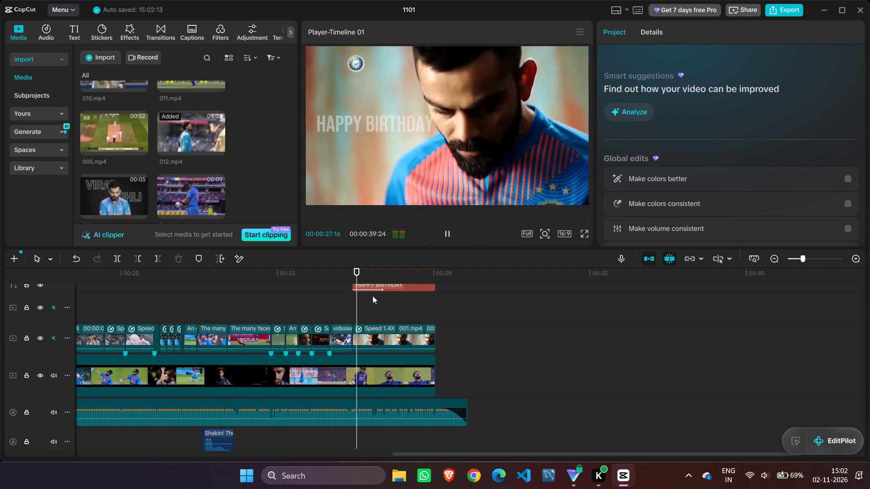
left_click(449, 230)
Play the leftover 012.mp4 clip beyond the end of the edit, from 00:00:37:17, and delete it from the timeline.
scroll(516, 286, "up", 3)
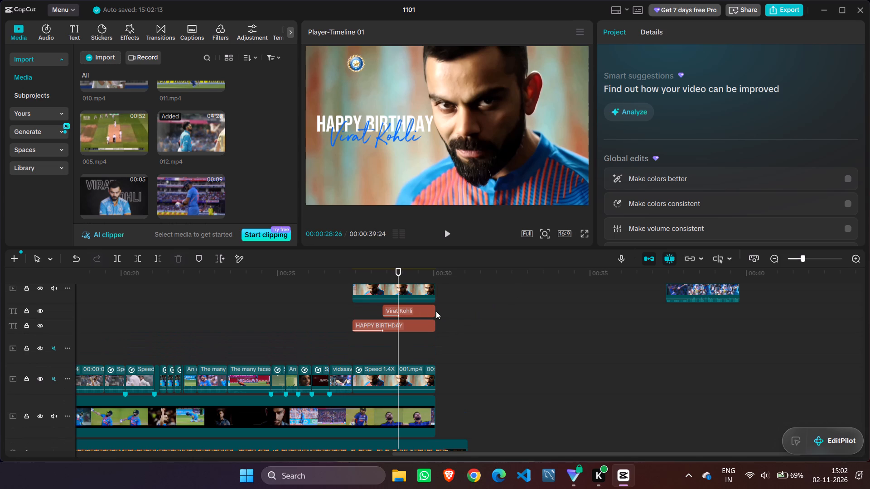
left_click(509, 307)
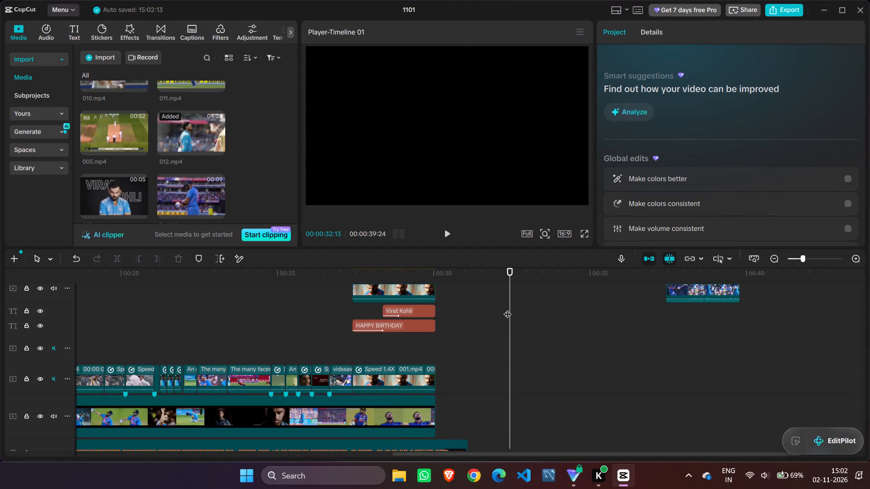
left_click_drag(513, 308, 670, 314)
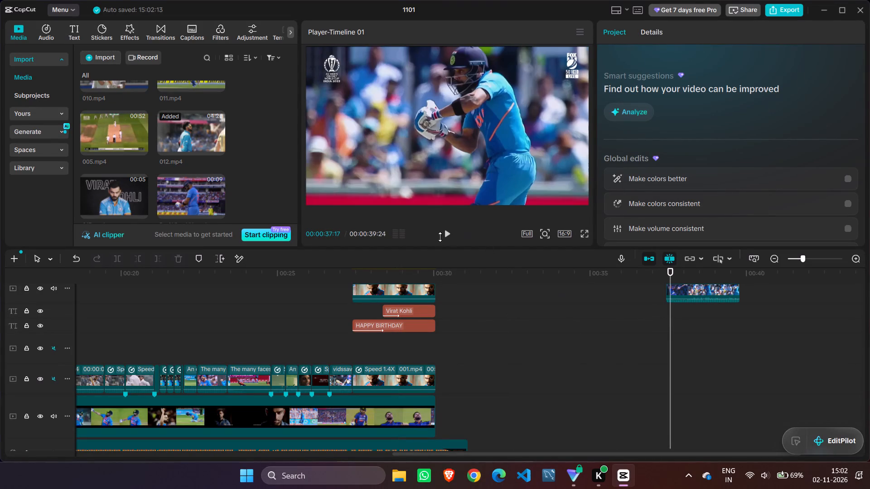
left_click(446, 236)
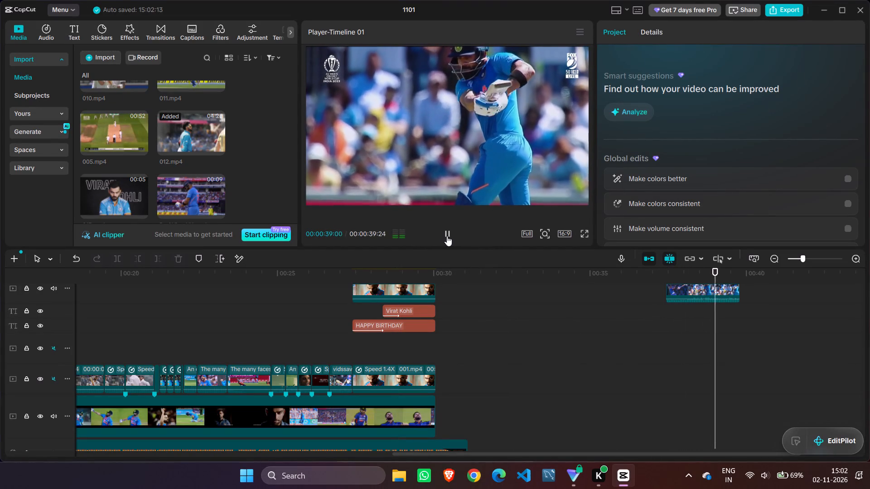
left_click(447, 236)
left_click_drag(725, 295, 716, 295)
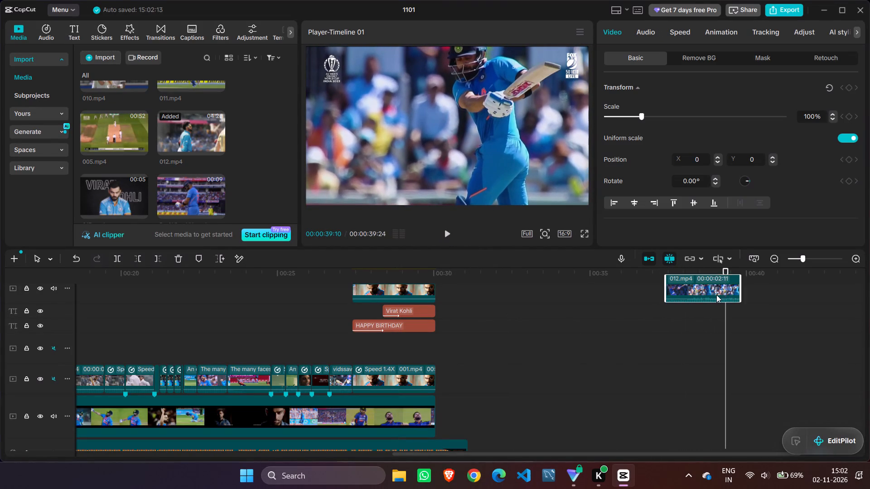
left_click_drag(716, 295, 675, 305)
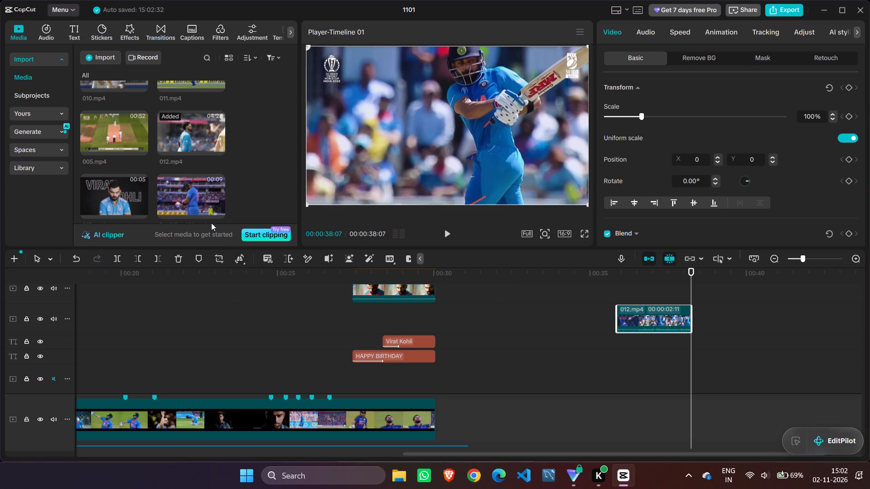
left_click(179, 256)
Preview 011.mp4 and 012.mp4 in the media library and add 012.mp4 to the muted overlay track just past the end of the edit.
scroll(161, 194, "up", 3)
scroll(160, 194, "down", 1)
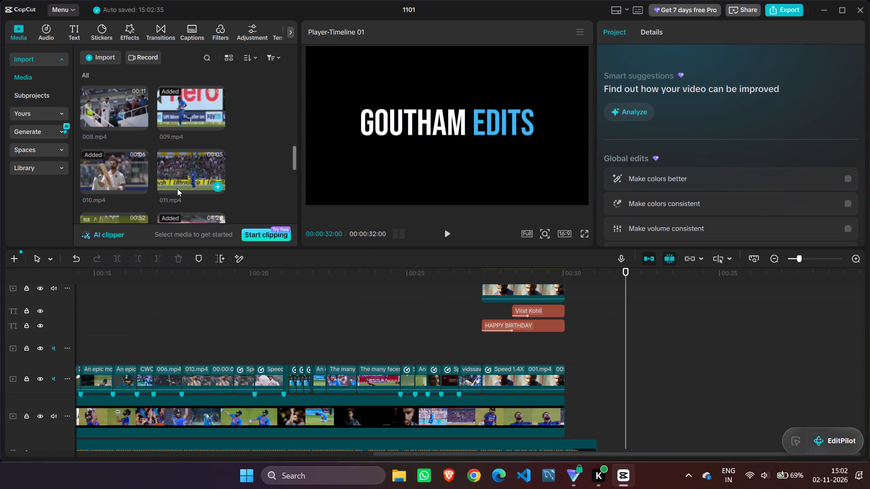
left_click(184, 172)
scroll(184, 172, "down", 2)
left_click(190, 139)
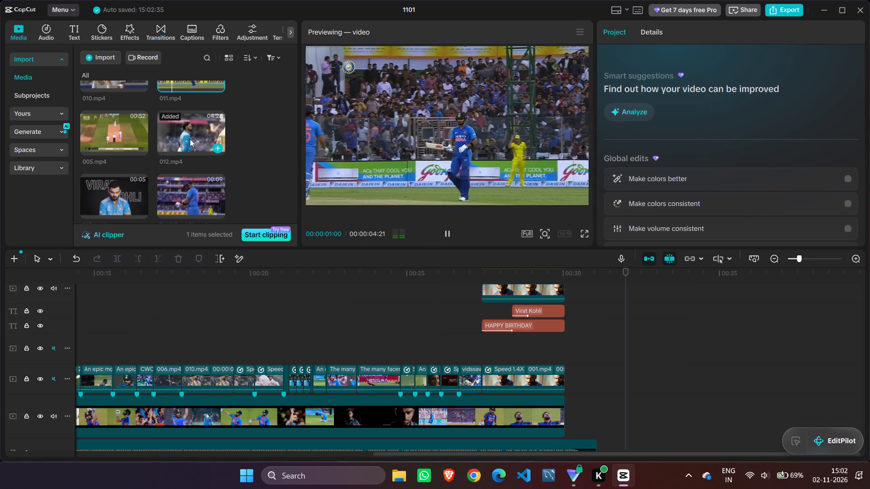
left_click_drag(190, 139, 203, 143)
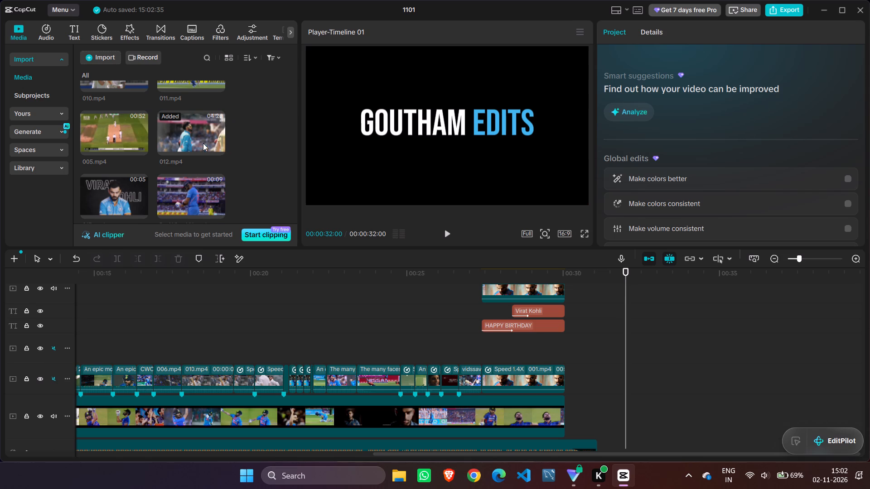
left_click(198, 139)
scroll(198, 139, "up", 3)
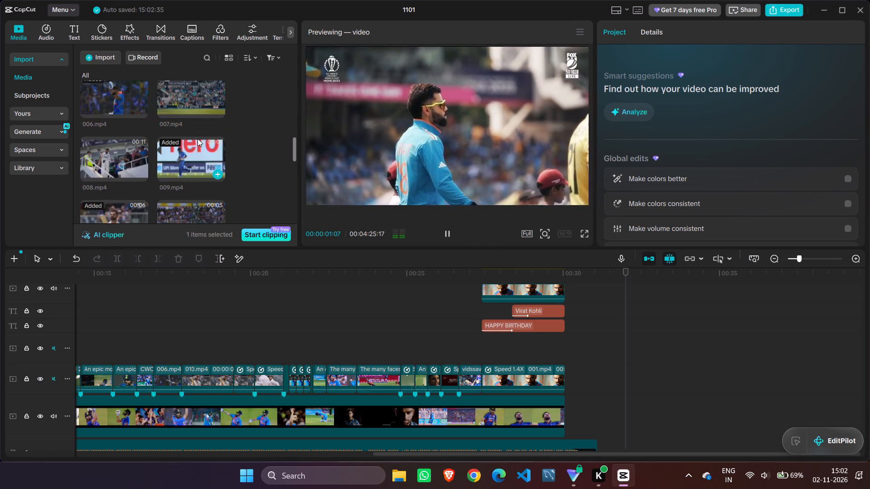
scroll(198, 139, "down", 2)
left_click_drag(198, 176, 577, 342)
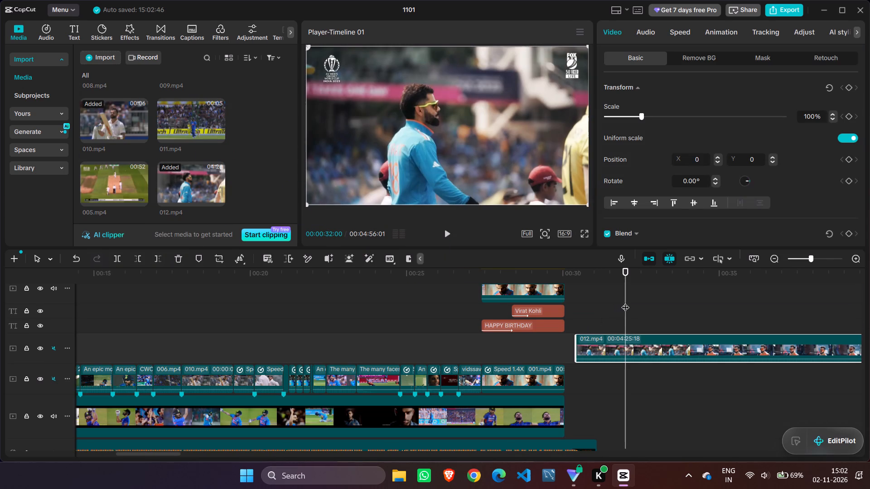
Find the night-match batting-stance frame in the new 012.mp4 clip at 00:02:17:00 and trim away everything before it.
left_click_drag(627, 302, 869, 329)
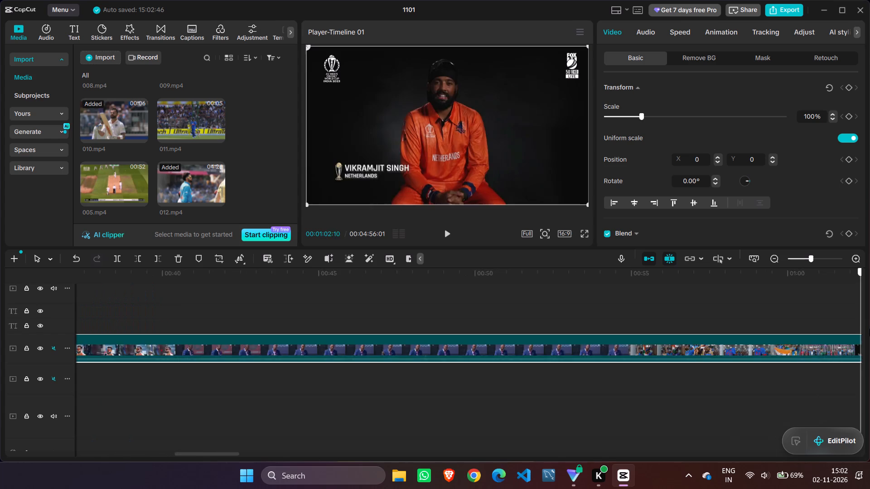
left_click_drag(869, 329, 716, 363)
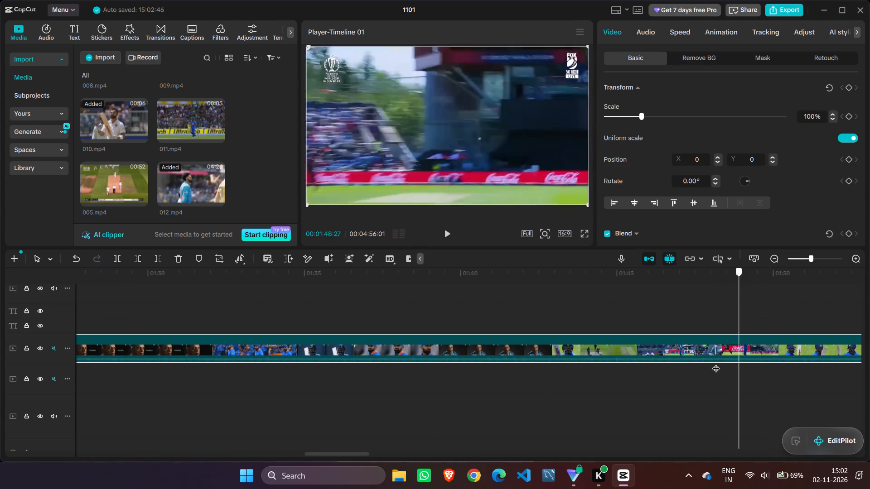
left_click_drag(716, 363, 657, 365)
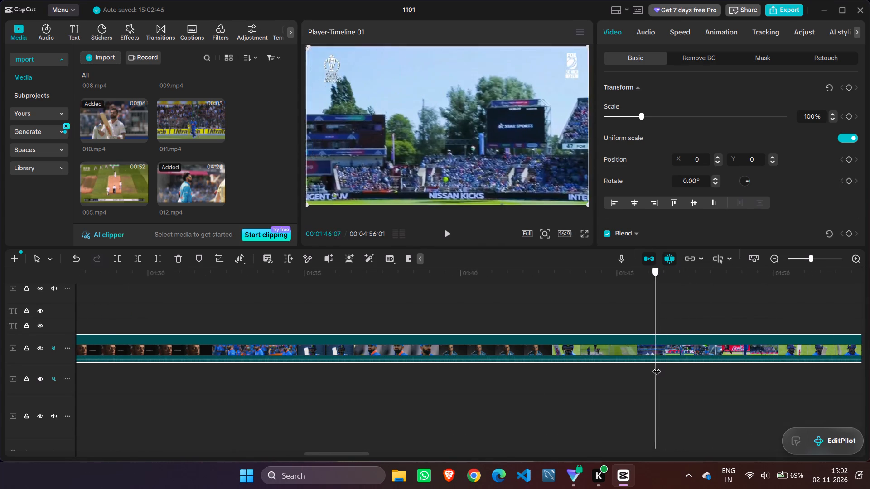
left_click_drag(657, 365, 735, 364)
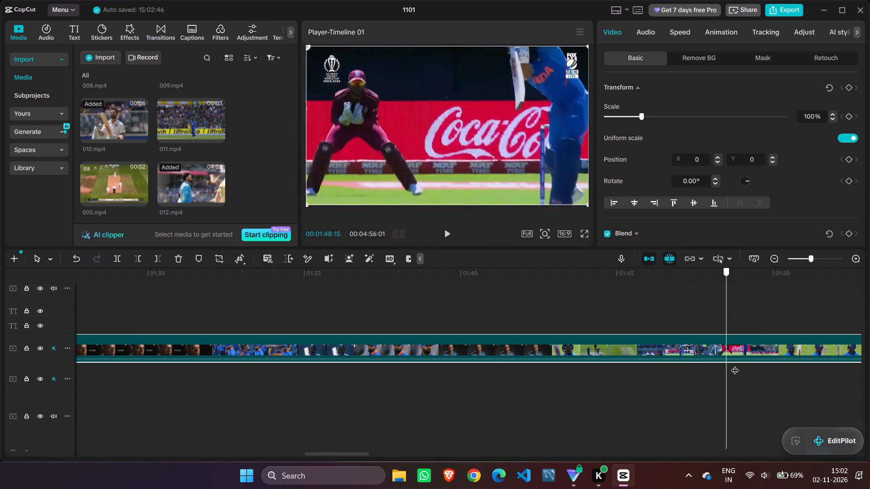
left_click_drag(735, 364, 811, 373)
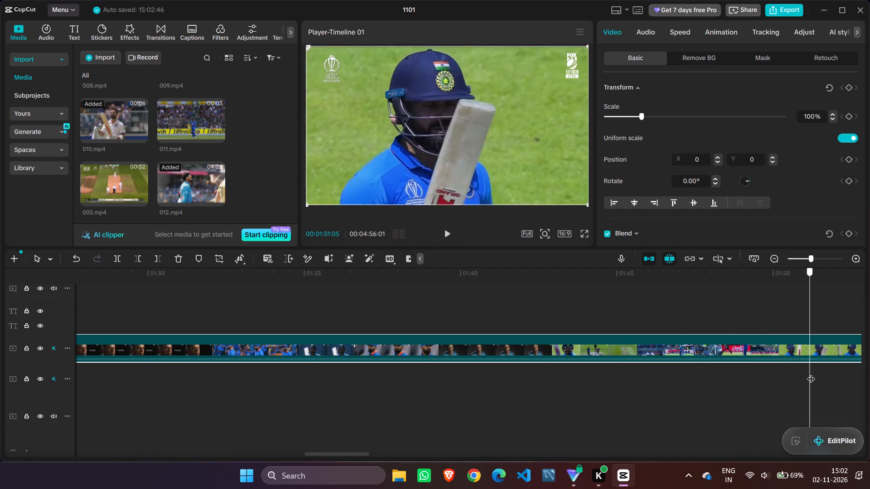
left_click_drag(811, 373, 716, 373)
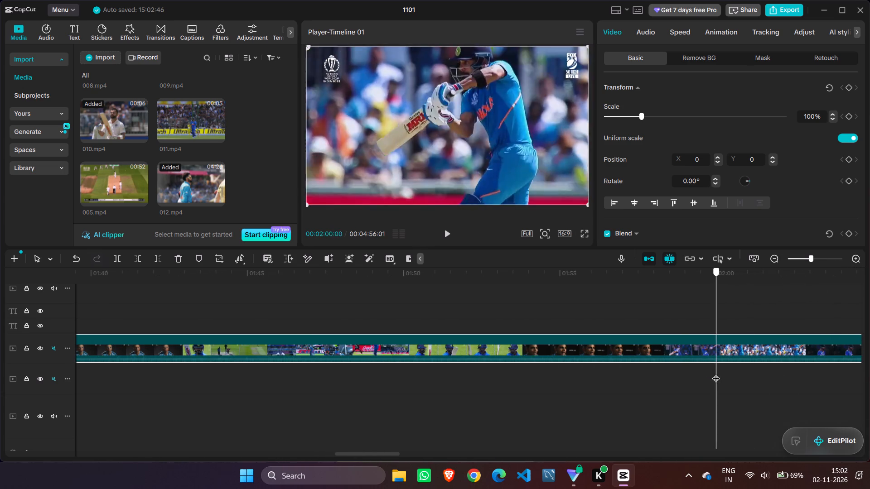
left_click_drag(716, 373, 868, 374)
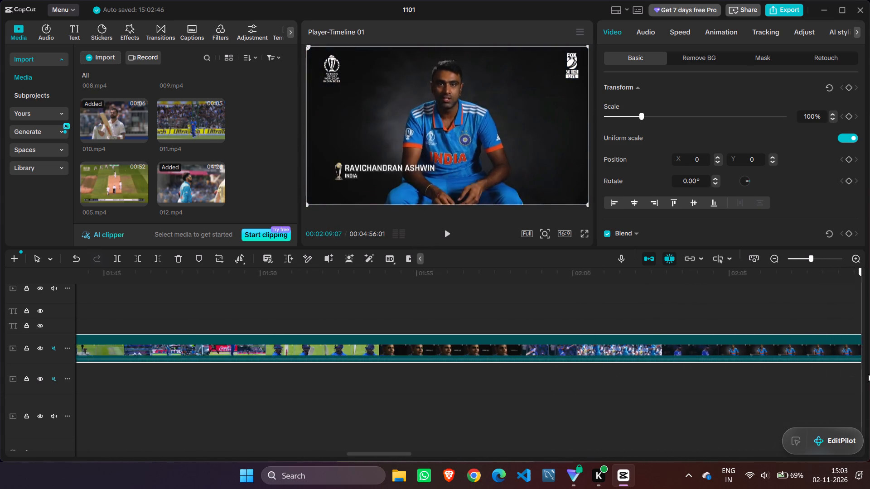
left_click_drag(868, 374, 767, 373)
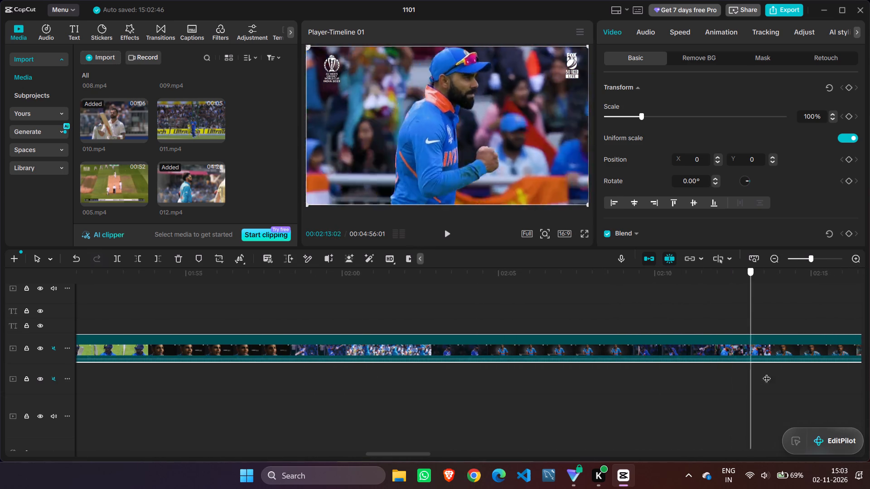
left_click_drag(767, 373, 733, 369)
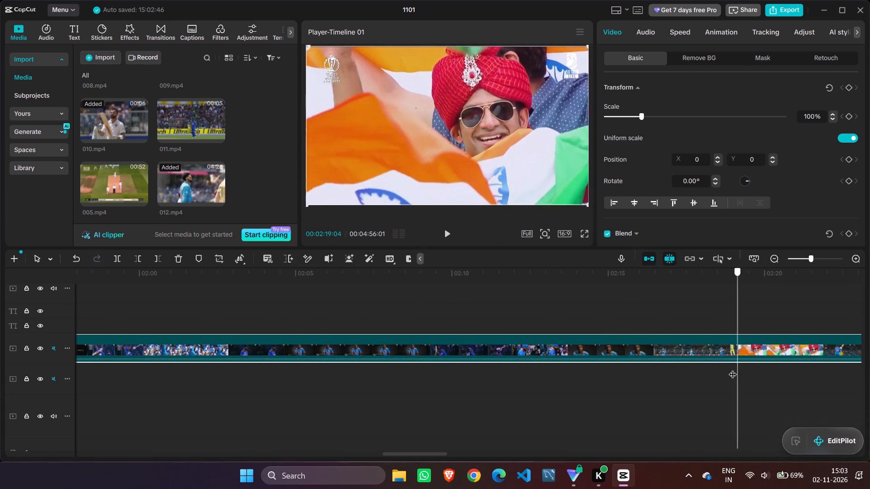
left_click_drag(733, 369, 665, 367)
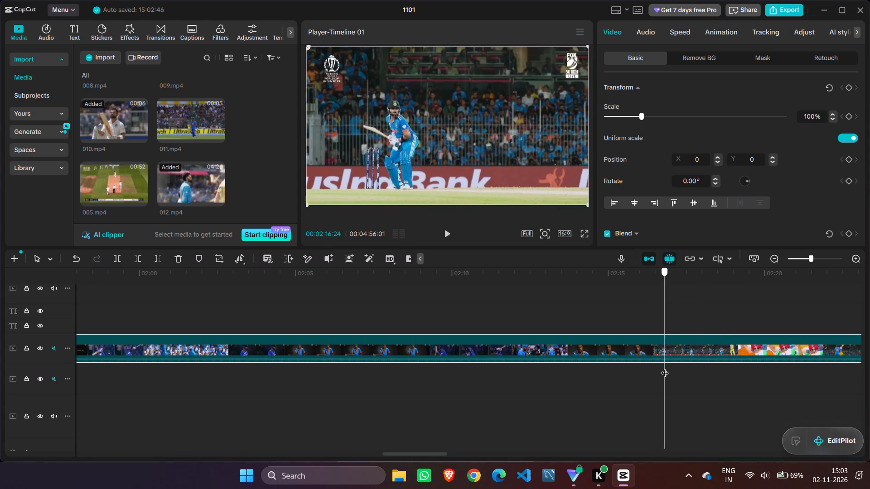
left_click_drag(665, 367, 673, 370)
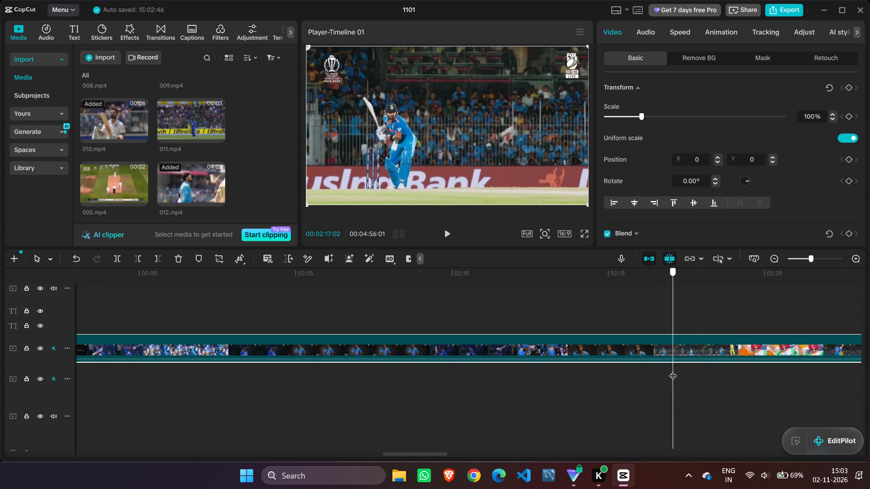
left_click_drag(673, 370, 670, 371)
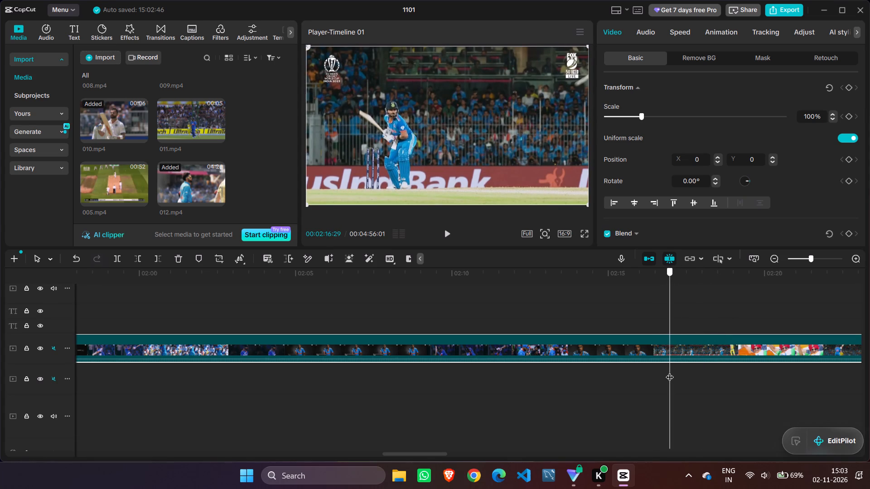
left_click_drag(670, 371, 671, 371)
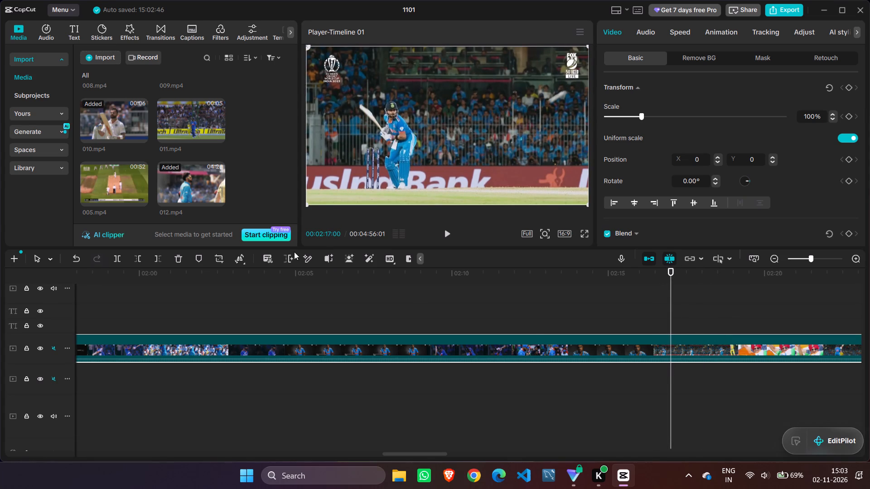
left_click(137, 263)
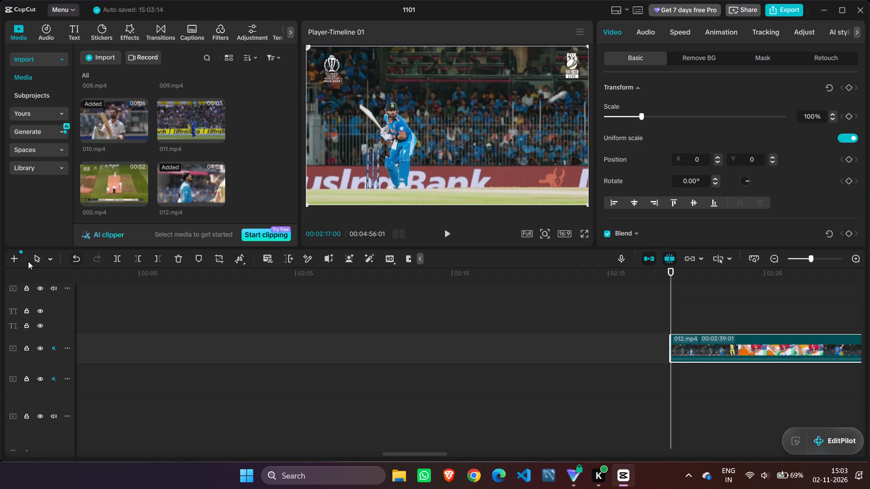
Play the 012.mp4 clip from the batting-stance frame and trim away everything after 00:02:17:23.
left_click(446, 233)
left_click(446, 233)
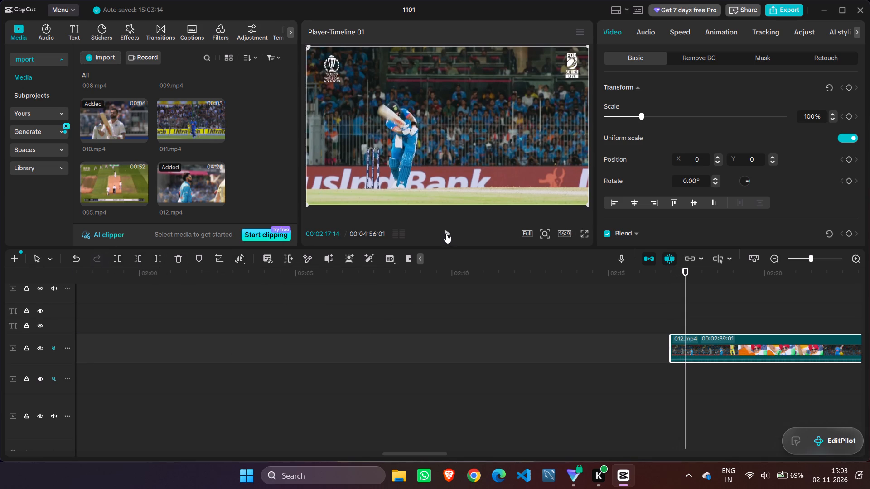
double_click(446, 233)
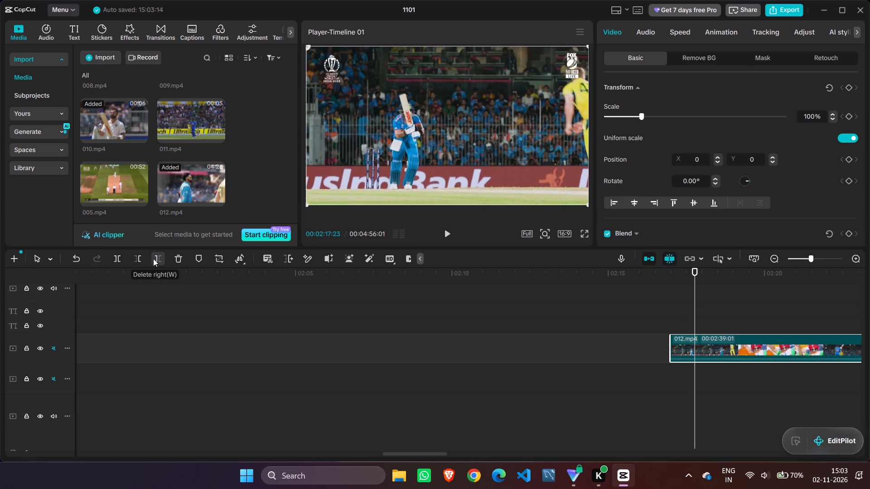
left_click(153, 259)
Move the short 012.mp4 shot back to the edit, onto the muted overlay track at about 00:00:25:20.
left_click_drag(682, 344, 0, 356)
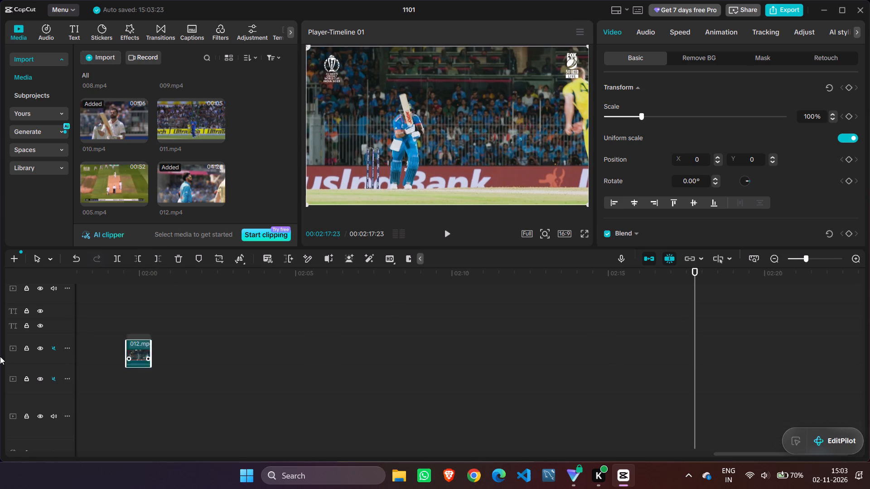
left_click_drag(0, 356, 0, 418)
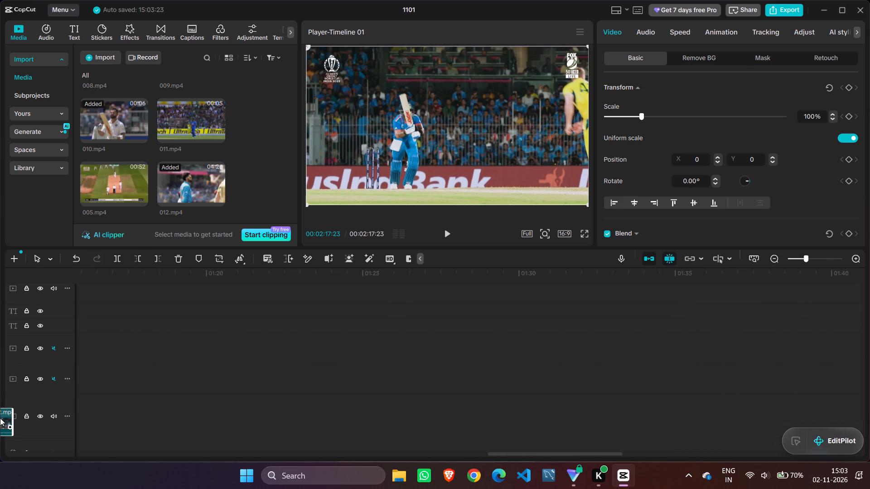
left_click_drag(0, 418, 860, 435)
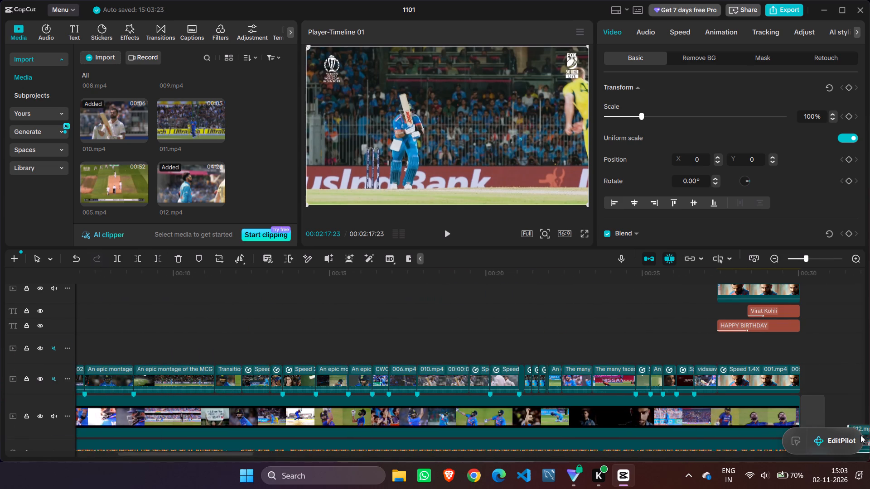
left_click_drag(860, 435, 842, 413)
left_click_drag(726, 382, 702, 378)
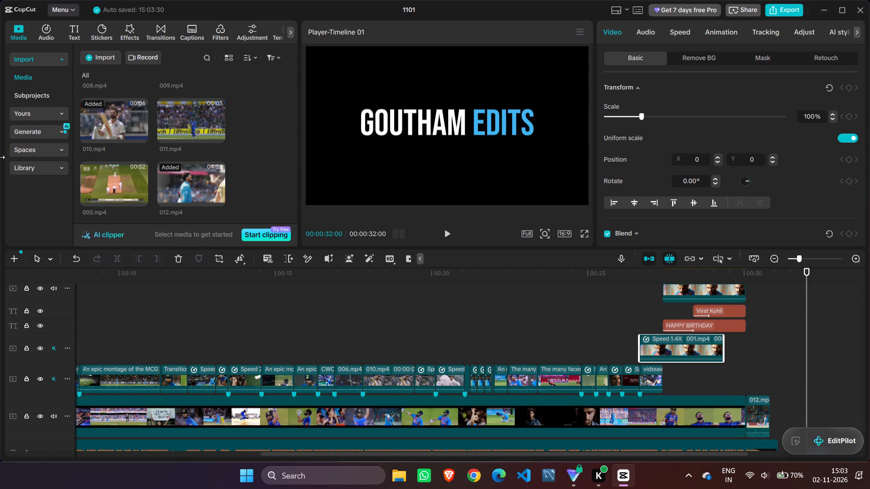
left_click(73, 256)
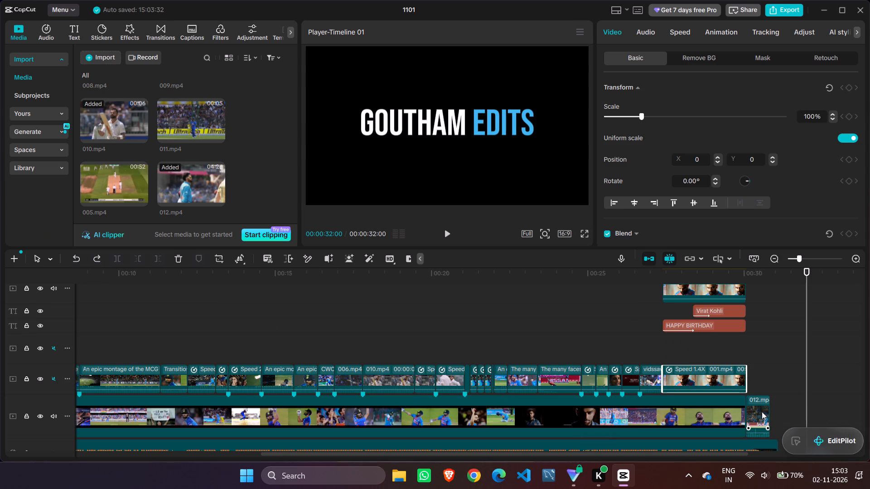
left_click_drag(762, 412, 625, 339)
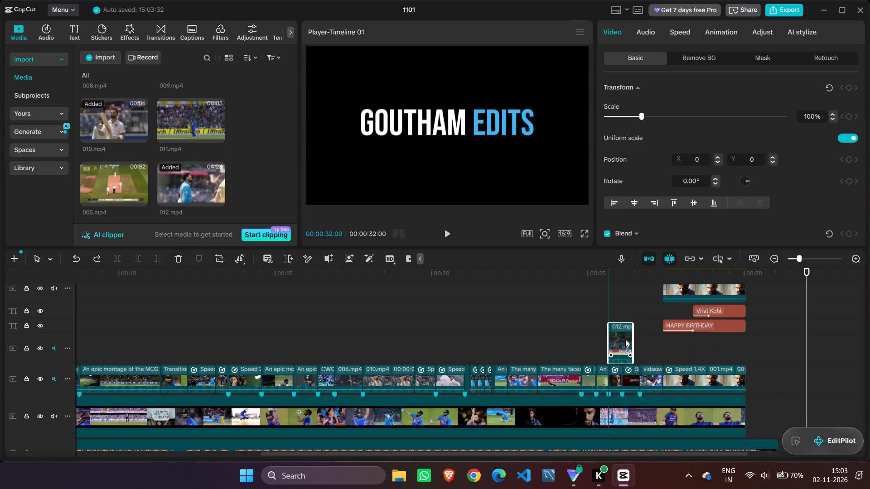
Play the overlaid 012.mp4 shot against the beat, trim its start up to 00:00:25:24, and shift it back to the 00:00:25:20 beat marker.
left_click(566, 315)
left_click_drag(570, 315, 570, 315)
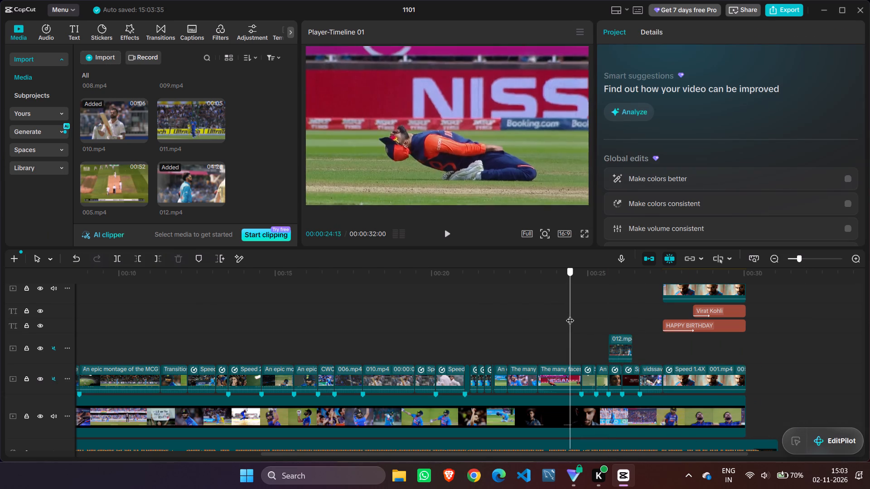
left_click_drag(570, 315, 619, 324)
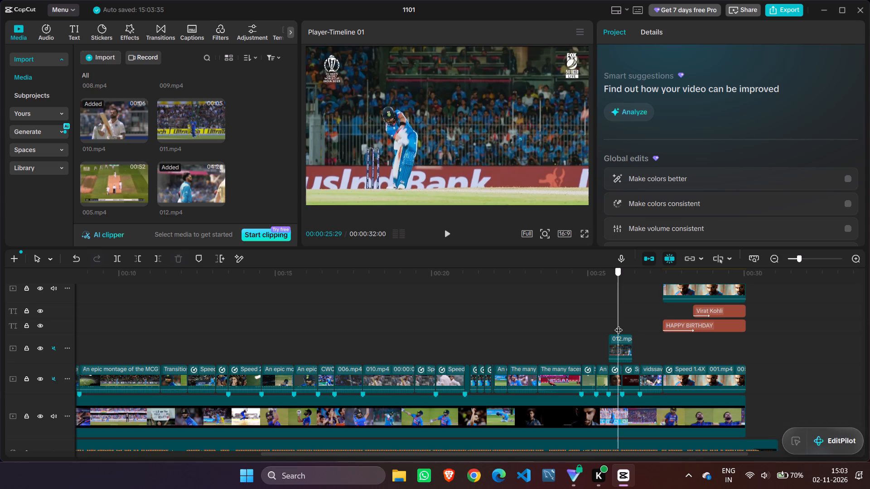
left_click_drag(619, 324, 608, 324)
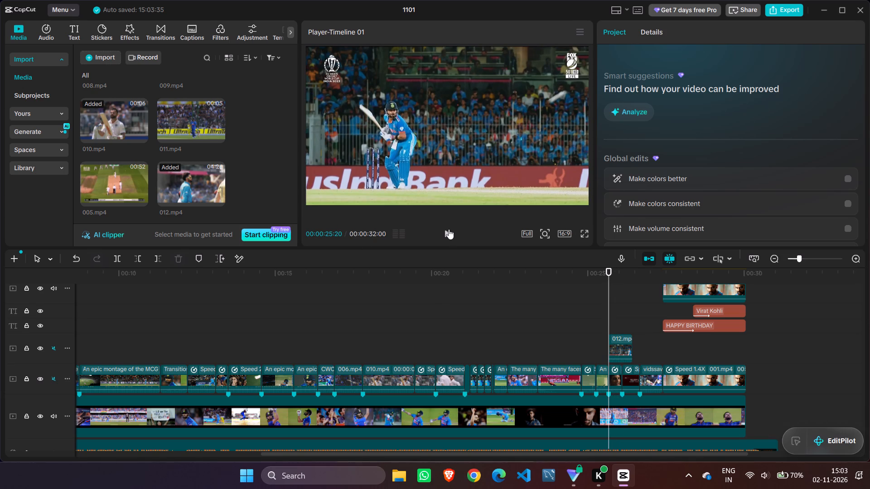
left_click(448, 229)
left_click(448, 229)
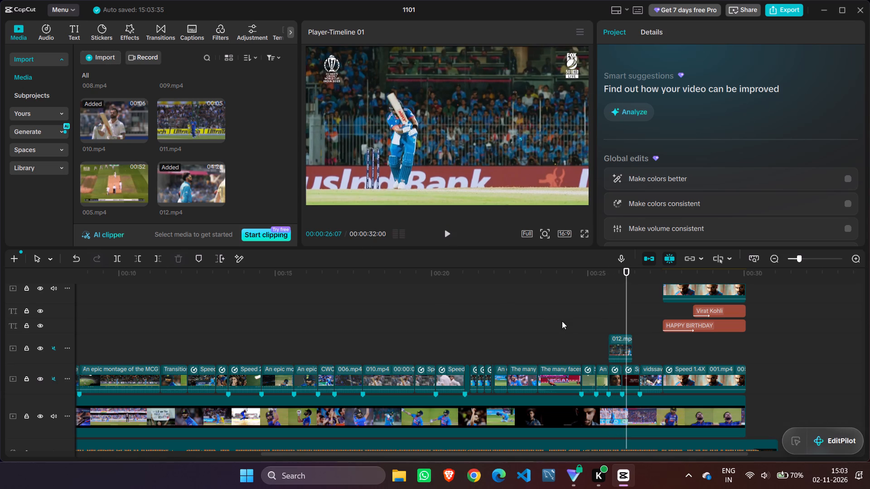
left_click_drag(627, 299, 598, 299)
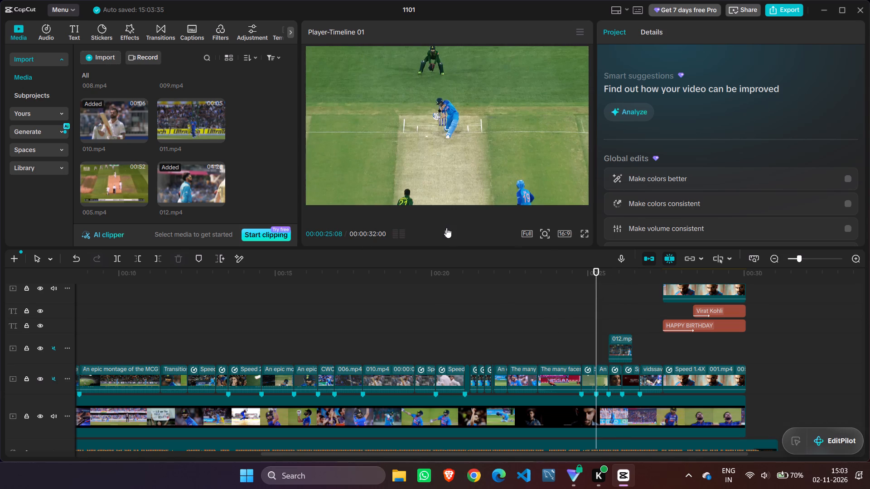
left_click(446, 228)
left_click(447, 228)
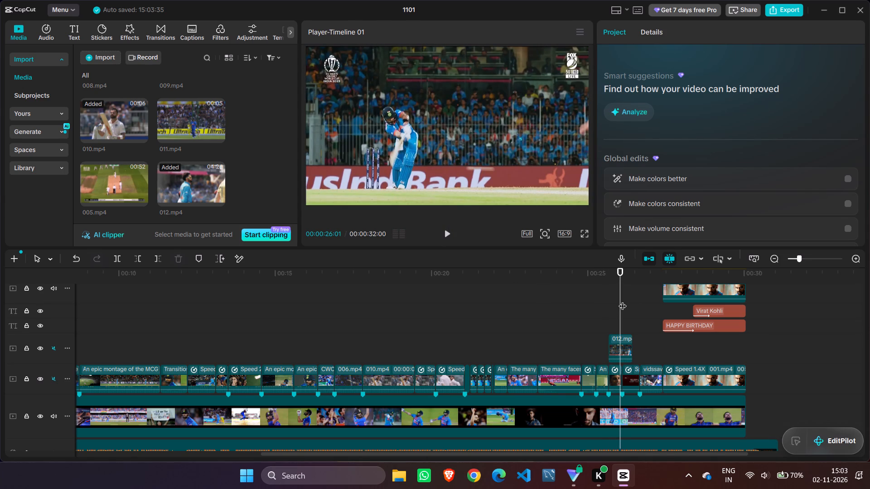
left_click_drag(622, 300, 613, 300)
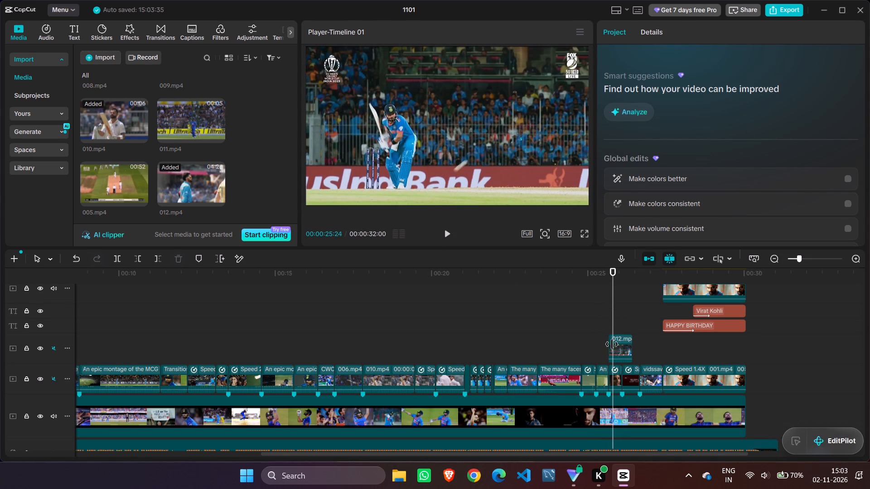
left_click(614, 344)
left_click(135, 259)
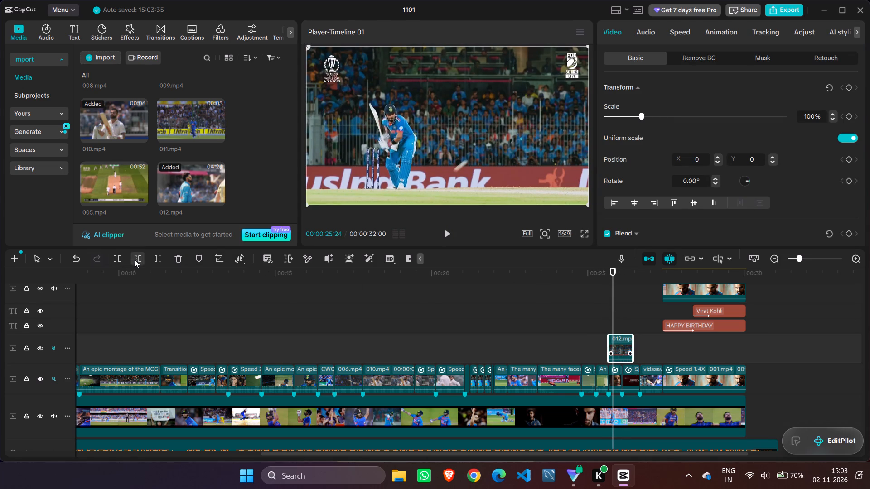
left_click_drag(624, 345, 619, 345)
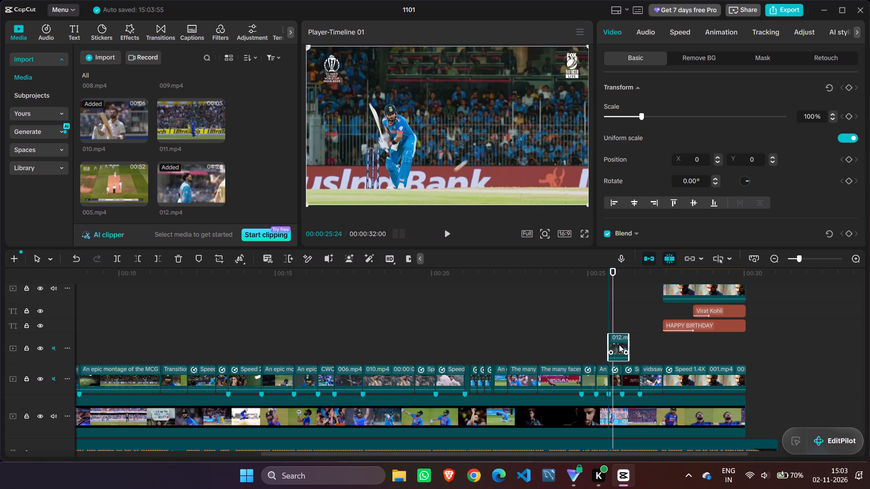
left_click_drag(619, 345, 618, 345)
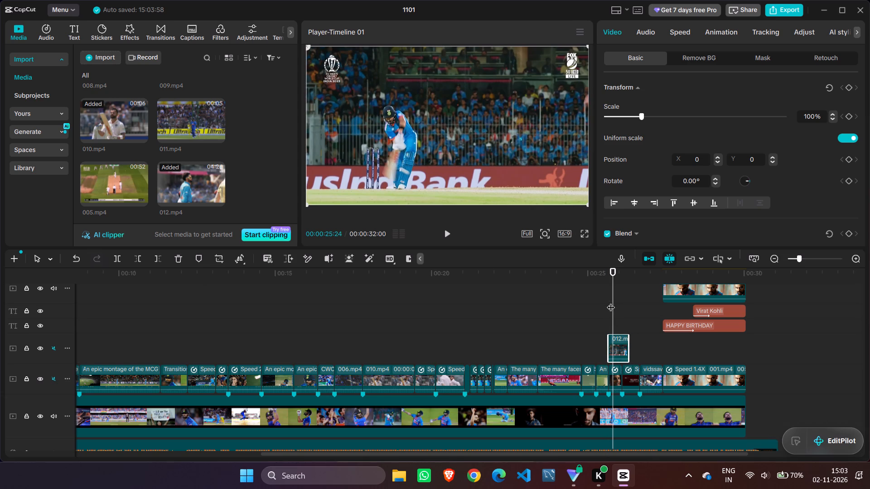
Play back the 012.mp4 overlay shot and shorten its end to the next beat marker, matching the length of the clip beneath.
left_click_drag(614, 302, 597, 302)
left_click(445, 234)
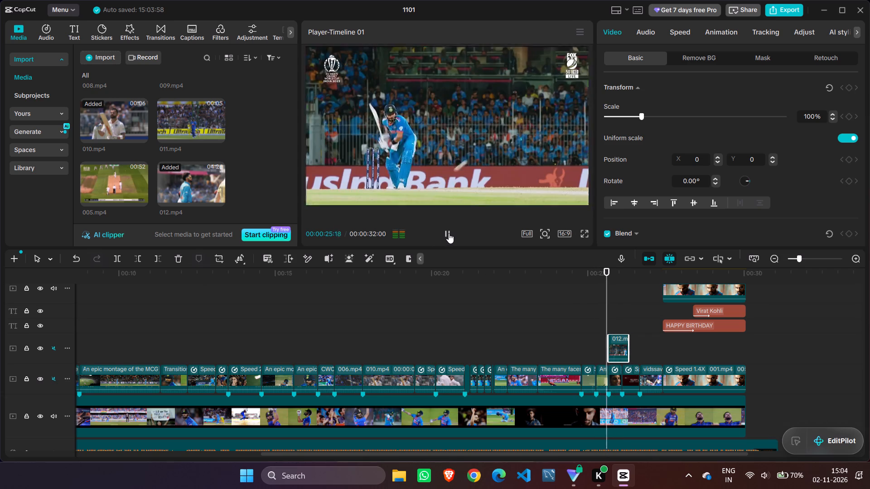
left_click(449, 233)
left_click(613, 345)
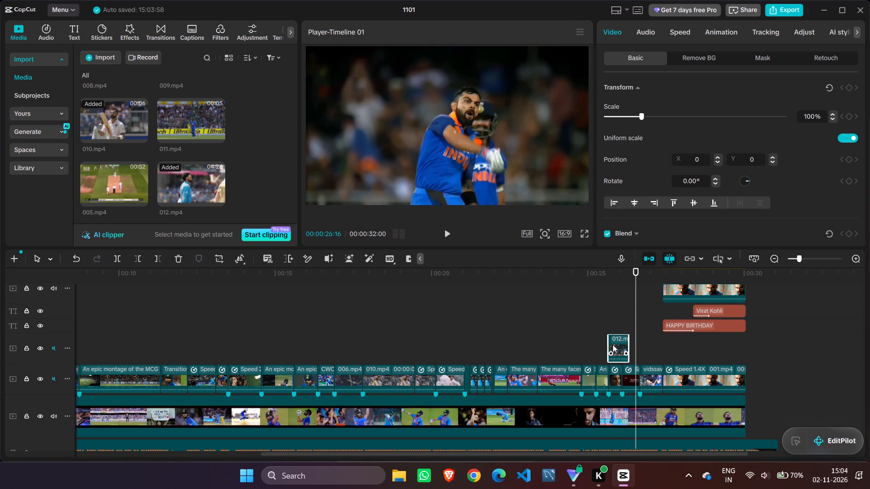
left_click_drag(629, 345, 620, 345)
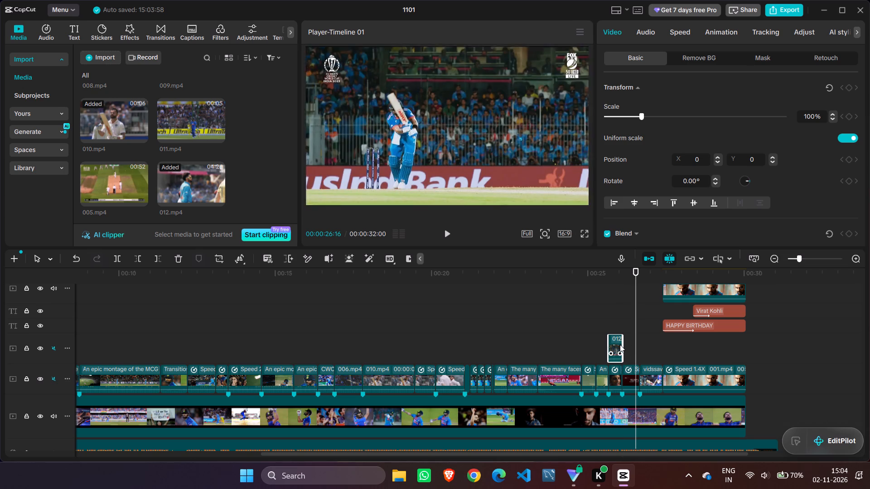
Replace the clip directly beneath the overlay on the edit track with the trimmed 012.mp4 shot.
left_click(560, 322)
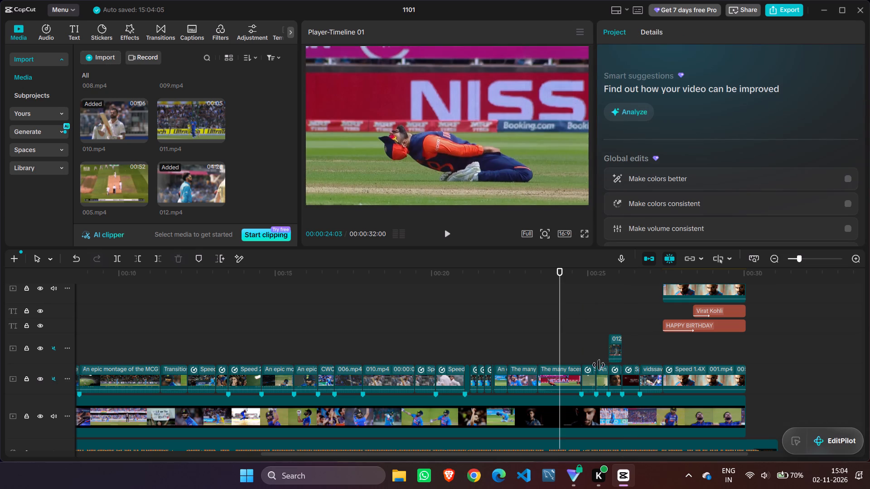
left_click(614, 374)
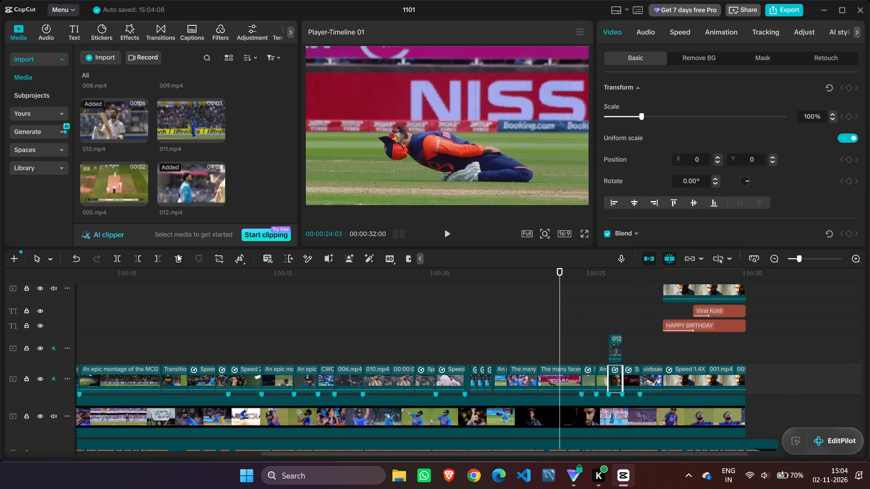
left_click(177, 254)
left_click_drag(619, 344, 618, 366)
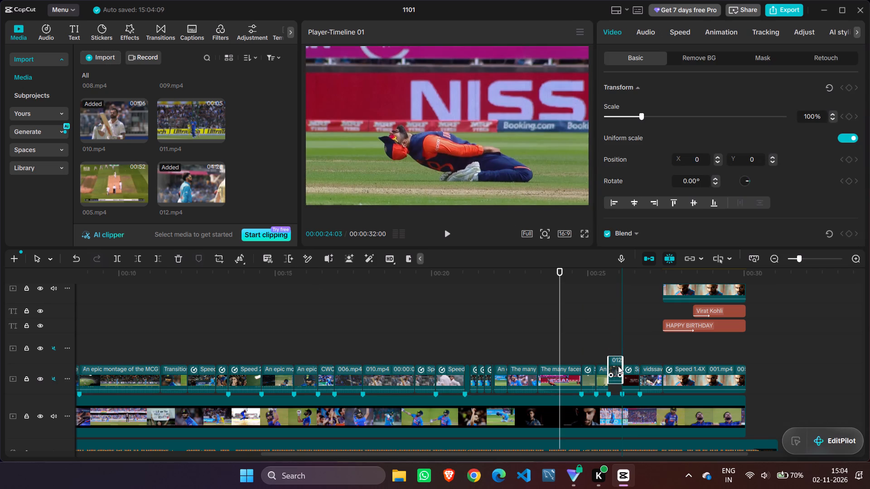
left_click_drag(618, 366, 617, 369)
Play back the section twice, from 00:00:23:22 and from 00:00:23:12, through to the HAPPY BIRTHDAY title to check the cuts.
left_click(549, 331)
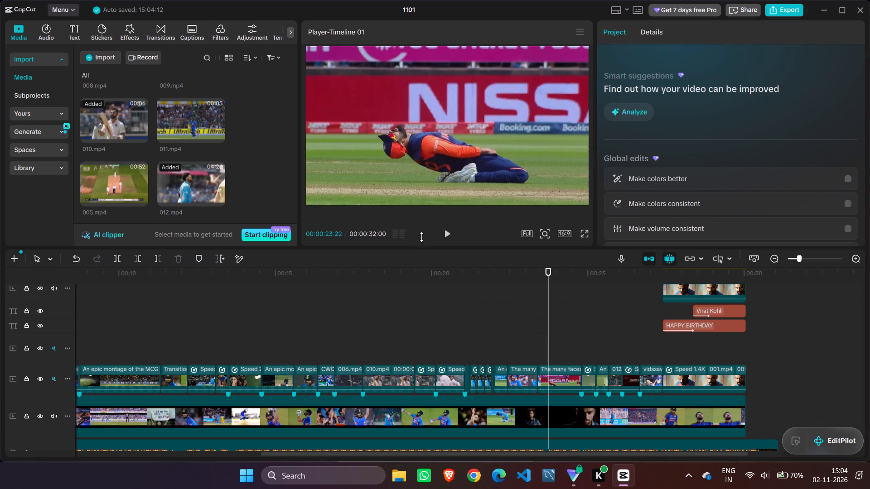
left_click(445, 232)
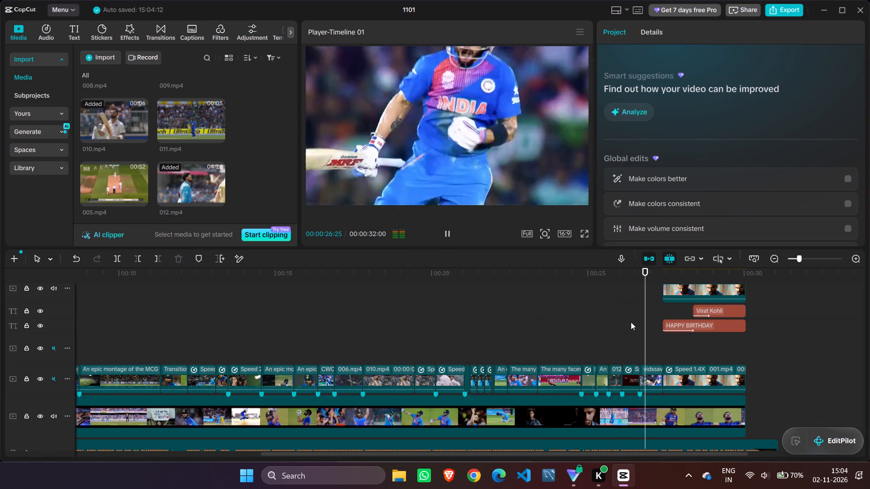
left_click(450, 233)
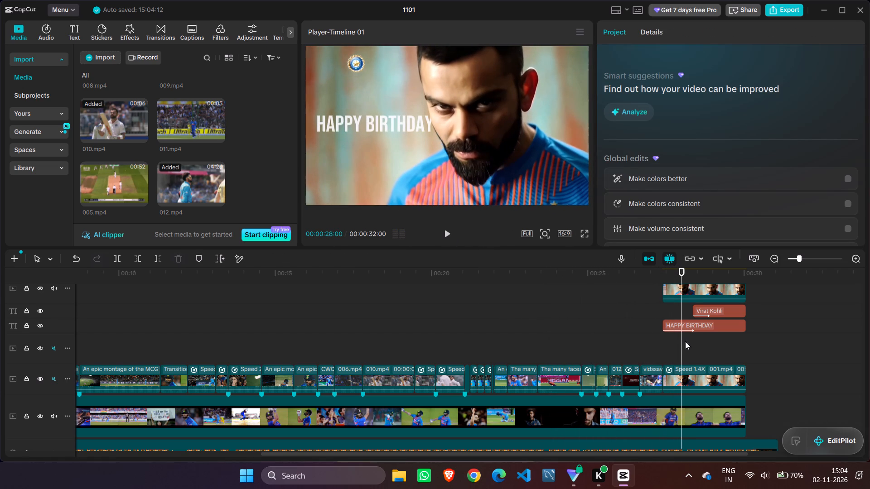
left_click_drag(681, 344, 536, 335)
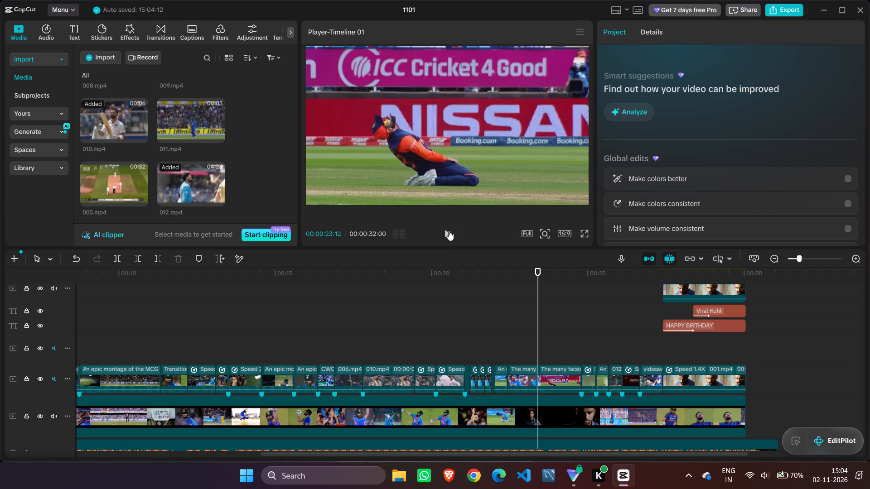
left_click(449, 230)
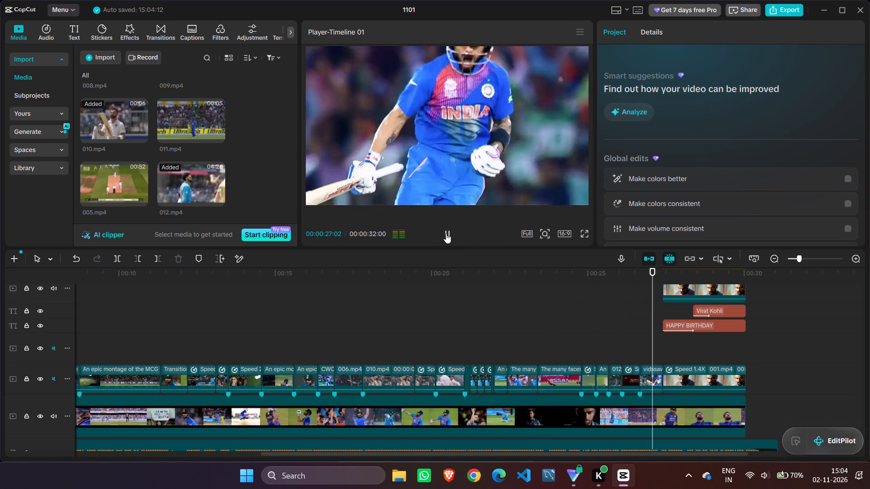
left_click(454, 235)
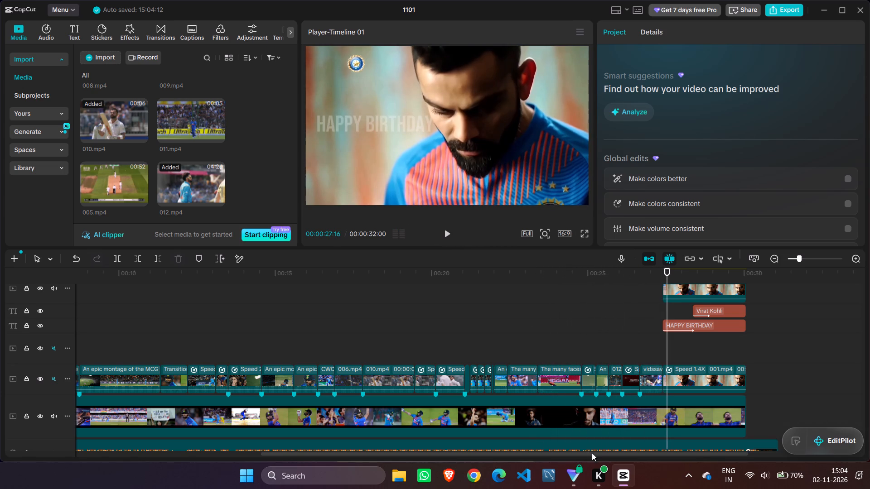
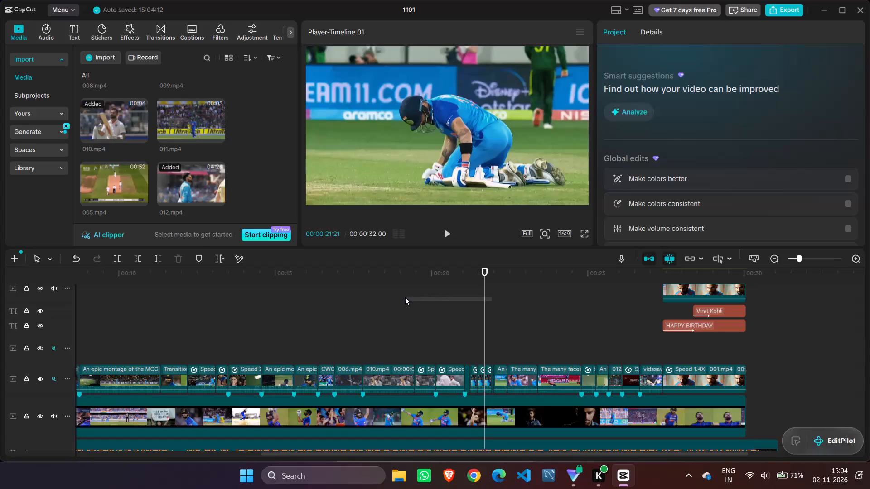
Play the whole edit from the start to the HAPPY BIRTHDAY title, and replay the ending from 00:00:26:03 through to the end card.
left_click_drag(487, 312, 79, 363)
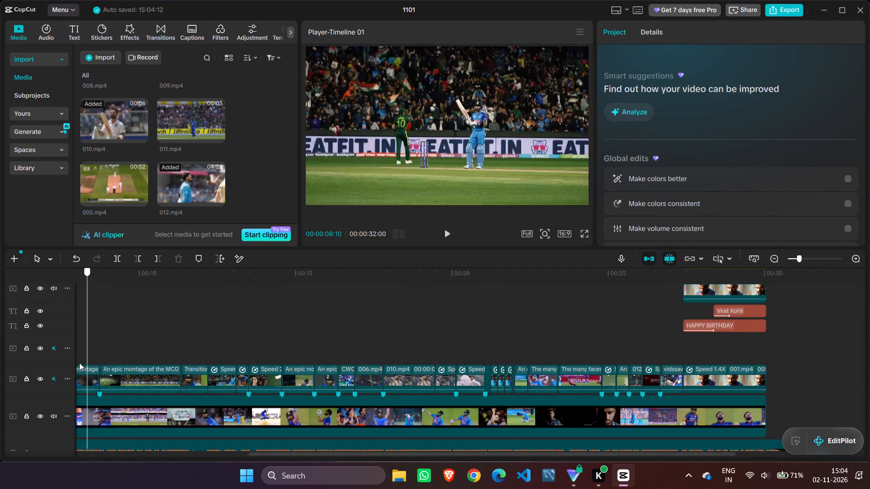
left_click_drag(79, 363, 72, 361)
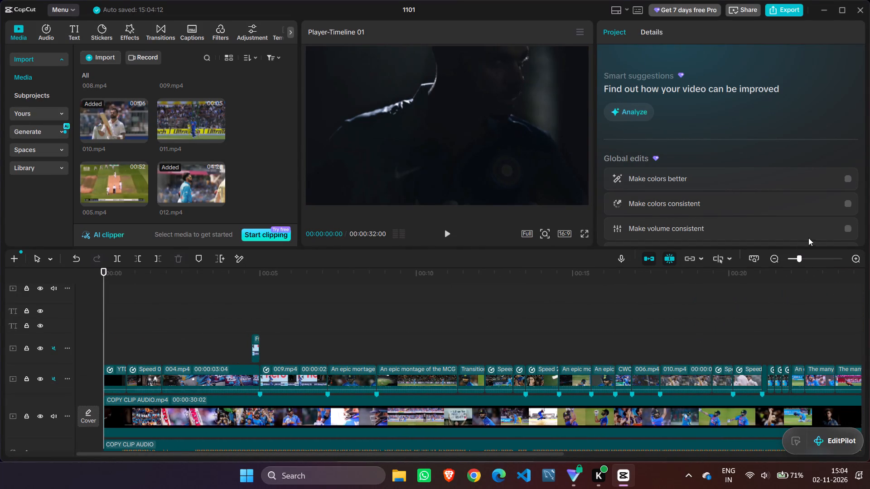
left_click(776, 255)
scroll(437, 287, "down", 3)
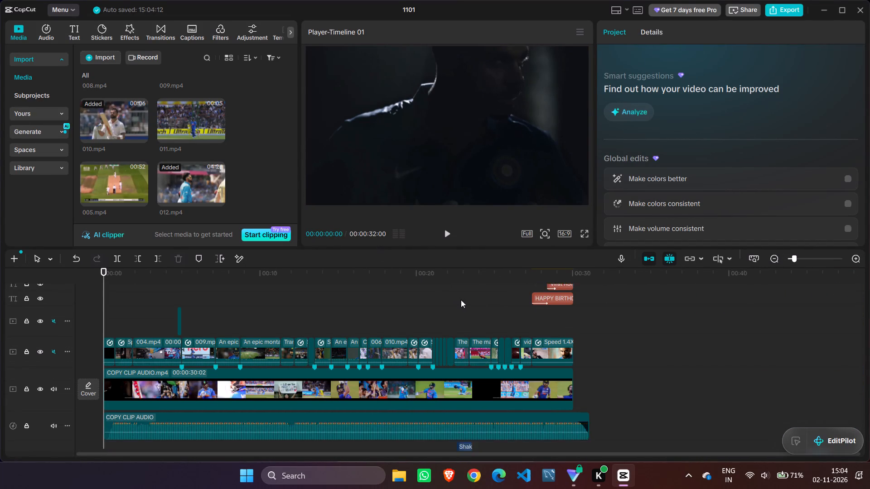
scroll(461, 300, "down", 2)
scroll(461, 300, "up", 5)
left_click(451, 231)
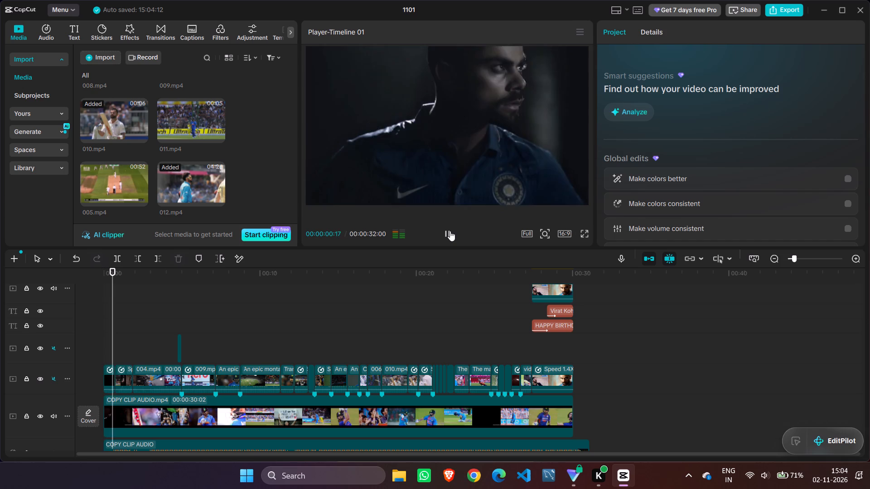
left_click(450, 231)
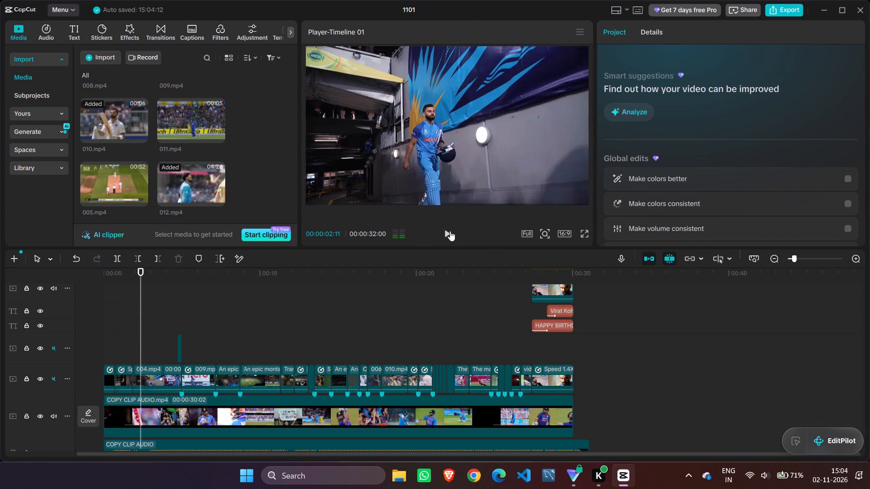
left_click(450, 231)
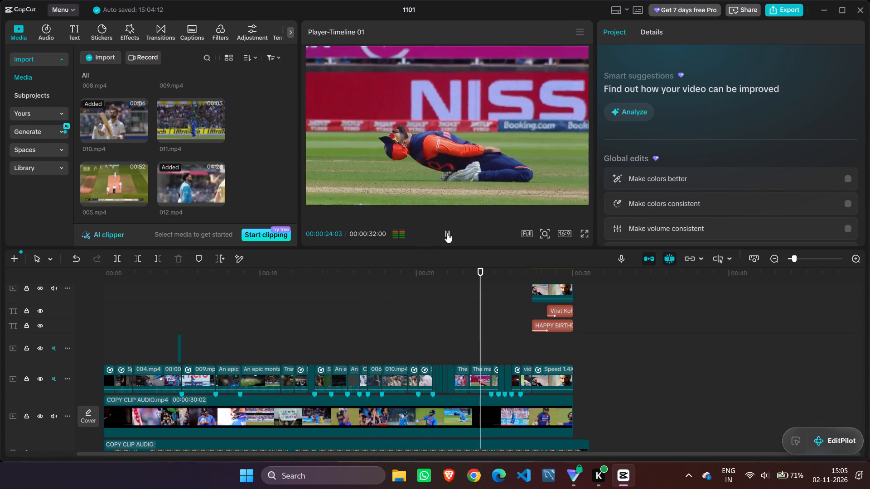
left_click(447, 233)
left_click(447, 233)
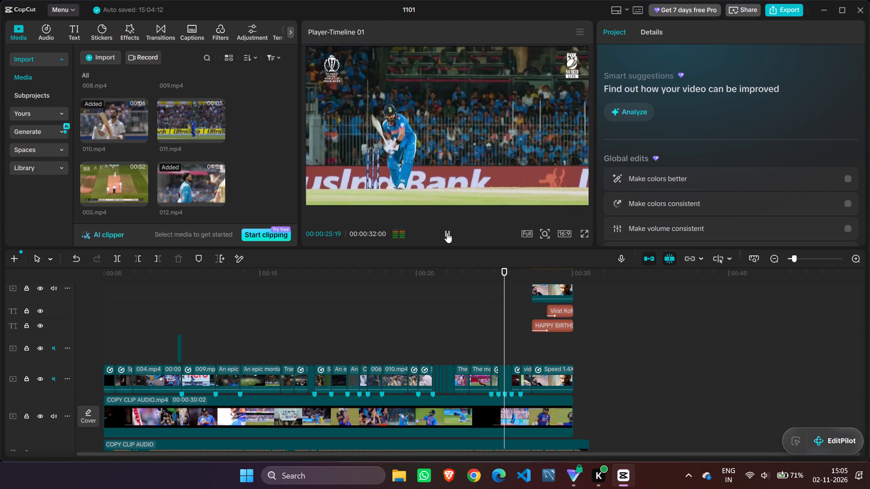
left_click(447, 233)
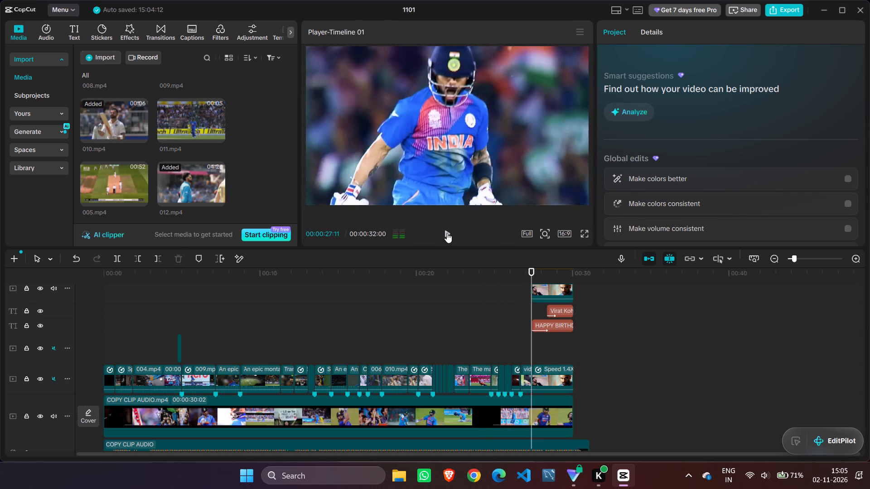
left_click(447, 233)
left_click(447, 233)
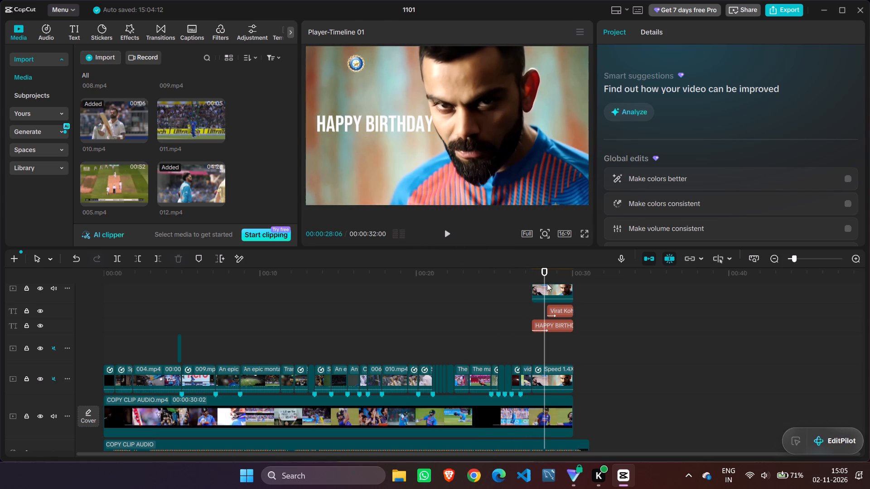
left_click(509, 318)
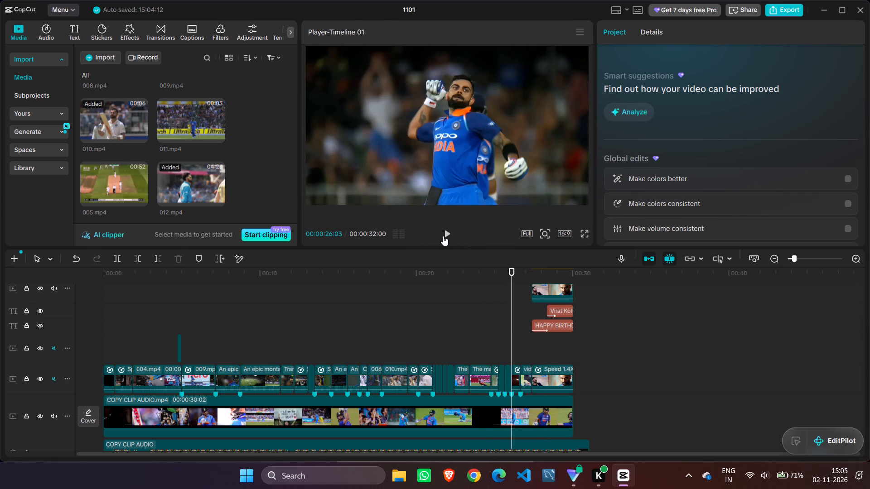
left_click(443, 236)
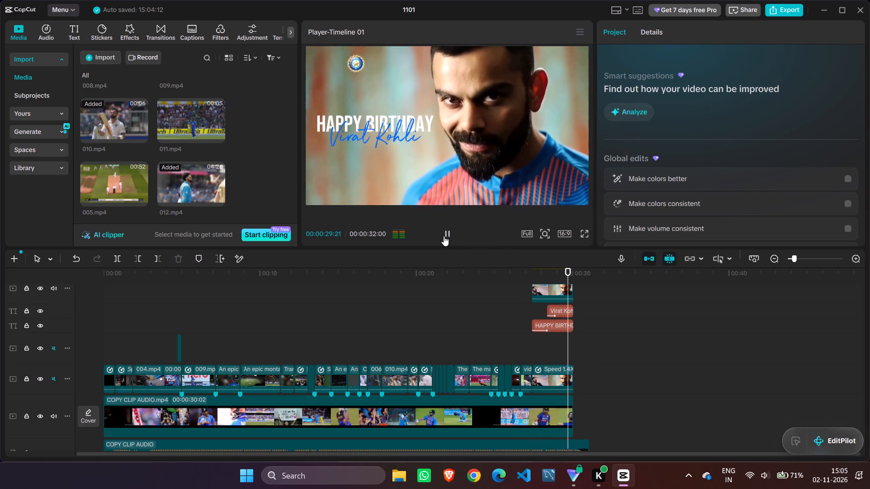
left_click(445, 236)
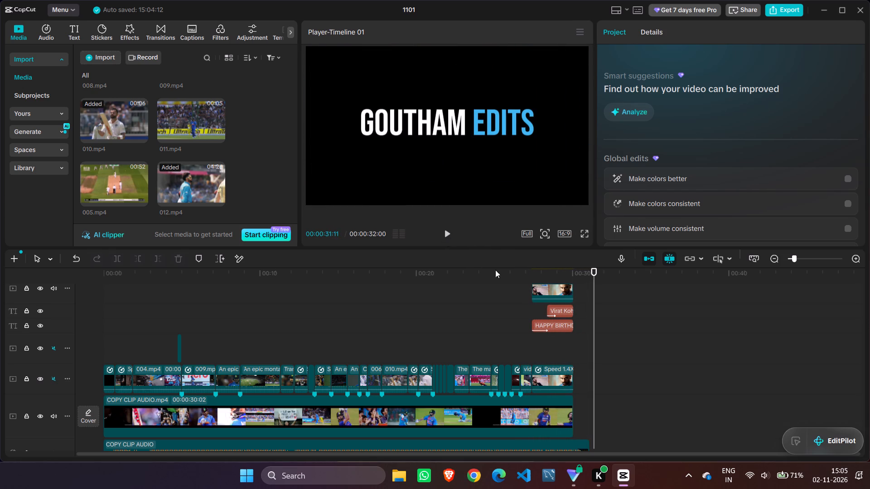
Play back the second half of the edit, and replay it from 00:00:22:13 through to the end card.
scroll(572, 320, "up", 2)
scroll(571, 320, "down", 4)
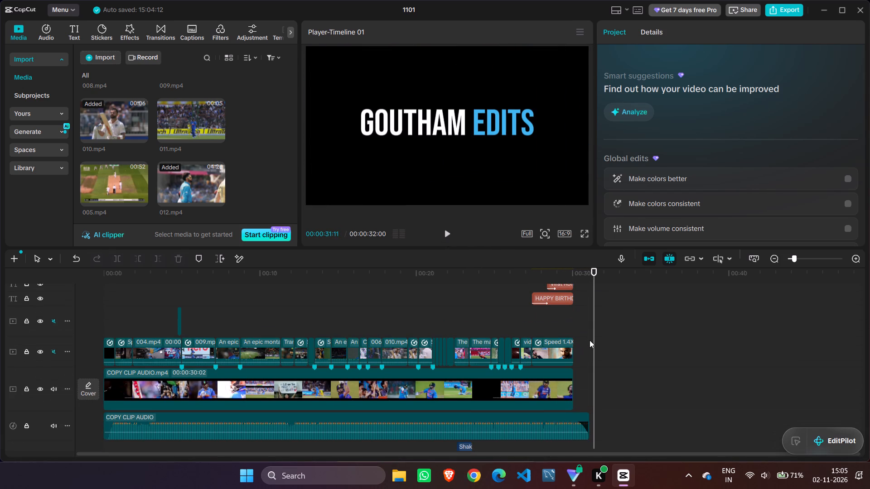
left_click_drag(593, 339, 341, 334)
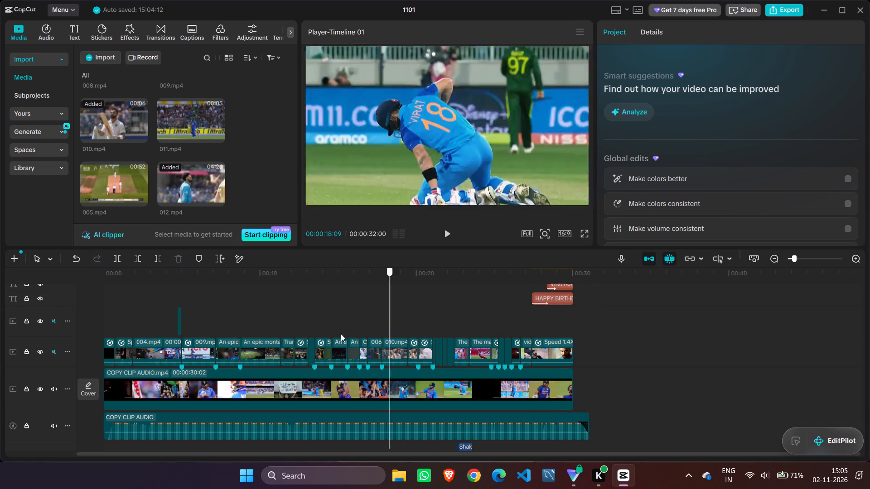
left_click_drag(341, 334, 307, 333)
left_click(449, 231)
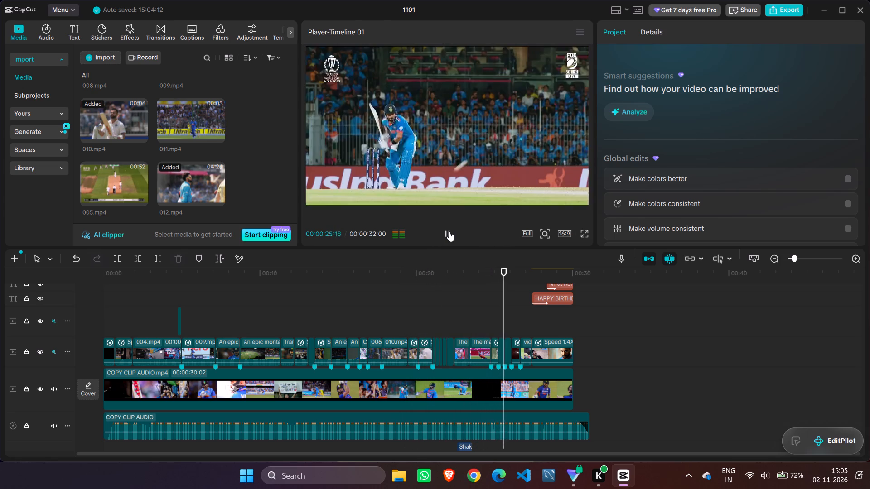
left_click(449, 231)
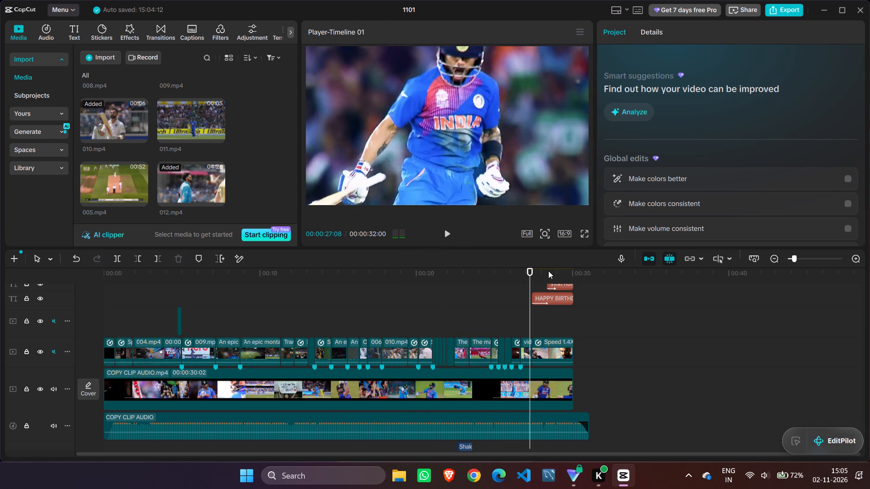
left_click_drag(528, 288, 455, 289)
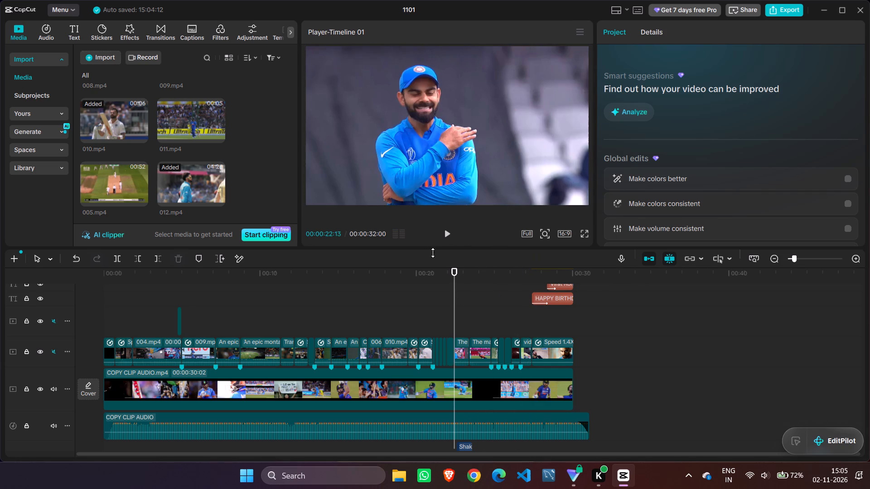
left_click(447, 230)
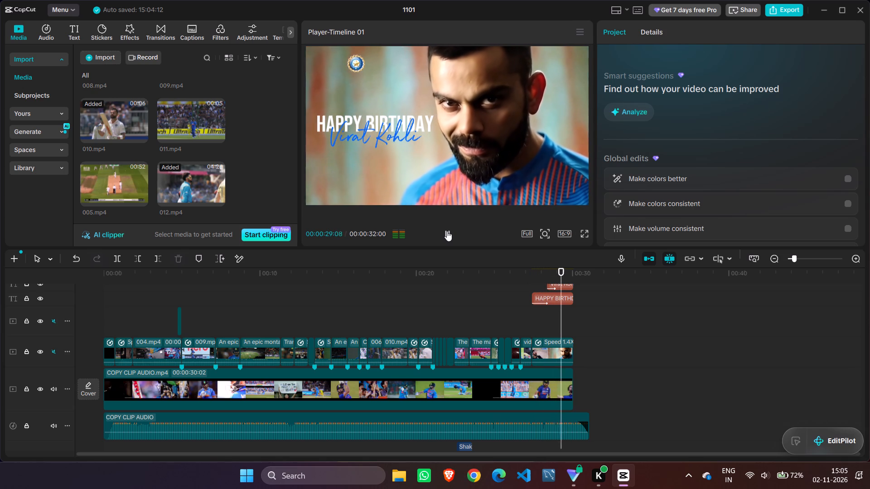
left_click(447, 231)
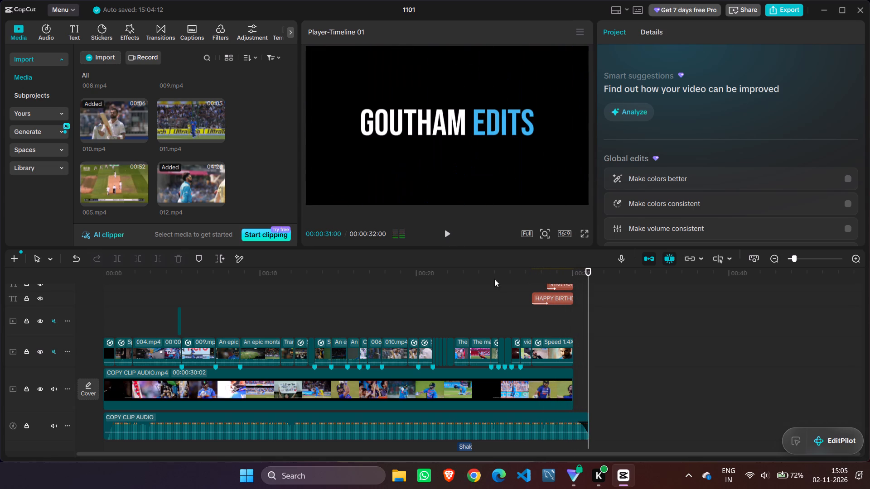
Play the edit again from the start up to the kneeling shot at 00:00:22:09 to review its cuts.
left_click_drag(589, 309, 59, 352)
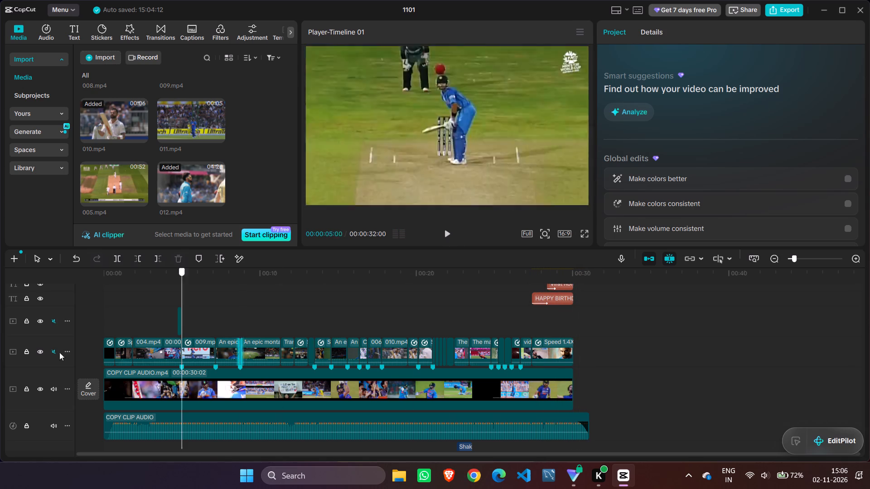
left_click_drag(59, 352, 62, 349)
left_click(443, 230)
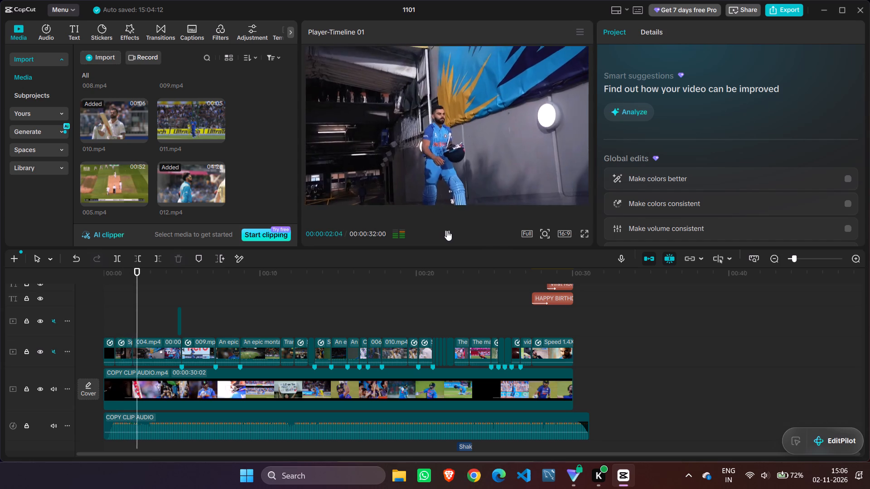
left_click(447, 230)
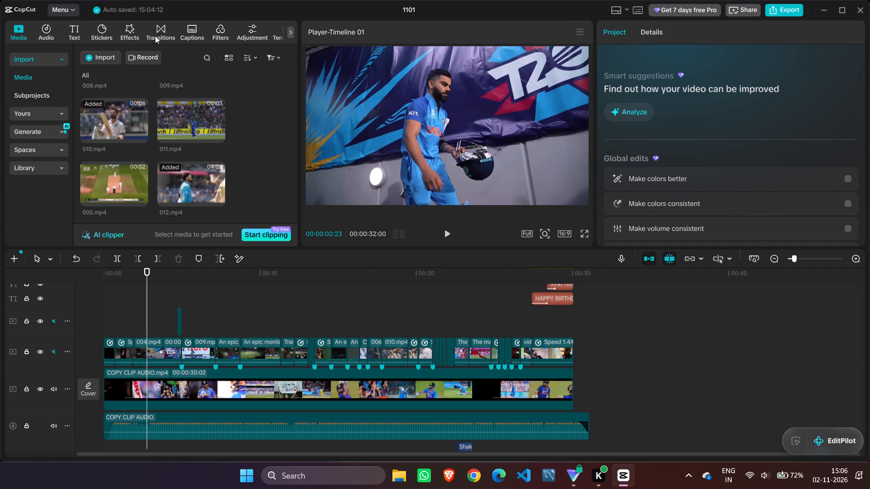
left_click(444, 230)
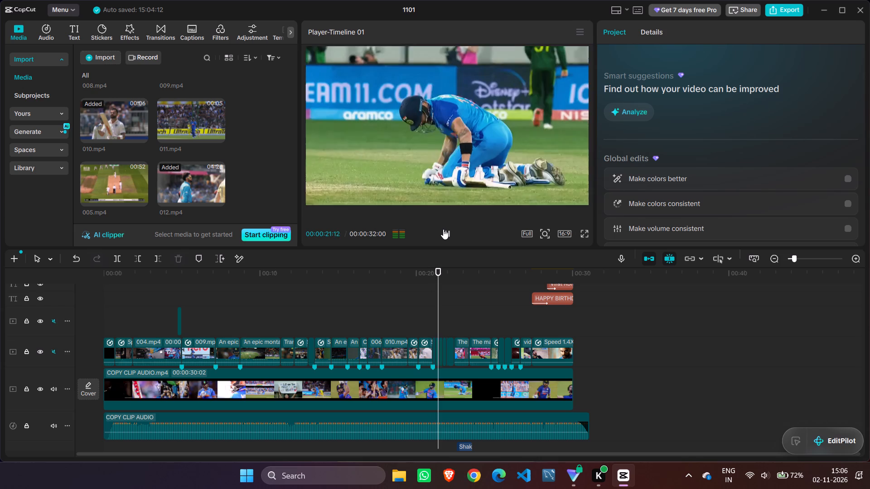
left_click(443, 229)
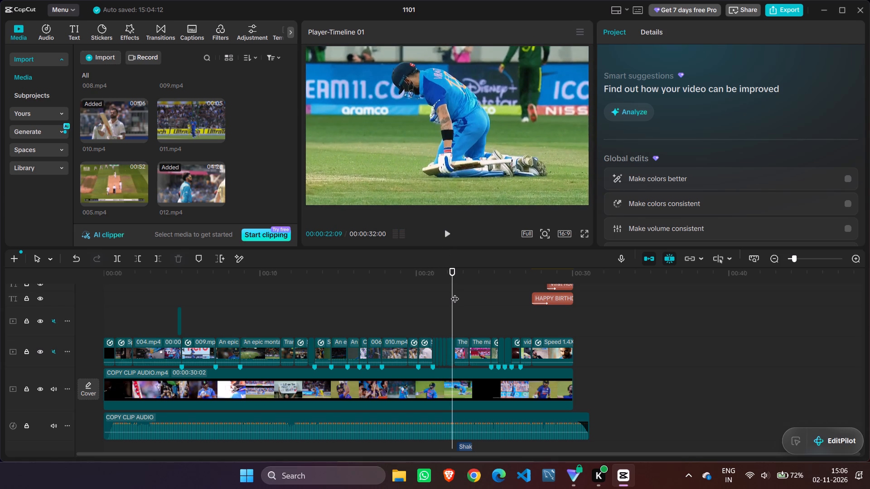
Play back the section from 00:00:16:27 into the 010.mp4 bat-raising shot, and replay the start of that shot.
left_click_drag(454, 293, 371, 291)
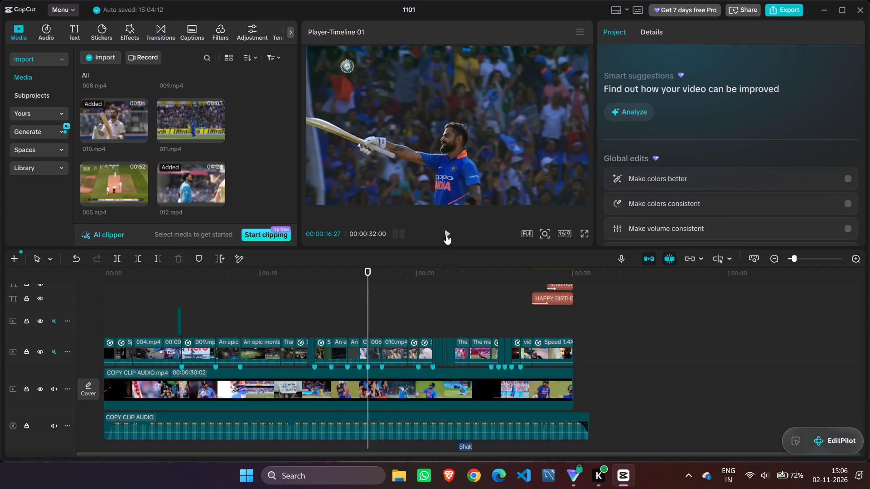
left_click(446, 234)
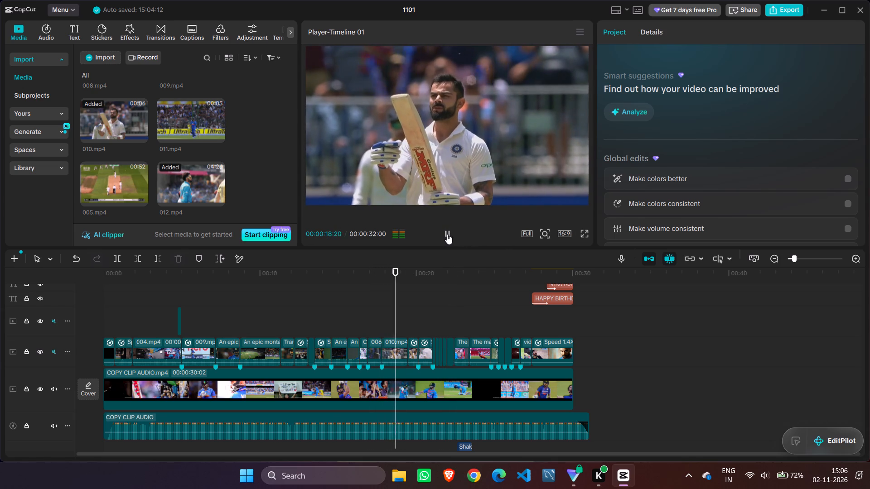
left_click(447, 234)
left_click_drag(408, 288, 382, 286)
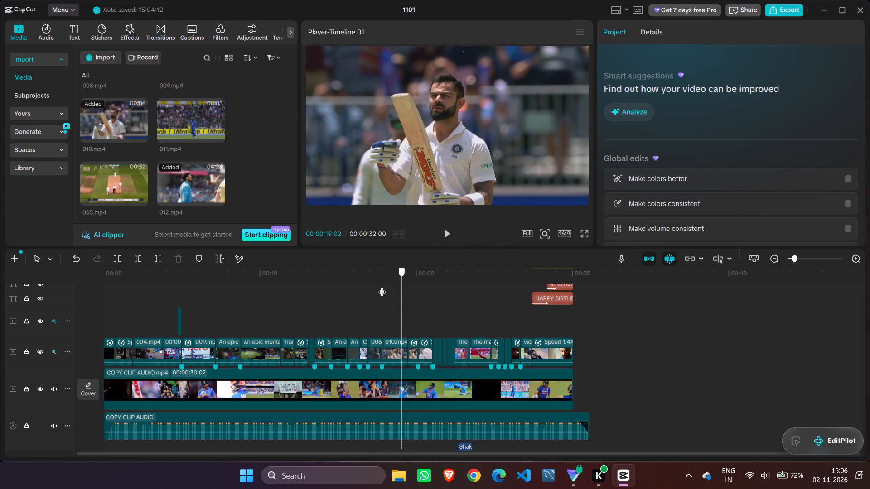
left_click_drag(382, 286, 381, 287)
double_click(451, 230)
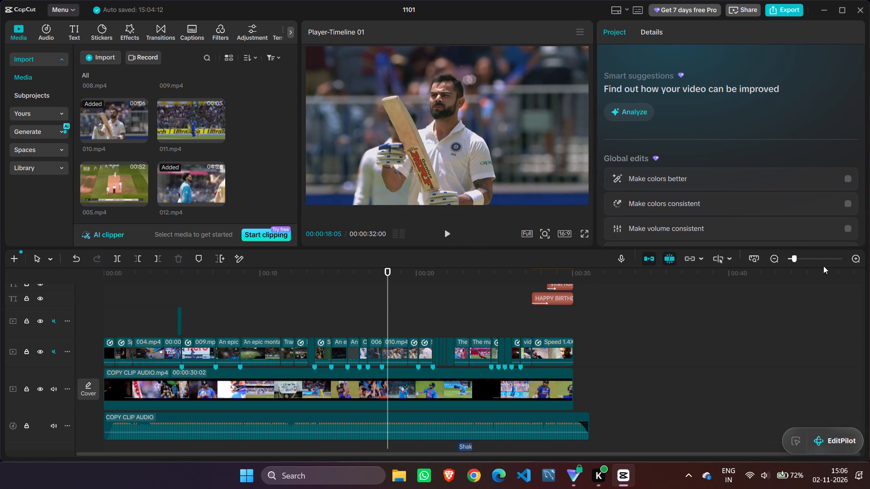
Overlay Flash Lightning Effects 720p.mp4 on the track above the 010.mp4 clip, starting at 00:00:18:01.
left_click(852, 258)
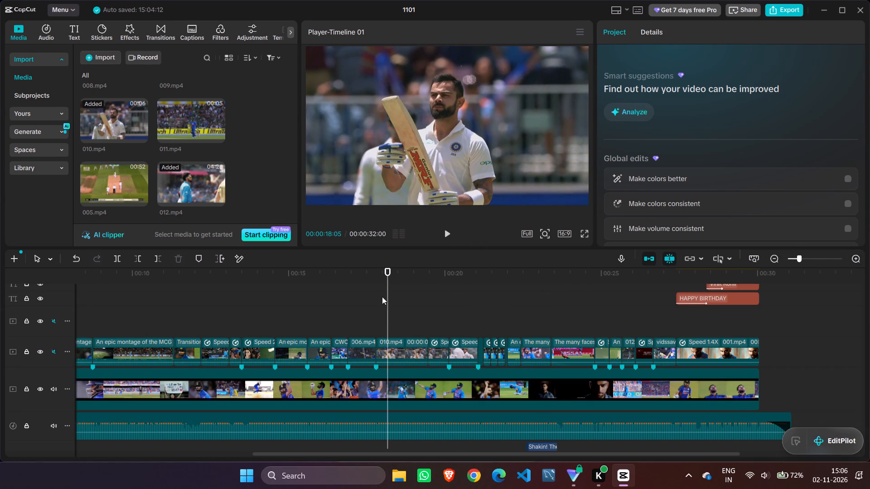
left_click_drag(388, 300, 383, 299)
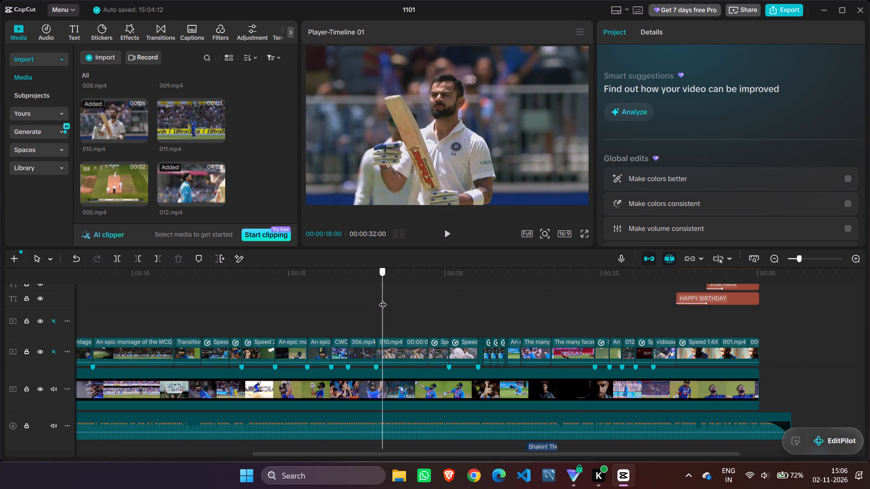
left_click_drag(383, 299, 384, 299)
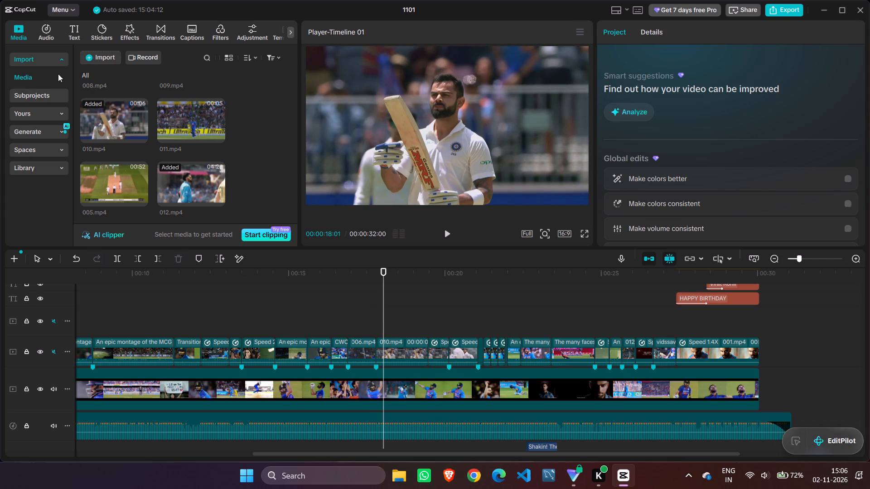
scroll(168, 146, "down", 5)
scroll(168, 147, "up", 1)
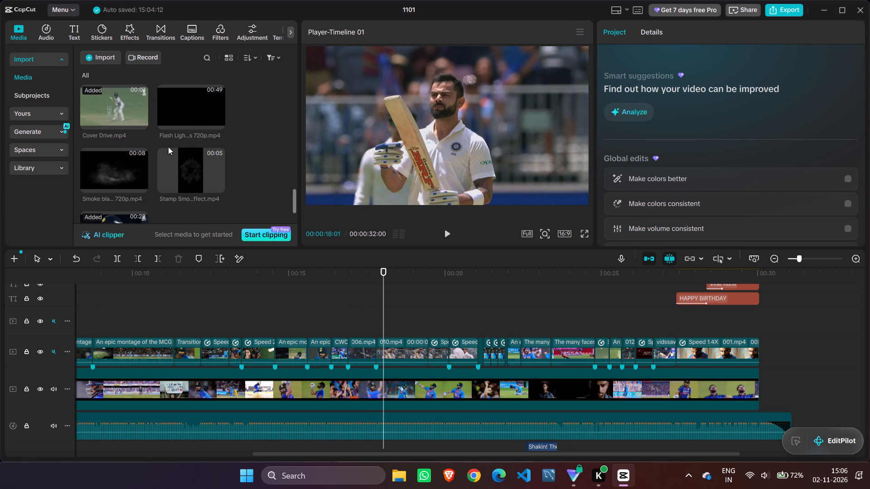
left_click(186, 163)
left_click(181, 109)
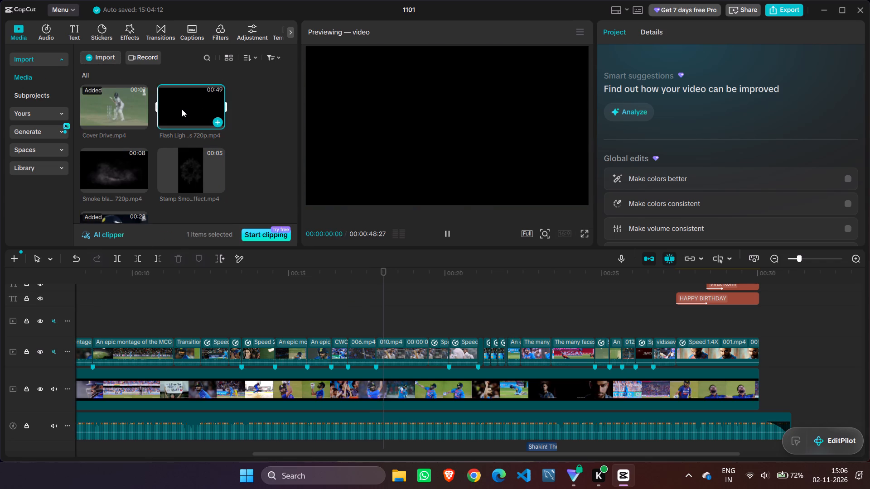
left_click_drag(182, 109, 195, 126)
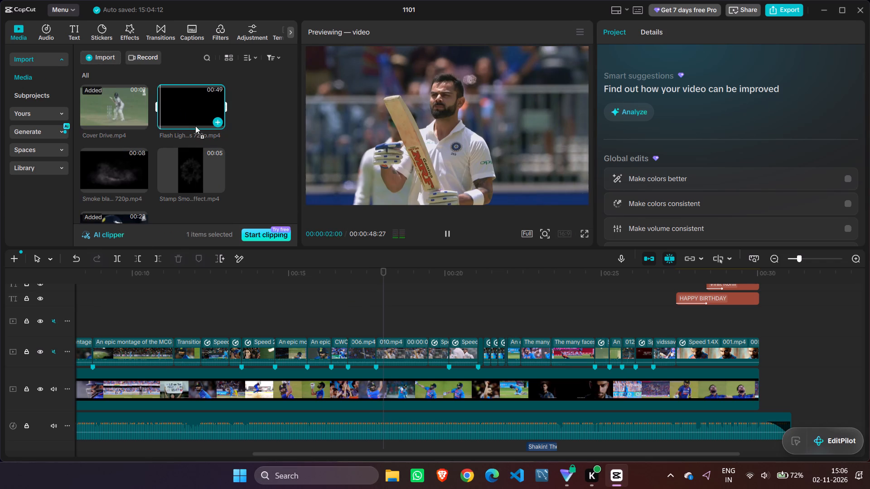
left_click_drag(195, 126, 382, 314)
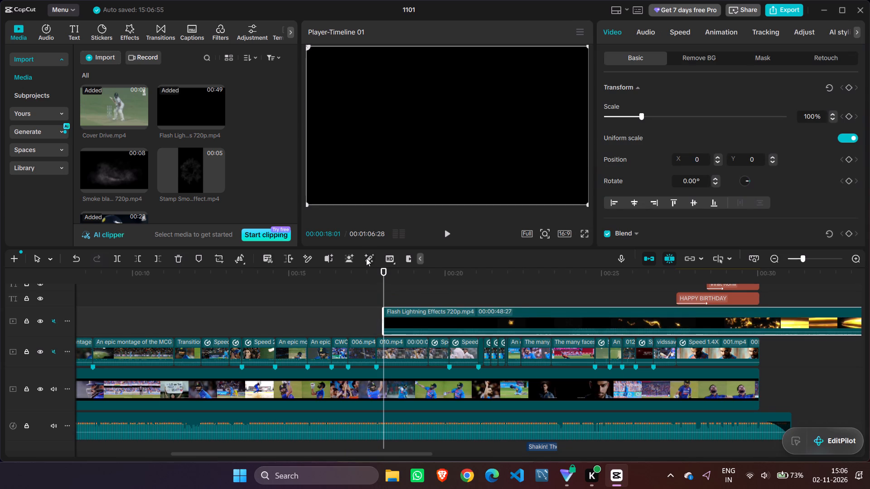
Play through the Flash Lightning overlay to find where its first flash dies out, and trim off everything after 00:00:19:21.
left_click(447, 233)
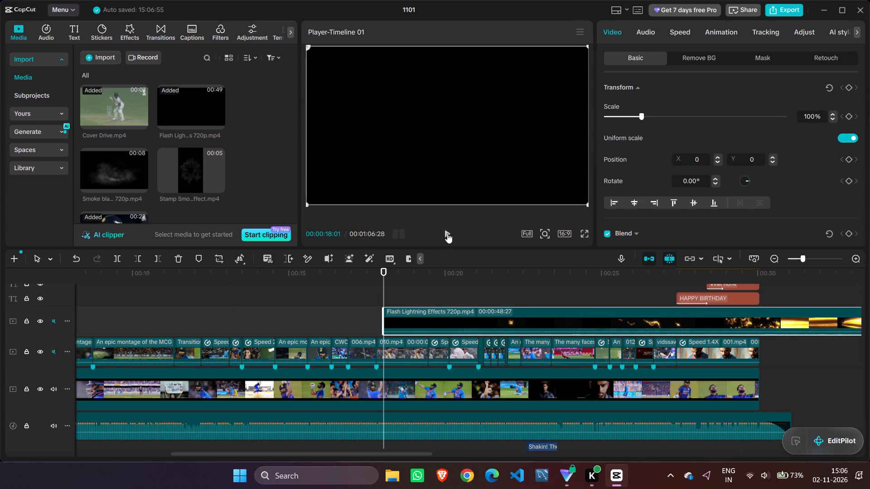
left_click(447, 233)
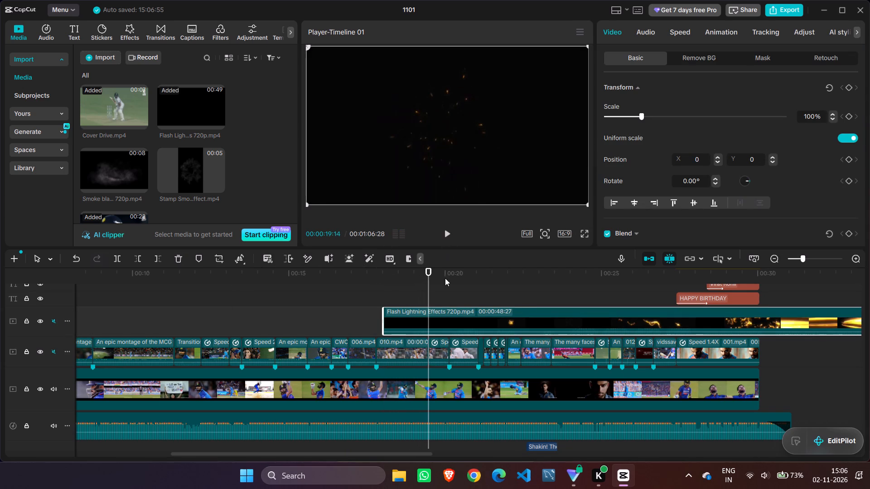
left_click(448, 232)
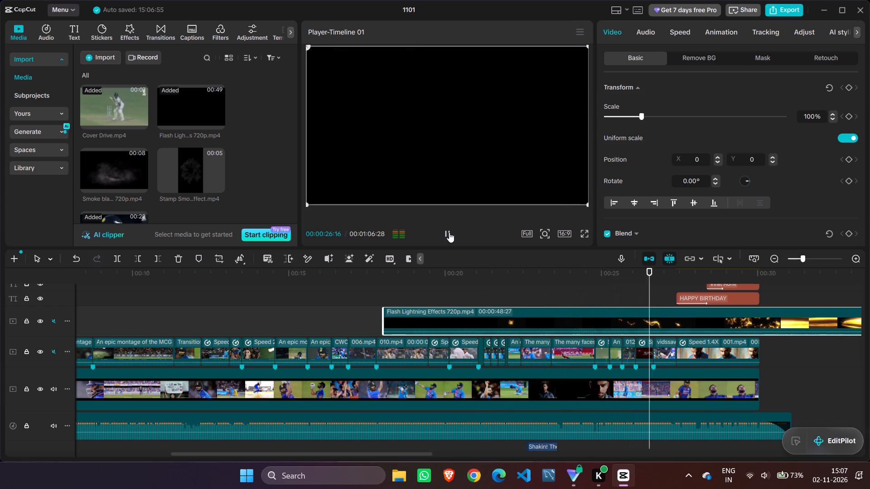
left_click(449, 232)
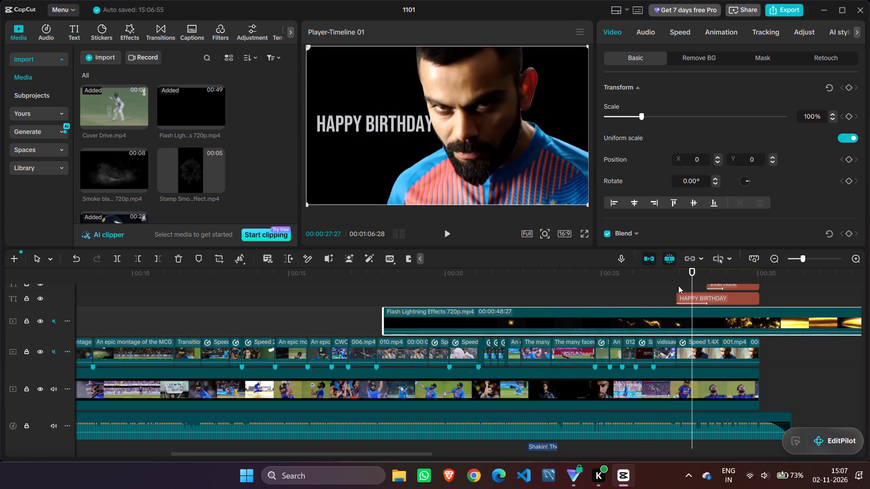
left_click_drag(690, 283, 405, 284)
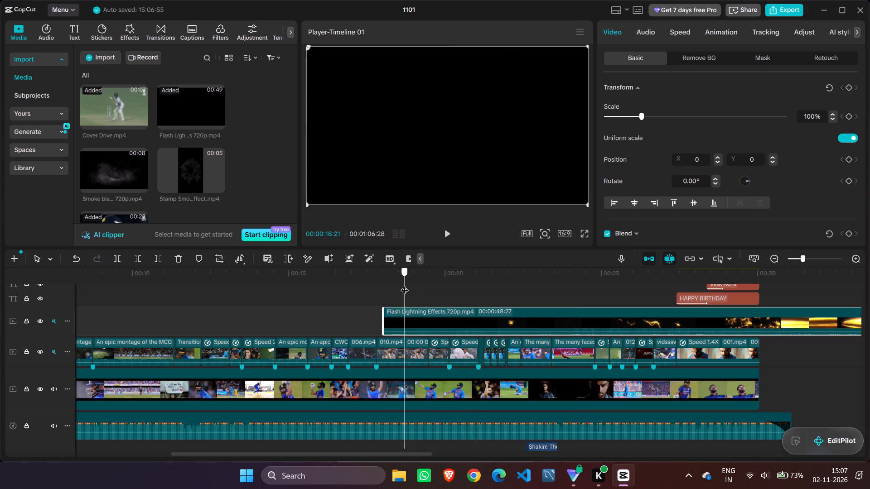
left_click_drag(405, 284, 404, 284)
left_click(447, 234)
left_click(447, 234)
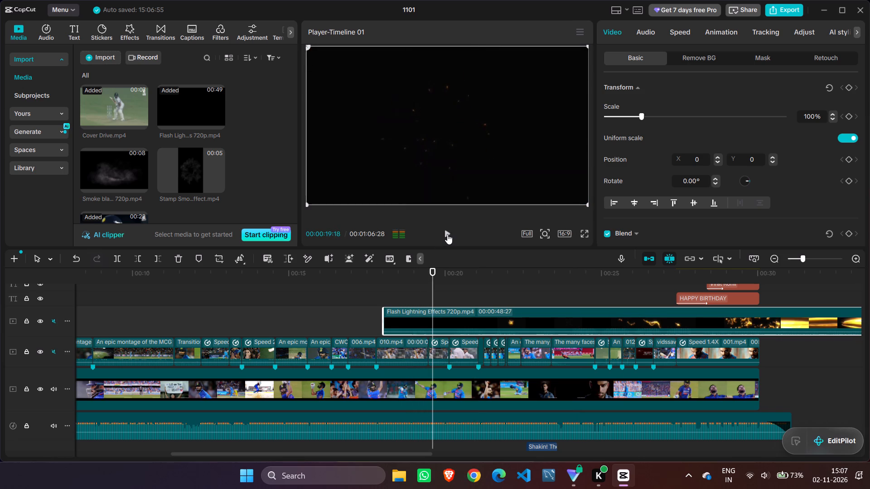
left_click(432, 282)
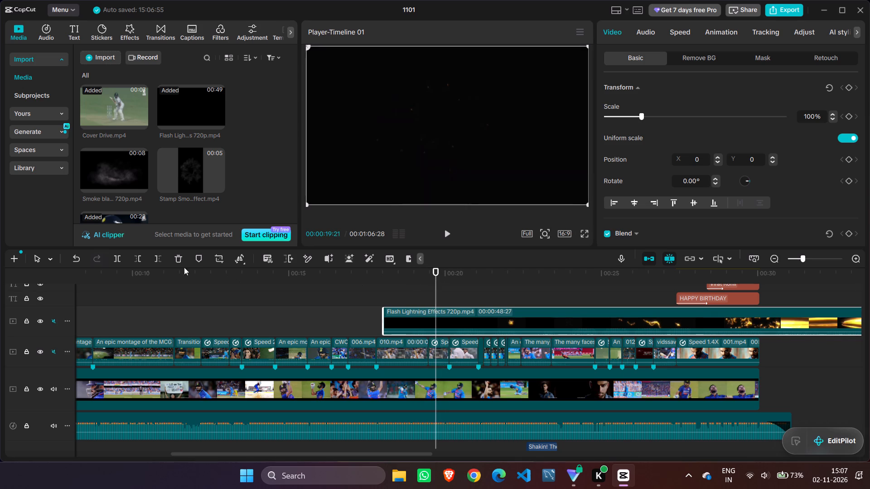
left_click(151, 261)
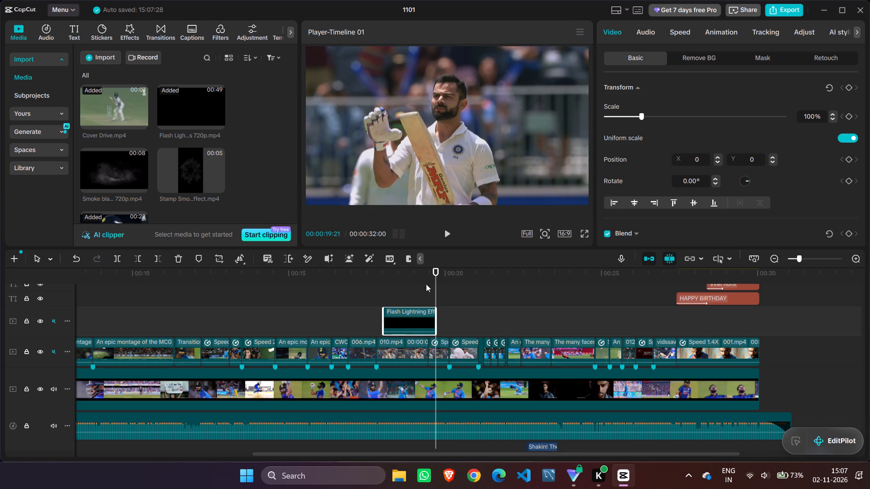
Find the first frame of the gold flash and trim the start of the lightning clip to 00:00:19:01.
left_click_drag(435, 284, 419, 283)
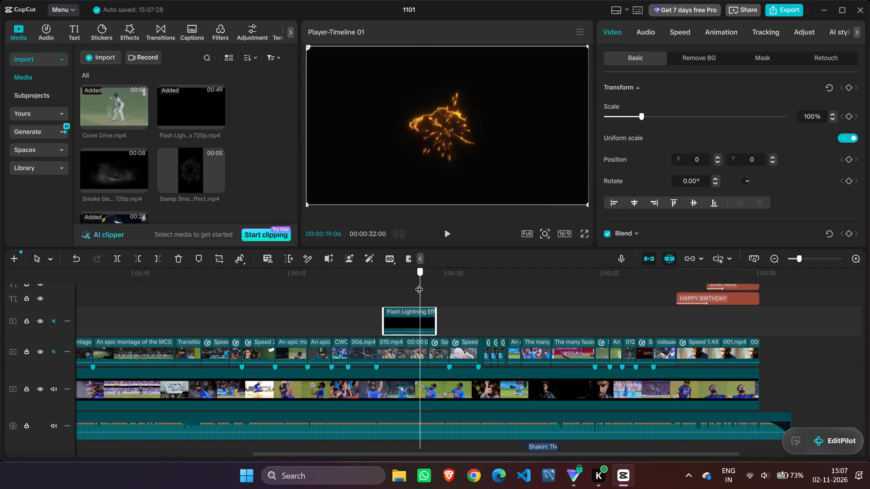
left_click_drag(419, 283, 416, 283)
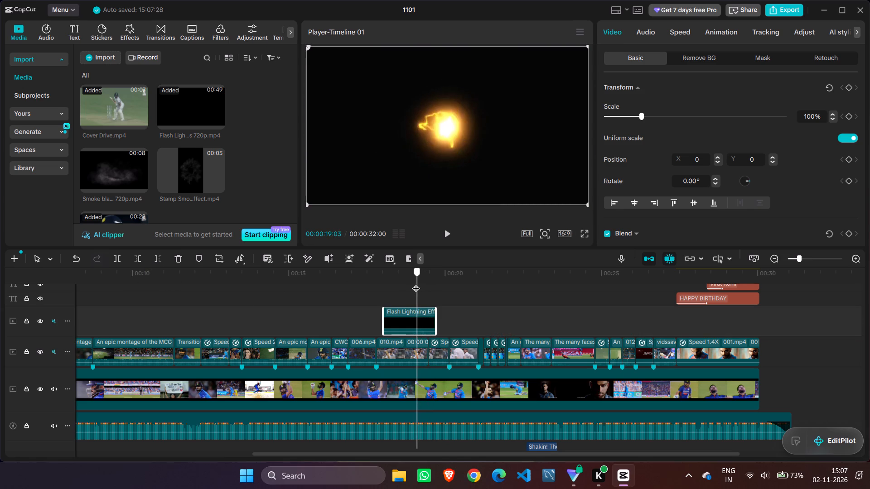
left_click_drag(416, 283, 415, 283)
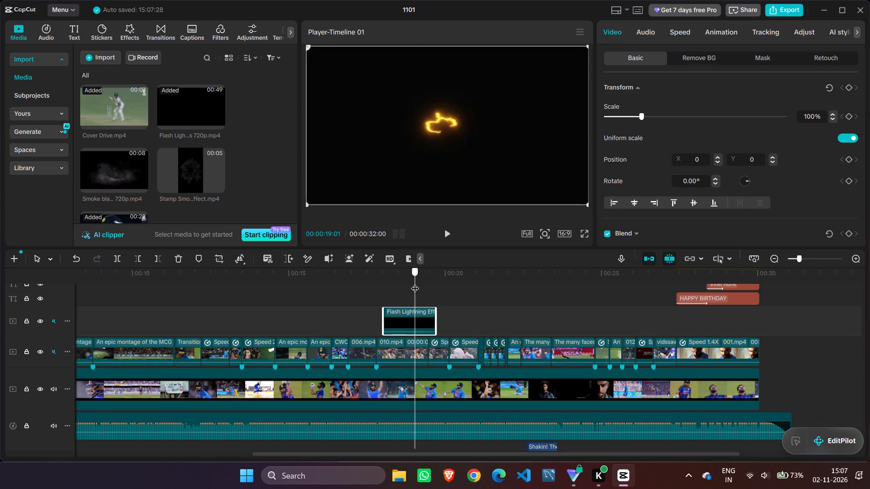
left_click_drag(415, 283, 414, 283)
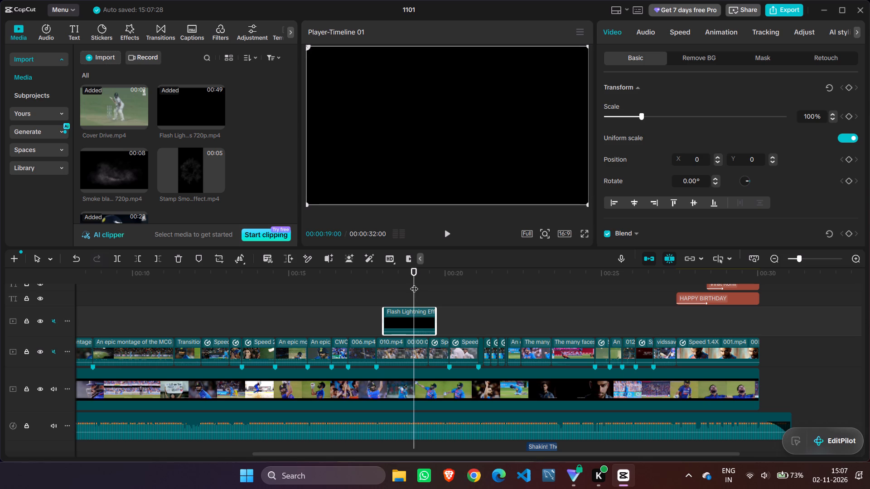
key("Right")
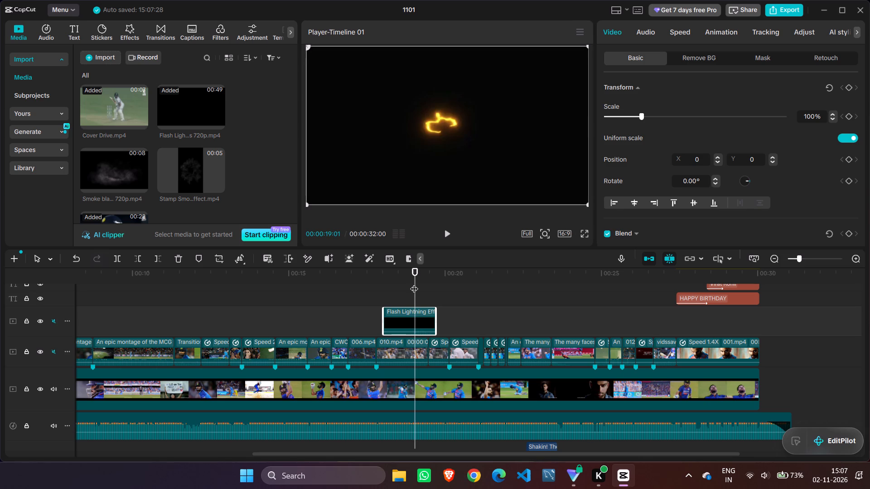
left_click(137, 253)
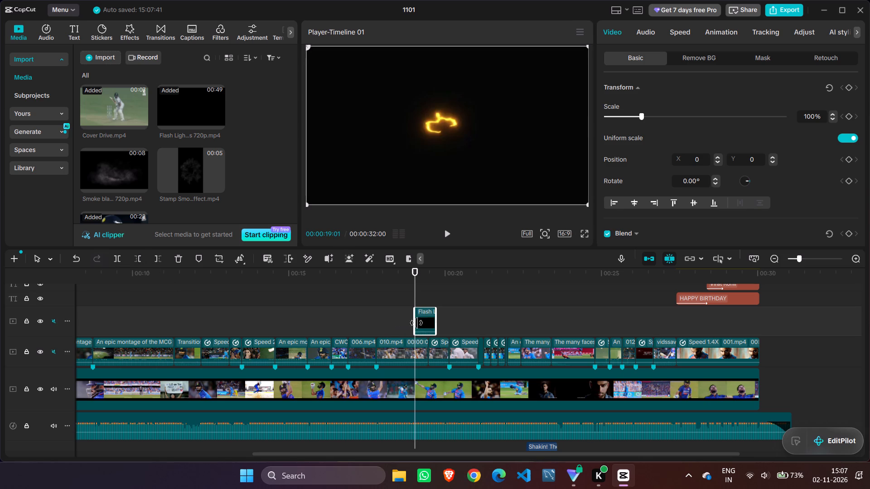
Move the trimmed lightning clip earlier above the 010.mp4 shot so that it ends at 00:00:19:01.
left_click_drag(421, 319, 402, 319)
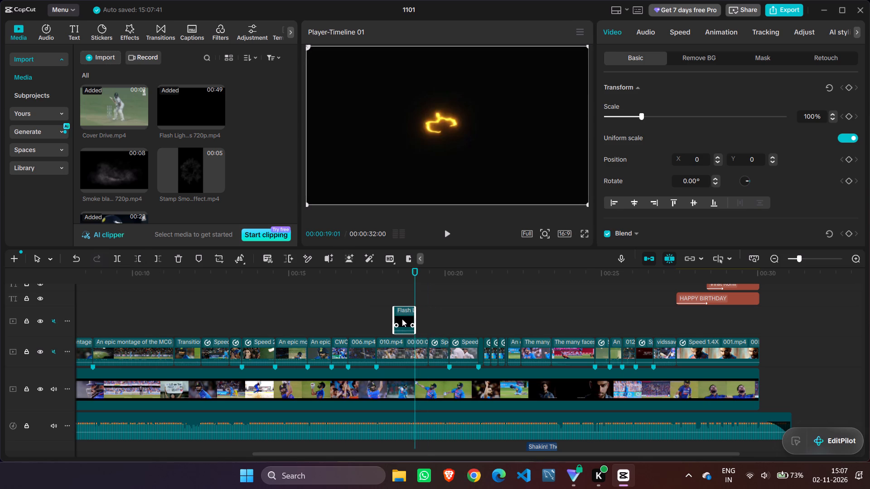
left_click_drag(402, 319, 401, 319)
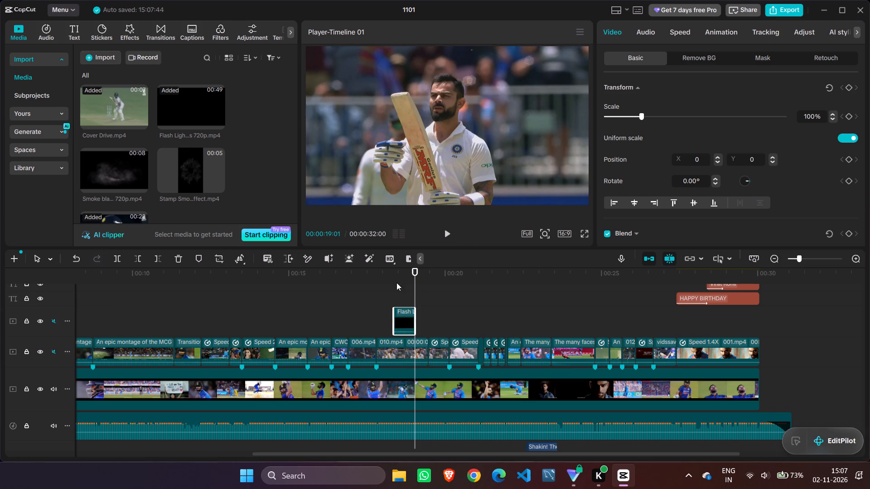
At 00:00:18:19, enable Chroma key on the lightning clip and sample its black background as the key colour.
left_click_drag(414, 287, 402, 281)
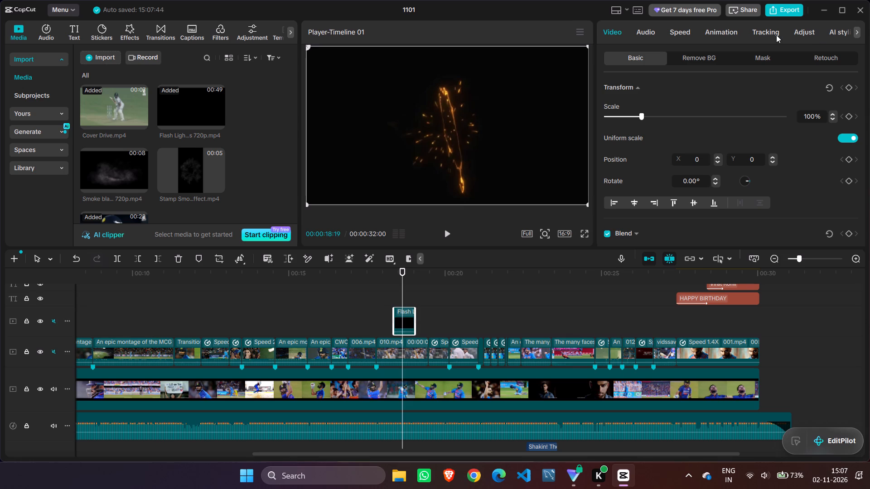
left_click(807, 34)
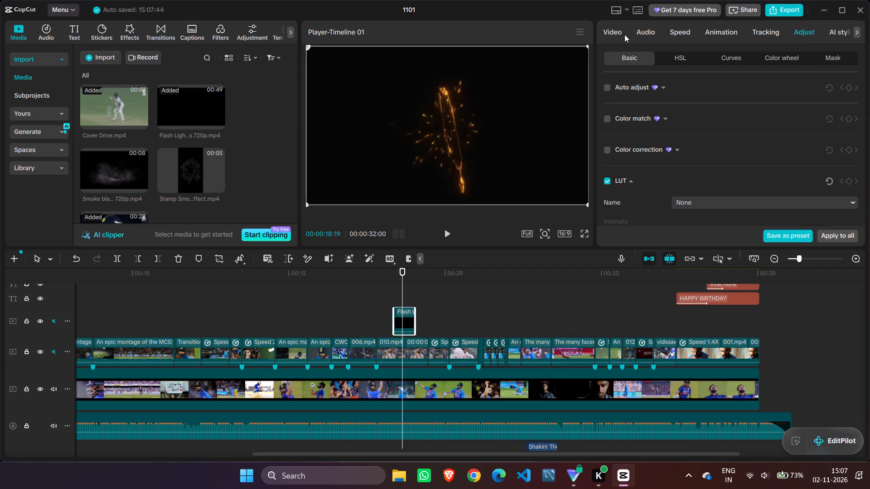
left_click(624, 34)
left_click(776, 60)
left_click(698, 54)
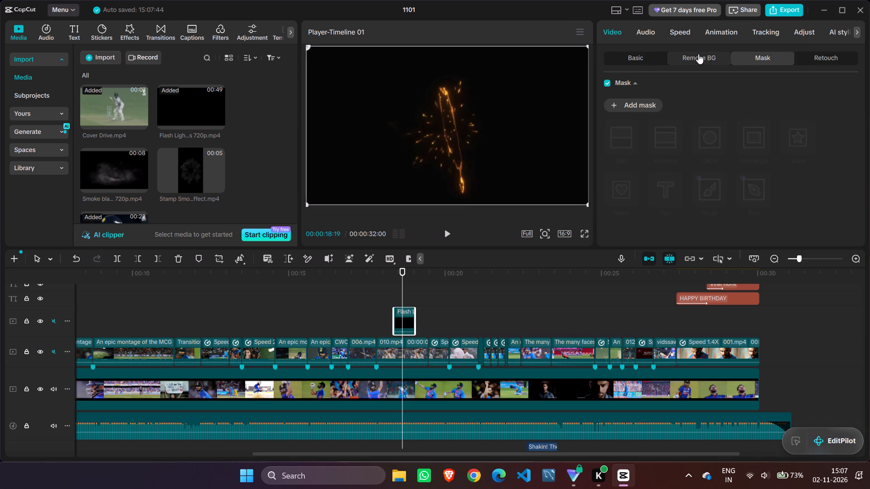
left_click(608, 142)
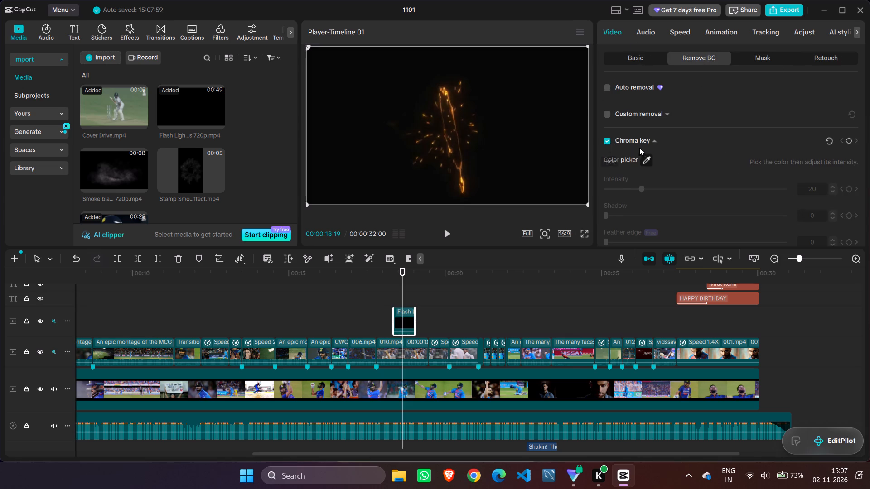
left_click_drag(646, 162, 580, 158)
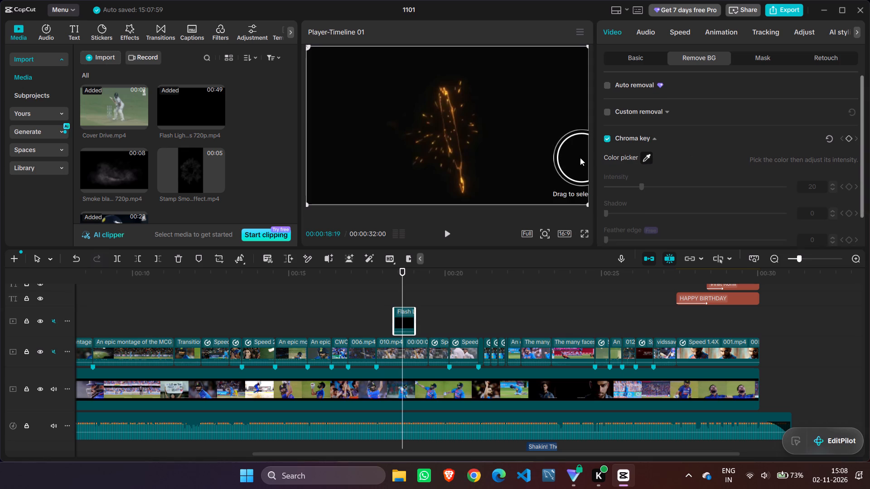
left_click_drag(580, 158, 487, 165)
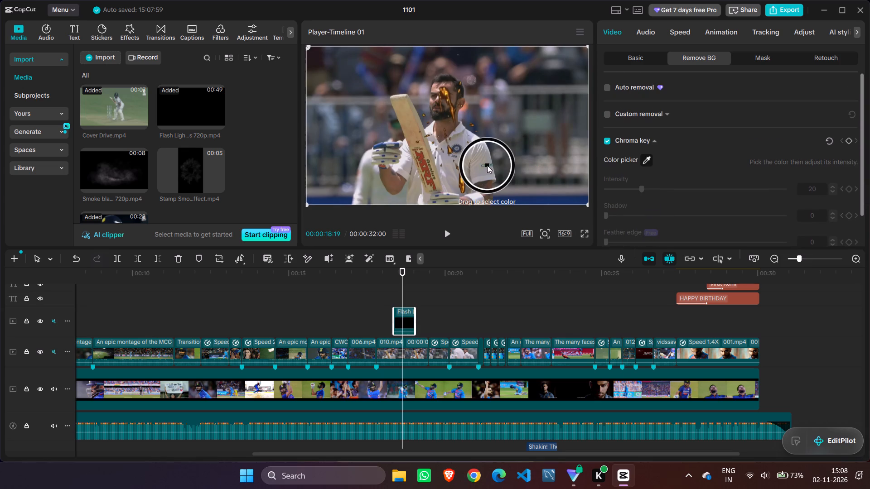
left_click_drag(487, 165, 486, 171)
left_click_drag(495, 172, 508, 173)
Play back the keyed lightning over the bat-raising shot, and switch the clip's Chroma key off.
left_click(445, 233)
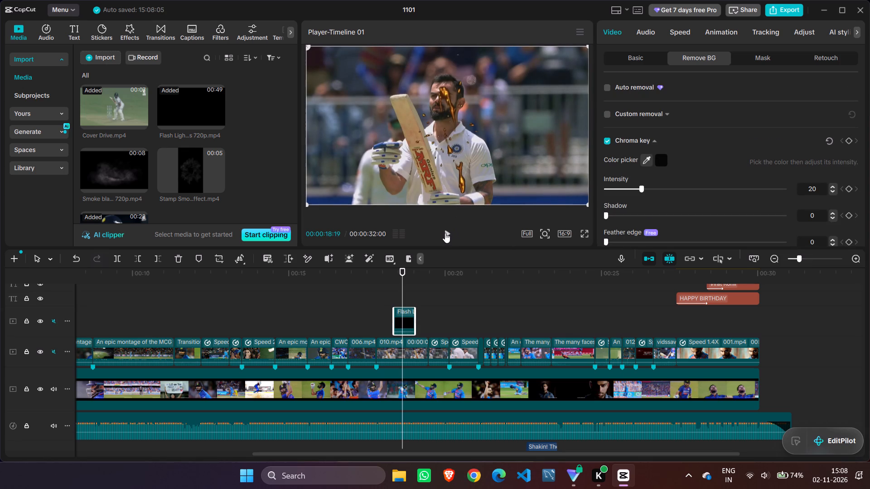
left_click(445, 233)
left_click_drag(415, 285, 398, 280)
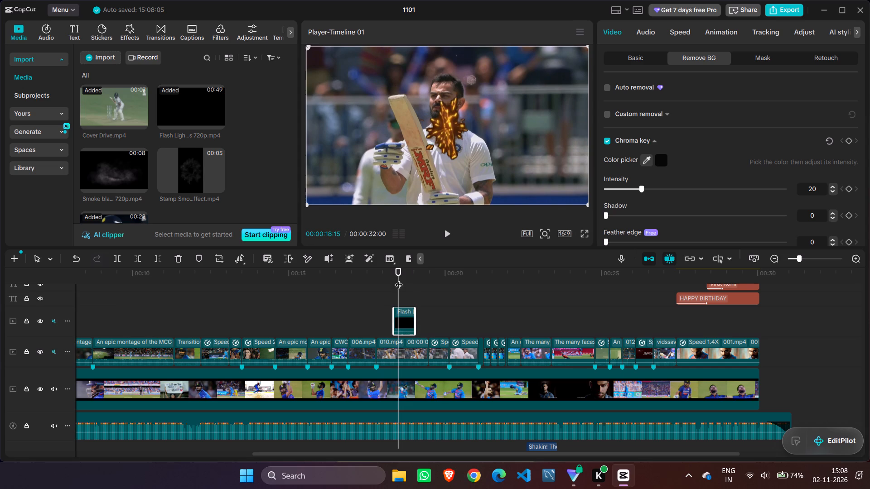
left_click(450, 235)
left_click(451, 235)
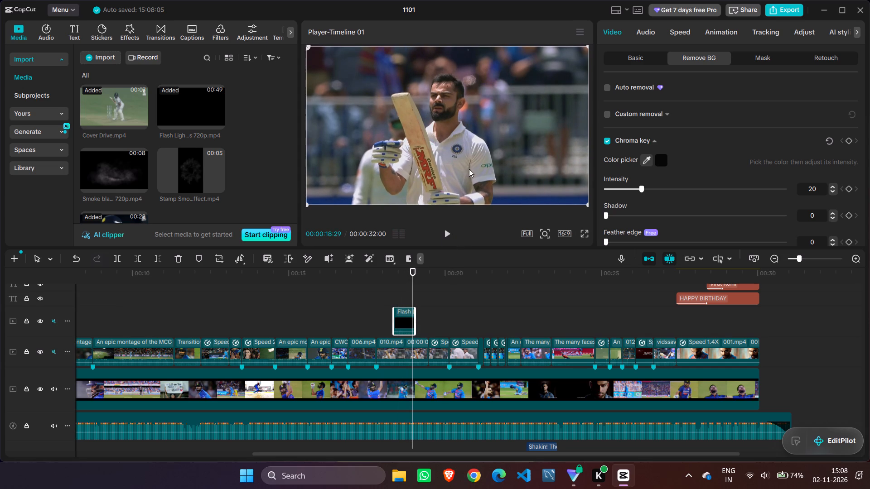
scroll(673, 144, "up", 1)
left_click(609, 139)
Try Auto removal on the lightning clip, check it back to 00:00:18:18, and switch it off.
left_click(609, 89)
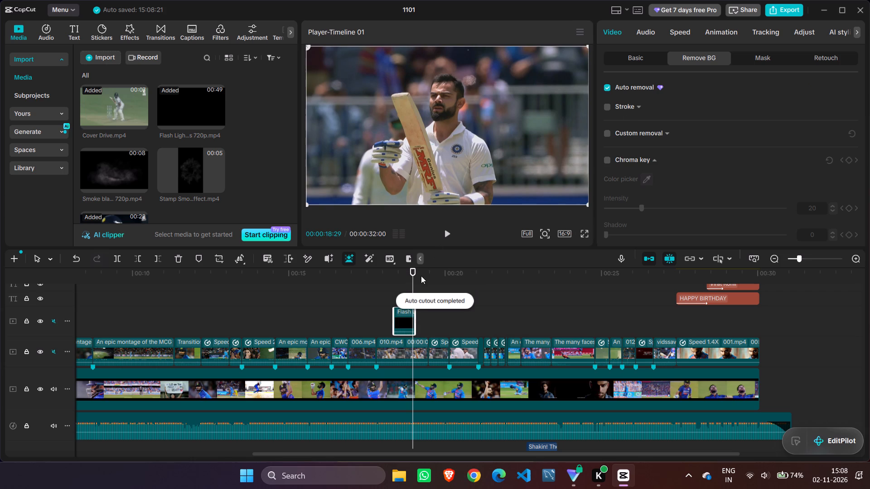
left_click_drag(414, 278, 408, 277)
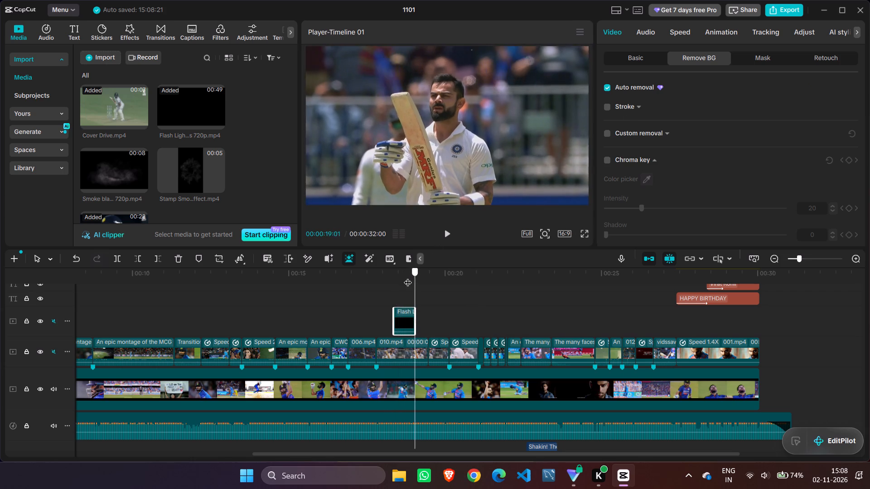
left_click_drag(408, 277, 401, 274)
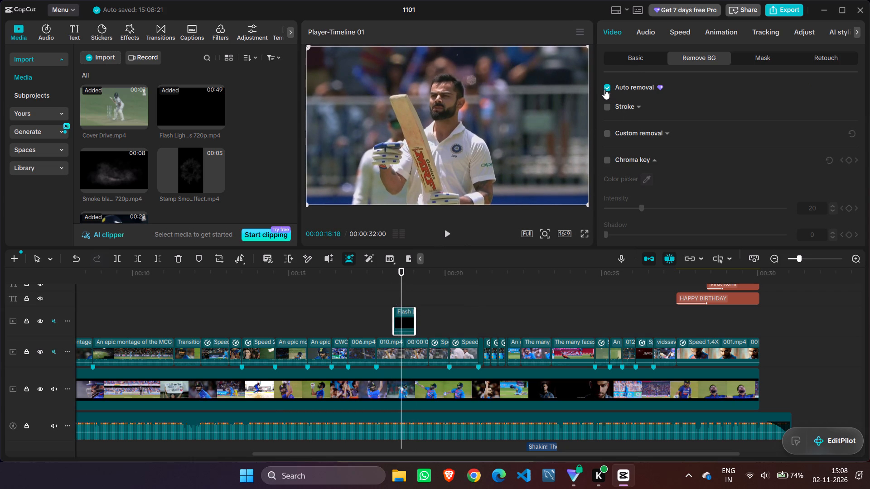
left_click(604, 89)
Look through the lightning clip's background removal and mask options.
scroll(631, 145, "down", 3)
scroll(631, 145, "up", 2)
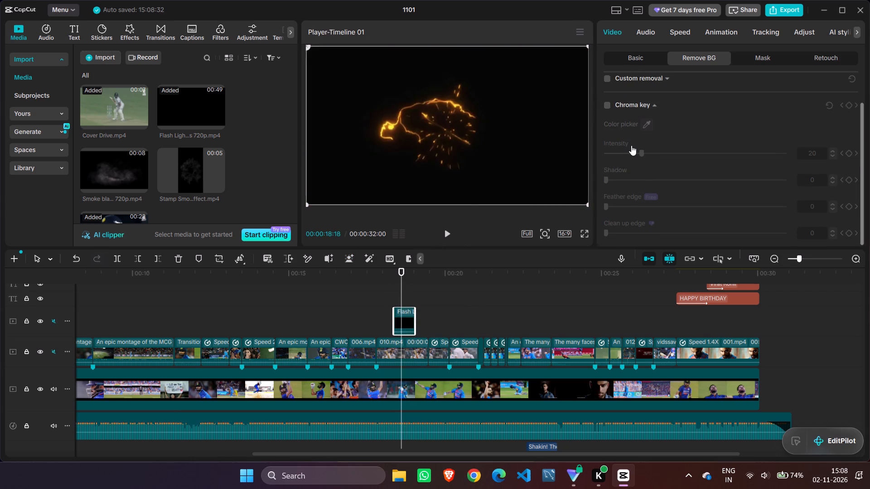
scroll(631, 145, "up", 3)
left_click(634, 59)
left_click(754, 56)
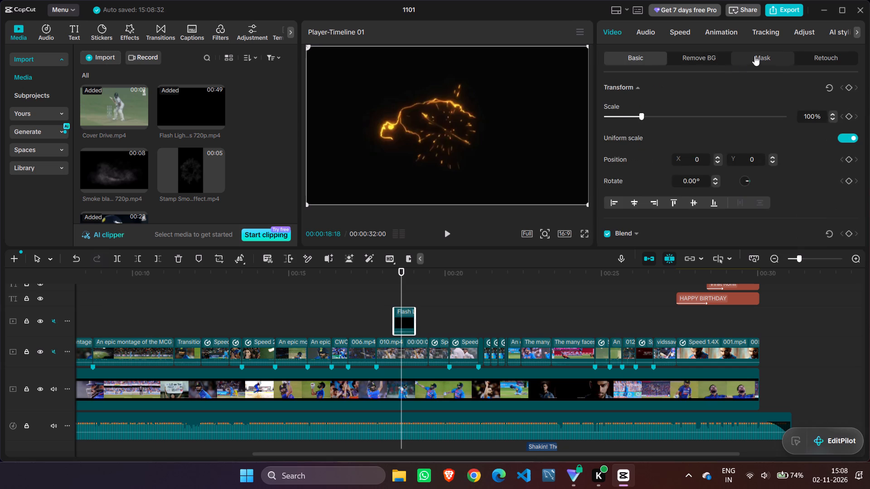
left_click(694, 56)
scroll(719, 90, "down", 4)
scroll(712, 102, "up", 4)
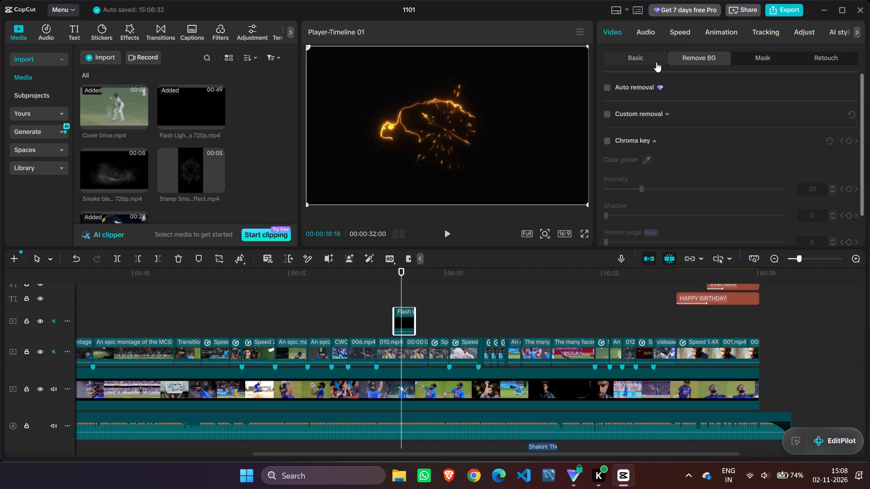
Set the lightning clip's blend mode to Screen.
left_click(655, 61)
scroll(681, 111, "down", 3)
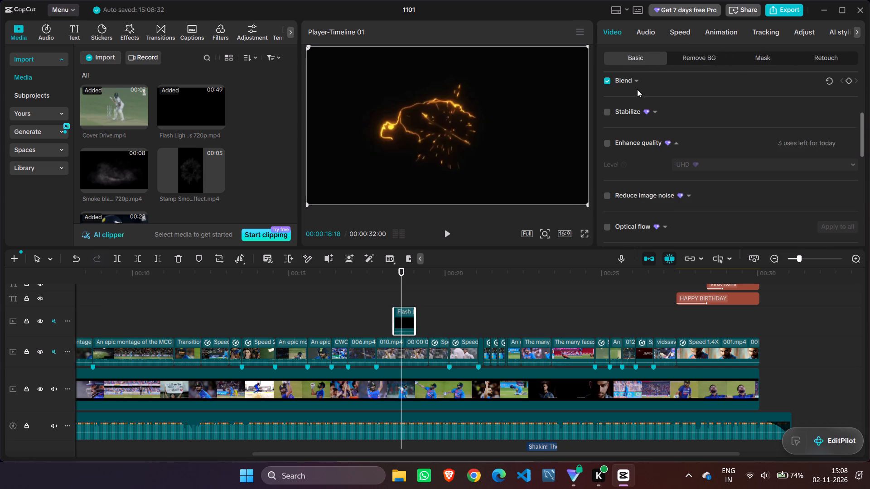
left_click(635, 86)
scroll(696, 147, "down", 2)
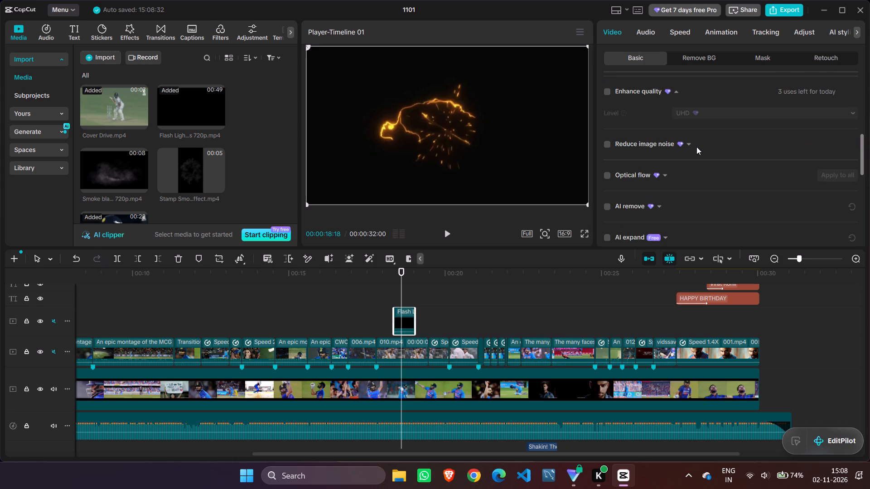
scroll(696, 147, "up", 5)
scroll(696, 147, "down", 4)
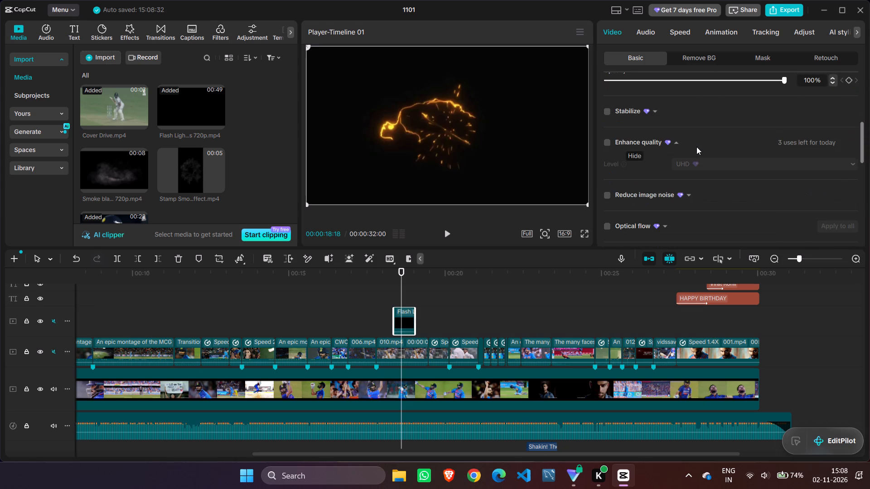
scroll(696, 147, "up", 2)
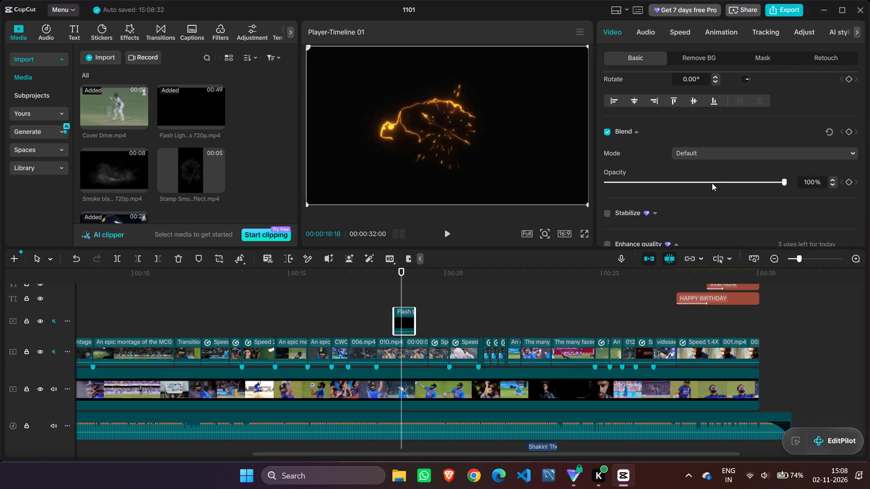
left_click(725, 153)
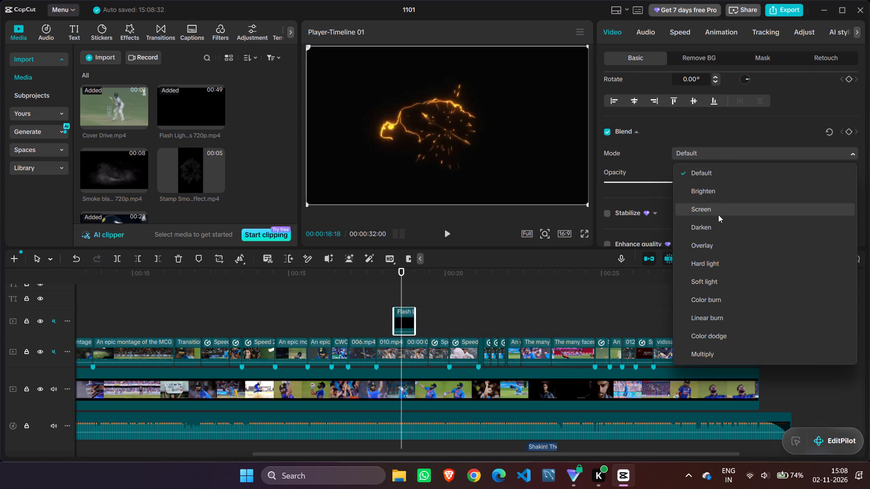
left_click(718, 205)
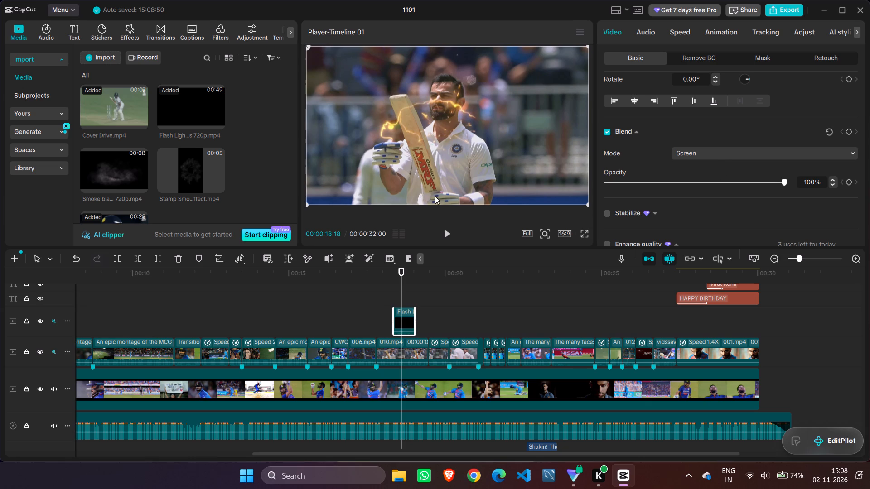
Play back the screen-blended lightning over the bat-raising shot and scrub back to 00:00:18:17.
left_click(448, 231)
left_click(448, 231)
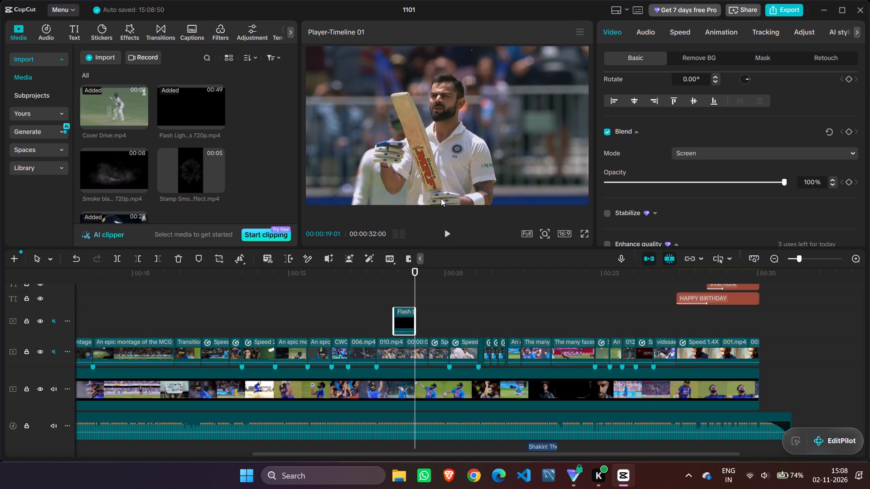
left_click_drag(416, 281, 400, 280)
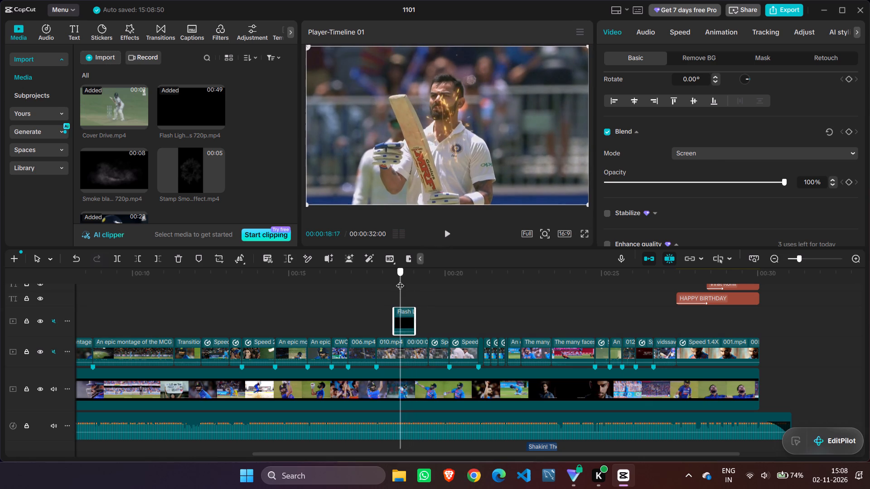
At 00:00:18:11, scale the lightning clip down to about half the frame width.
left_click_drag(400, 280, 395, 282)
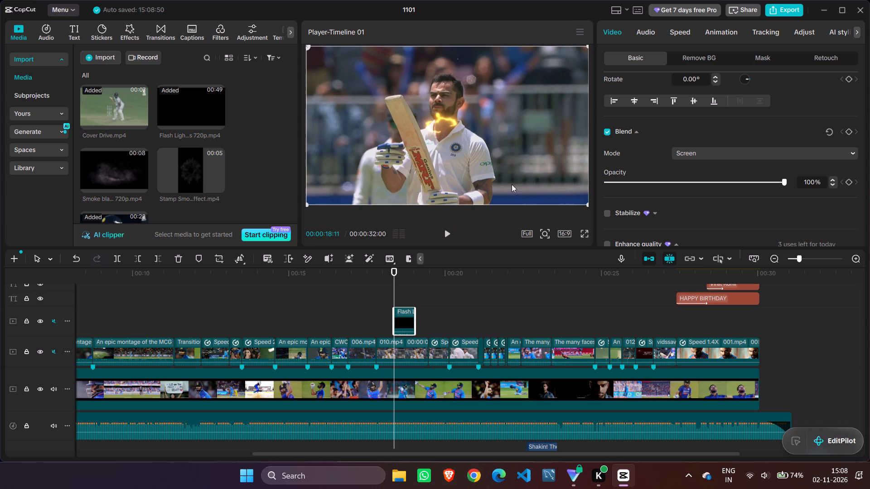
left_click_drag(585, 203, 541, 192)
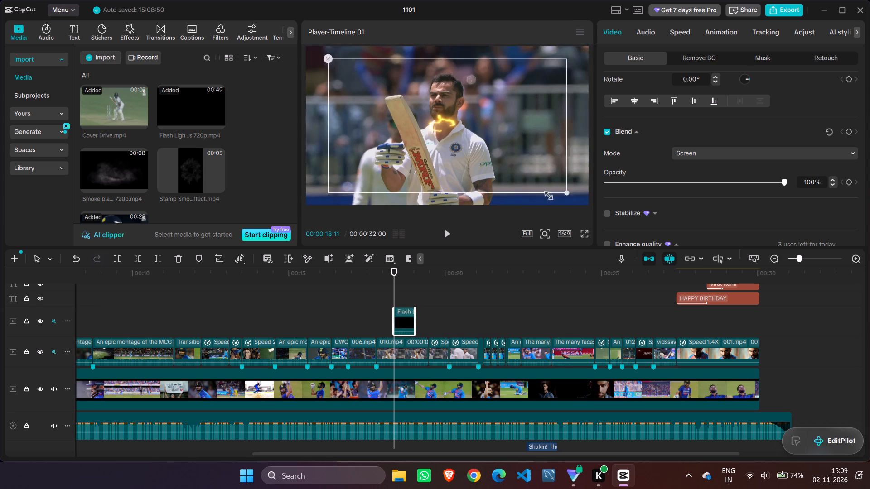
left_click_drag(541, 192, 477, 167)
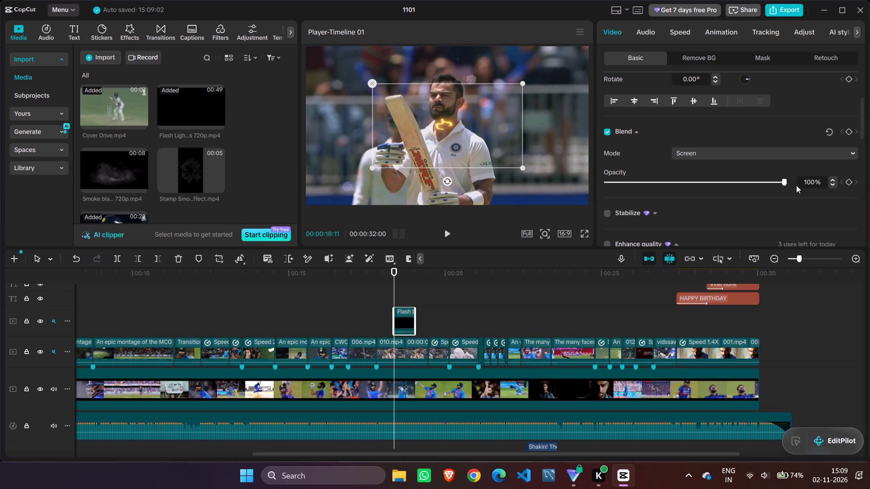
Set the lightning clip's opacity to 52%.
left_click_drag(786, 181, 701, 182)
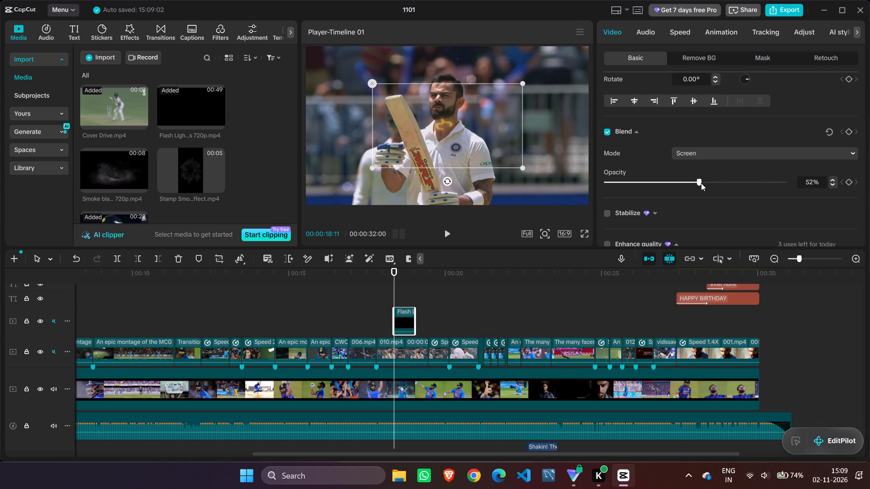
In a magnified preview, move the lightning clip beside the bat above the batting glove and shrink it to about half its size.
left_click(547, 232)
left_click_drag(524, 249, 538, 252)
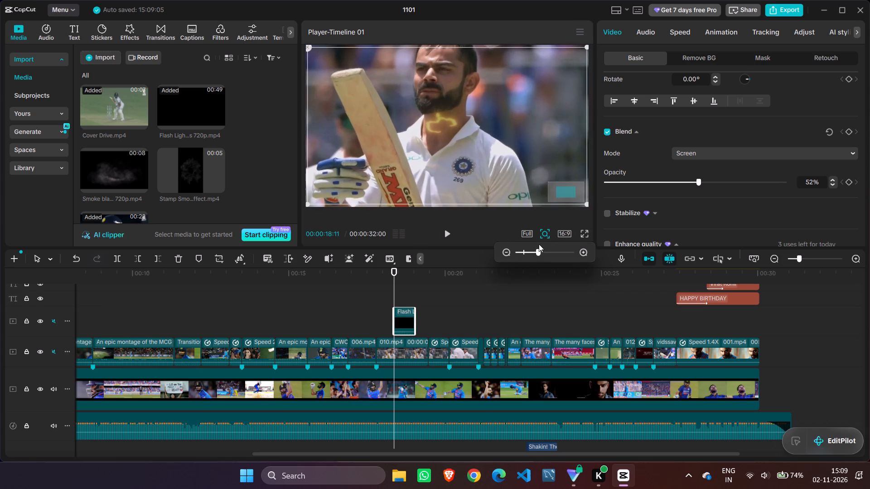
left_click_drag(555, 195, 550, 197)
left_click_drag(528, 133, 456, 175)
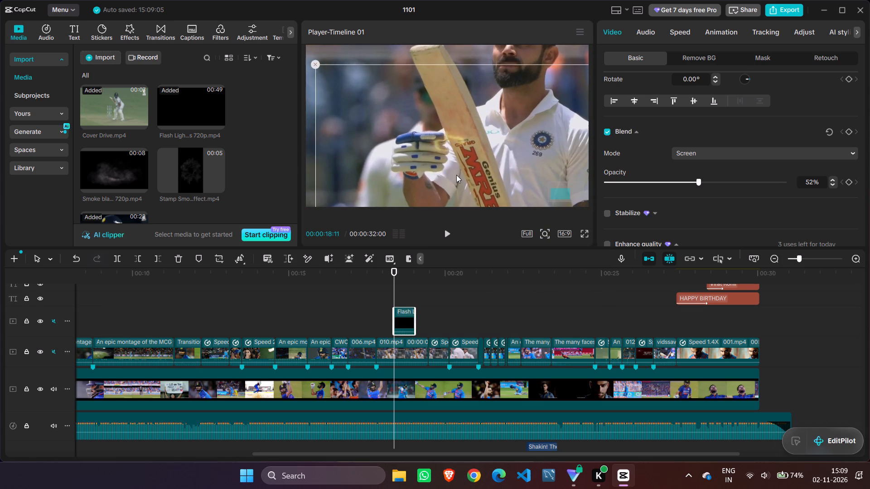
left_click_drag(456, 175, 436, 145)
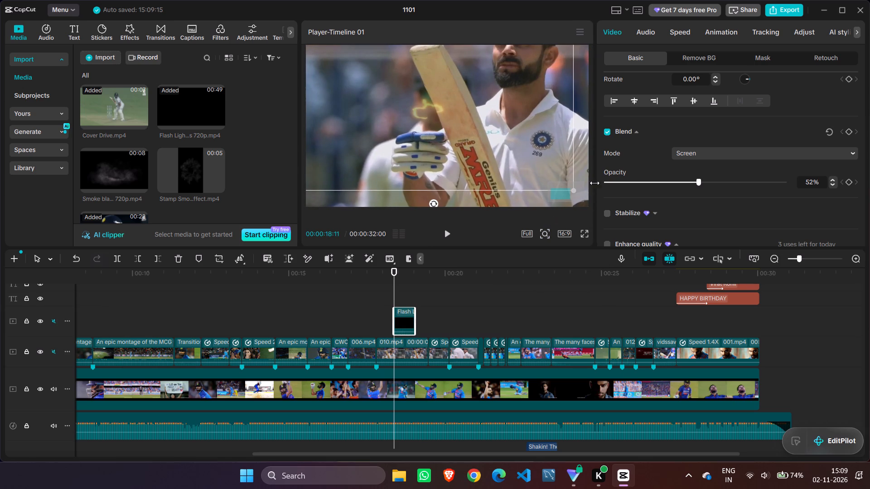
left_click_drag(534, 149, 522, 134)
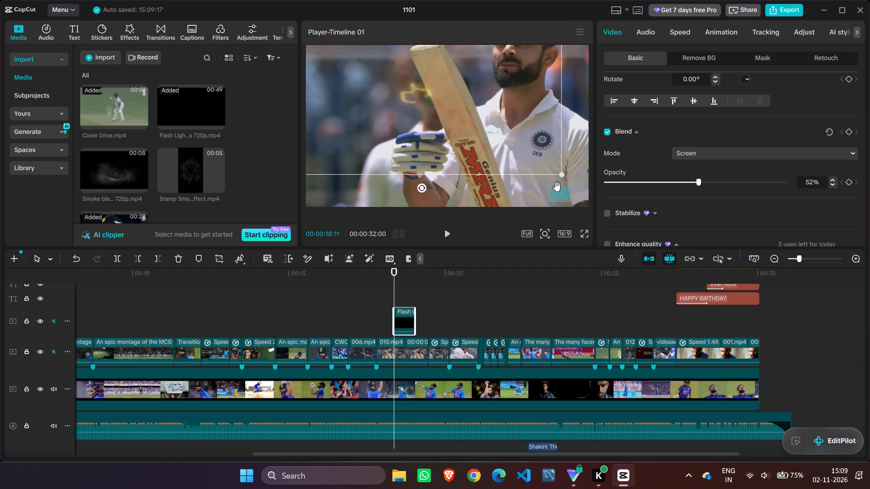
left_click_drag(557, 172, 465, 113)
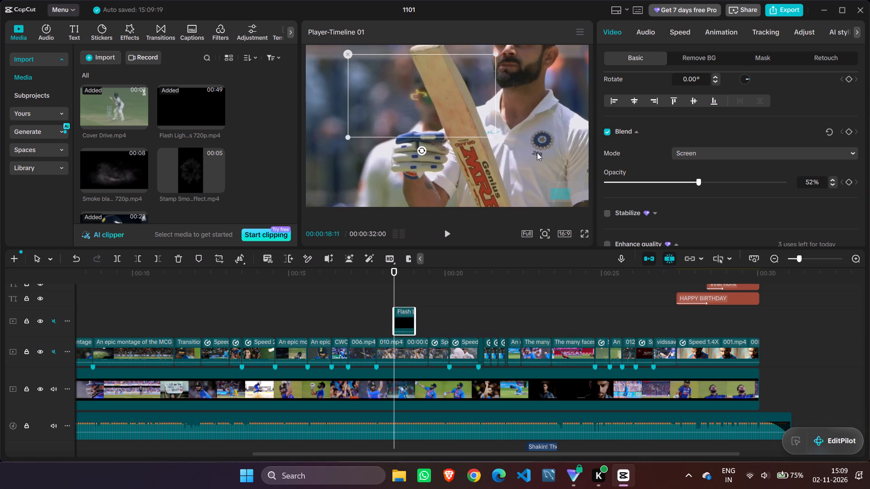
Reposition the lightning clip over the batting glove and bat, shrink it to a small area there, and preview it up to 00:00:18:18.
double_click(446, 231)
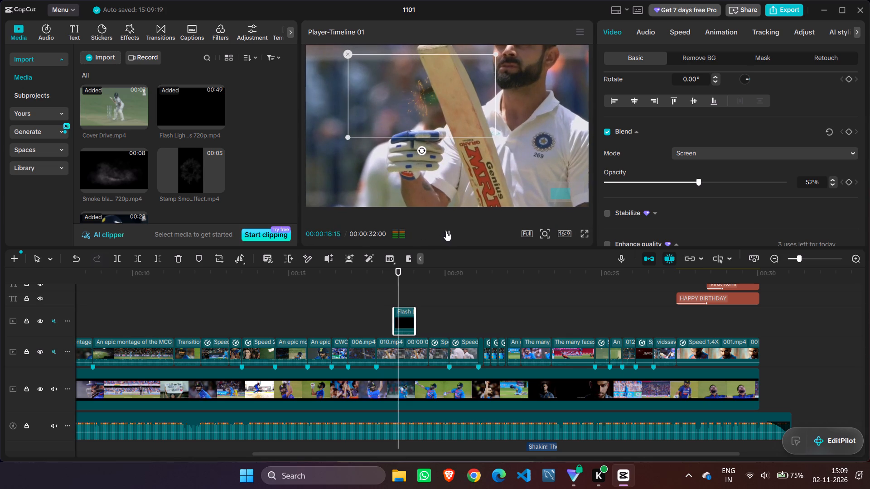
left_click_drag(431, 87, 457, 131)
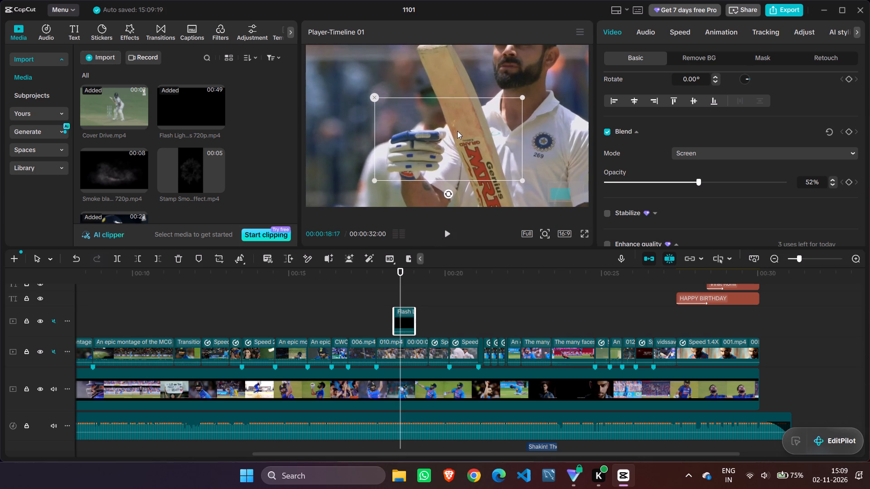
left_click_drag(457, 131, 455, 125)
left_click_drag(518, 174, 508, 169)
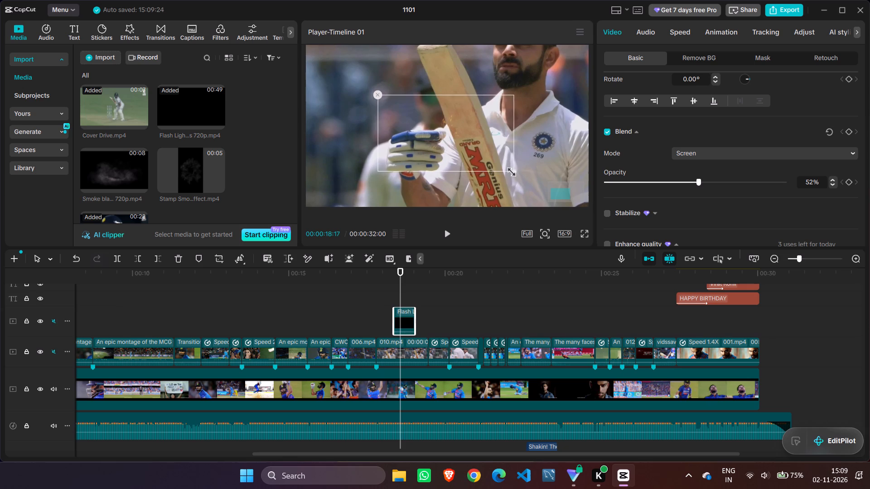
left_click_drag(508, 169, 503, 168)
left_click_drag(401, 278, 393, 277)
left_click_drag(465, 142, 466, 149)
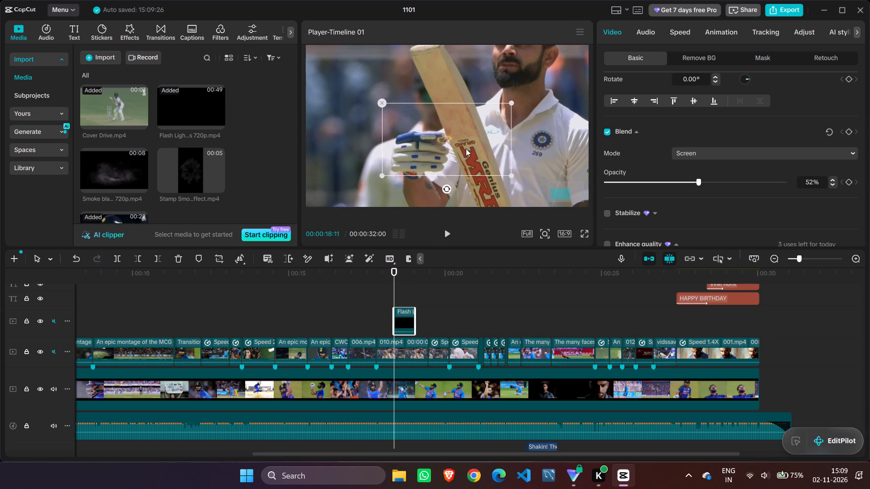
left_click_drag(466, 149, 467, 146)
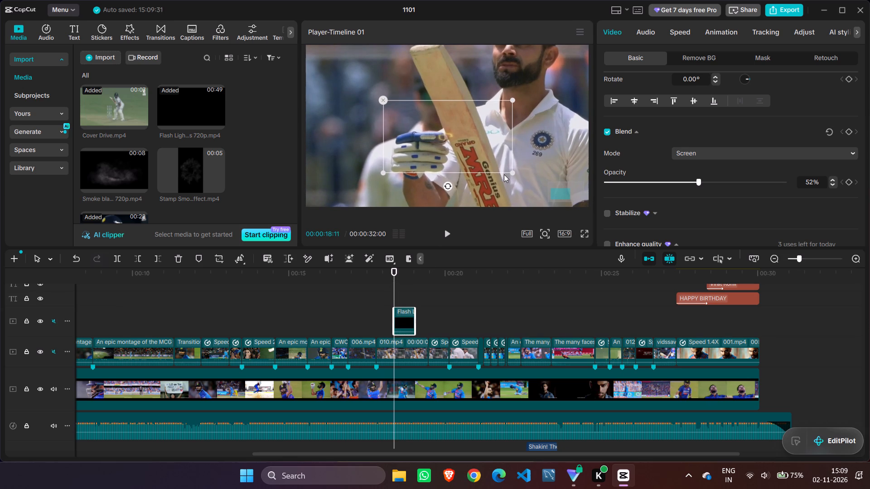
left_click_drag(512, 171, 472, 160)
left_click(464, 144)
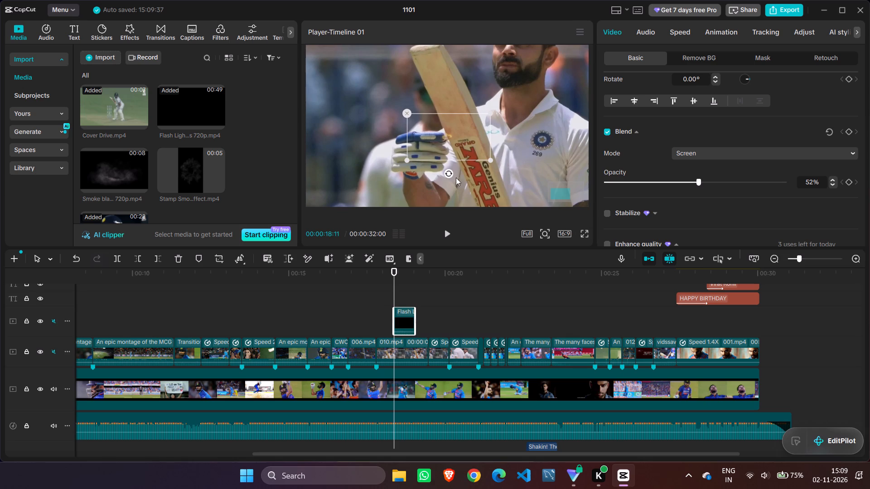
double_click(447, 230)
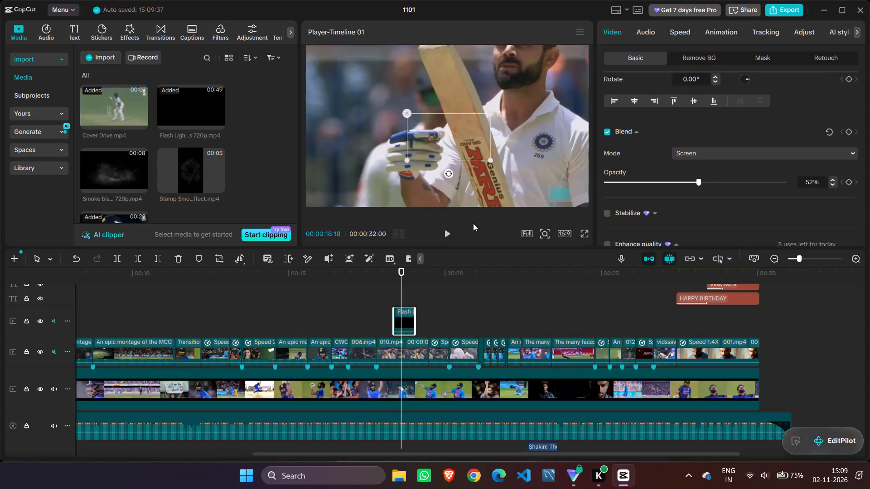
Set the lightning clip's opacity to 100%.
left_click_drag(700, 180, 813, 179)
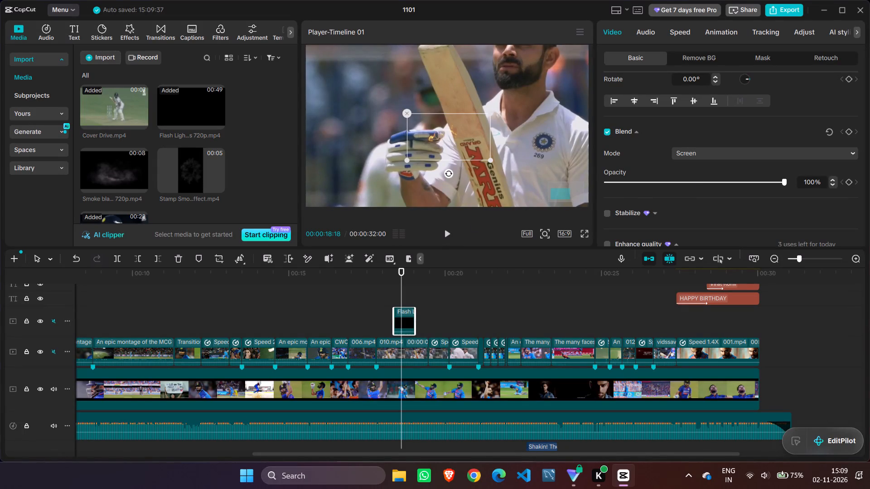
left_click_drag(813, 179, 816, 184)
Play back the full-opacity lightning over the batting glove and return to 00:00:18:18.
double_click(449, 231)
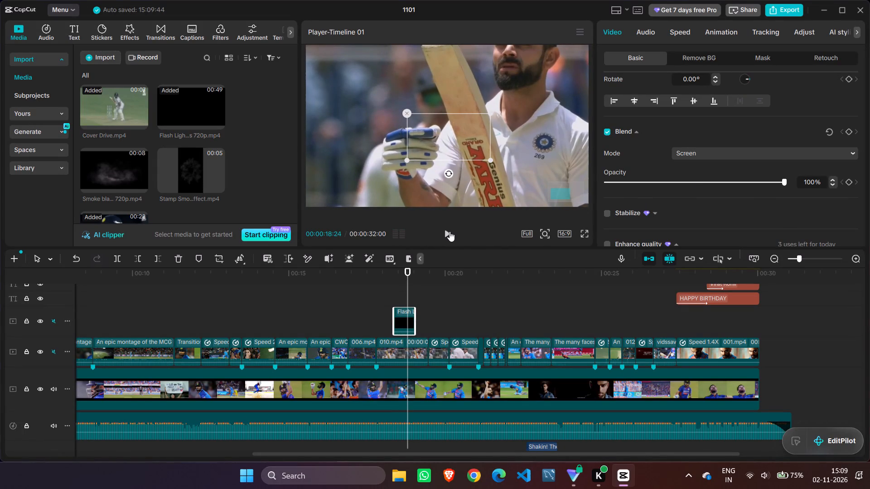
left_click(449, 231)
left_click(449, 231)
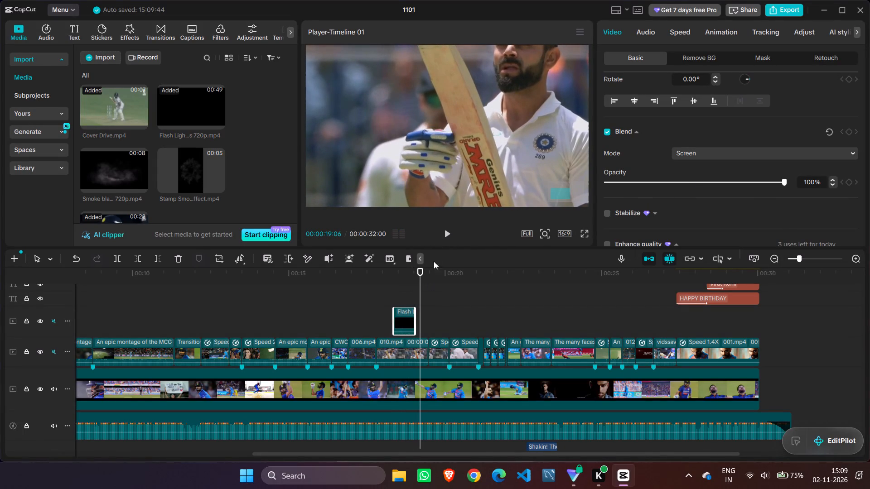
left_click_drag(420, 283, 401, 281)
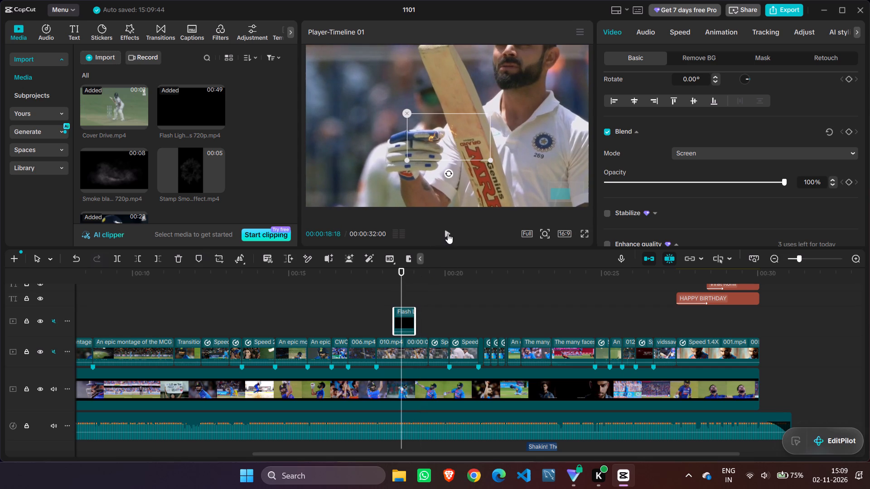
Trim the end of the lightning clip to 00:00:18:27.
double_click(448, 232)
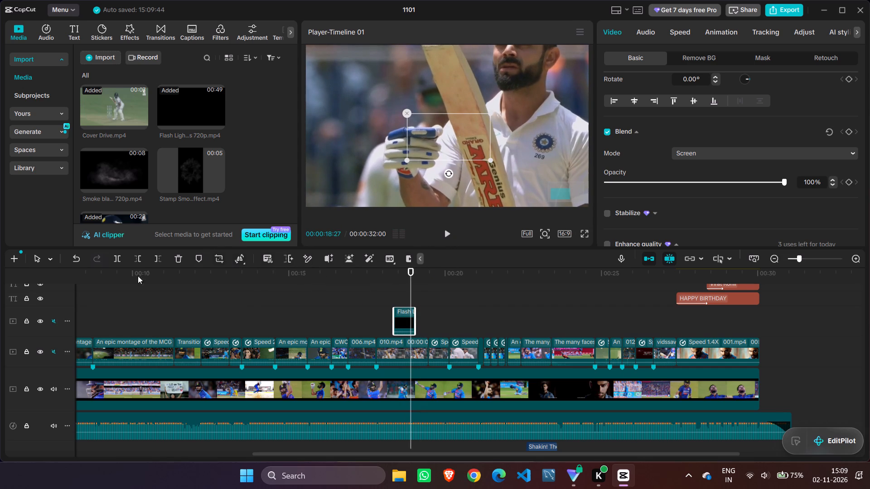
left_click(160, 259)
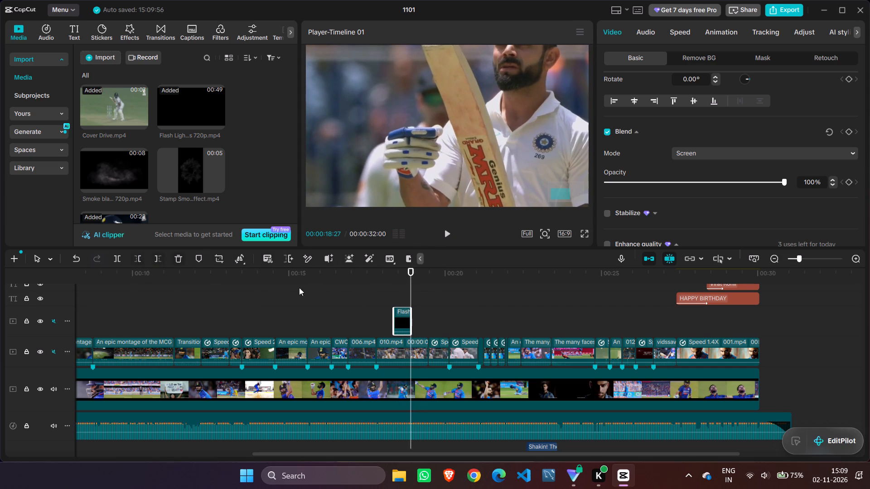
Copy the trimmed flash lightning clip and paste the duplicate directly after it at 00:00:18:27.
right_click(399, 312)
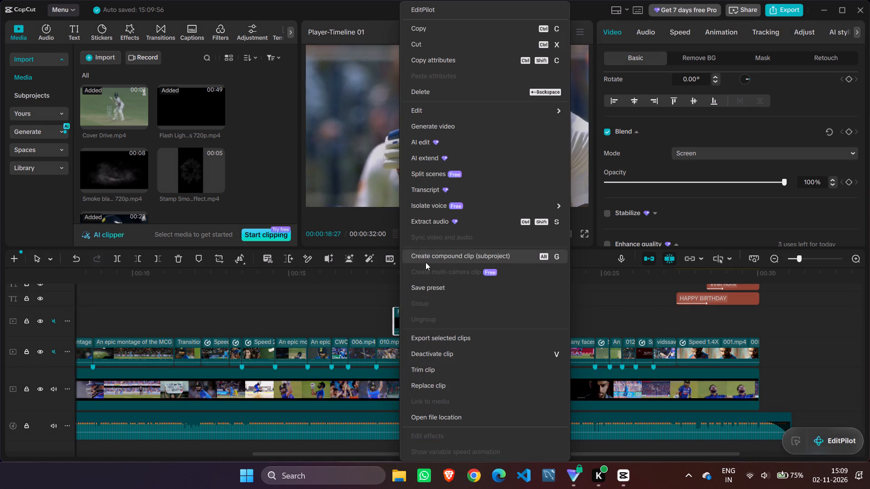
left_click(430, 35)
right_click(425, 316)
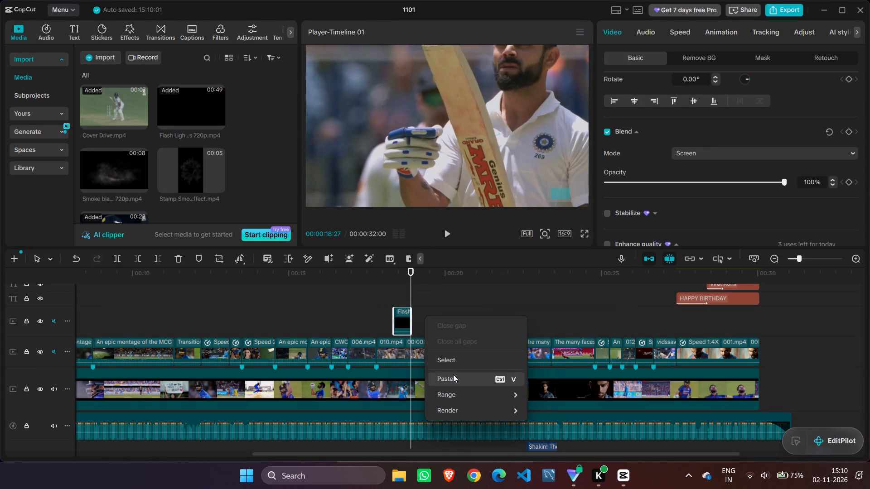
left_click(453, 374)
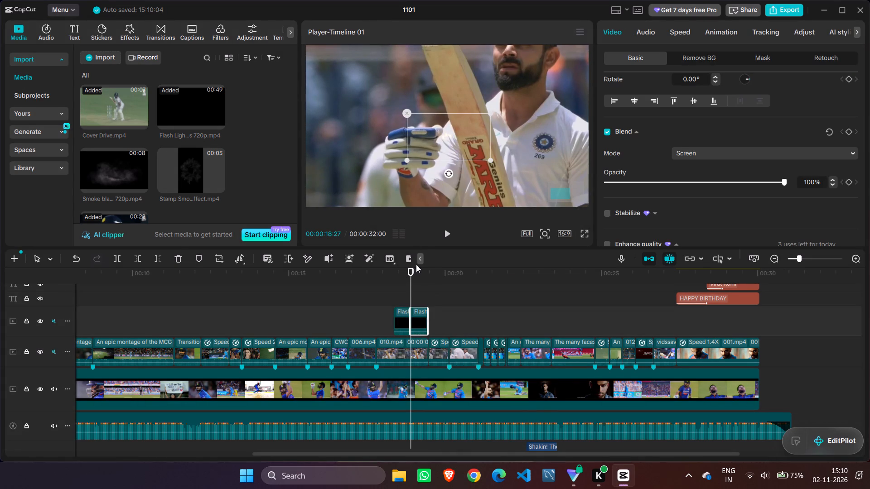
Play back the two consecutive lightning clips over the bat-raising shot several times, including a run from 00:00:17:24.
double_click(450, 230)
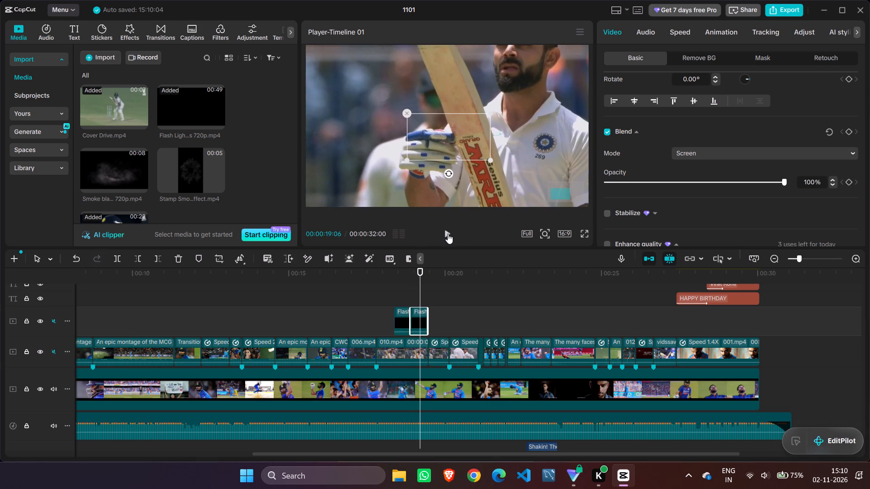
left_click(448, 234)
left_click(449, 234)
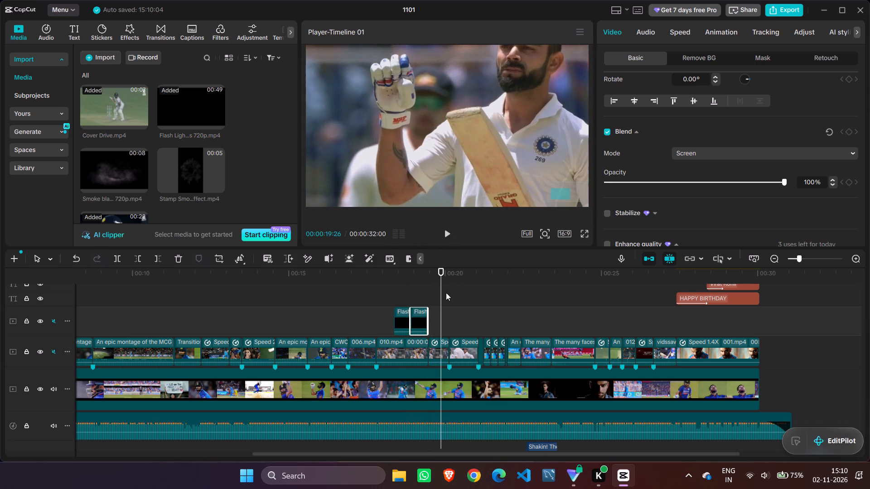
left_click_drag(442, 290, 412, 284)
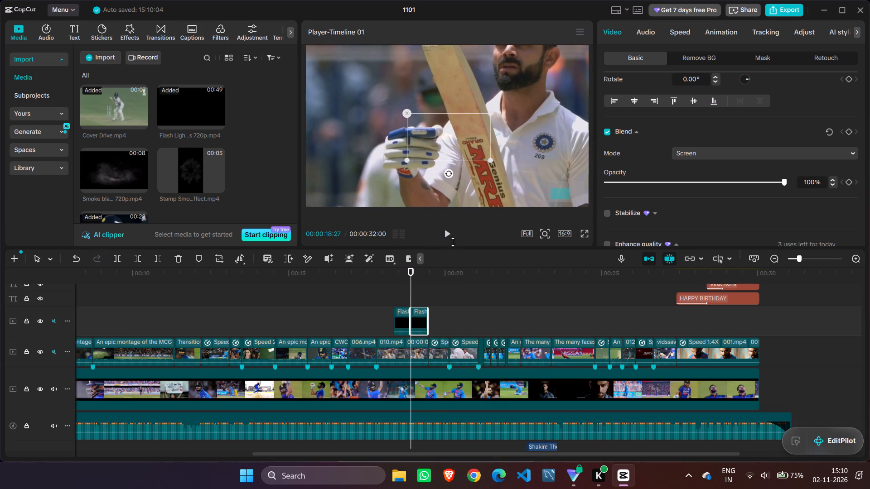
double_click(448, 232)
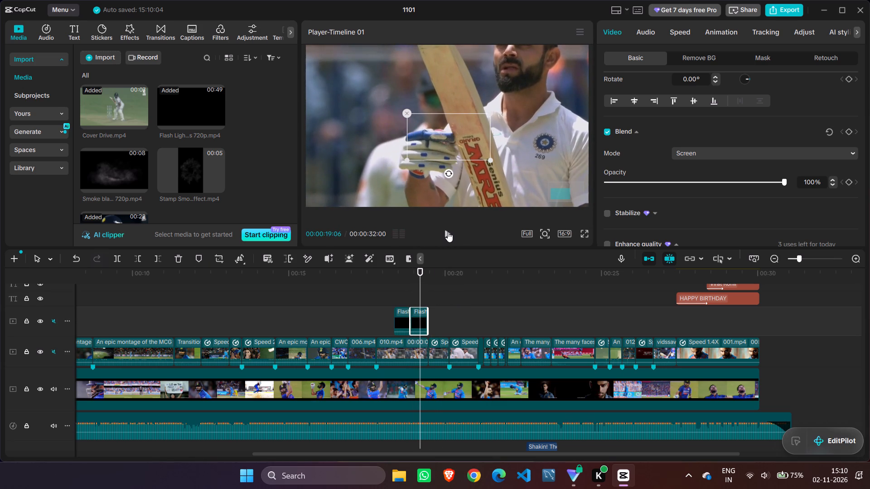
left_click(448, 232)
left_click(448, 232)
left_click_drag(436, 289, 383, 286)
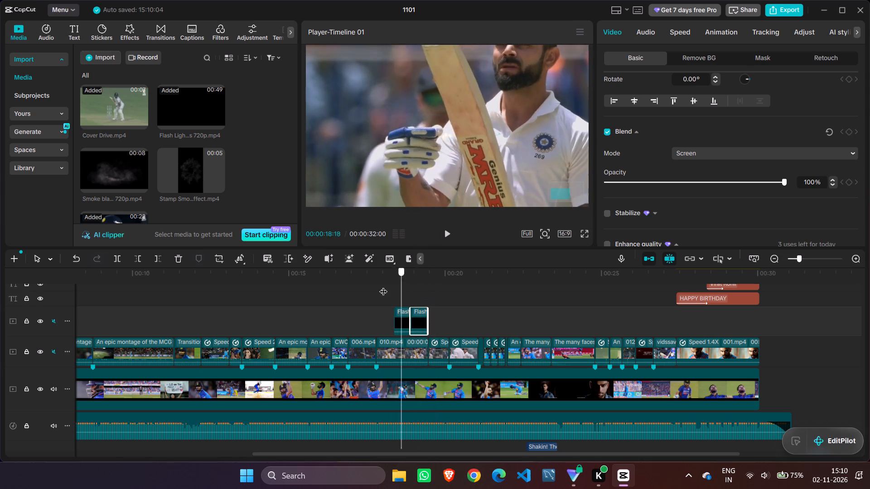
left_click_drag(383, 286, 380, 285)
left_click(374, 294)
left_click(450, 232)
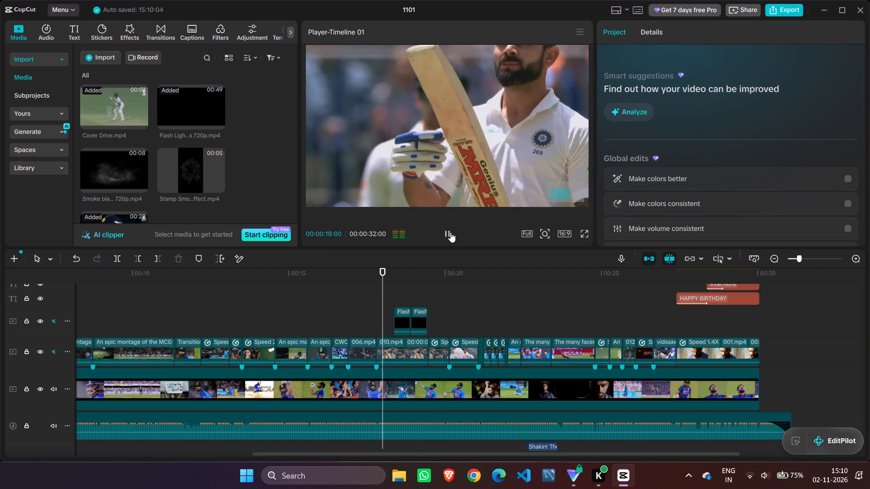
left_click(450, 233)
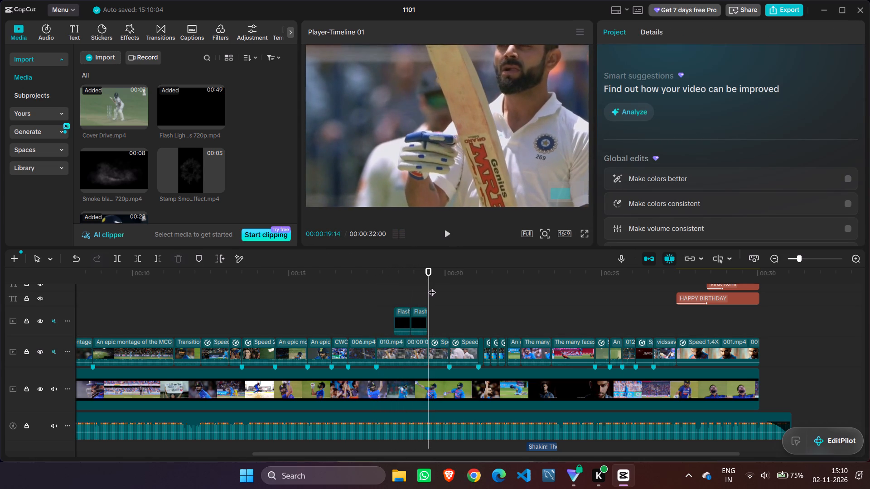
left_click_drag(430, 287, 412, 279)
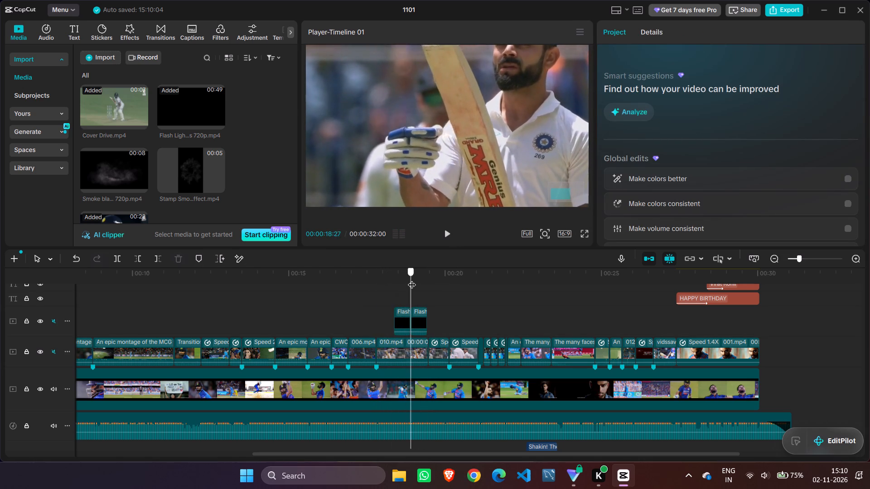
left_click_drag(412, 279, 379, 265)
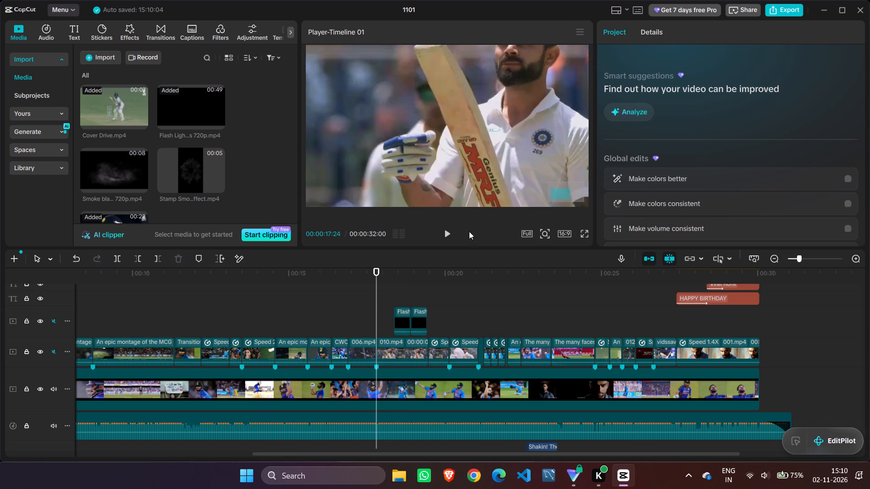
left_click(449, 227)
left_click(449, 227)
double_click(449, 226)
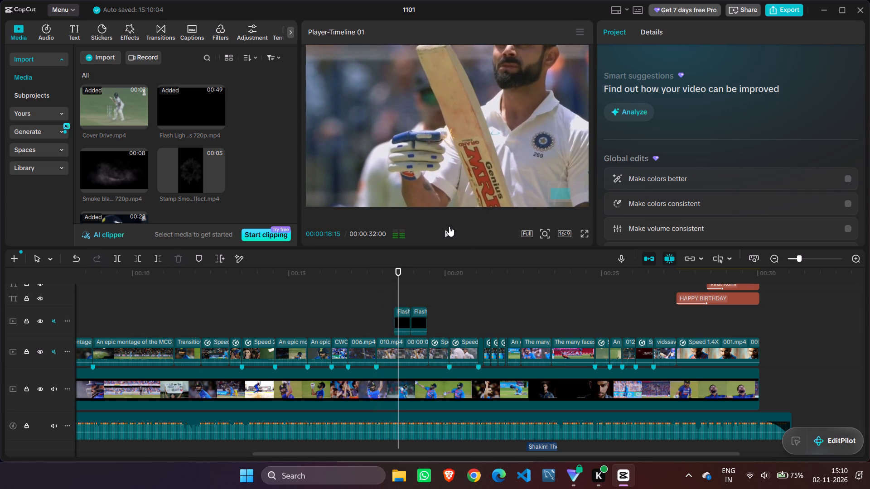
Add a circle mask to the first lightning clip and enlarge it to about 566 × 568.
left_click(404, 319)
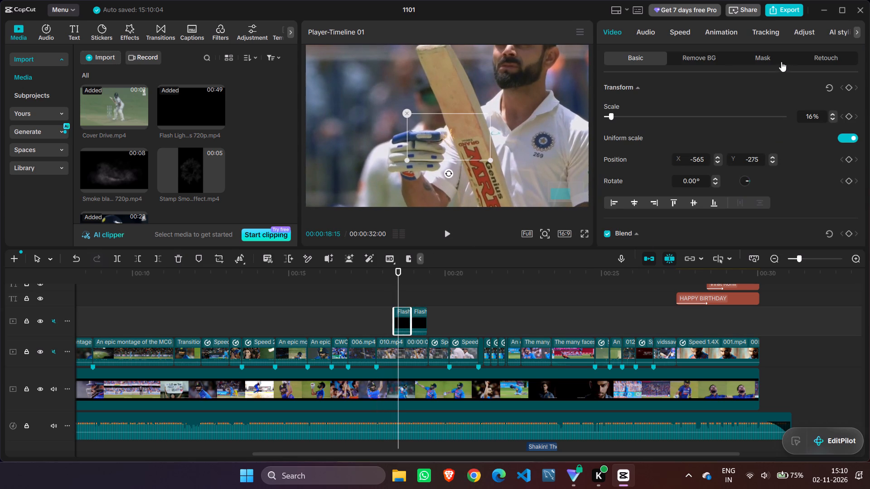
left_click(767, 57)
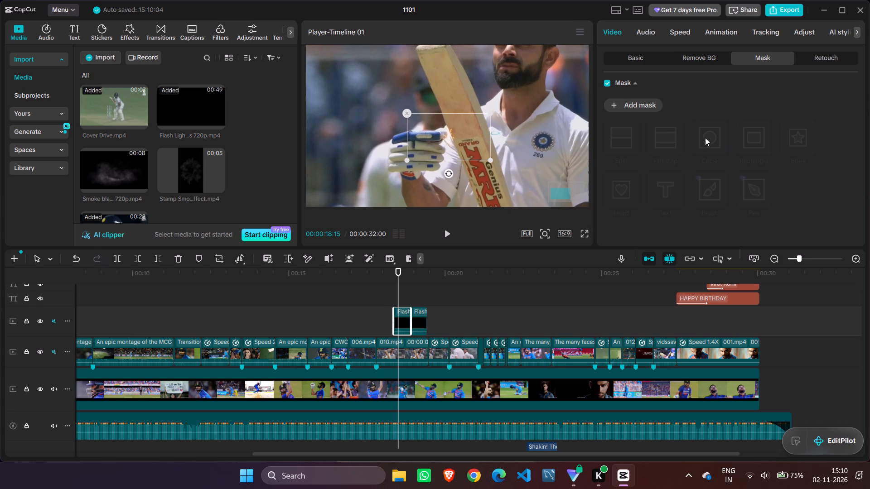
left_click(715, 136)
left_click(642, 101)
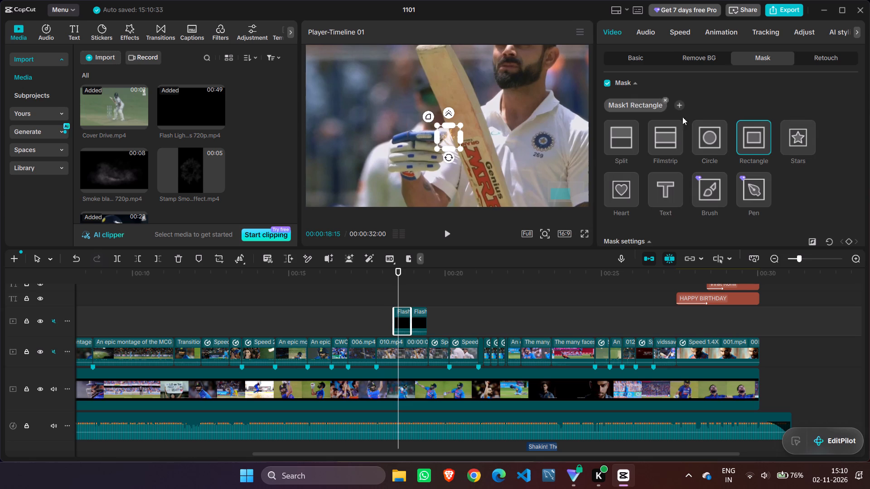
left_click(712, 145)
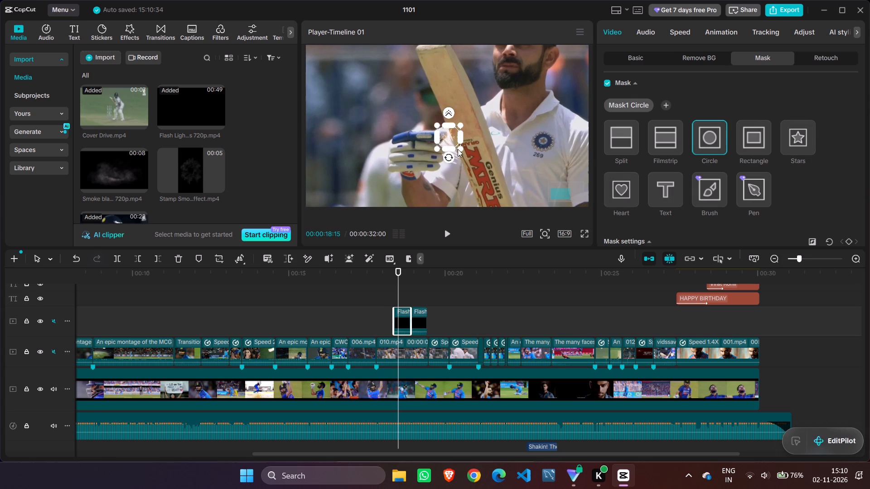
left_click_drag(460, 149, 485, 171)
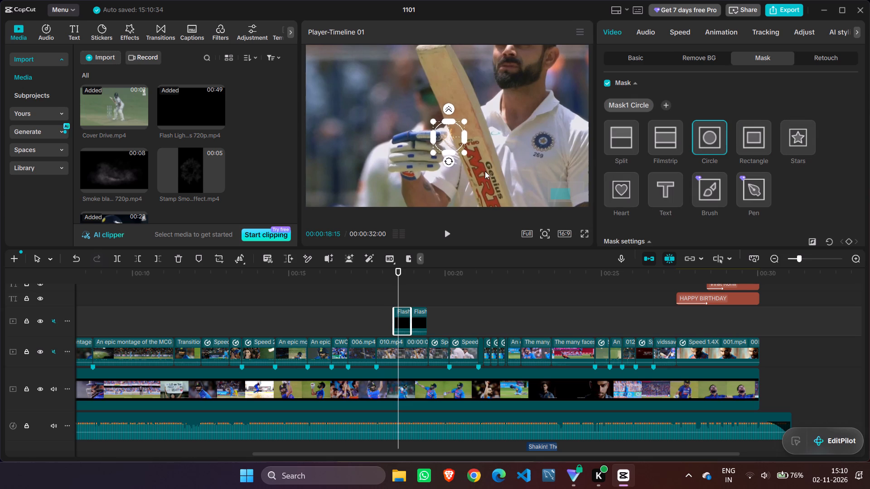
left_click_drag(485, 171, 489, 173)
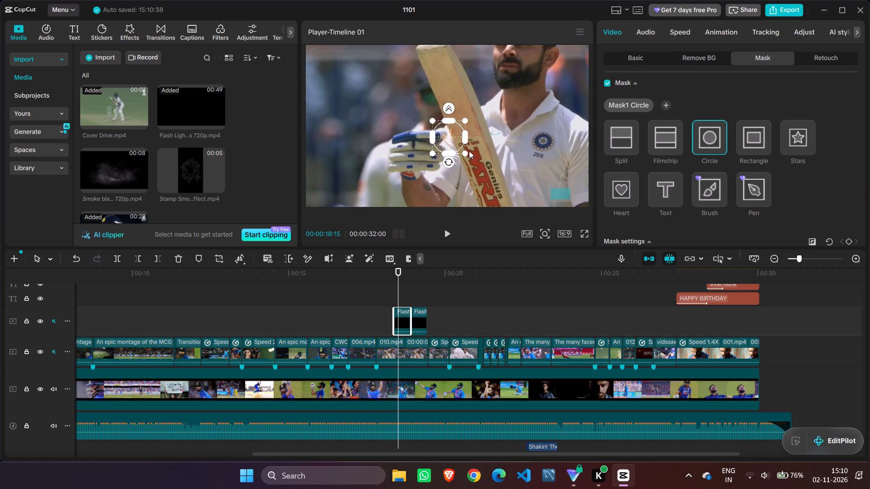
left_click_drag(466, 152, 479, 156)
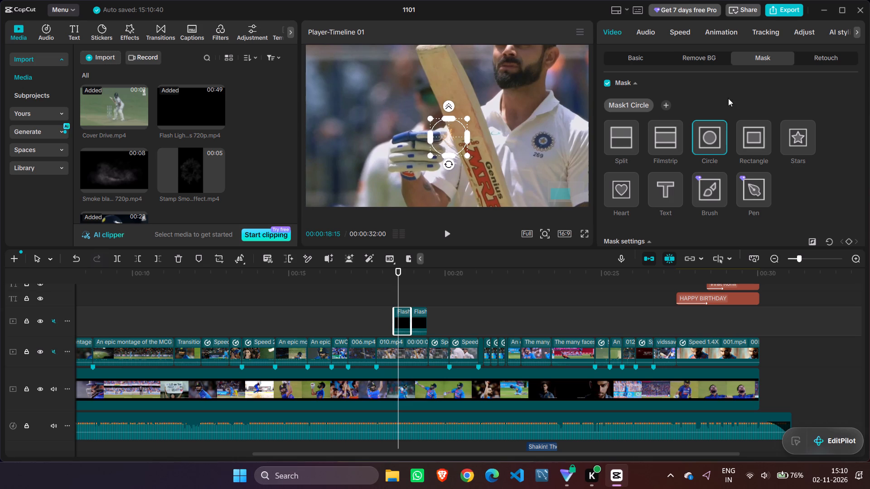
Set the first lightning clip's circle mask feather to 100 and enlarge the mask to about 665 × 668.
scroll(741, 98, "down", 3)
left_click_drag(607, 186, 721, 189)
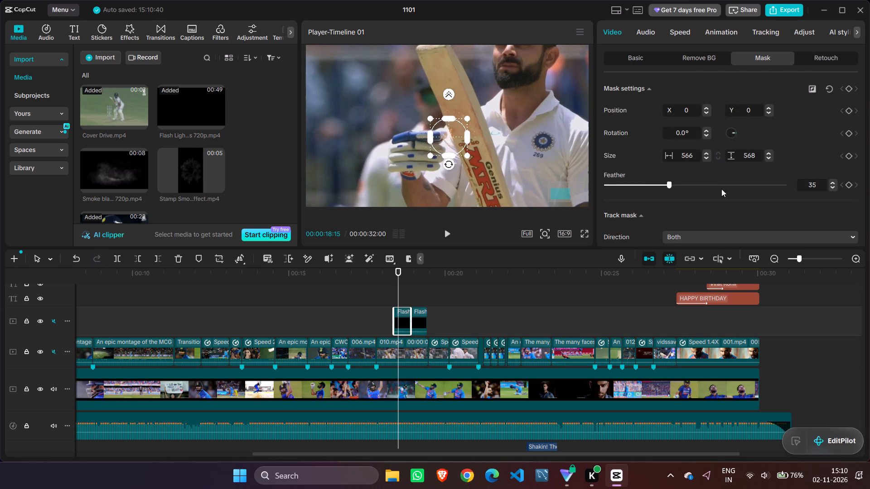
left_click_drag(721, 189, 869, 189)
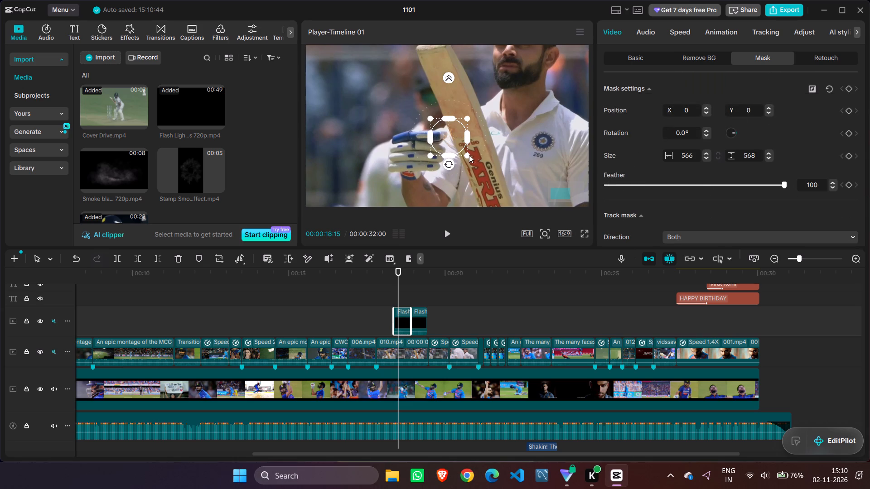
left_click_drag(467, 156, 487, 174)
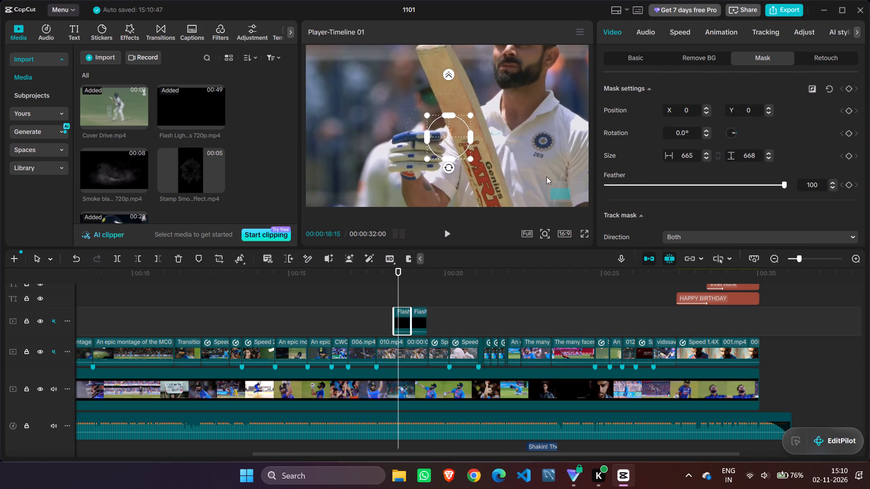
Add a circle mask to the second lightning clip and enlarge it around the glove and bat to match the first clip's mask.
left_click(418, 314)
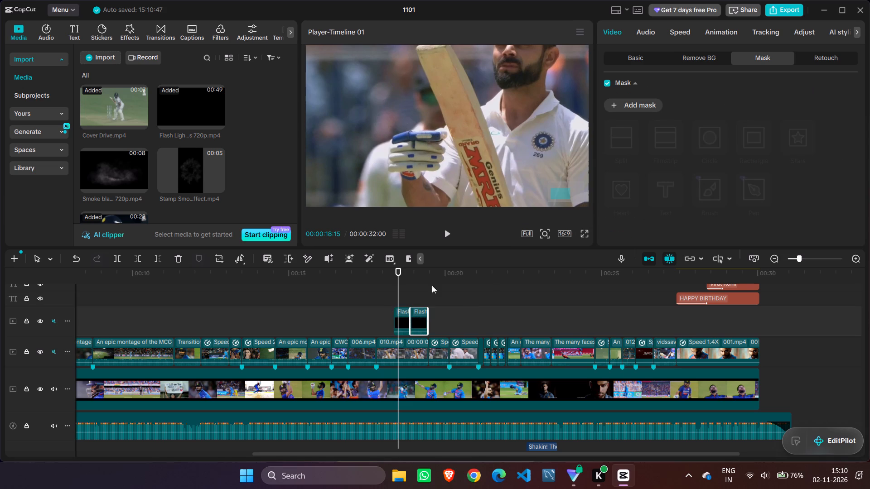
left_click(403, 315)
scroll(806, 184, "down", 1)
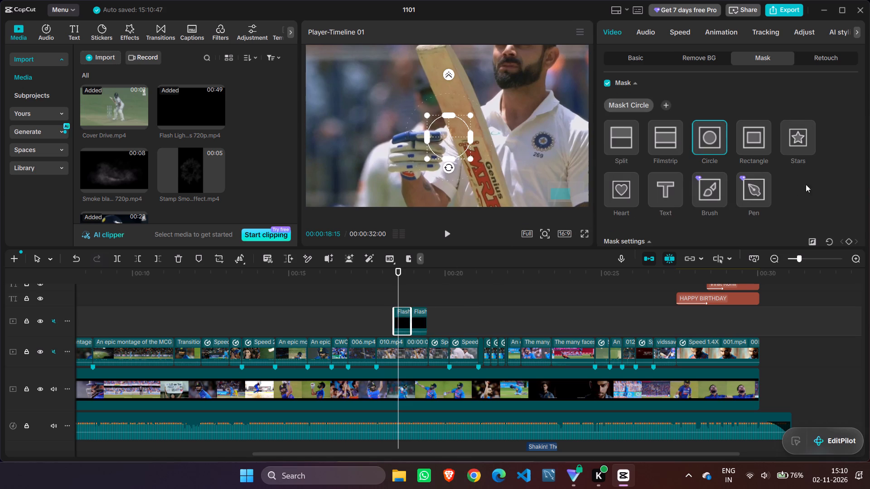
scroll(806, 184, "down", 2)
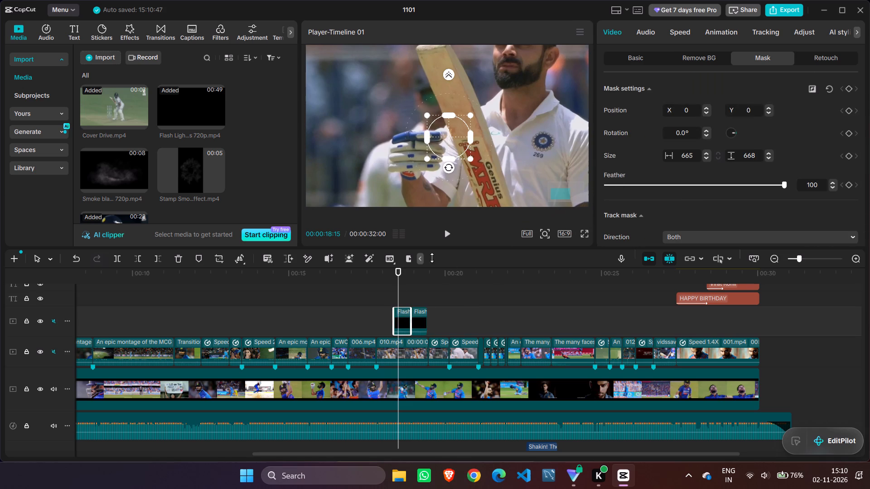
left_click(421, 318)
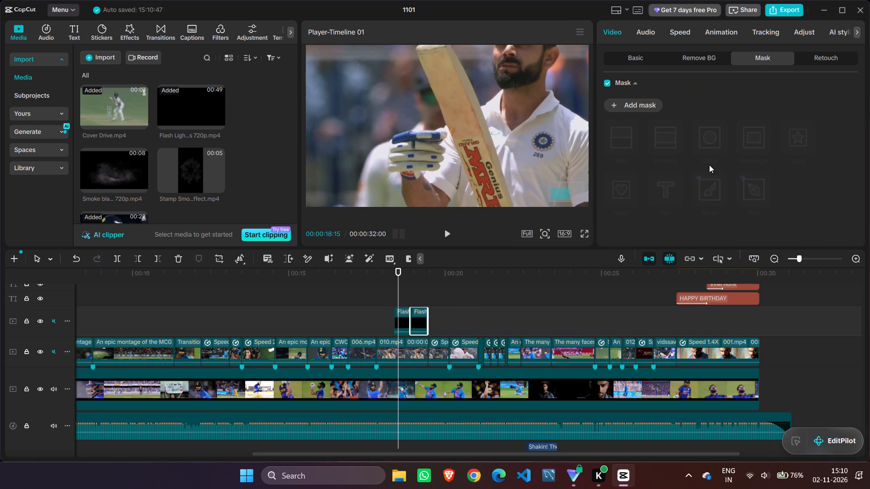
left_click(642, 108)
left_click(705, 151)
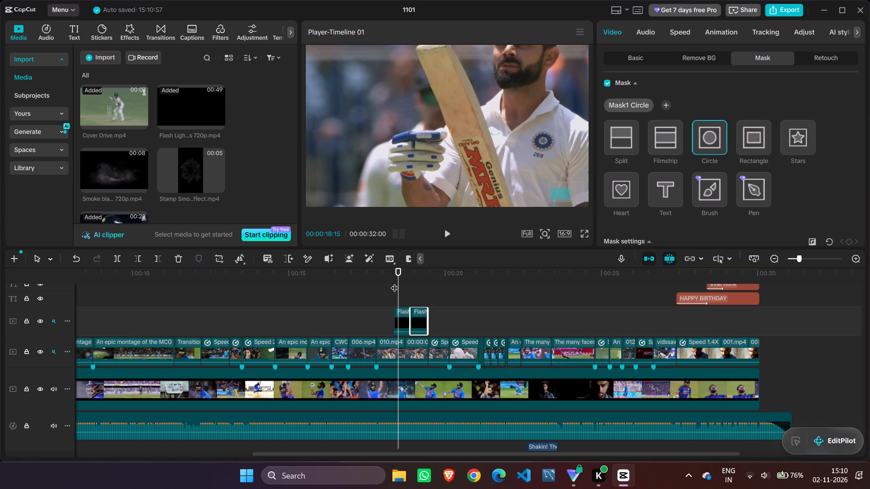
left_click_drag(399, 282, 416, 282)
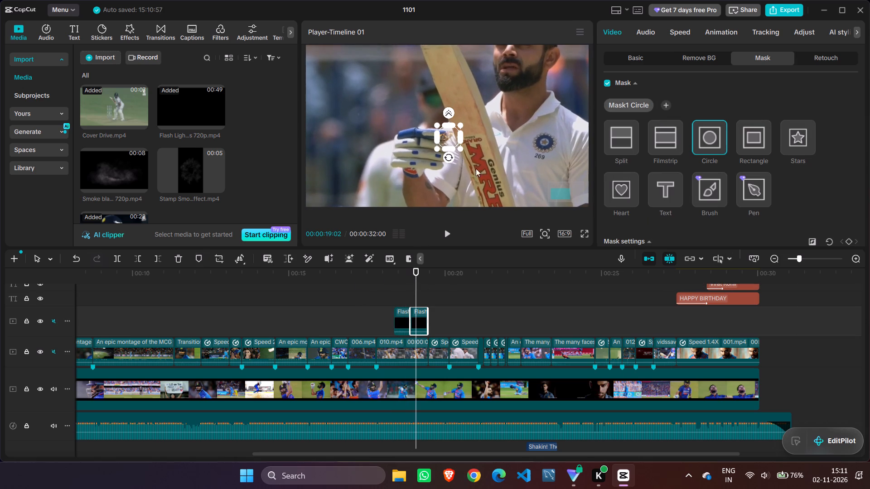
scroll(712, 163, "down", 2)
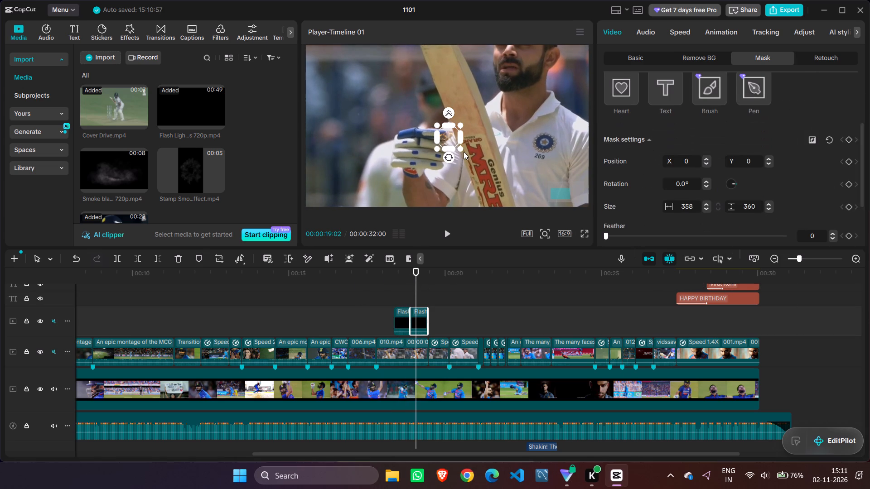
left_click_drag(460, 148, 476, 167)
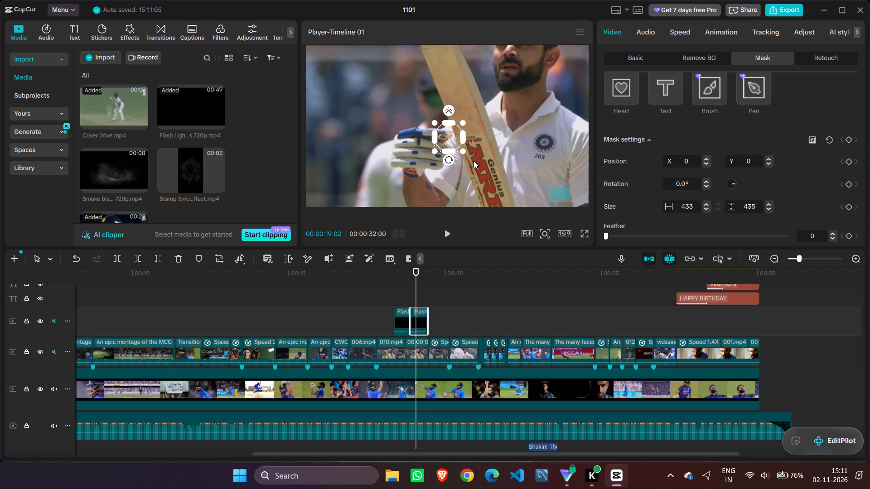
left_click_drag(462, 152, 478, 163)
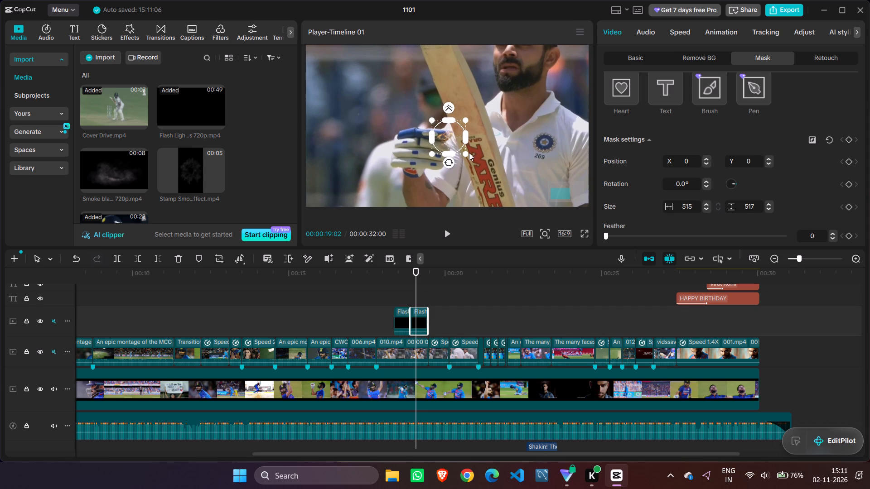
left_click_drag(467, 154, 475, 163)
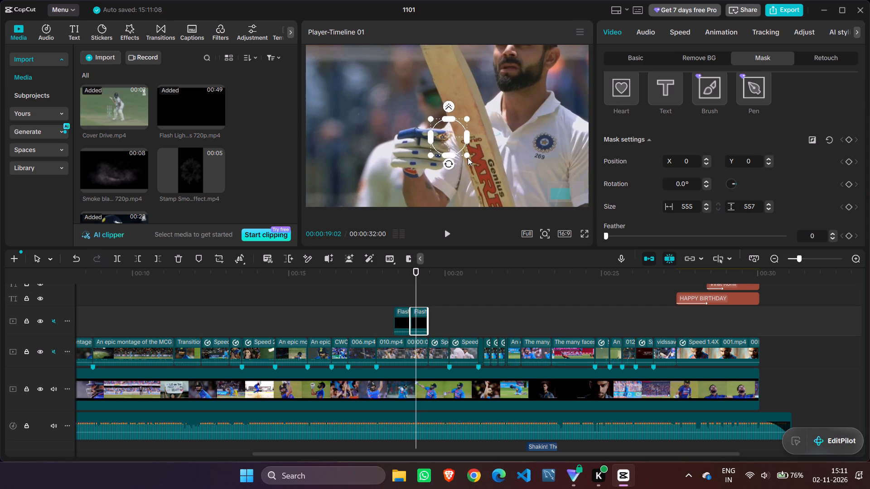
left_click_drag(467, 157, 474, 165)
left_click_drag(468, 156, 483, 175)
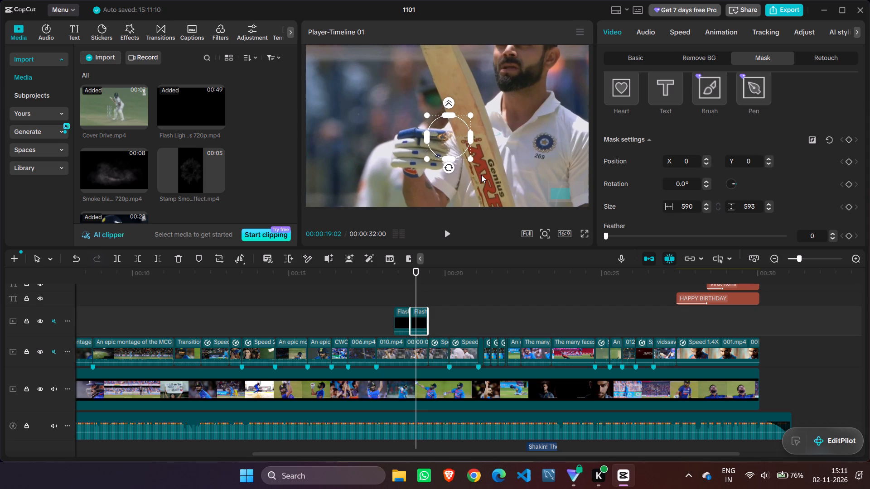
Set the second lightning clip's circle mask size to 665 × 668 to match the first clip's mask.
left_click(471, 157)
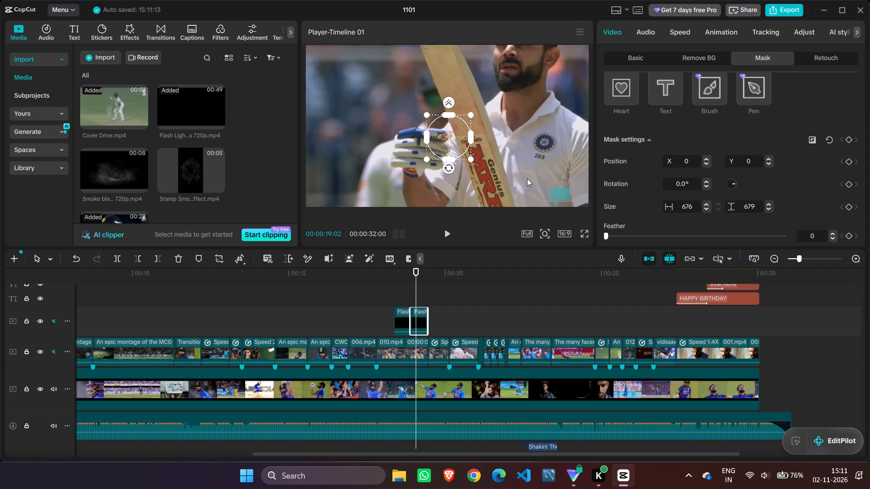
left_click(691, 204)
key("BackSpace")
key("BackSpace")
type("65")
key("Return")
left_click(404, 312)
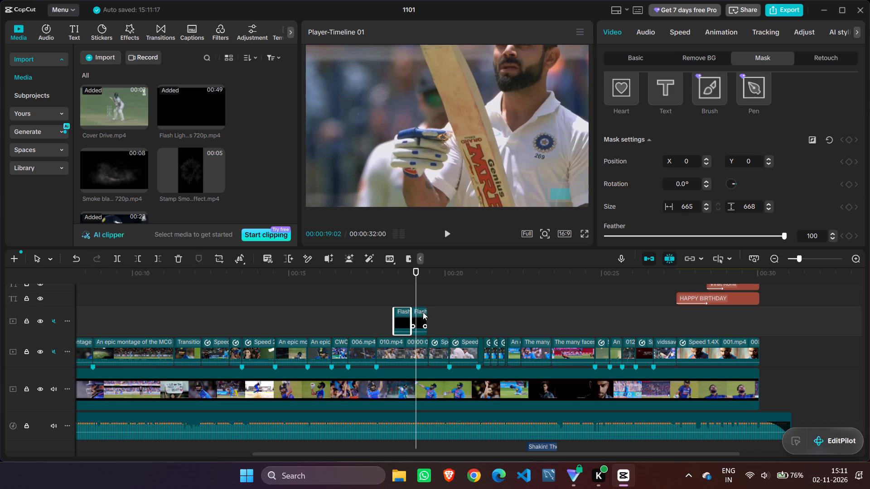
left_click(421, 313)
left_click(758, 205)
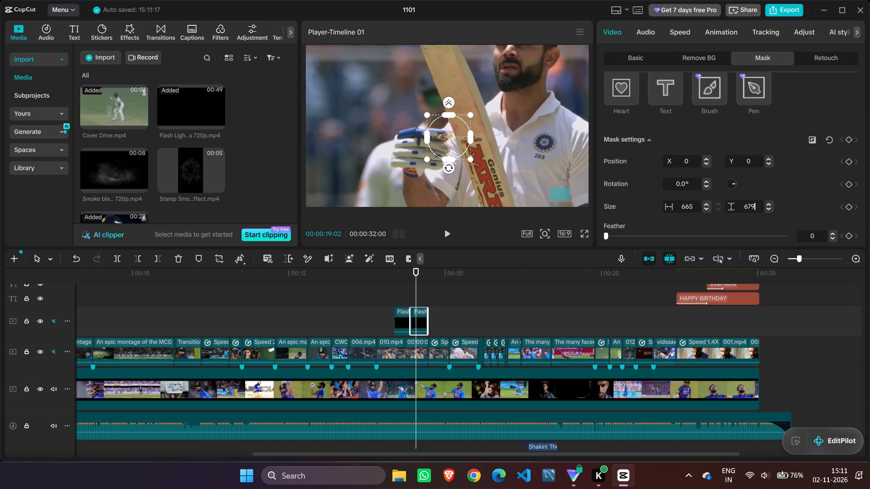
key("BackSpace")
key("BackSpace")
type("68")
key("Return")
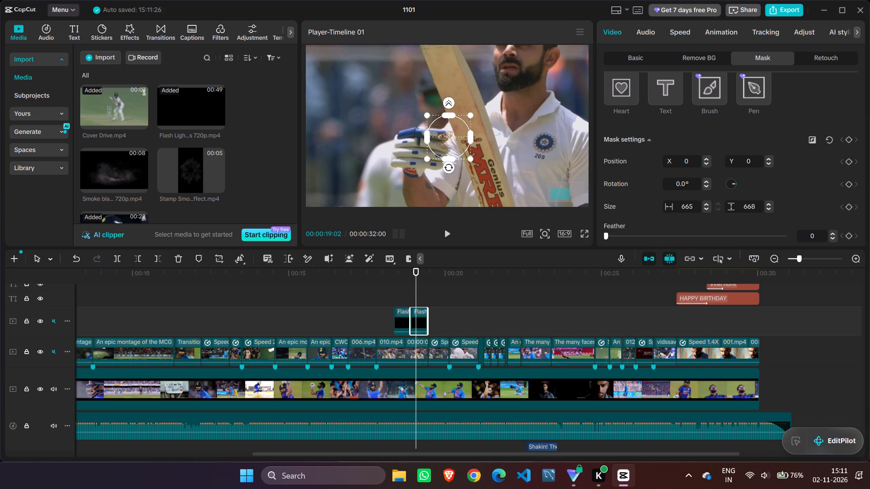
Raise the second lightning clip's mask feather to its maximum, matching the first clip's 100.
left_click(401, 320)
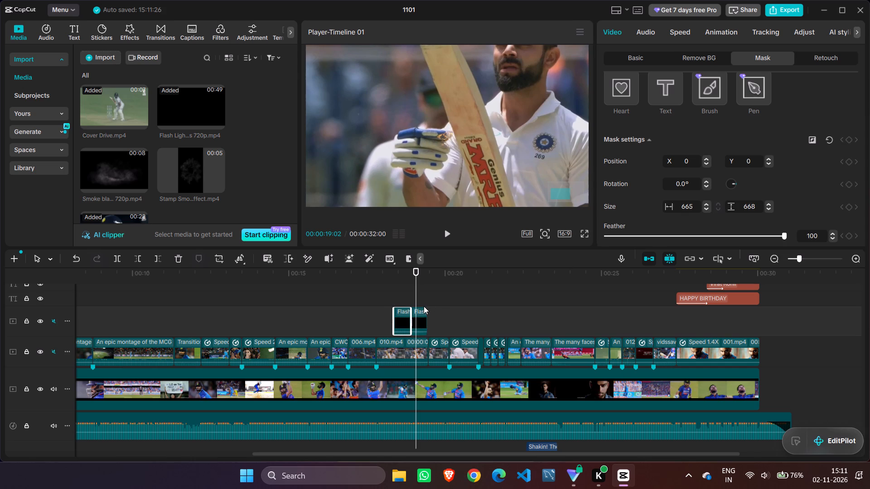
left_click(424, 308)
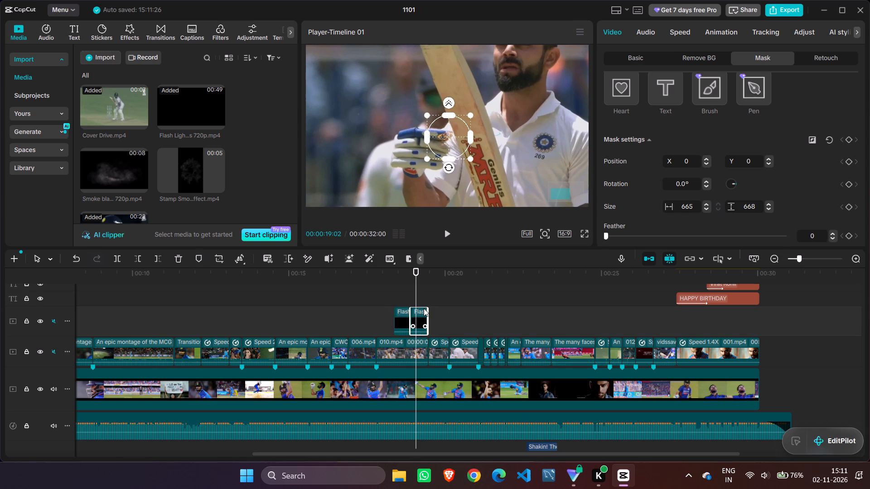
left_click_drag(605, 236, 869, 222)
Play back the two feathered lightning clips over the bat-raising shot several times, starting from around 00:00:18:08.
left_click(522, 296)
left_click_drag(522, 296, 354, 296)
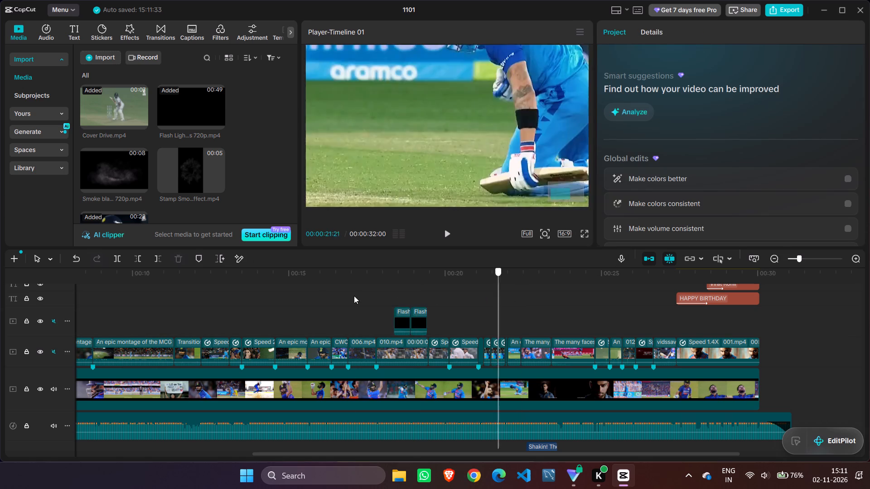
left_click_drag(354, 296, 262, 302)
left_click(446, 232)
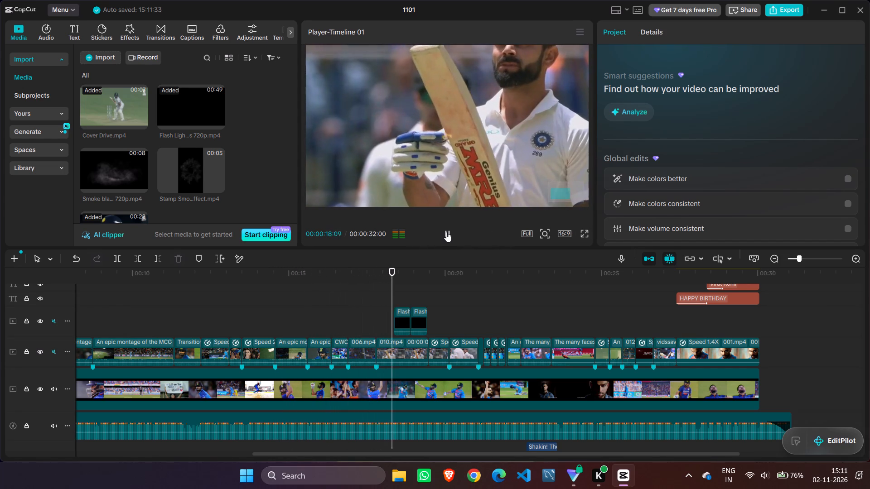
left_click(446, 232)
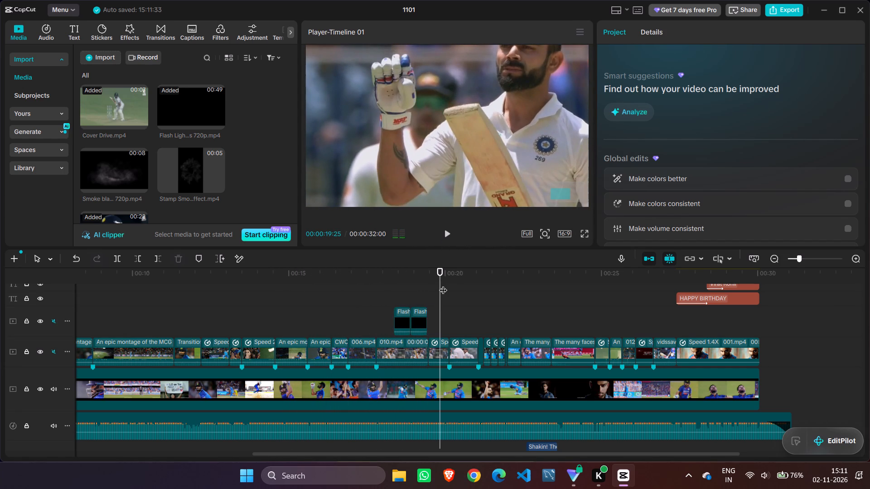
left_click_drag(442, 285, 393, 279)
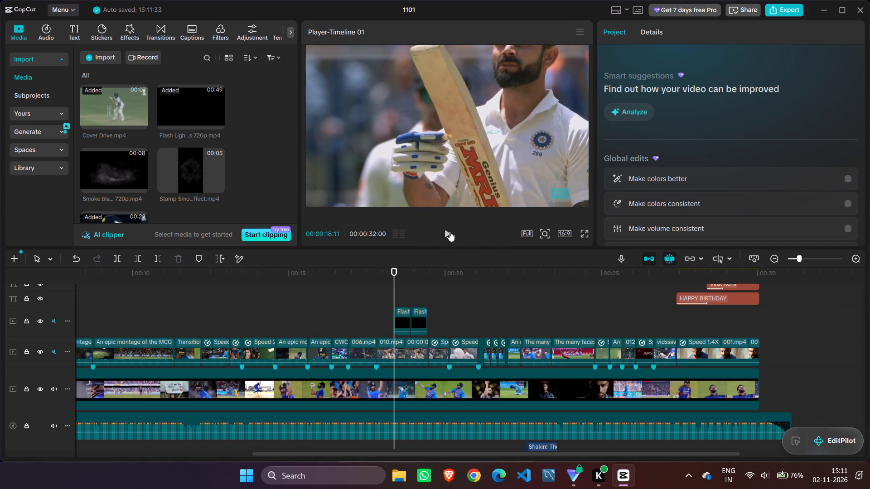
left_click(449, 231)
left_click(449, 231)
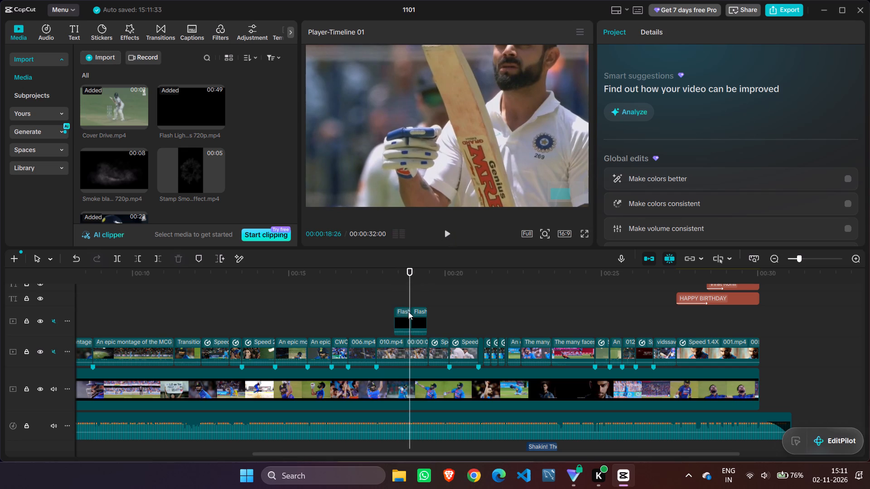
left_click(446, 235)
left_click(446, 235)
double_click(446, 235)
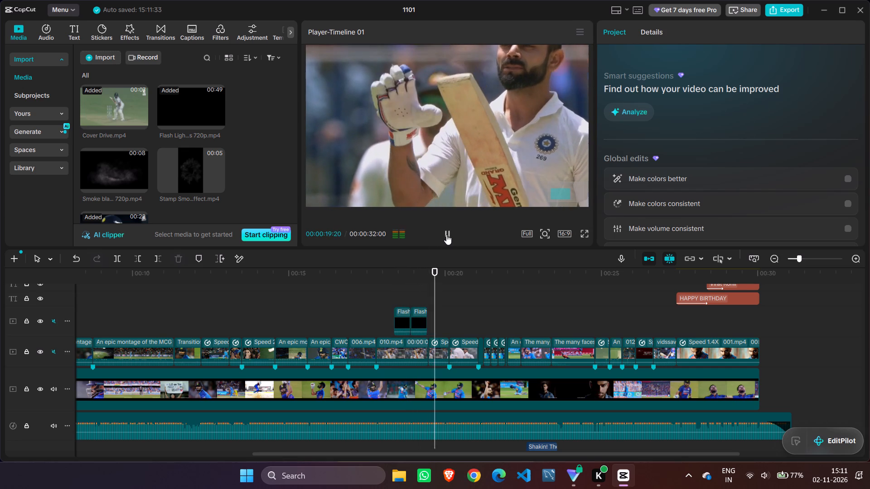
left_click_drag(436, 289, 387, 290)
left_click(449, 232)
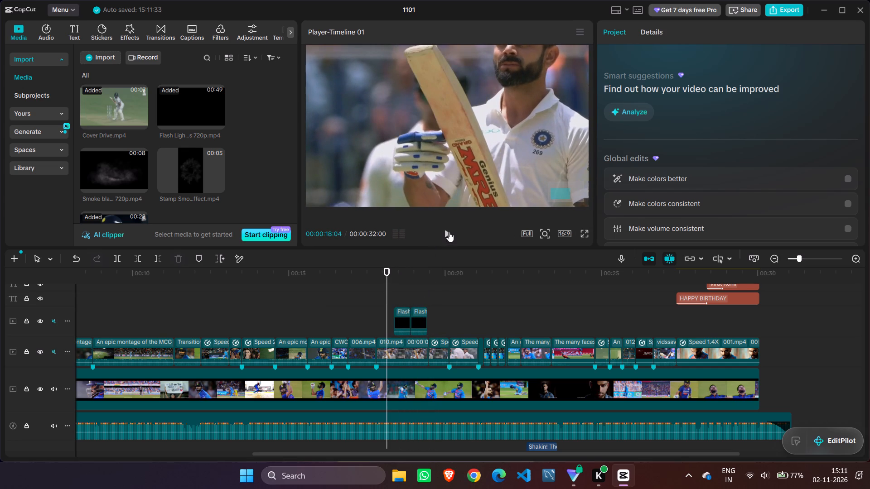
left_click(449, 231)
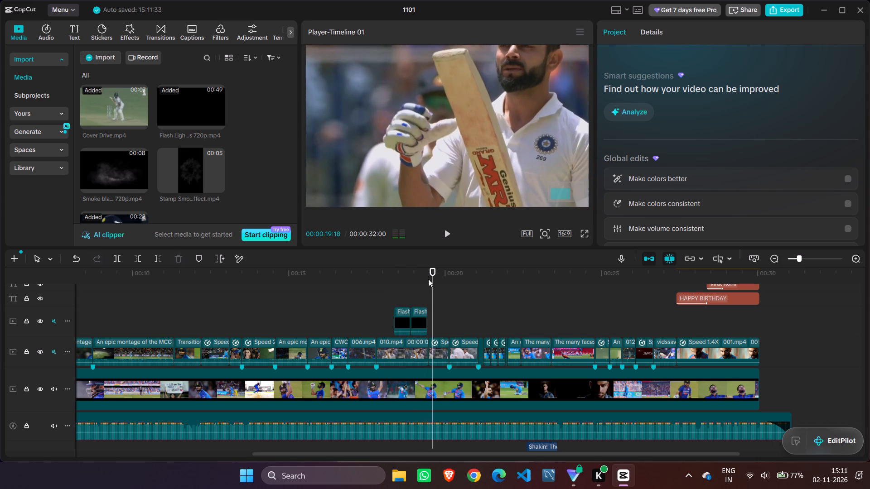
left_click_drag(432, 281, 391, 287)
left_click(447, 233)
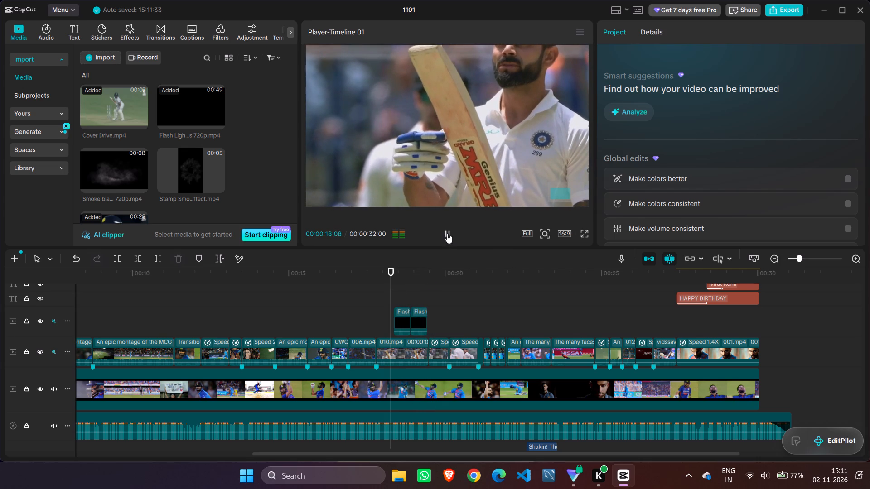
left_click(447, 233)
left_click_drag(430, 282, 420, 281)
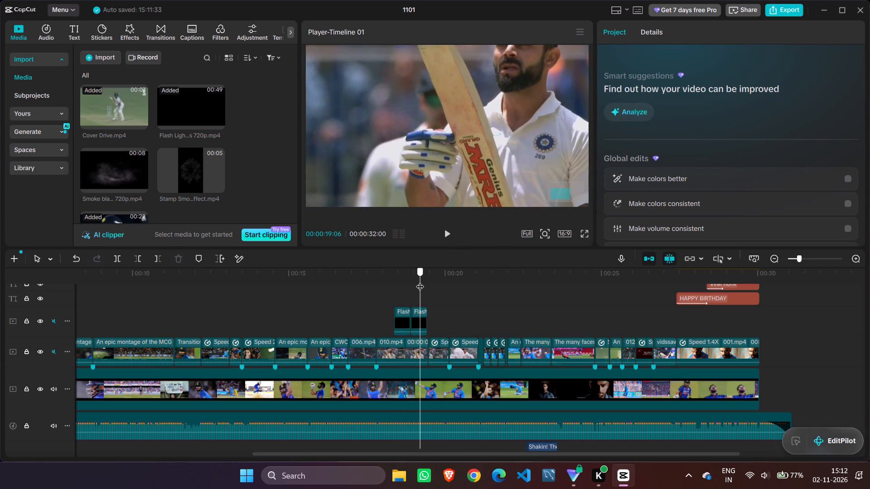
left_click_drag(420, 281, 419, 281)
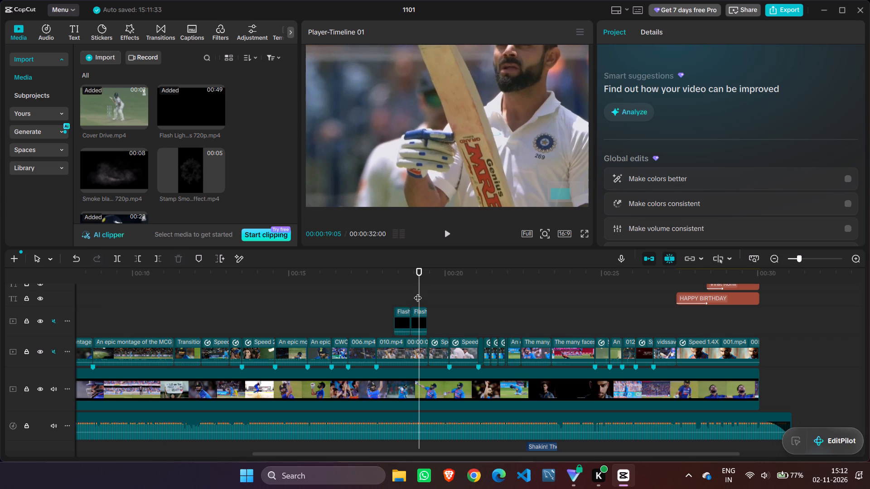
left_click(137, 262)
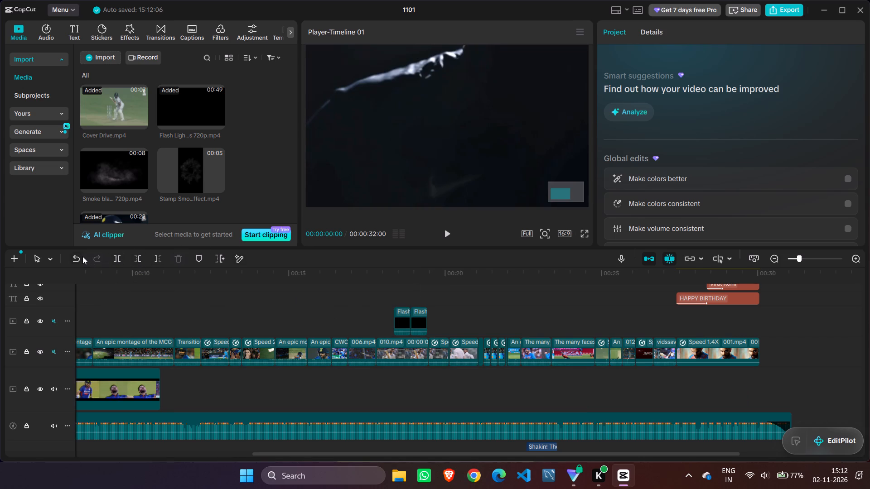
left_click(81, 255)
Trim away the part of the second lightning clip before 00:00:19:03 and play back the result.
left_click(418, 317)
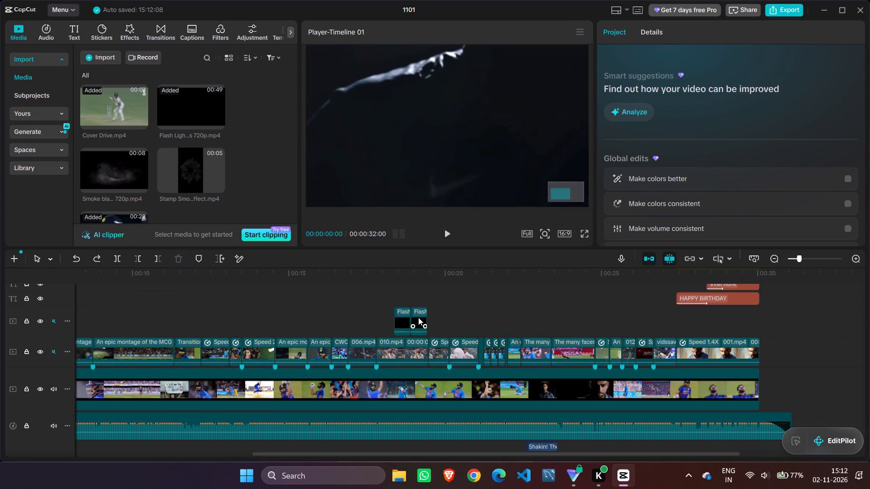
left_click(136, 259)
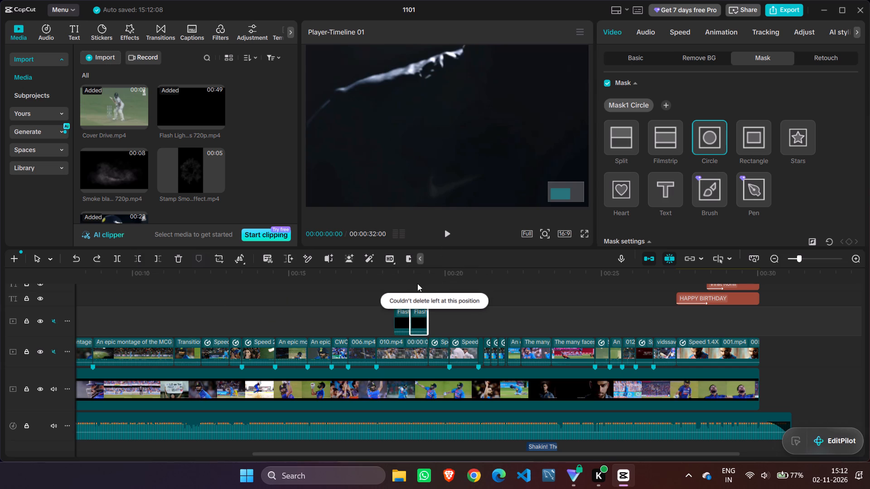
left_click(416, 283)
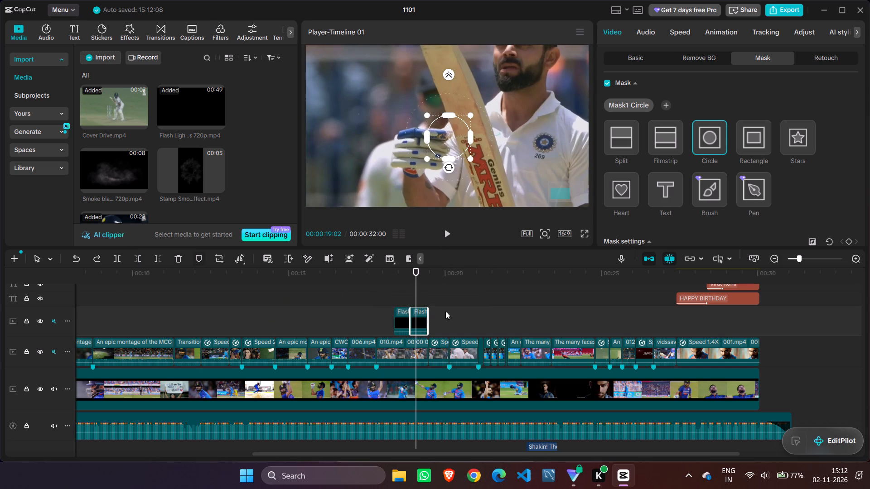
key("Left")
key("Left")
key("Left")
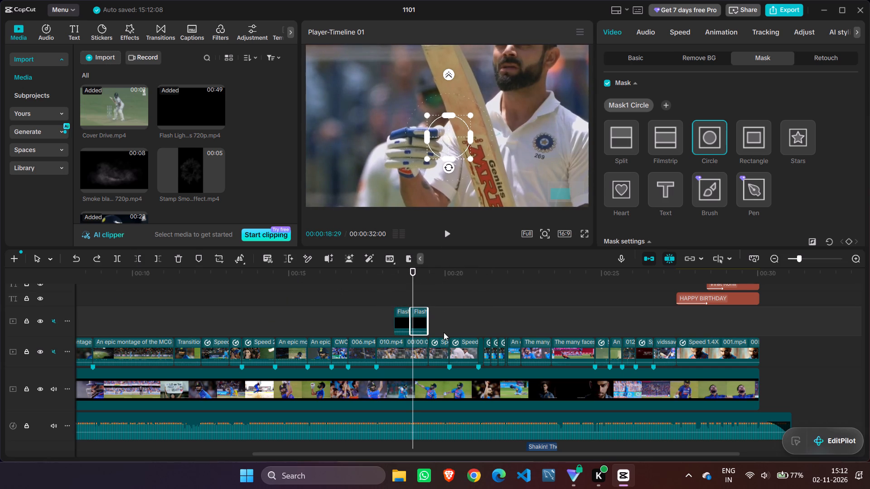
key("Right")
key("Right")
key("Right")
key("Right")
key("Right")
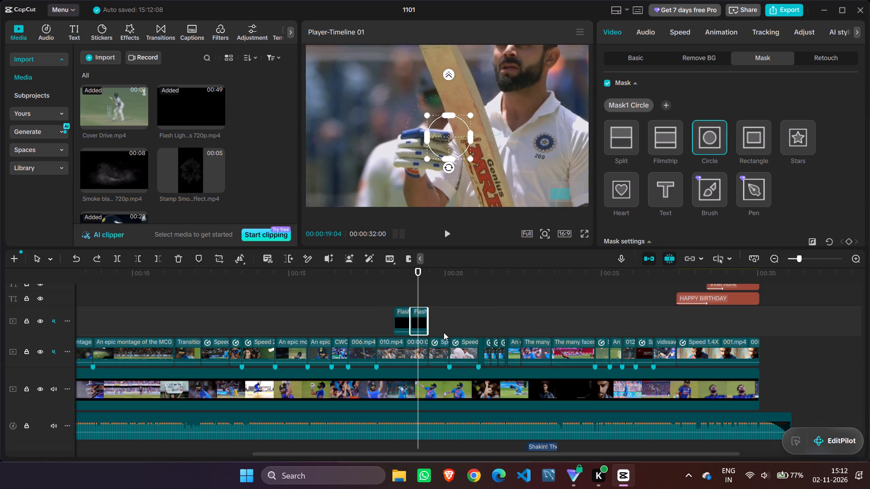
key("Left")
key("Left")
key("Right")
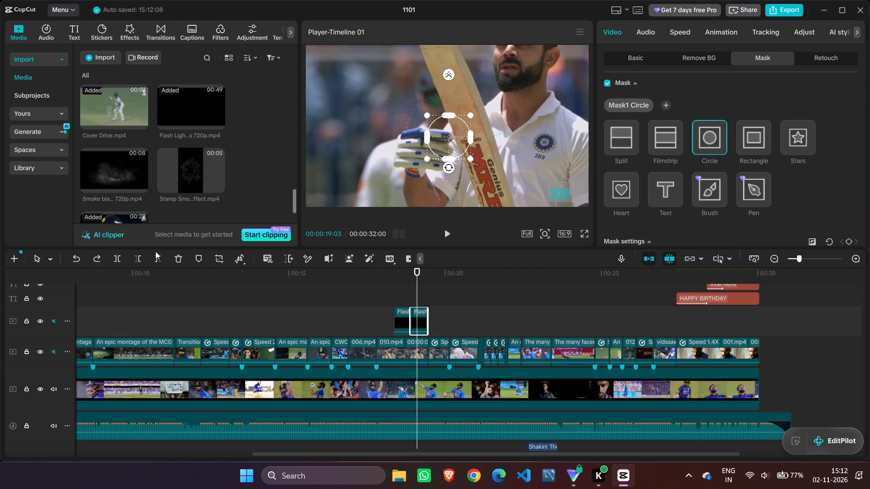
left_click(135, 256)
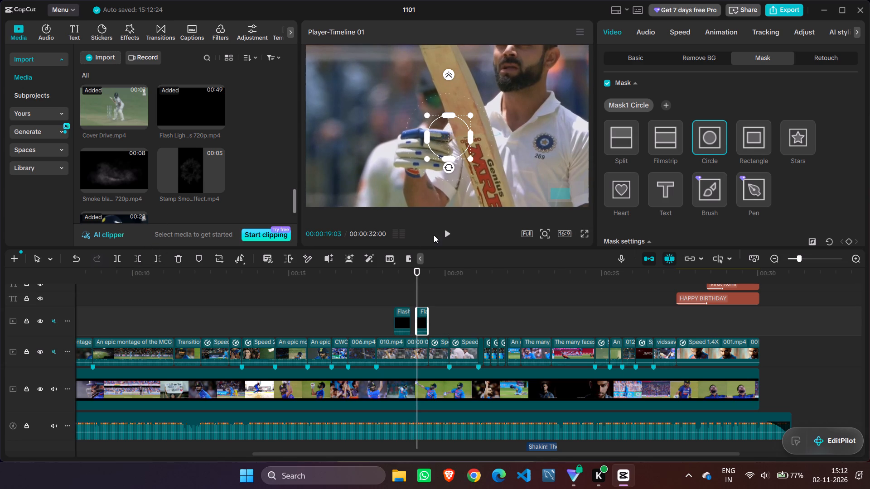
left_click(449, 229)
left_click(449, 229)
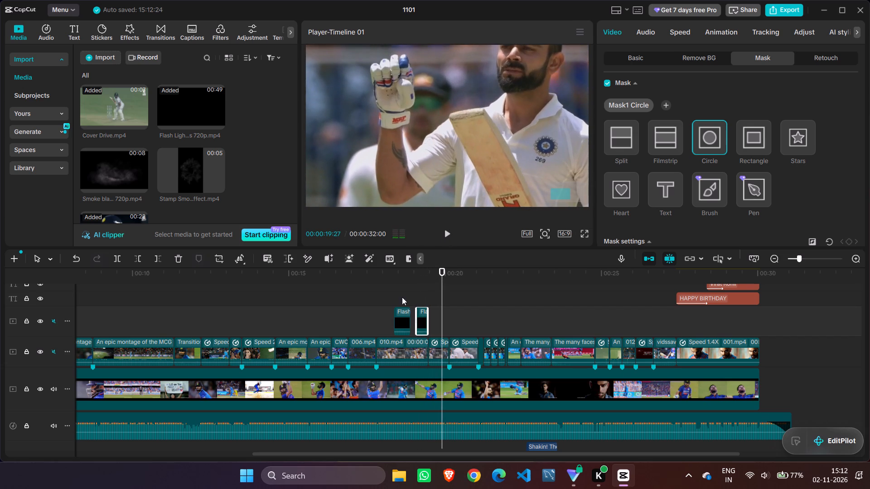
Delete the first lightning clip over the bat-raising shot.
left_click(401, 316)
left_click(177, 257)
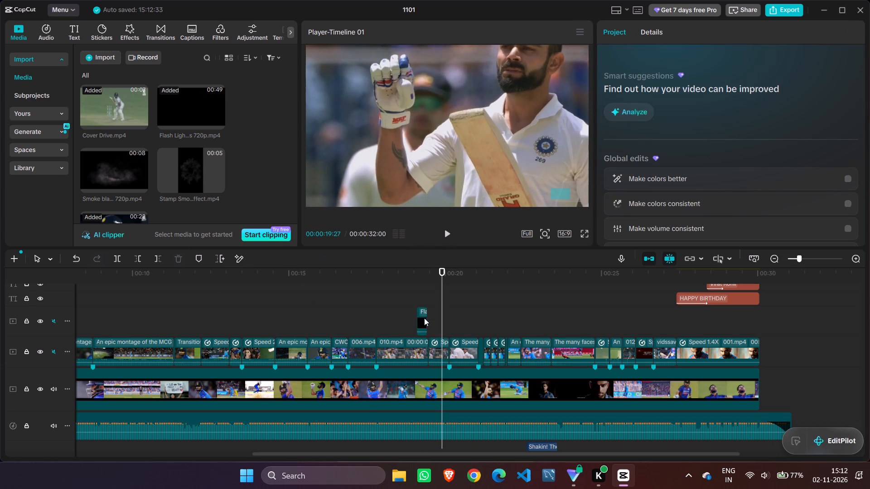
Duplicate the trimmed lightning clip and place the copy directly before the original on the same track.
left_click(425, 316)
right_click(419, 315)
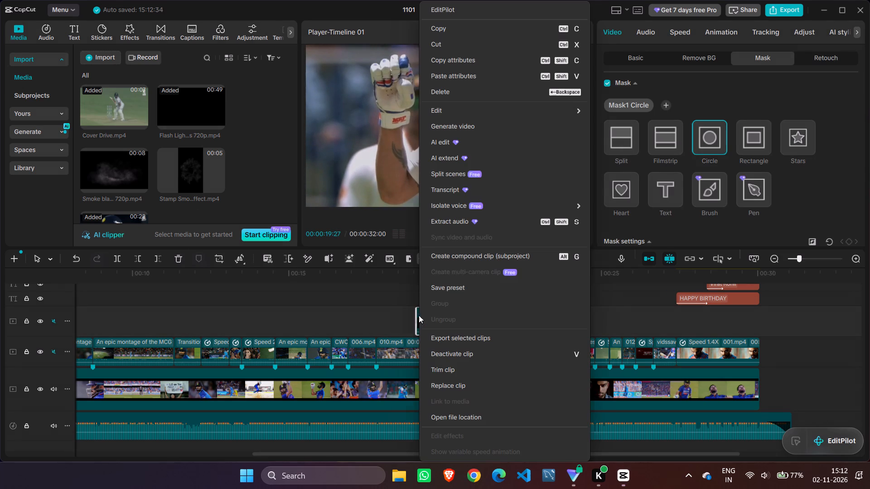
left_click(448, 29)
right_click(392, 312)
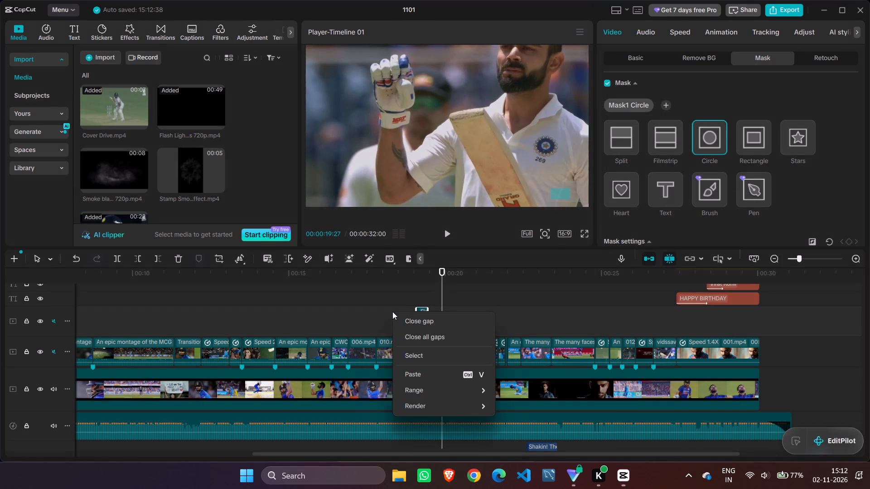
left_click(416, 375)
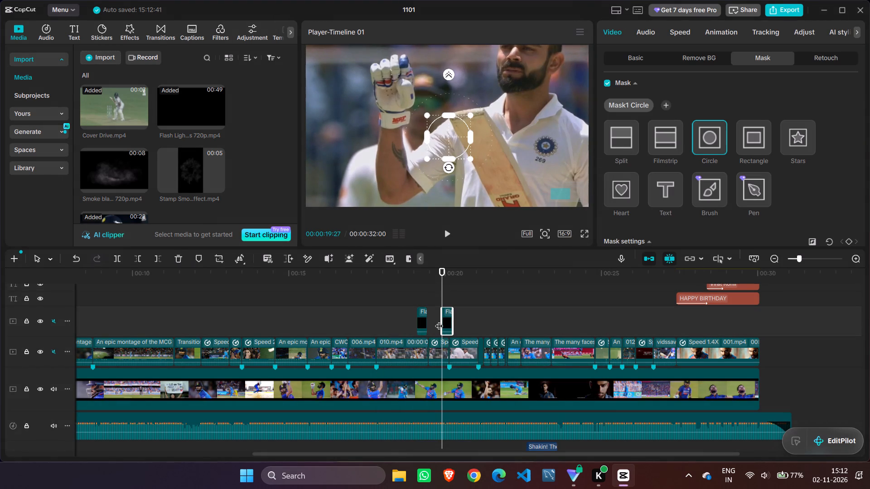
left_click_drag(446, 320, 410, 321)
left_click_drag(441, 291, 420, 290)
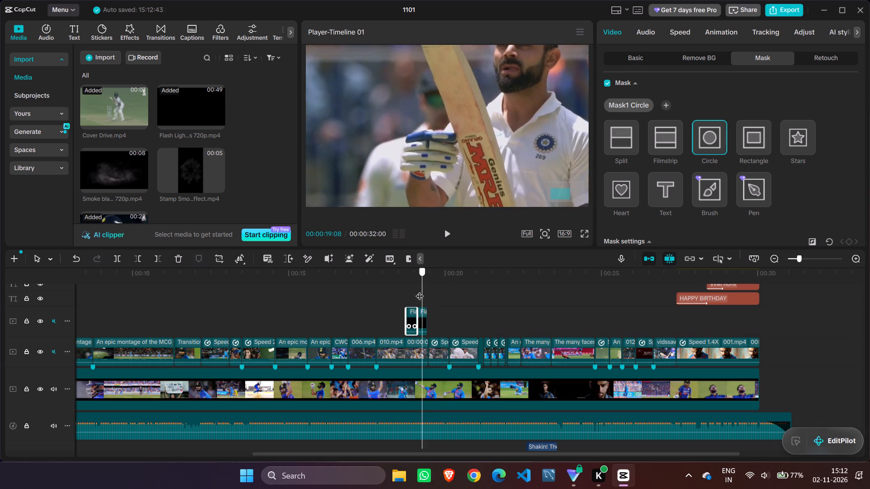
Move the duplicated lightning clip to start at 00:00:18:02 over the bat-raising shot and play back the result.
left_click_drag(420, 290, 418, 290)
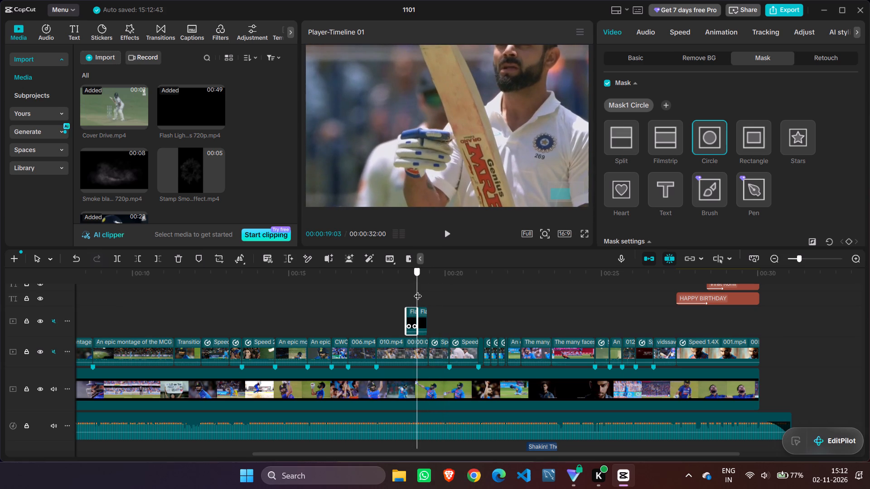
left_click_drag(418, 290, 396, 292)
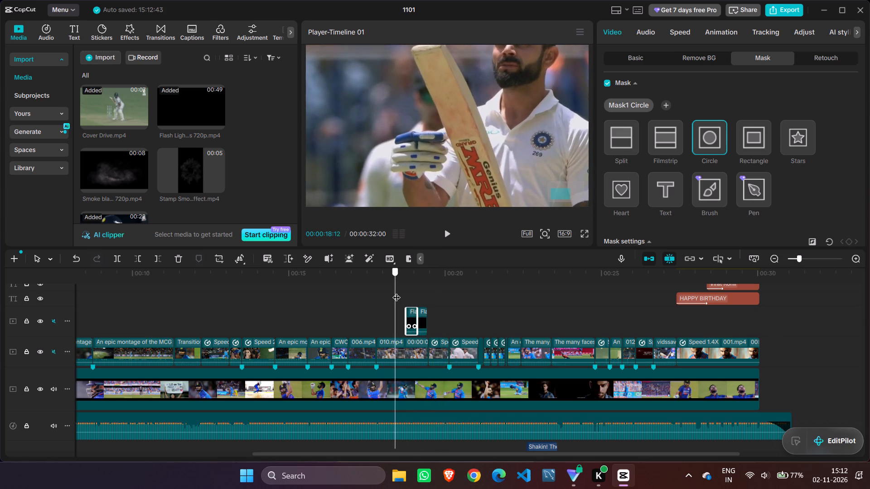
left_click_drag(396, 292, 386, 292)
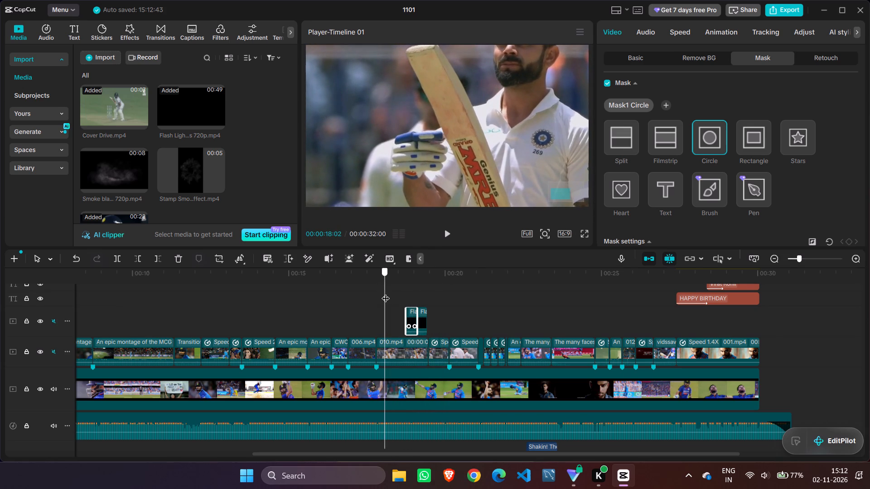
left_click_drag(386, 292, 384, 292)
left_click_drag(411, 316, 387, 317)
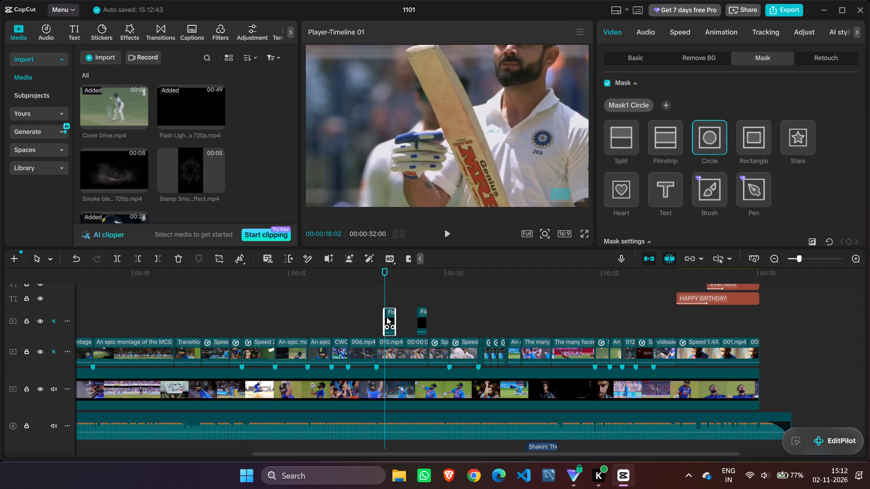
left_click_drag(387, 317, 389, 317)
left_click(446, 234)
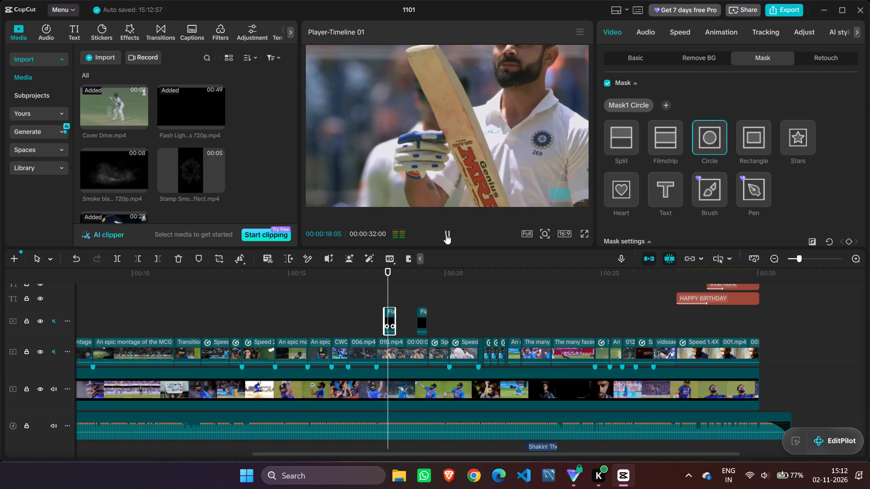
left_click(446, 234)
left_click(446, 234)
left_click(446, 234)
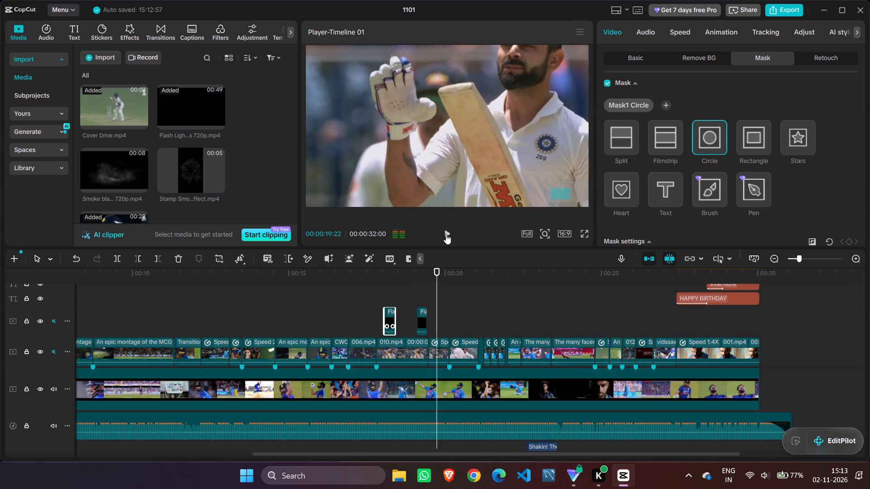
Review the mask, transform and blend settings of the moved lightning clip at around 00:00:18:08.
left_click(387, 315)
left_click_drag(435, 287, 391, 292)
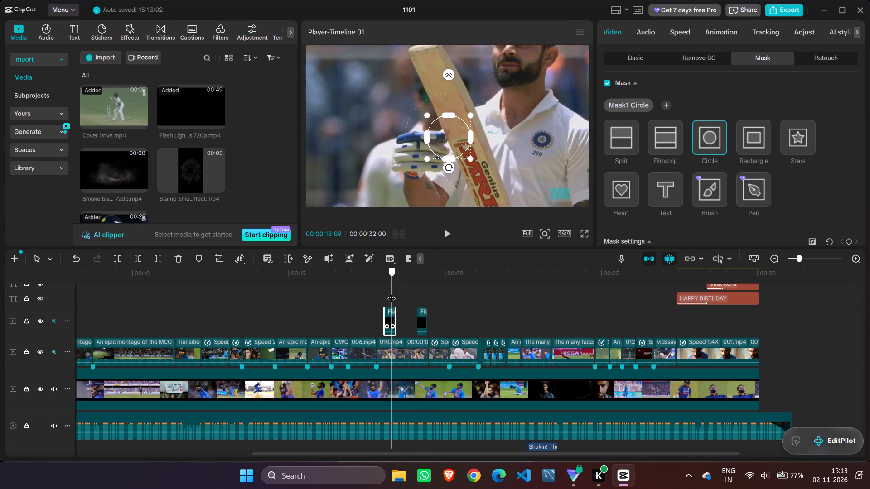
left_click_drag(391, 292, 391, 292)
scroll(697, 184, "down", 2)
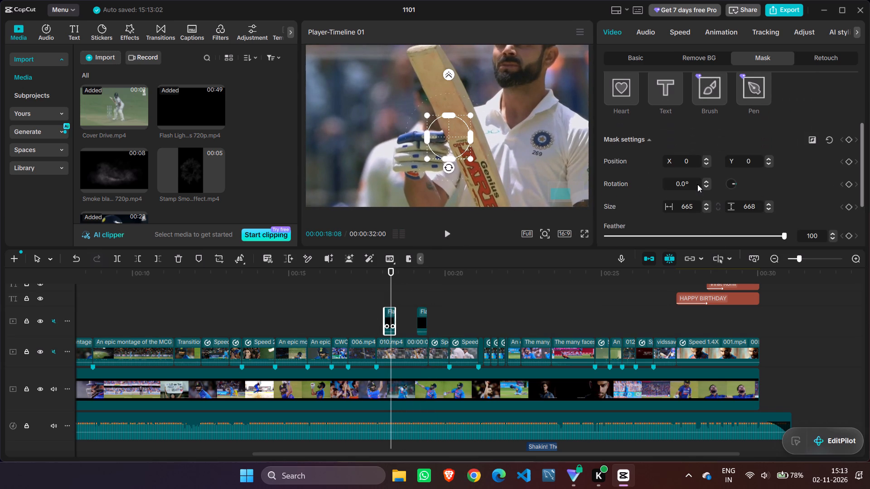
scroll(697, 184, "down", 1)
scroll(697, 184, "up", 4)
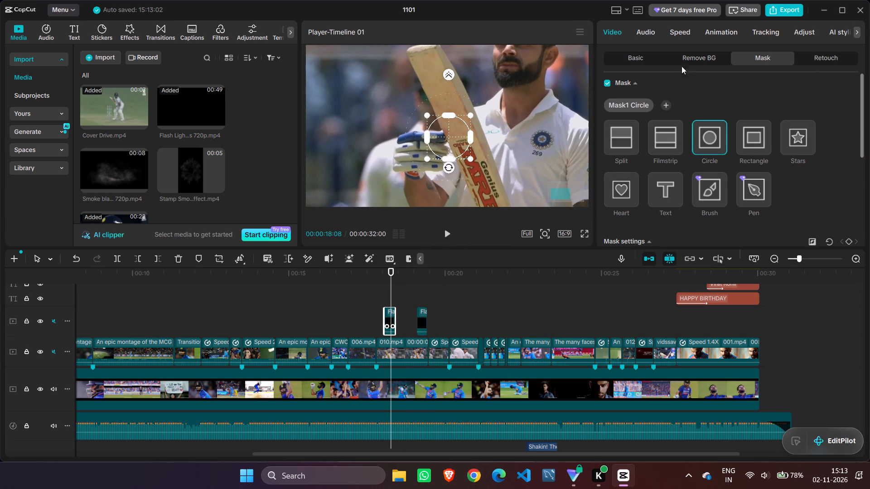
scroll(686, 59, "down", 2)
scroll(685, 101, "up", 4)
left_click(688, 55)
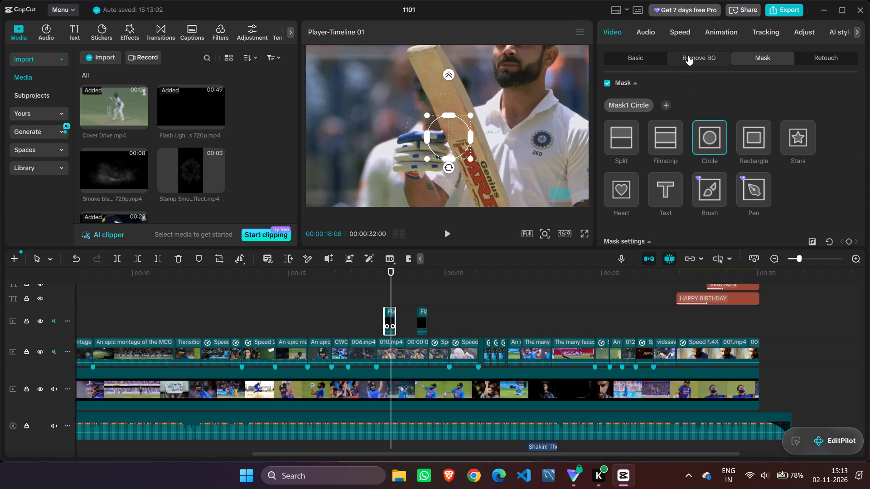
left_click(644, 57)
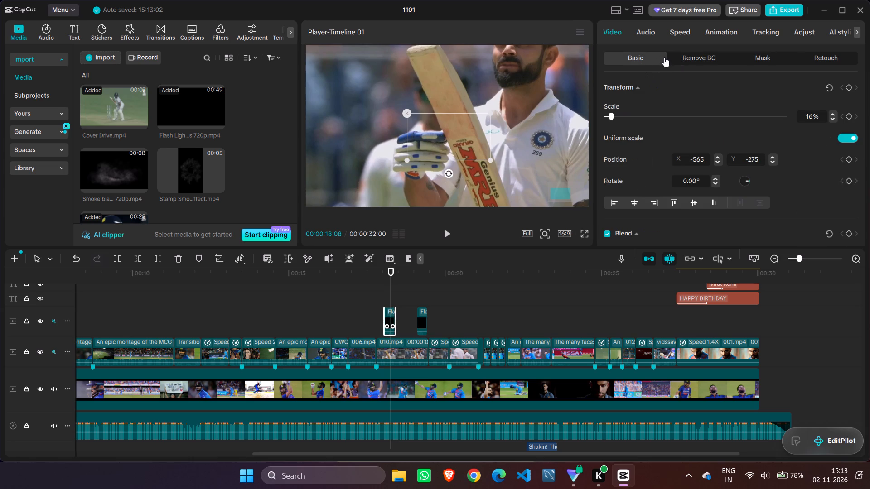
left_click(672, 57)
left_click(658, 53)
scroll(662, 133, "down", 2)
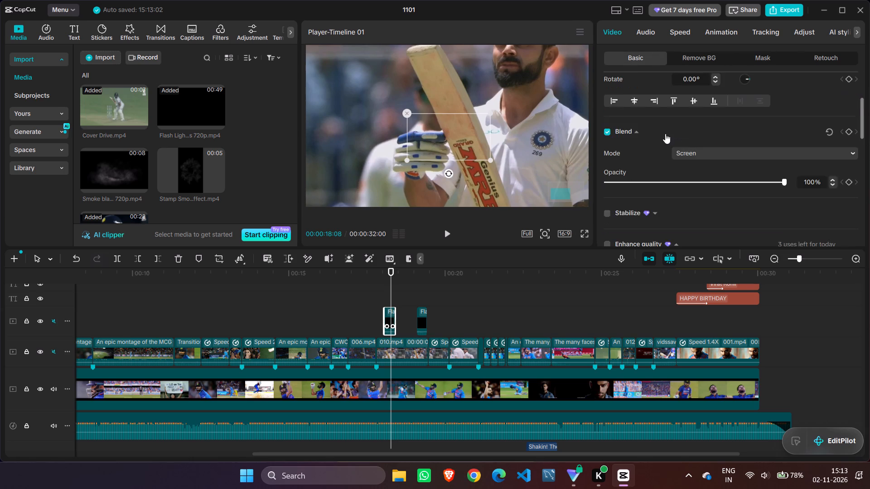
scroll(665, 134, "down", 1)
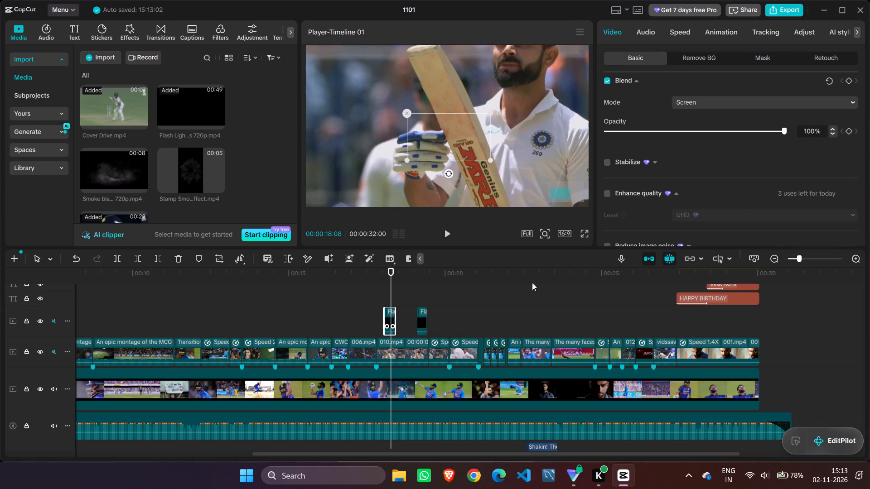
Play back the montage through both lightning clips, first from 00:00:13:08 and again from 00:00:15:29.
left_click(507, 299)
left_click_drag(507, 292, 235, 294)
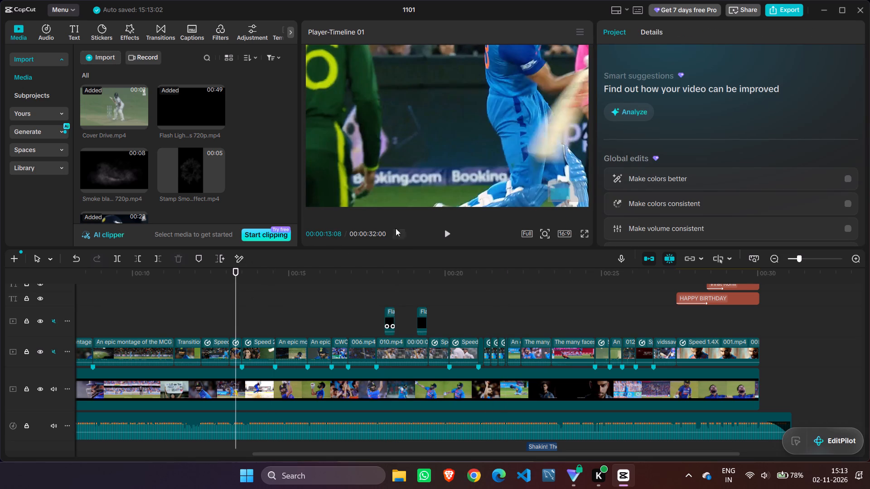
left_click(445, 235)
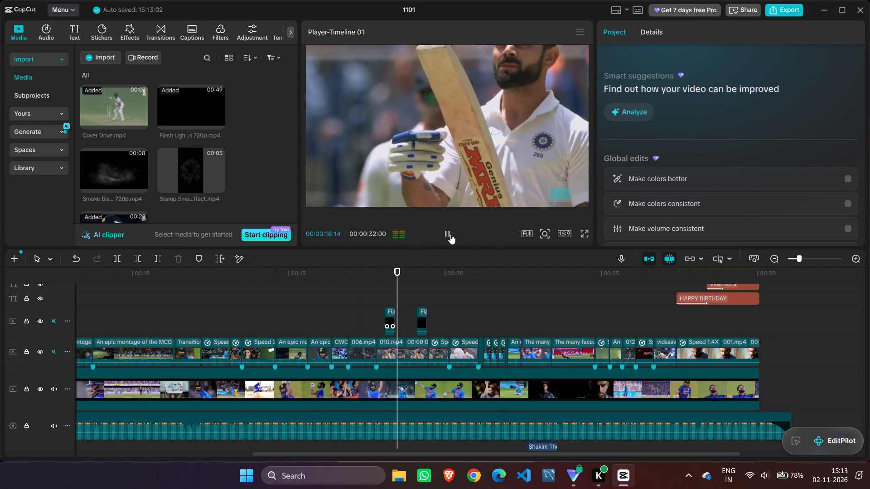
left_click(450, 234)
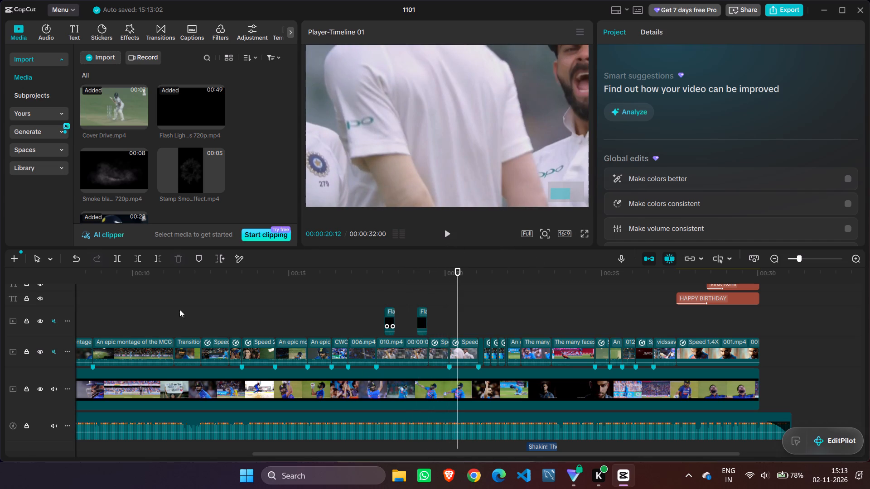
left_click(568, 190)
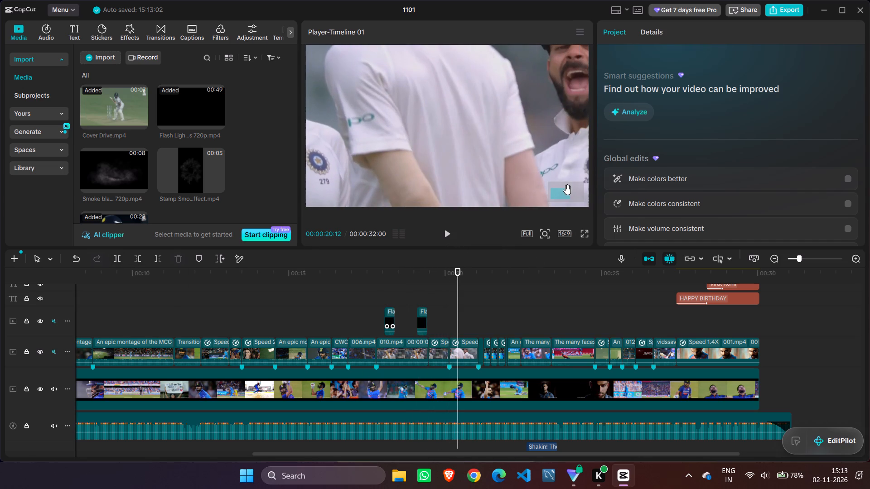
left_click(548, 232)
left_click(524, 252)
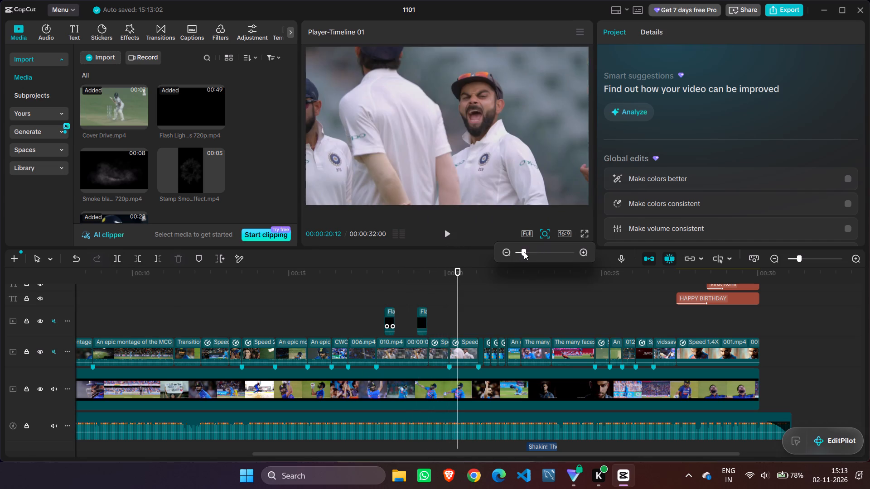
left_click_drag(460, 302, 319, 310)
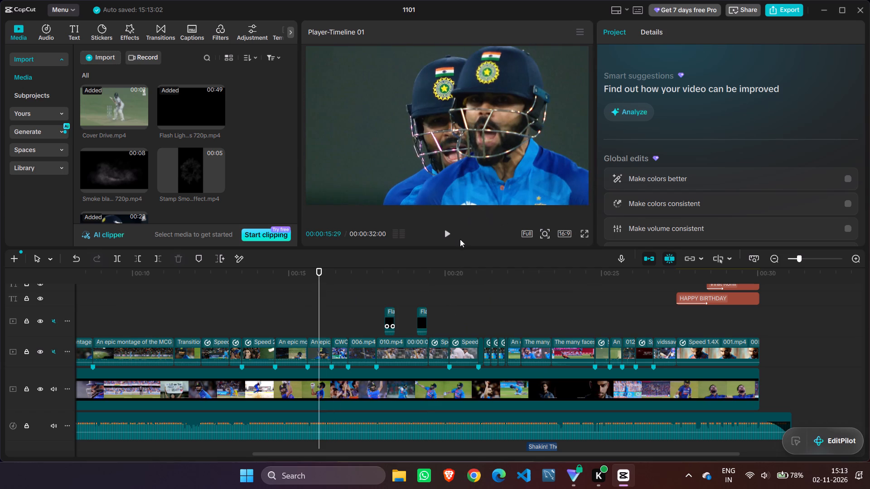
left_click(445, 233)
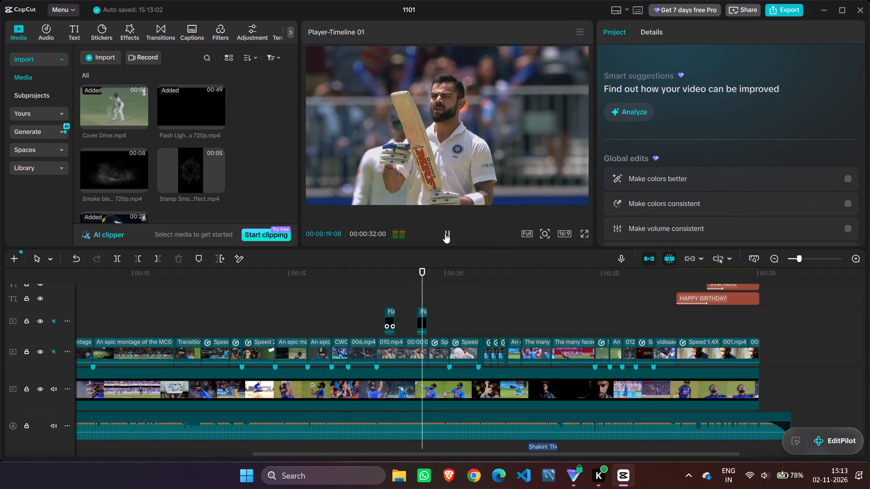
left_click(446, 233)
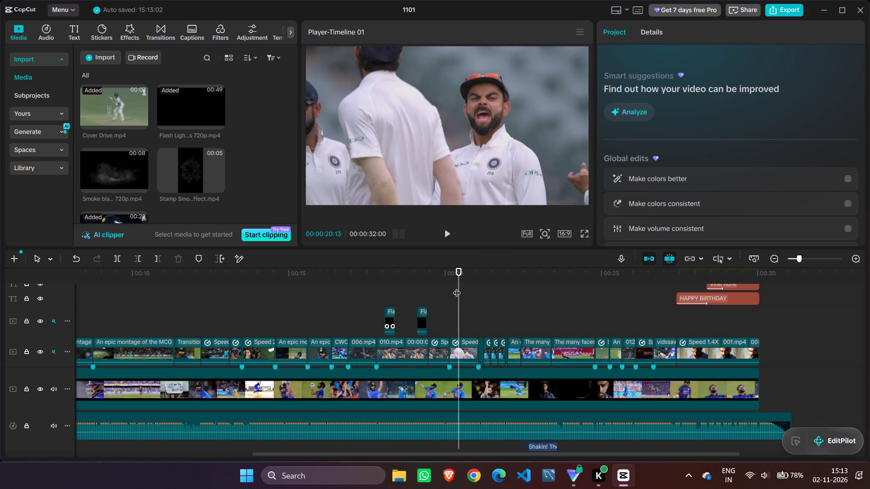
Copy the lightning clip that starts at 00:00:18:02 and paste the copy at 00:00:18:12.
left_click_drag(458, 287, 375, 288)
left_click(390, 316)
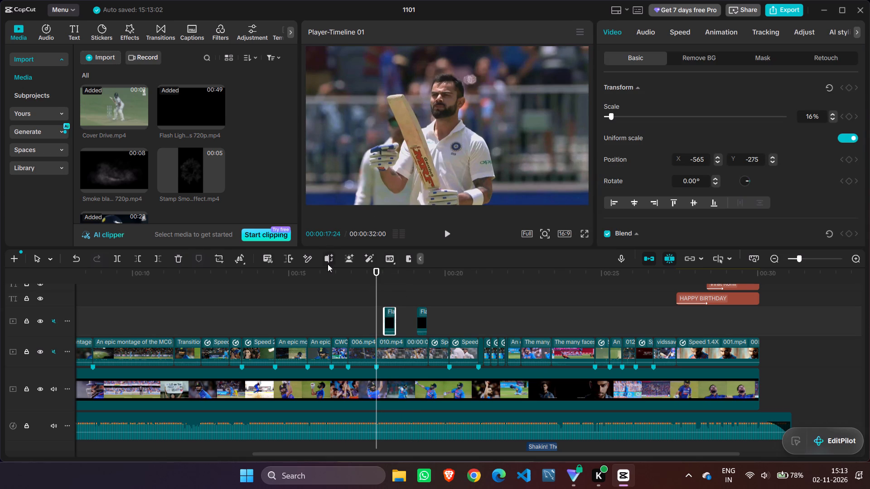
right_click(388, 312)
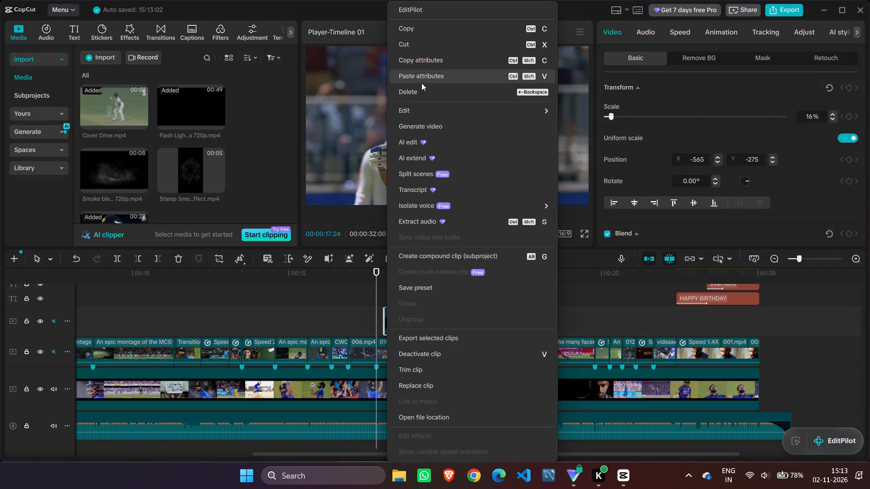
left_click(417, 25)
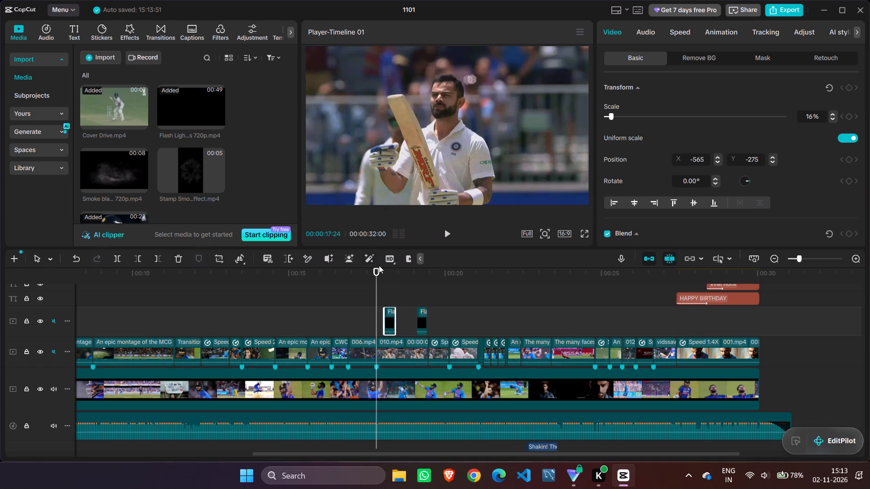
left_click(395, 296)
right_click(393, 296)
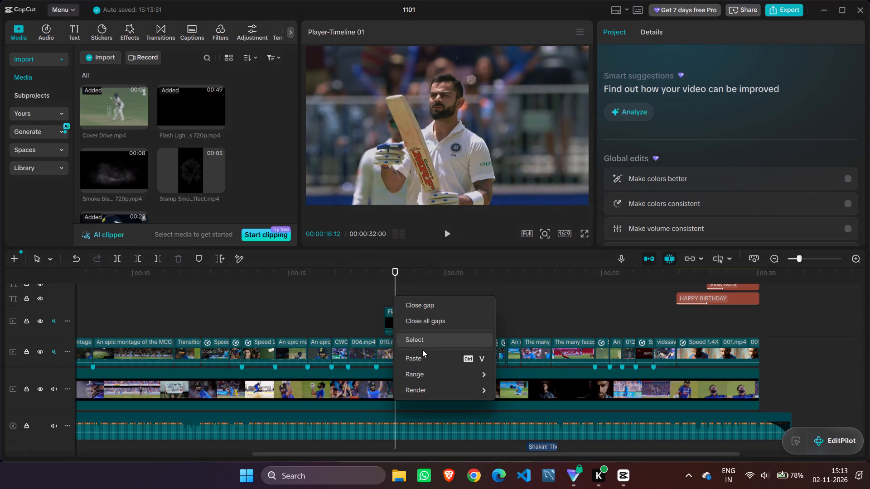
left_click(420, 360)
Move the pasted lightning copy to a new track directly above the first lightning clip, stacked over it in time.
left_click_drag(399, 322, 393, 295)
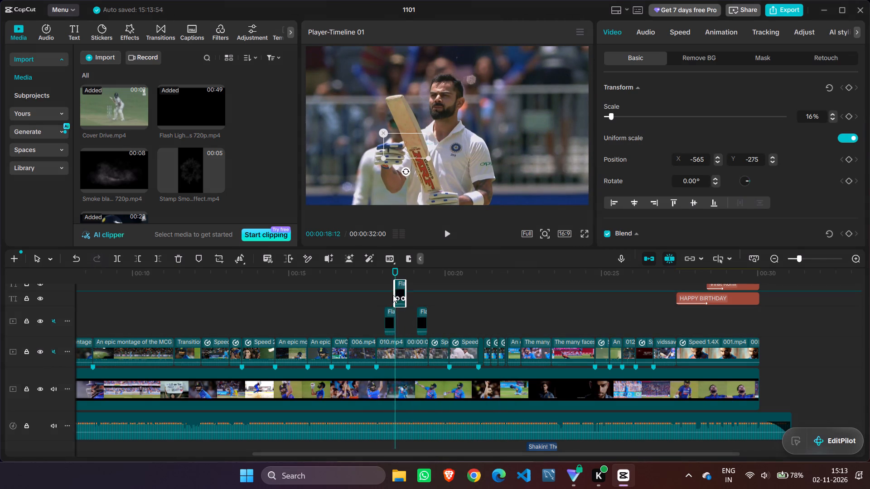
left_click_drag(393, 295, 389, 295)
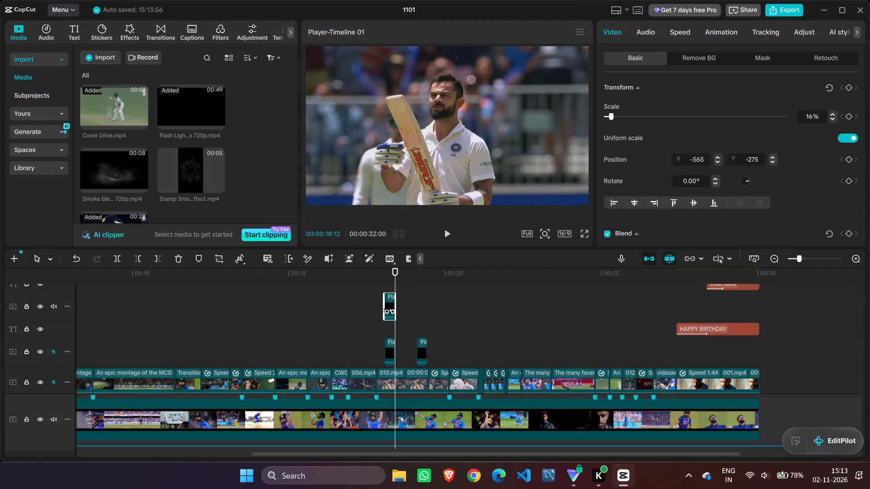
left_click_drag(390, 305, 389, 323)
scroll(432, 353, "up", 3)
scroll(432, 353, "down", 3)
left_click_drag(391, 309, 397, 348)
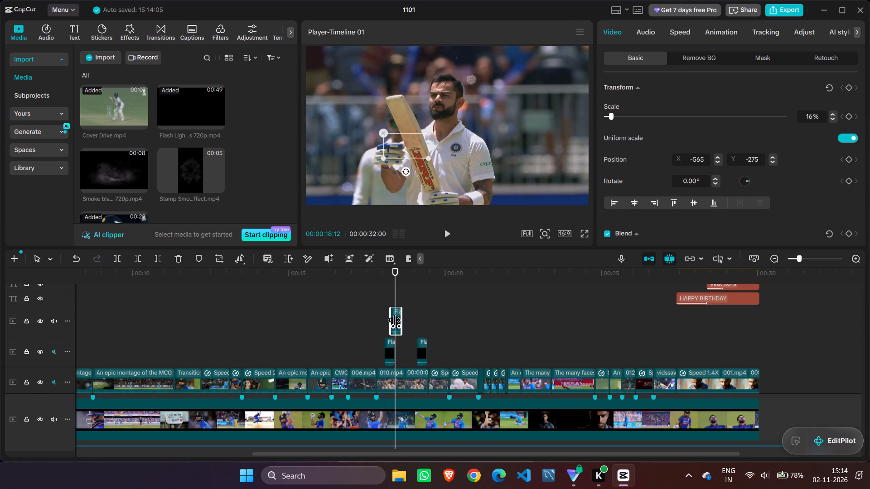
left_click_drag(397, 318, 391, 318)
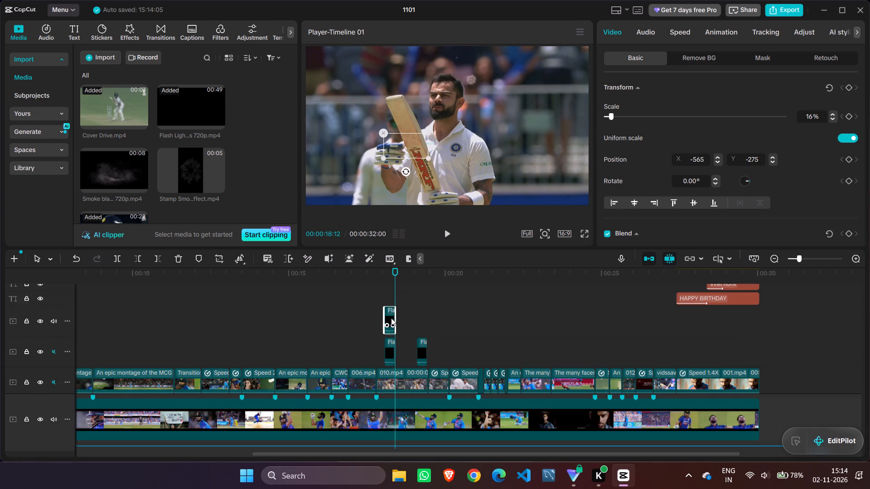
left_click_drag(391, 318, 390, 319)
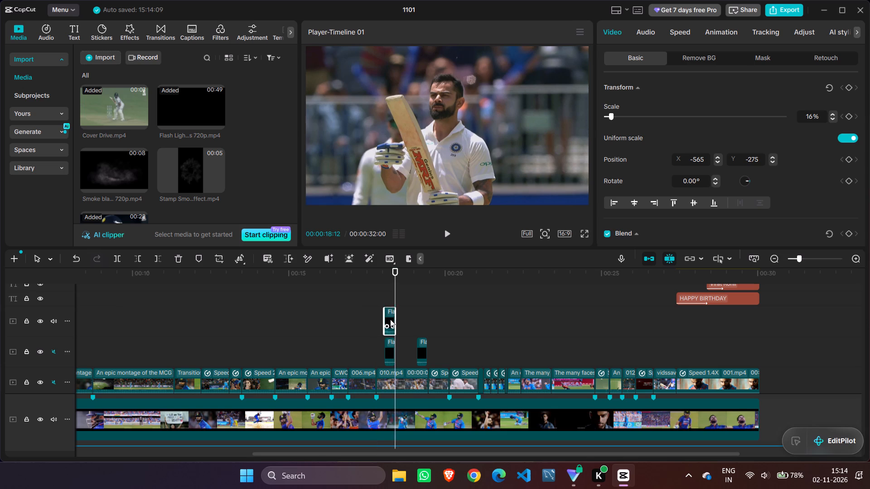
Nudge the upper lightning copy so it lines up exactly with the first lightning clip beneath it at 00:00:18:02.
left_click_drag(396, 301, 417, 299)
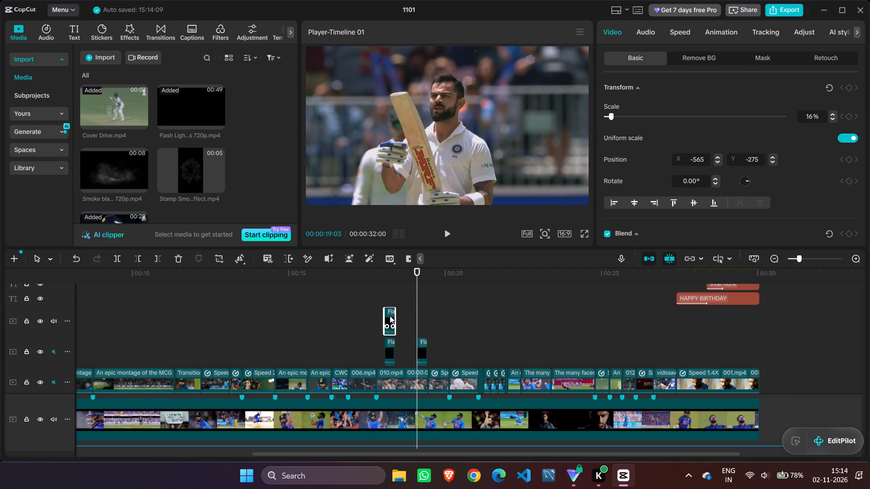
left_click(390, 316)
left_click(483, 302)
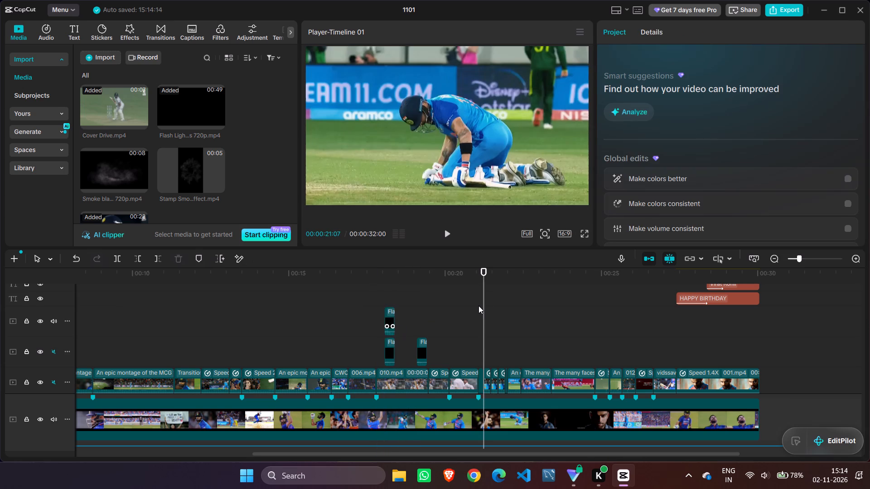
Play back the bat-raising shot from just before the first lightning stack through the second lightning clip.
left_click_drag(484, 306, 348, 321)
left_click(445, 231)
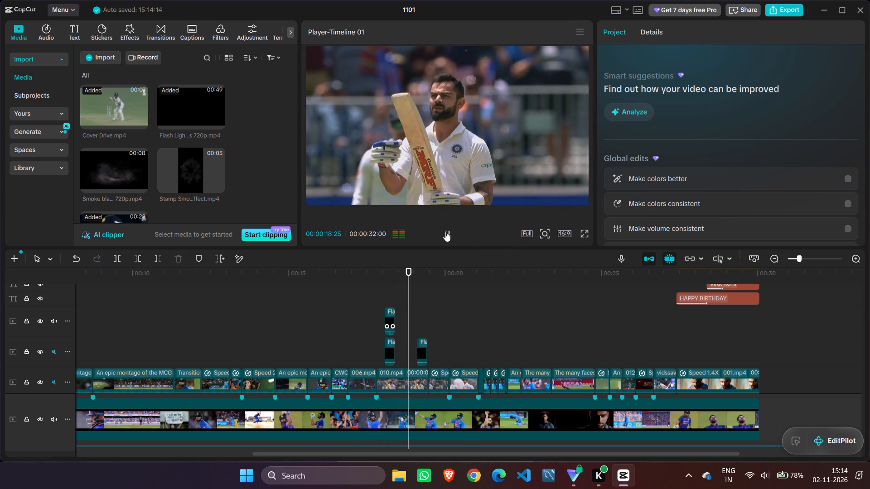
left_click(445, 231)
Paste another lightning copy at 00:00:18:29 on the upper track and align it directly above the second lightning clip.
left_click(394, 314)
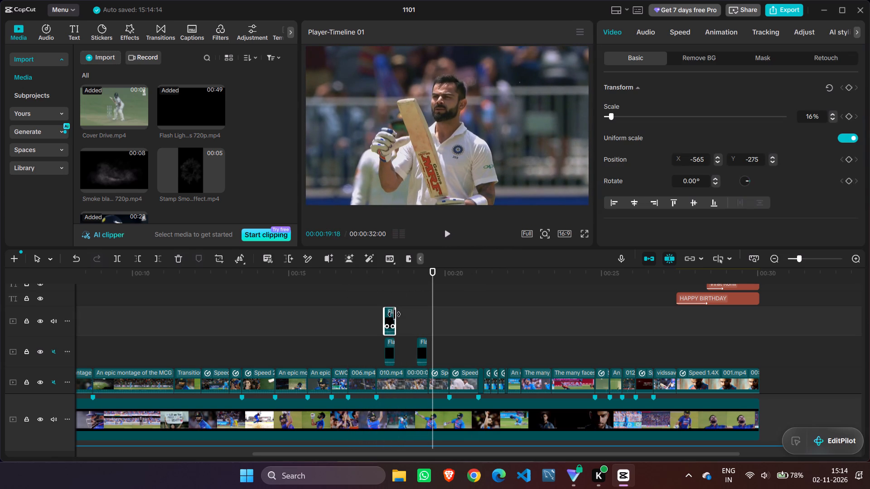
left_click(412, 315)
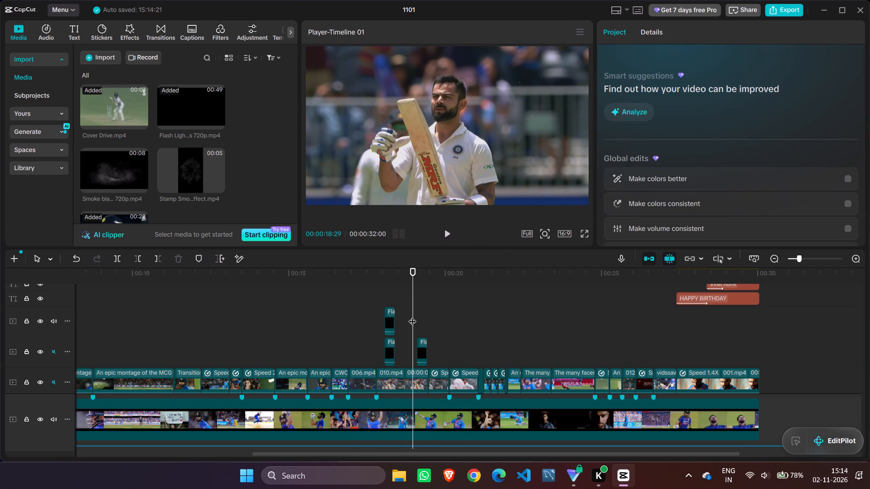
right_click(412, 316)
left_click(445, 378)
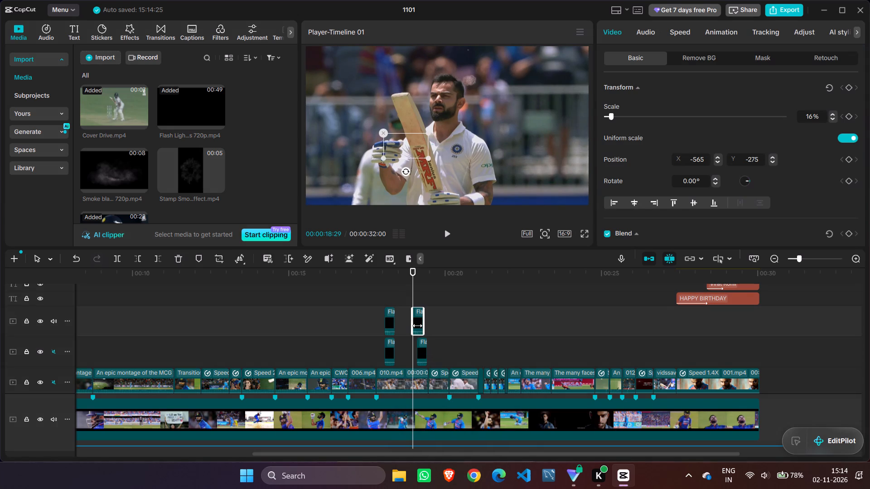
left_click_drag(417, 324, 424, 323)
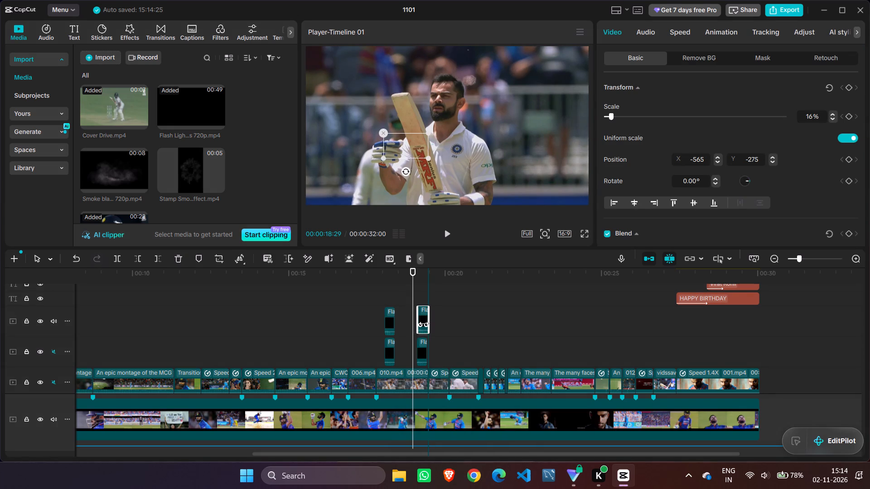
left_click_drag(424, 323, 423, 323)
left_click(463, 335)
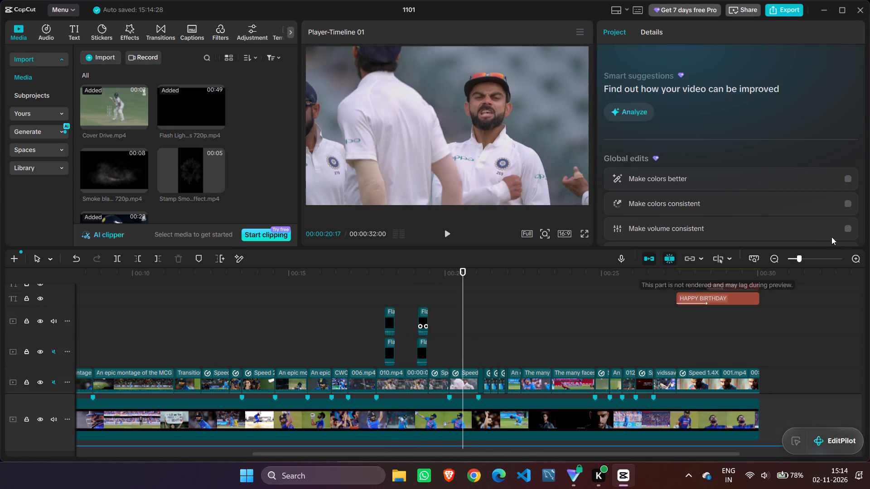
double_click(858, 259)
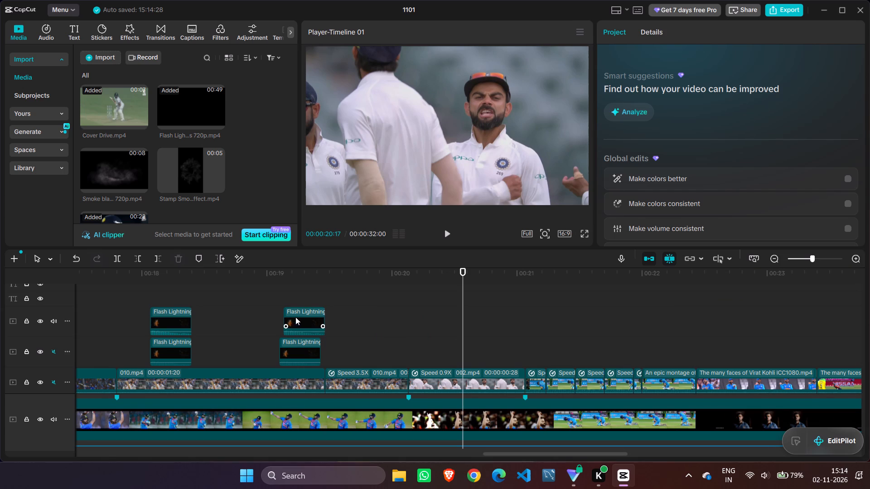
left_click_drag(297, 316, 294, 318)
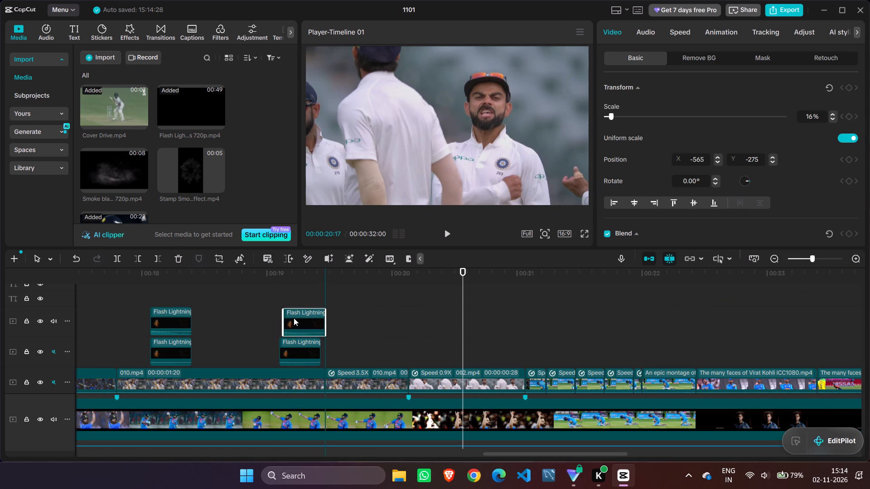
left_click_drag(294, 318, 291, 318)
left_click(381, 314)
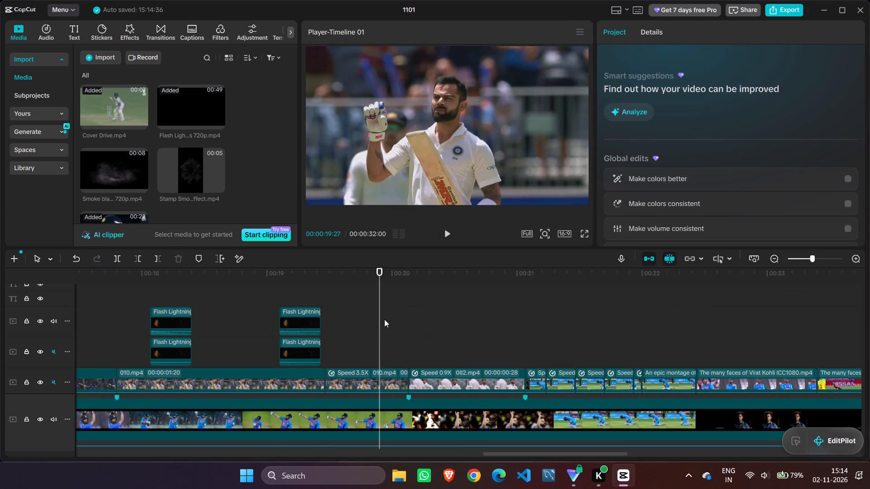
Play back the montage through both doubled lightning flashes, first from 00:00:14:28 and again from 00:00:17:19.
left_click(773, 259)
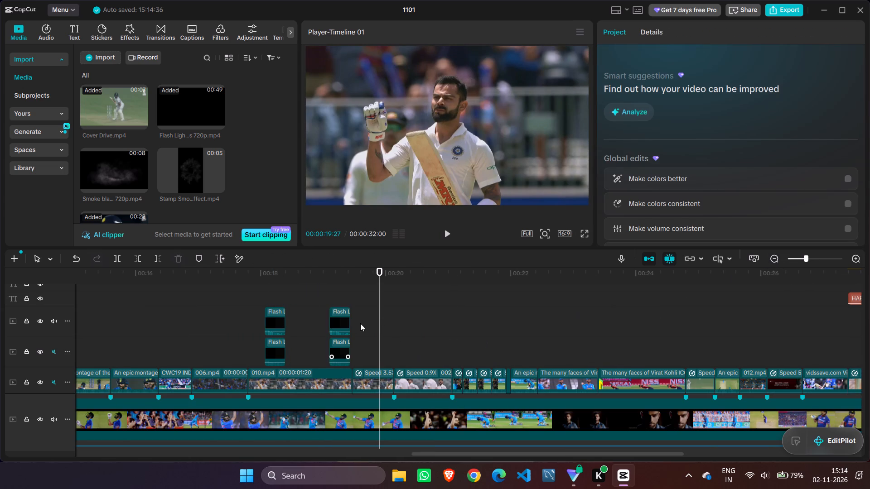
left_click_drag(378, 307, 102, 360)
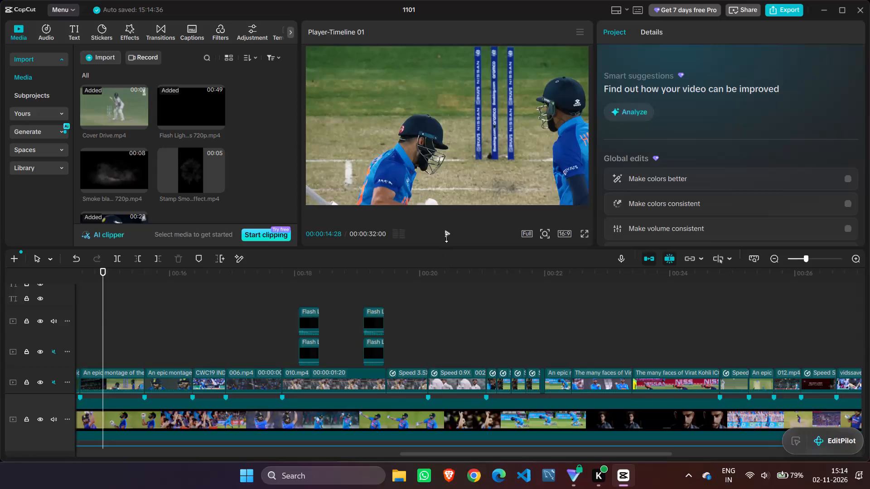
left_click(447, 228)
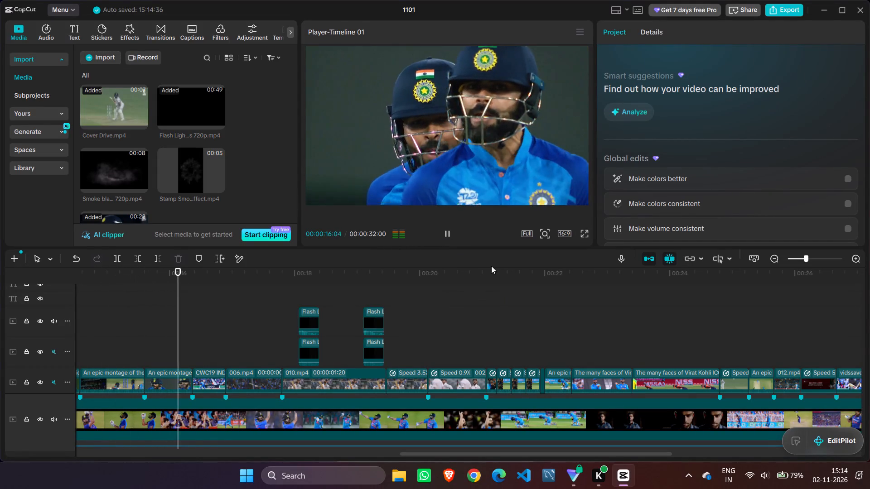
left_click(449, 229)
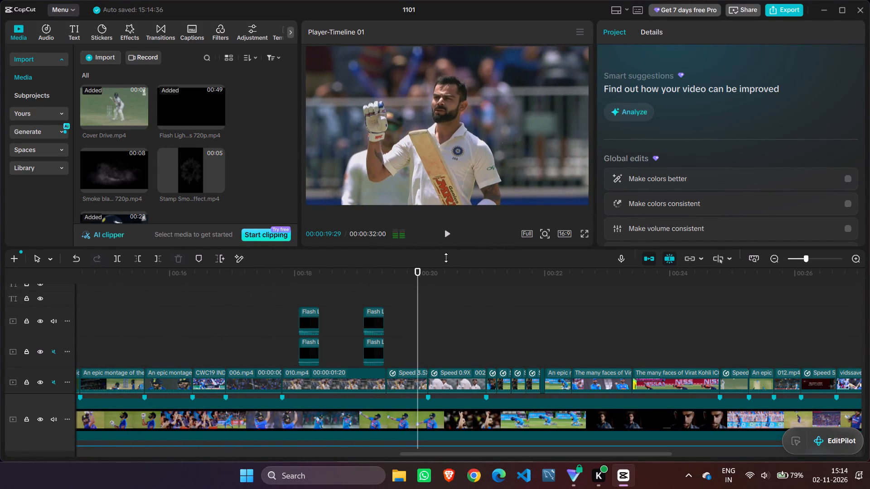
left_click_drag(417, 283, 271, 288)
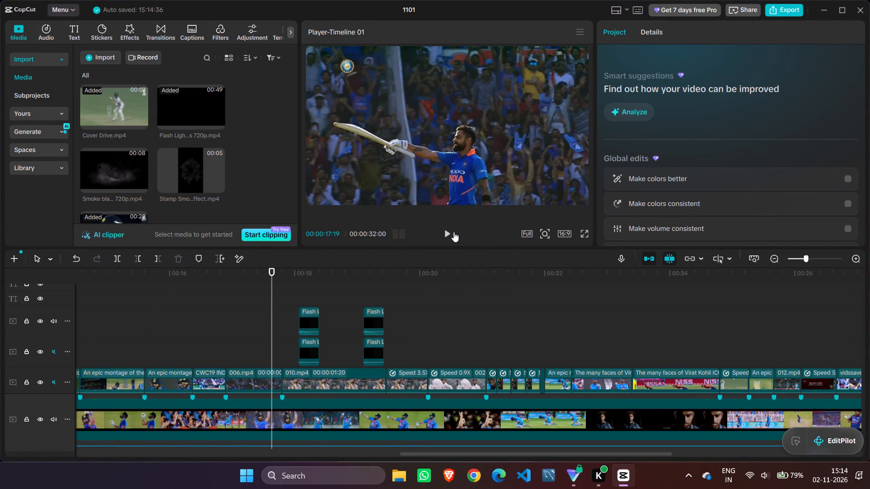
left_click(449, 231)
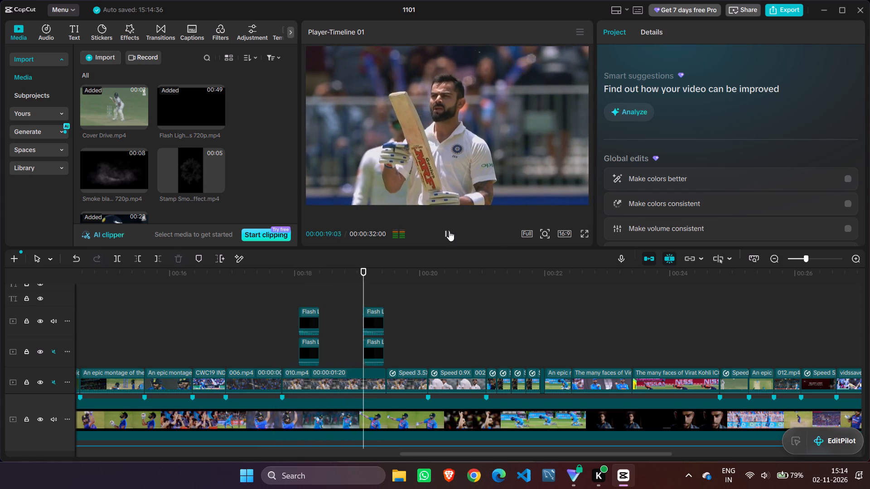
left_click(449, 231)
Copy the second stack's upper lightning clip, paste it on a new track at 00:00:19:07, and align it over that stack.
left_click(378, 312)
right_click(378, 312)
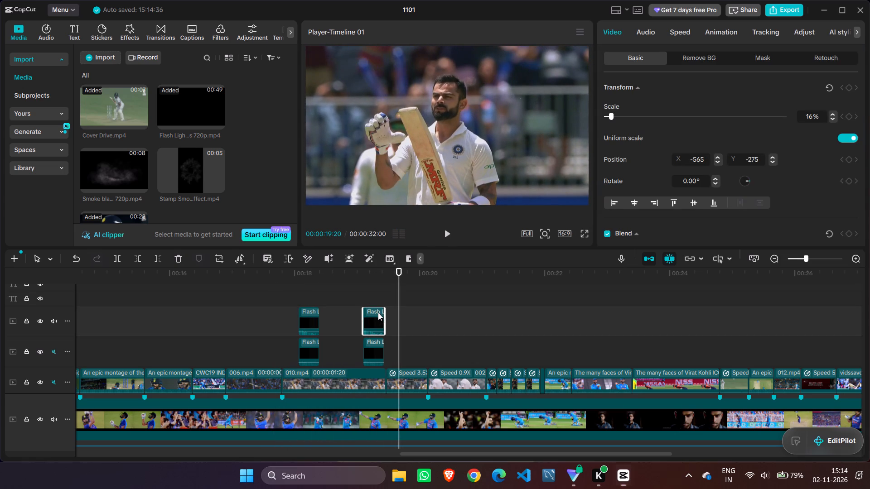
left_click(402, 32)
left_click(372, 297)
right_click(372, 297)
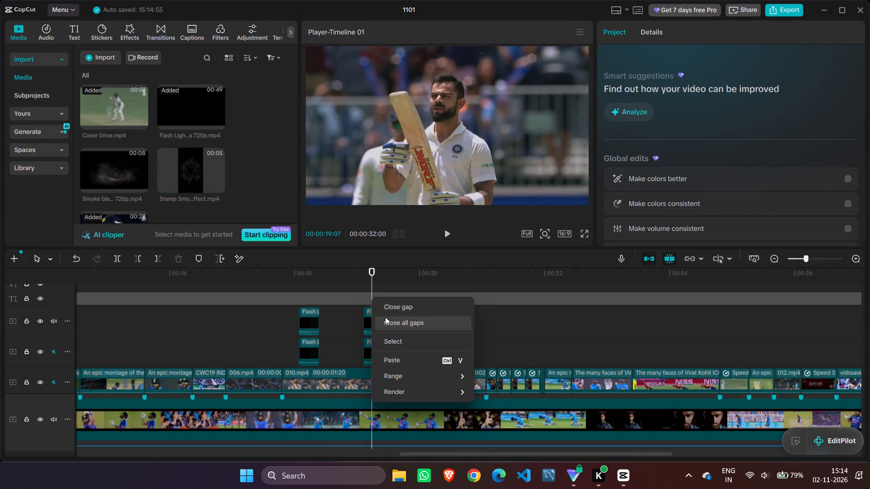
left_click(406, 363)
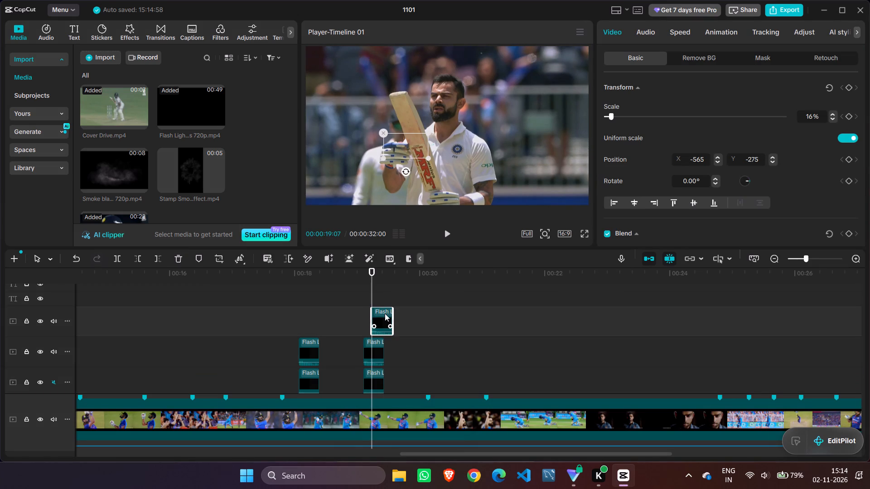
left_click_drag(385, 313, 375, 316)
Copy the first stack's upper lightning clip, paste it on the top track at 00:00:18:06, and align it over that stack.
right_click(309, 312)
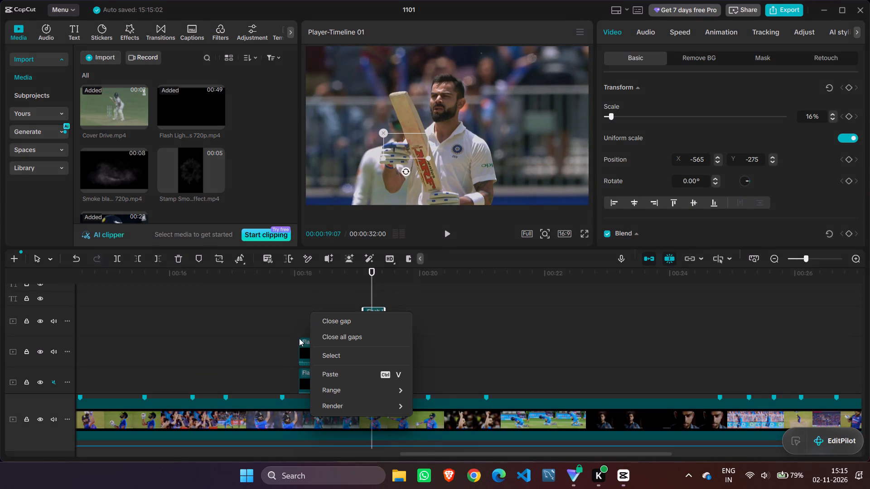
left_click(299, 338)
right_click(302, 342)
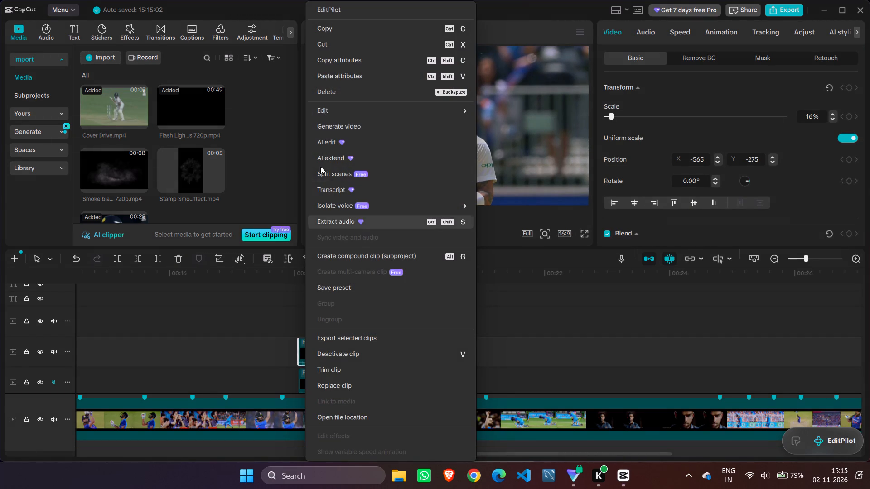
left_click(334, 26)
left_click(306, 317)
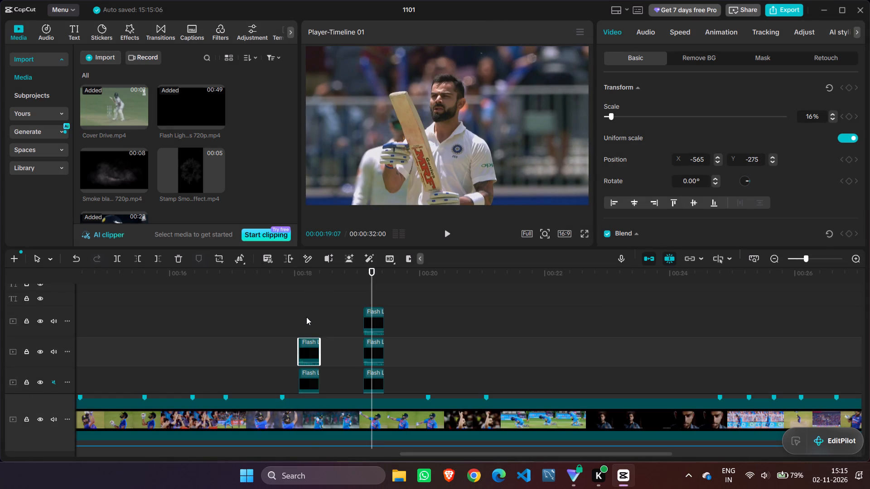
right_click(306, 317)
left_click(334, 377)
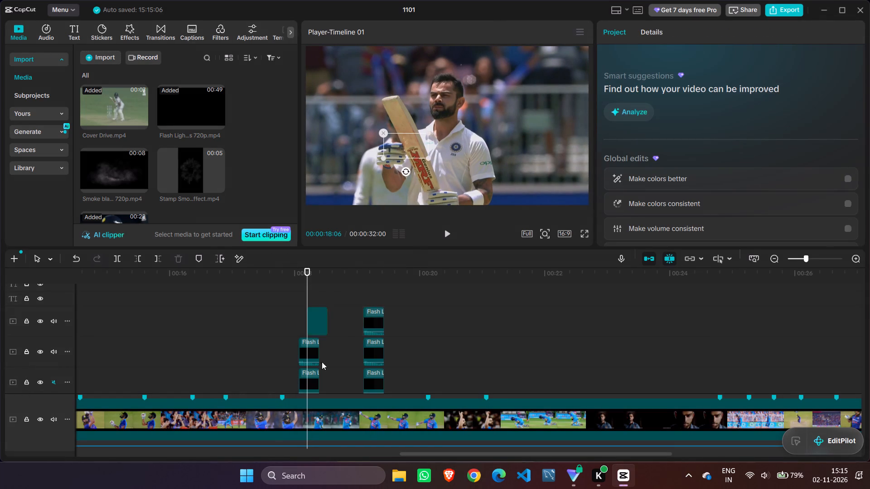
left_click_drag(318, 314, 311, 314)
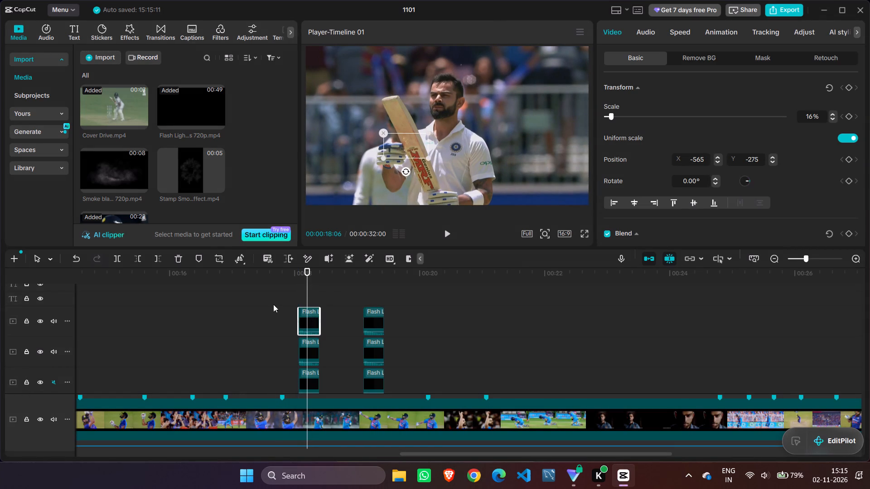
Play back the bat-raising shot twice through both three-layer lightning stacks, and scrub between 00:00:18:02 and 00:00:19:20.
left_click(266, 303)
left_click_drag(266, 303, 234, 300)
left_click(448, 230)
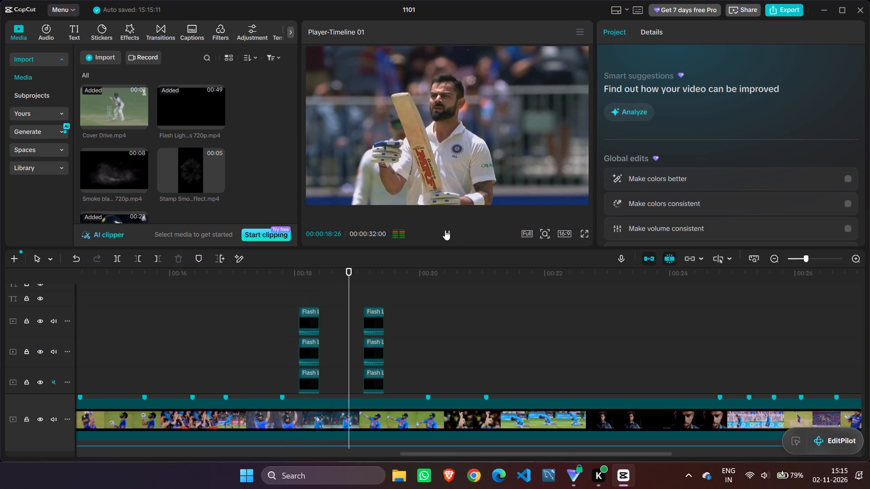
left_click(445, 230)
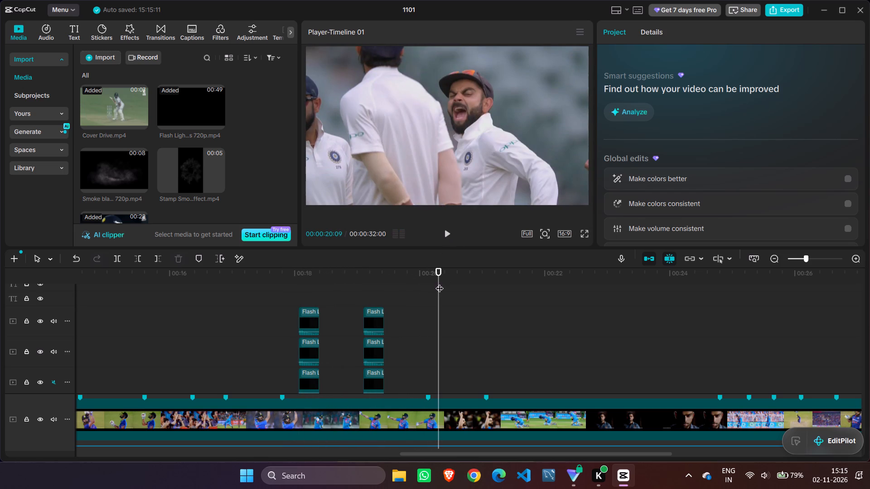
left_click_drag(439, 283, 276, 291)
left_click(449, 234)
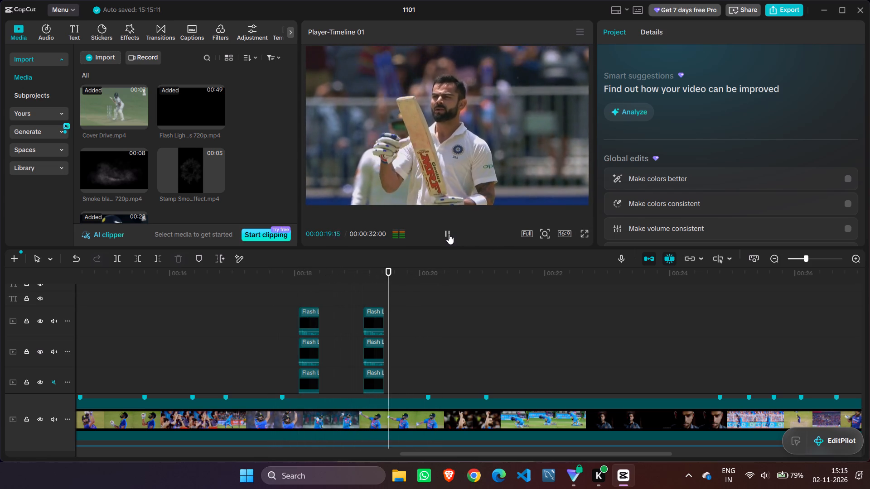
left_click(449, 234)
left_click_drag(404, 287, 372, 289)
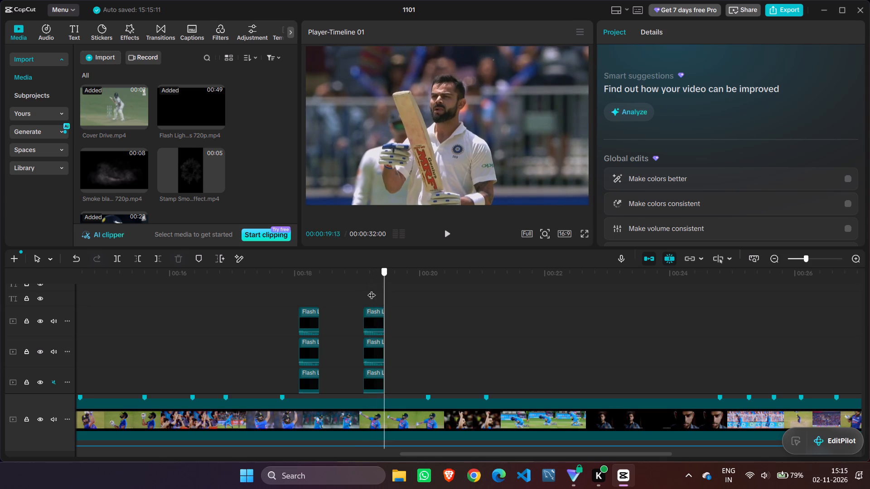
left_click_drag(372, 289, 292, 288)
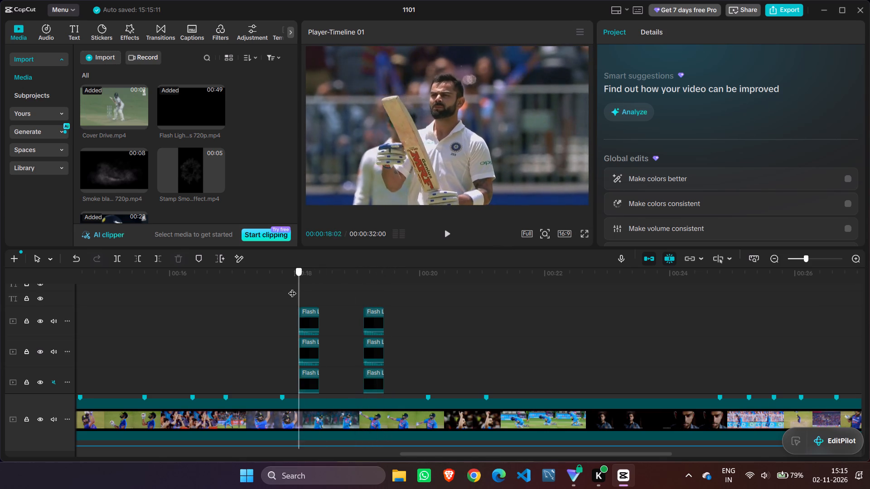
left_click_drag(292, 288, 400, 288)
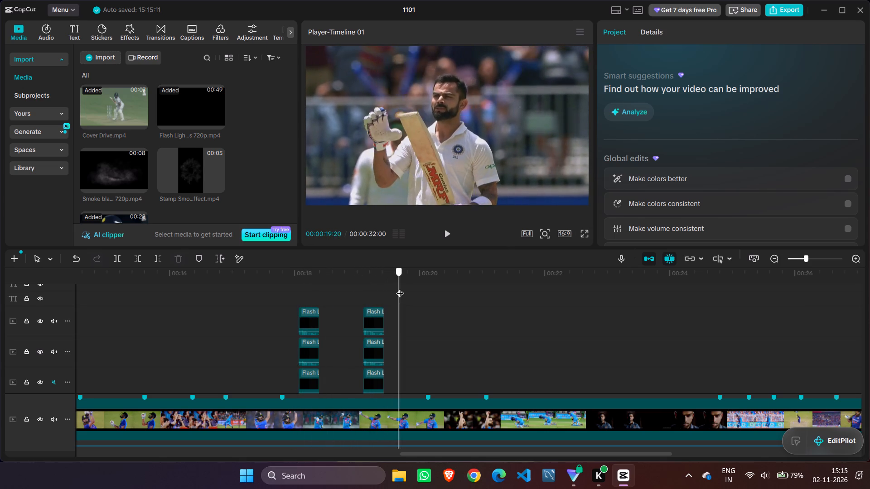
left_click_drag(400, 288, 304, 295)
Inspect the basic settings and circle mask settings of the first stack's top lightning clip.
left_click(306, 317)
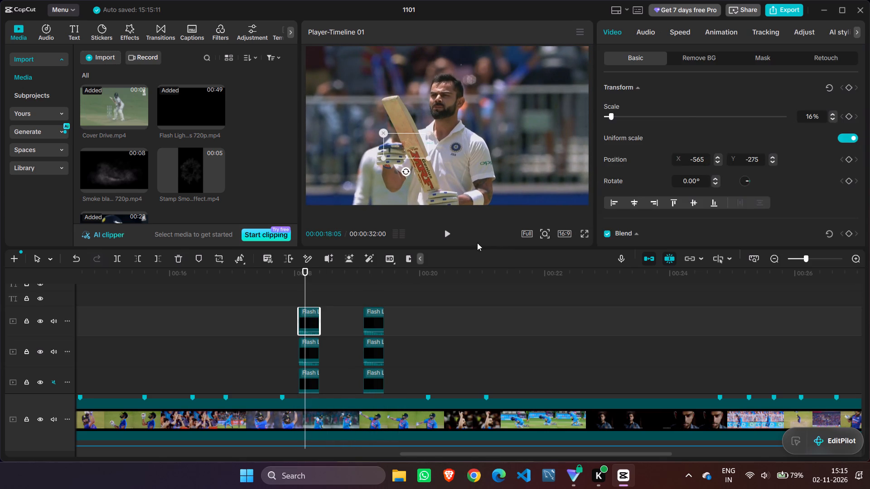
scroll(684, 119, "down", 2)
scroll(736, 77, "down", 4)
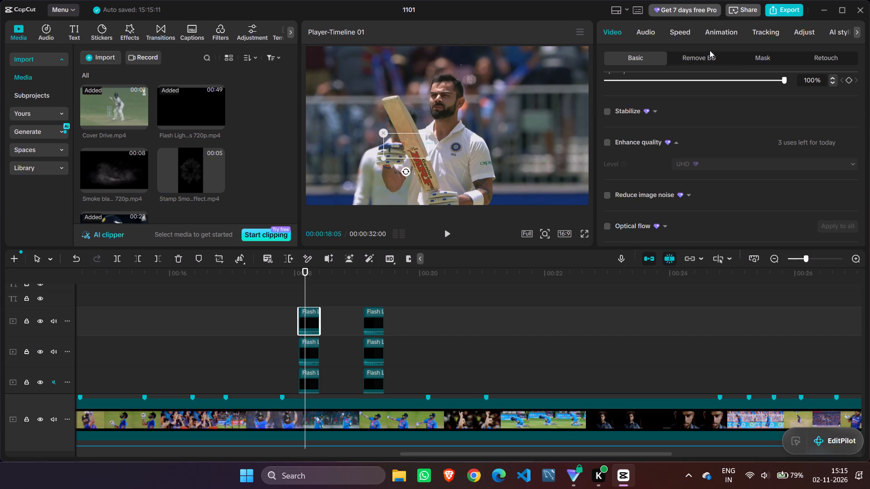
left_click(757, 50)
left_click(750, 58)
scroll(710, 145, "down", 6)
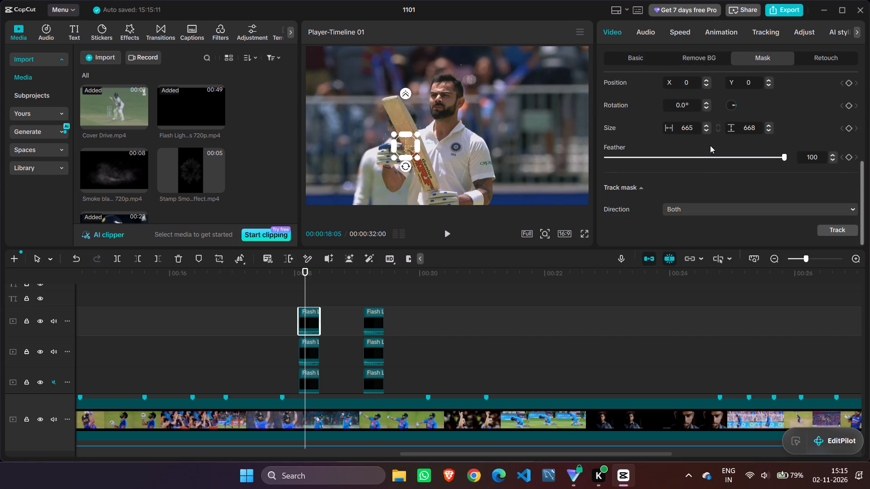
scroll(710, 145, "up", 2)
scroll(710, 145, "down", 3)
scroll(710, 145, "up", 4)
left_click(710, 145)
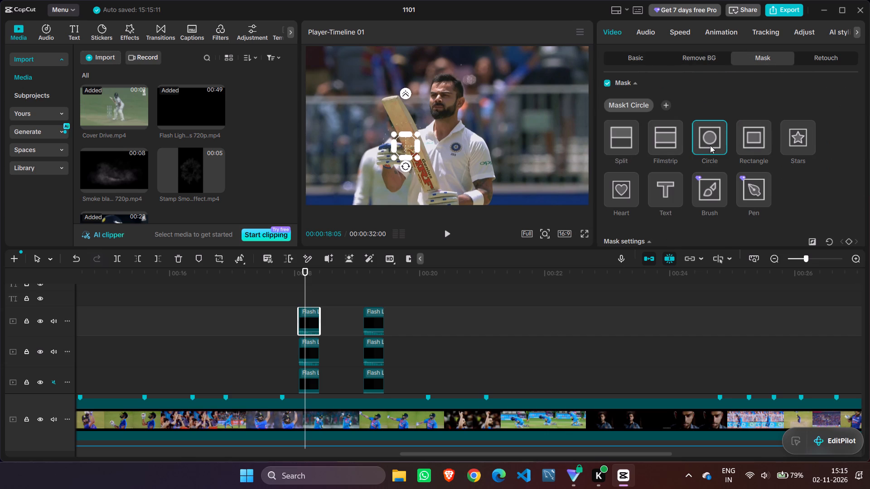
scroll(710, 145, "down", 3)
scroll(391, 293, "up", 1)
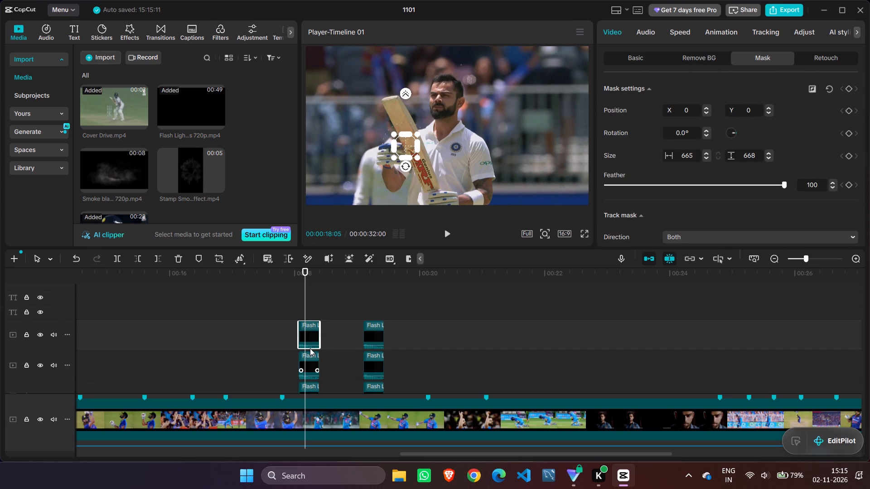
Play back the montage full screen through both lightning stacks and stop at 00:00:20:04.
left_click(322, 290)
left_click_drag(322, 290, 321, 290)
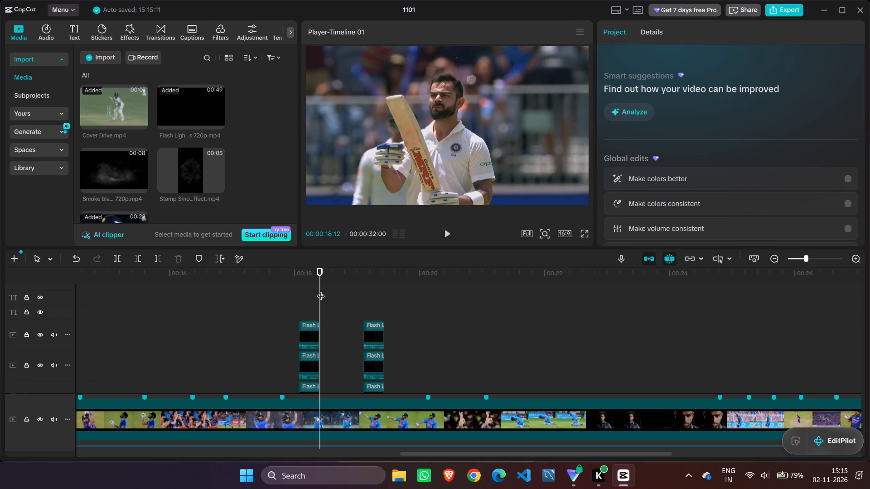
left_click_drag(321, 290, 180, 293)
left_click(584, 234)
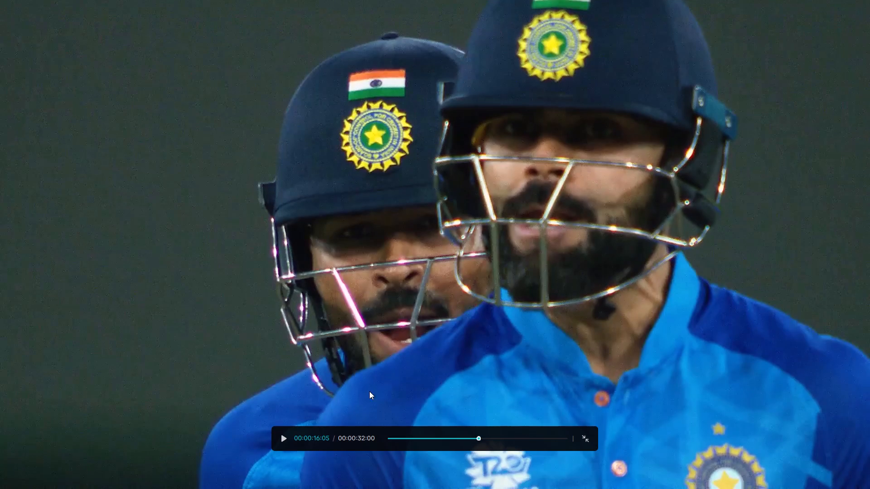
left_click(459, 440)
left_click(284, 433)
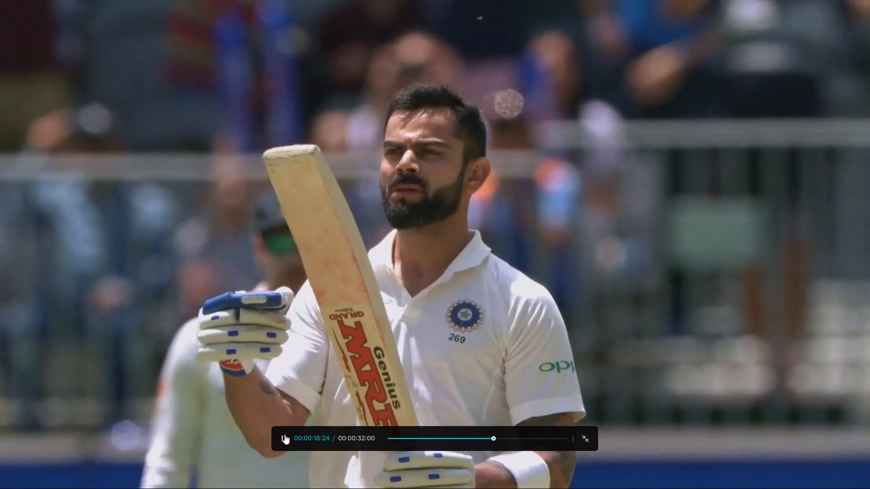
left_click(285, 434)
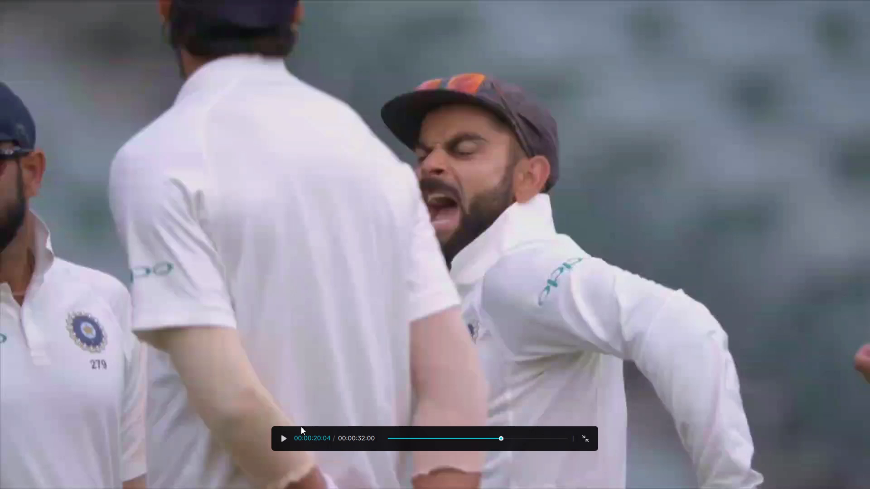
left_click(357, 321)
key("Escape")
Delete the bottom lightning clip from each of the two stacks over the bat-raising shot.
scroll(415, 339, "down", 2)
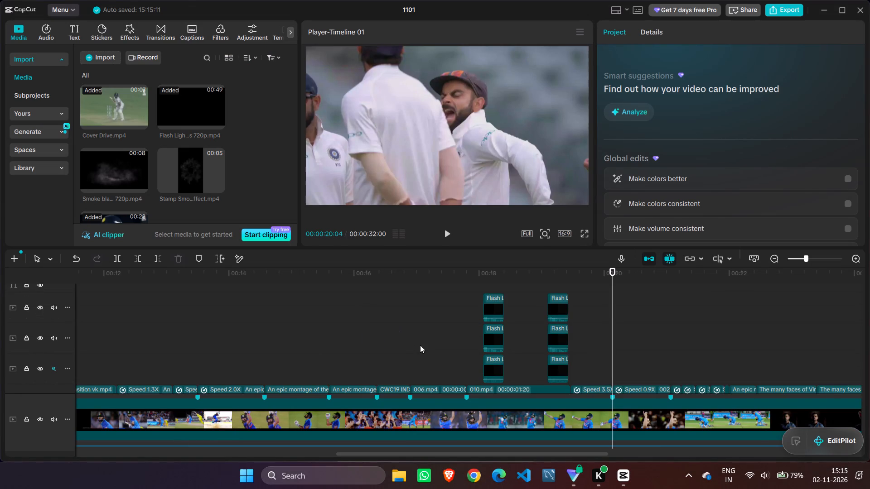
scroll(420, 345, "down", 1)
left_click(483, 352)
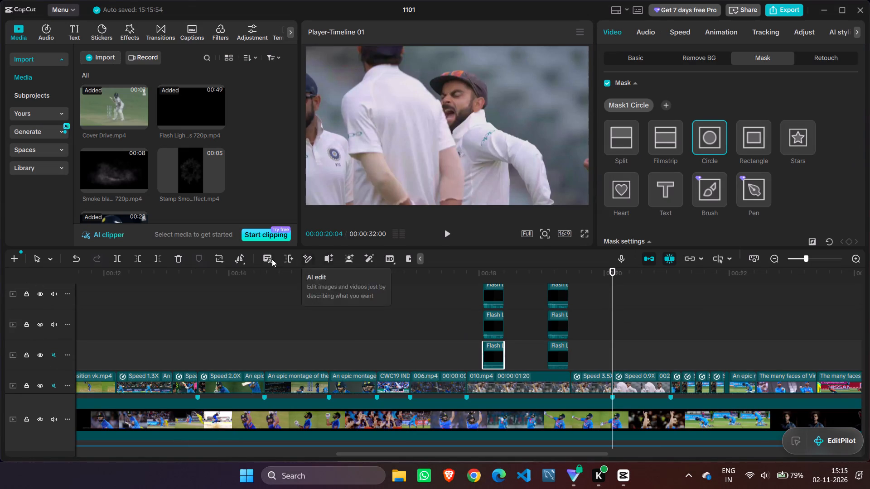
left_click(179, 258)
left_click_drag(587, 349, 585, 350)
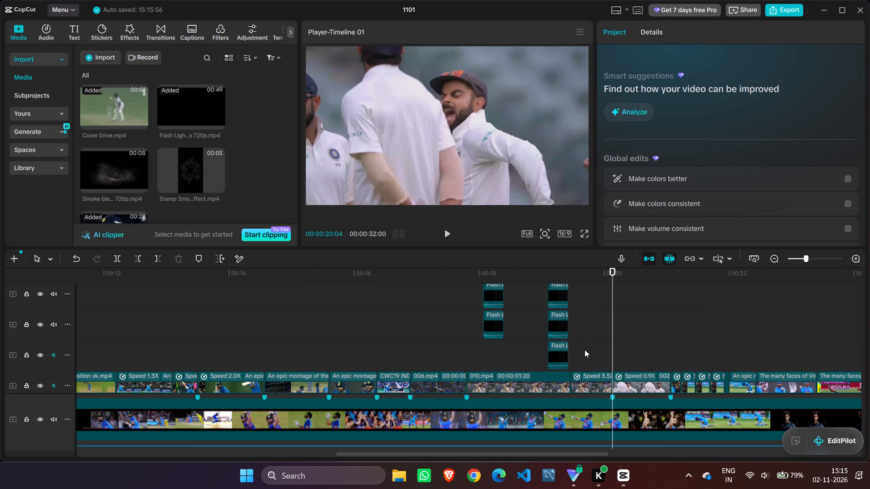
left_click_drag(585, 350, 560, 355)
left_click(559, 355)
left_click(590, 325)
left_click(558, 353)
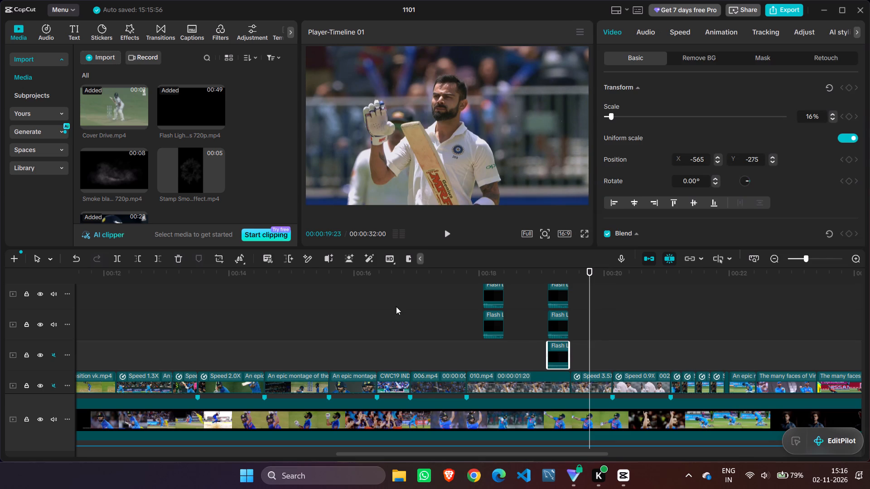
left_click(181, 256)
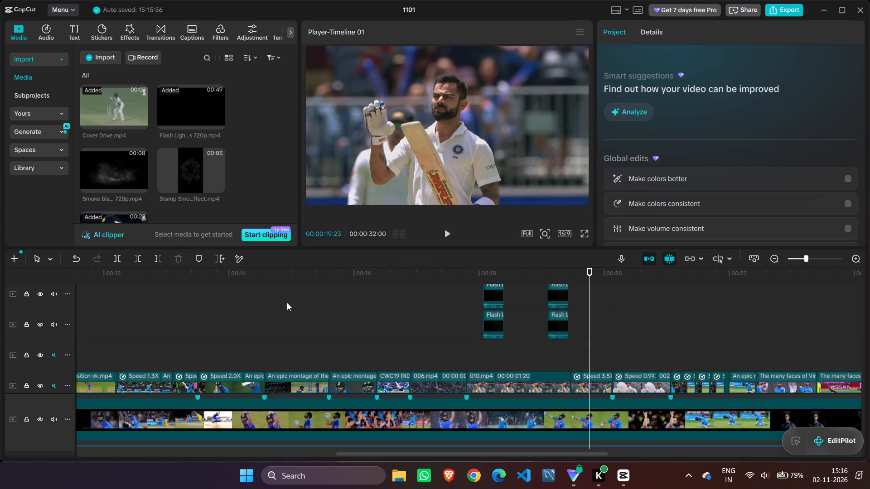
Delete the remaining two lightning clips of the first stack and the remaining two of the second stack.
scroll(457, 331, "up", 1)
left_click(490, 336)
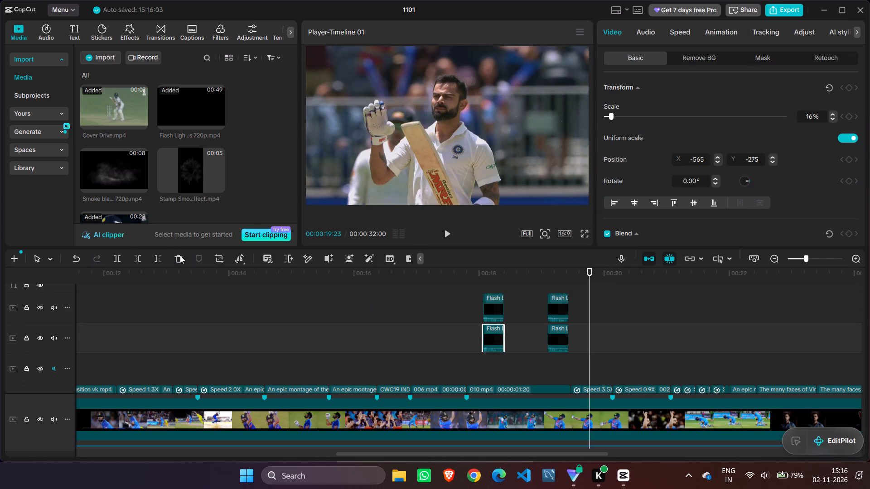
left_click(179, 256)
left_click(495, 301)
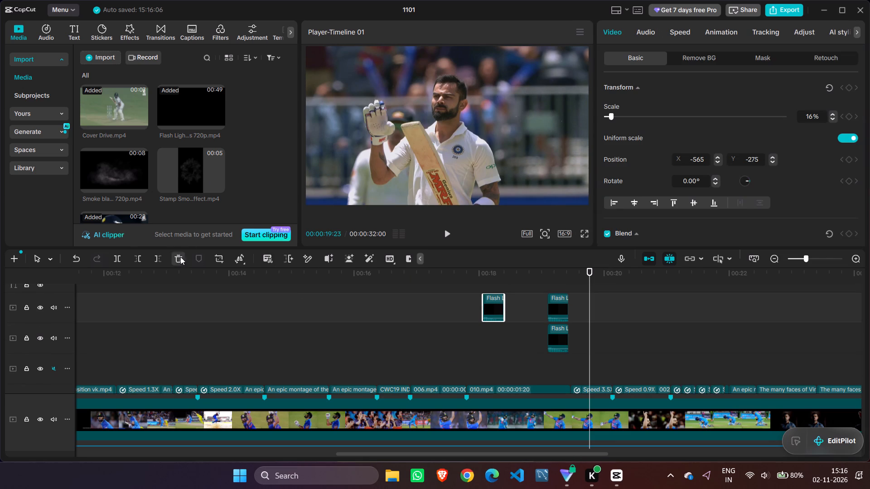
left_click(180, 257)
left_click(561, 334)
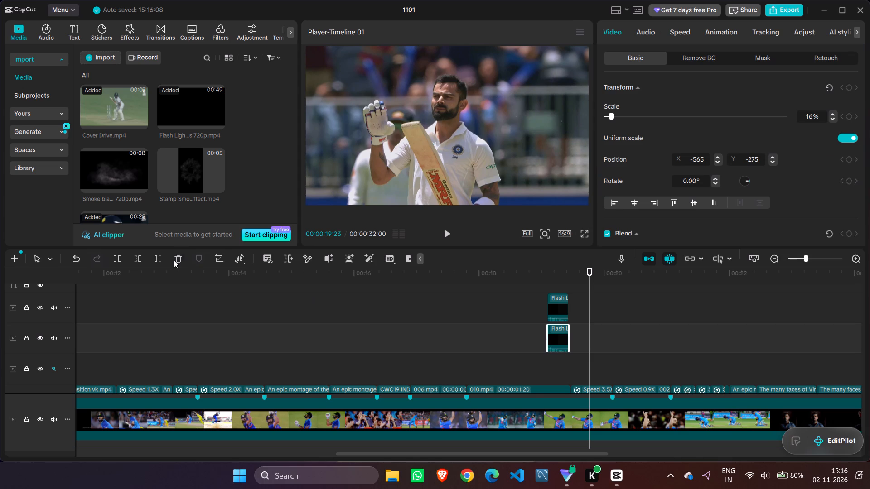
left_click(181, 256)
left_click(562, 306)
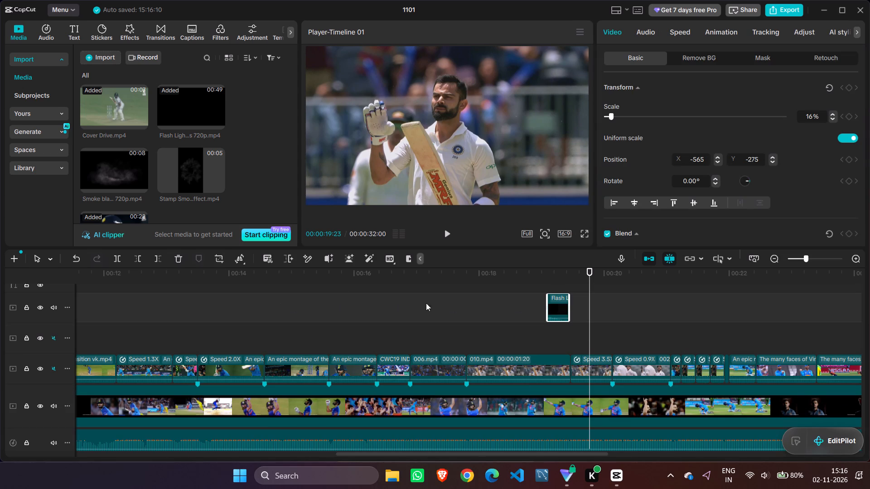
left_click(177, 259)
Fit the whole edit in view and play it back from 00:00:00:00 to about 00:00:13:12.
scroll(468, 301, "up", 3)
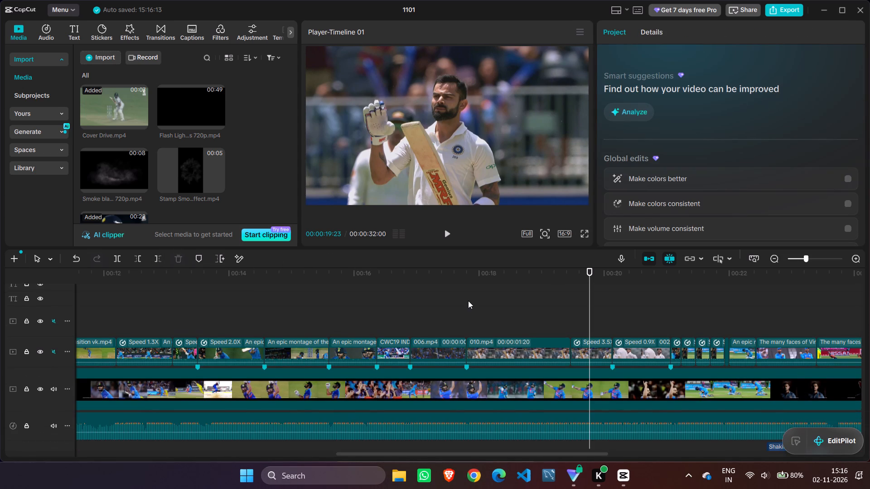
scroll(468, 301, "down", 9)
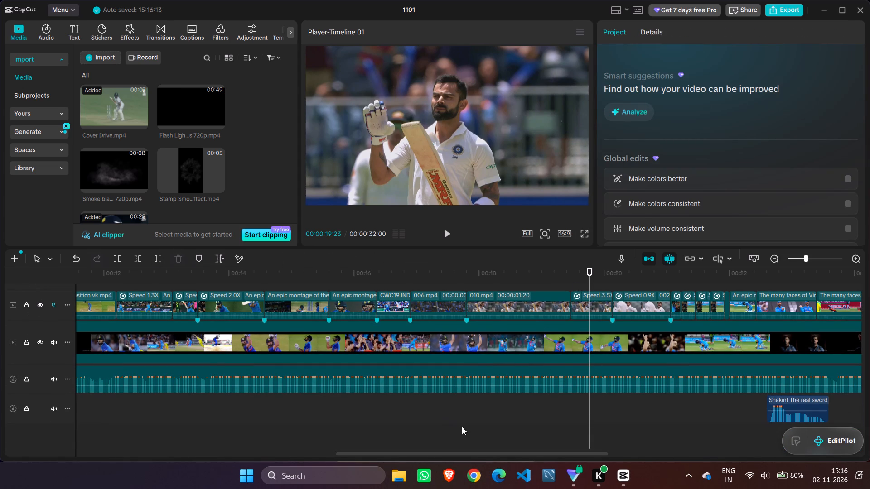
left_click(778, 257)
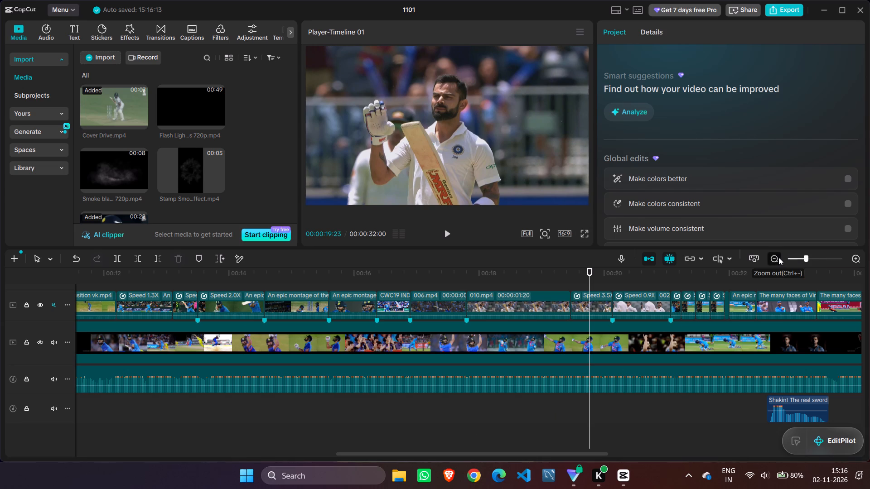
left_click(778, 257)
left_click(743, 335)
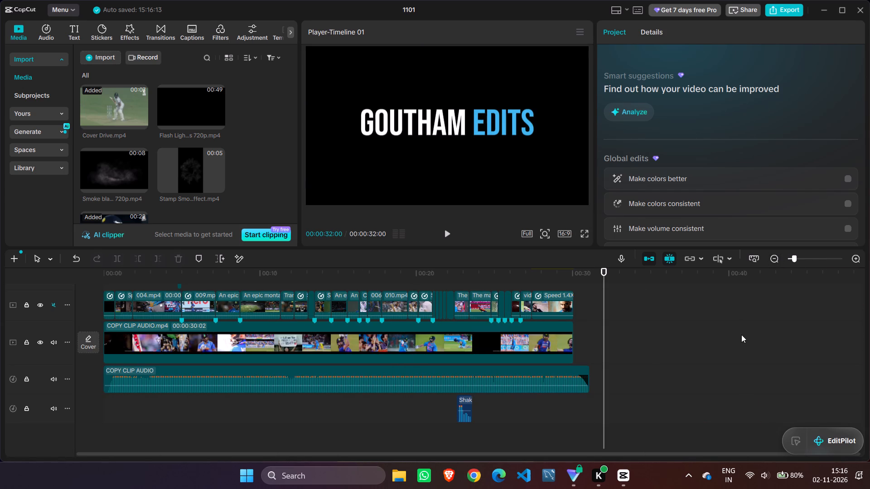
left_click_drag(606, 329, 605, 329)
left_click_drag(605, 329, 88, 363)
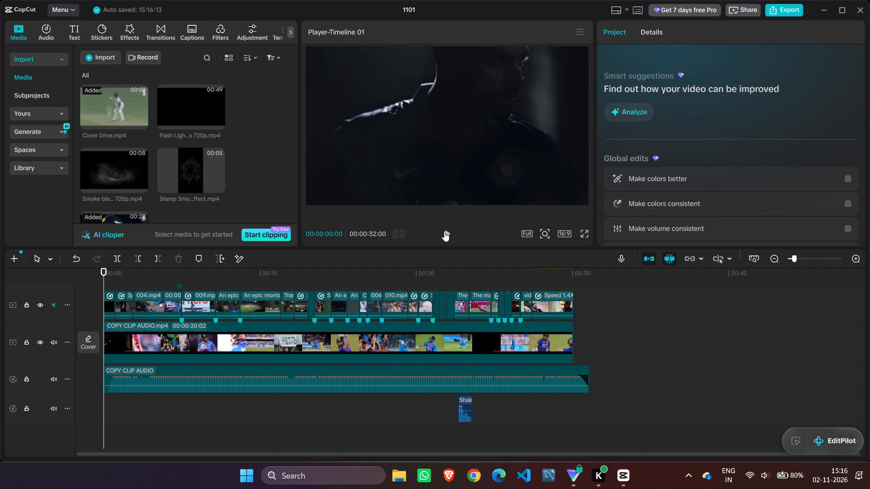
left_click(444, 231)
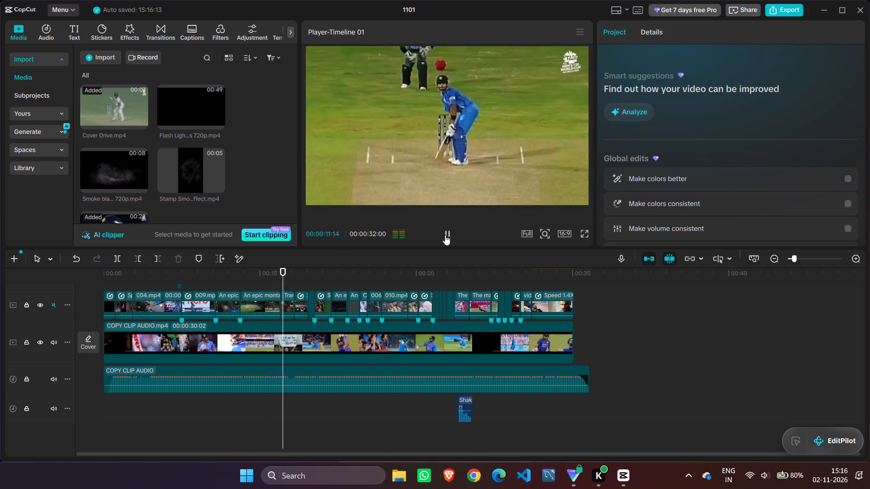
left_click(445, 235)
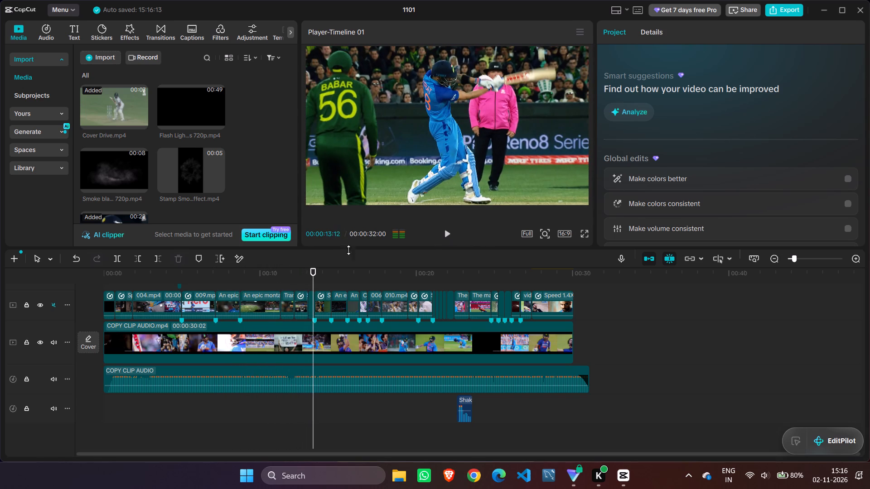
Play back the edit from 00:00:10:29, and again from 00:00:20:04 through the birthday titles to the end card.
left_click_drag(314, 279, 275, 275)
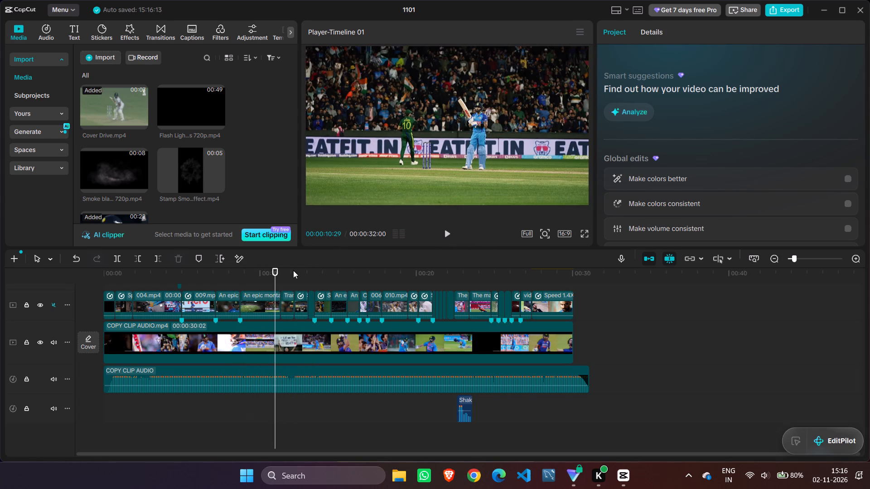
left_click(450, 232)
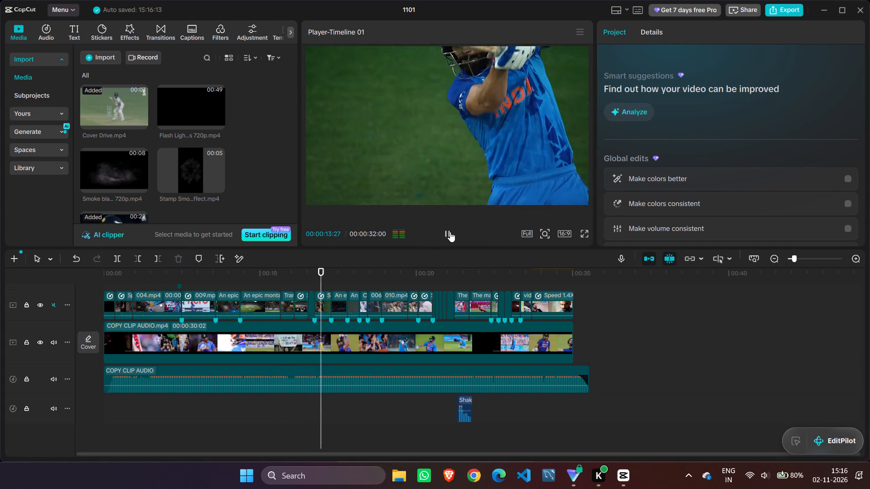
left_click(450, 232)
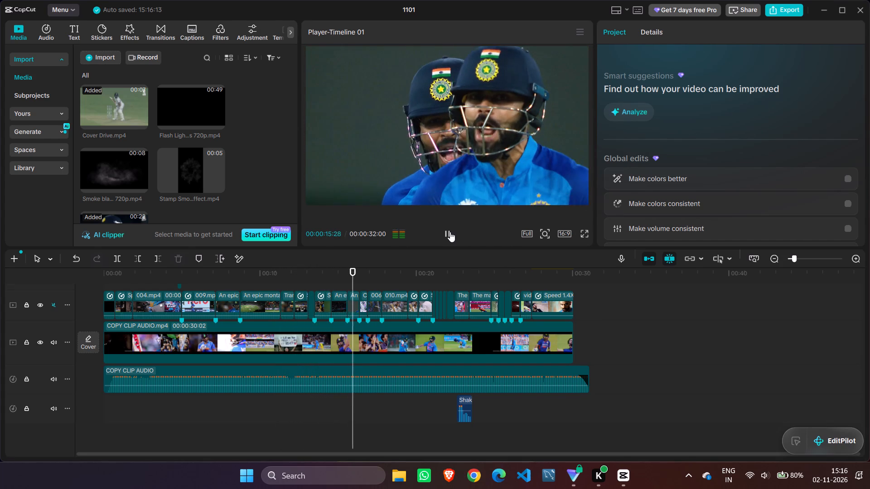
left_click(450, 232)
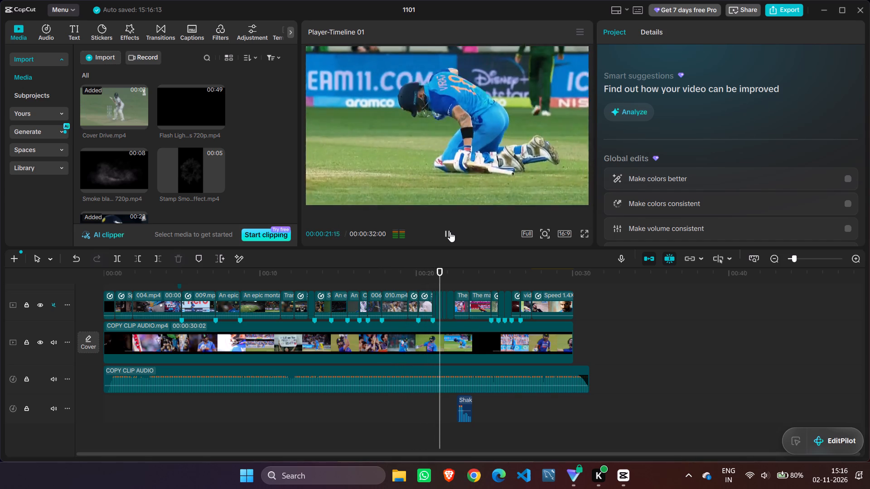
left_click(450, 232)
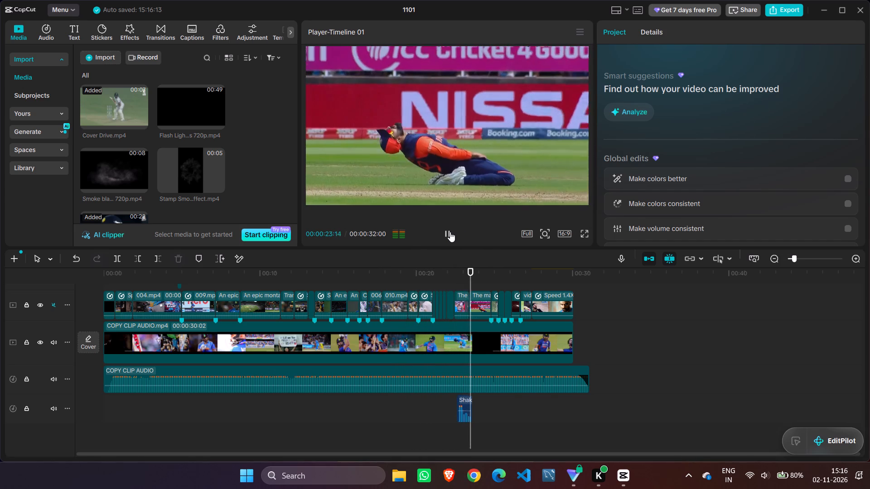
left_click_drag(472, 271, 419, 273)
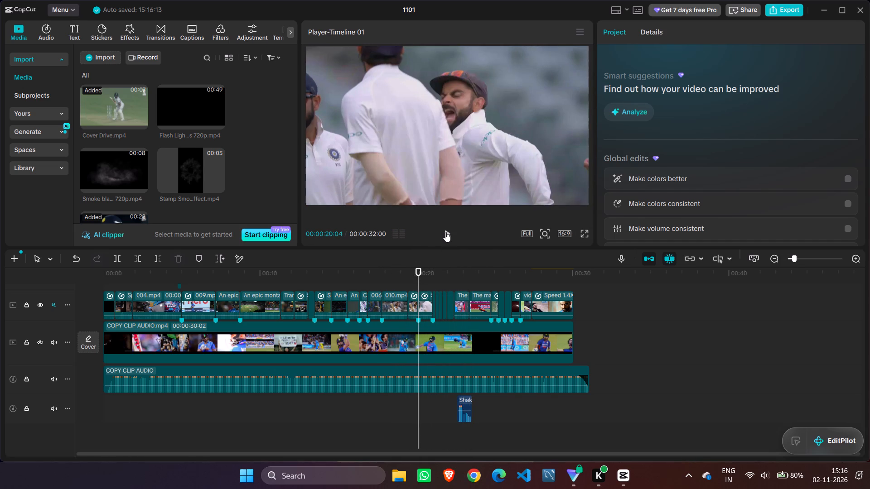
left_click(445, 232)
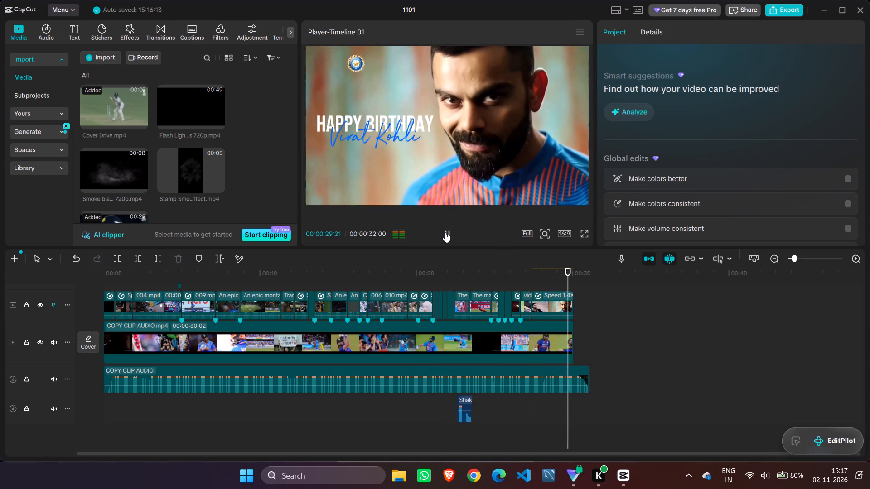
left_click(445, 232)
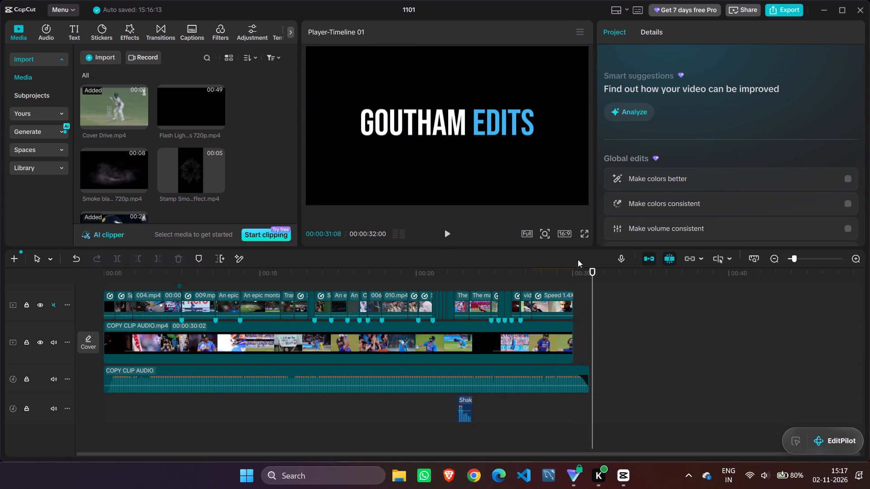
scroll(588, 290, "up", 4)
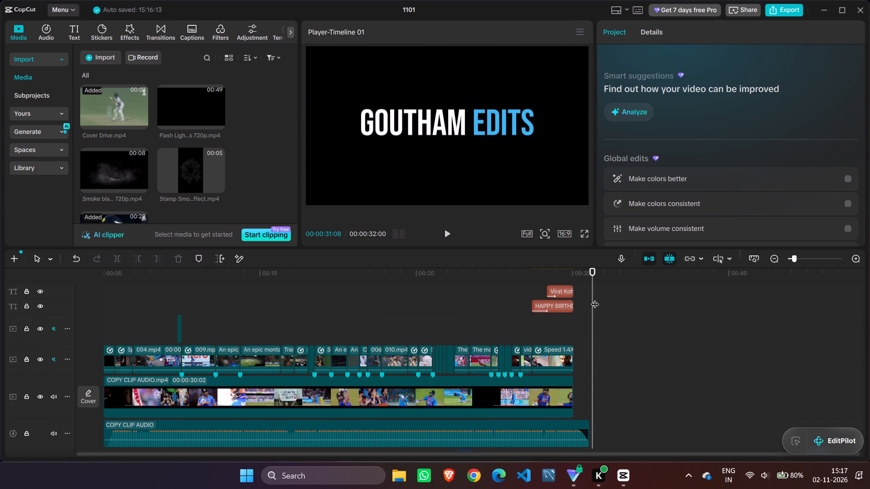
Add a default text clip at 00:00:00:00 on a new track above the Vivid filter.
left_click_drag(595, 299, 28, 360)
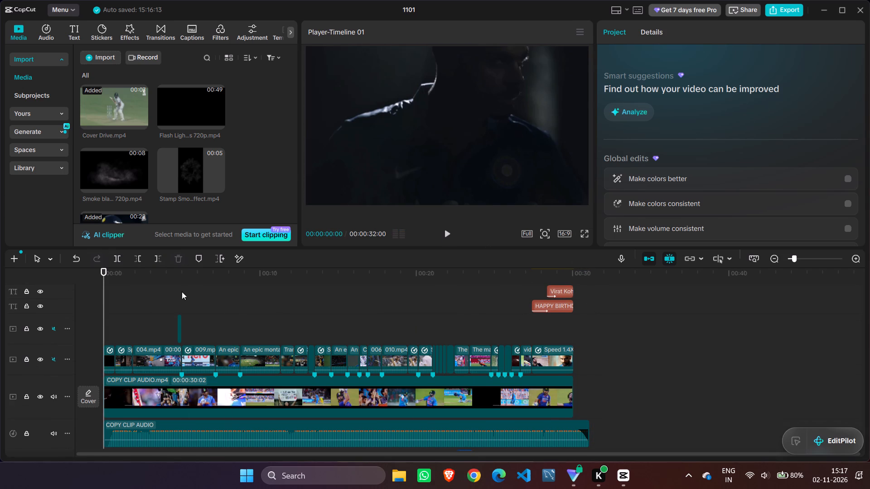
scroll(94, 268, "up", 5)
scroll(470, 173, "down", 8)
scroll(535, 314, "up", 11)
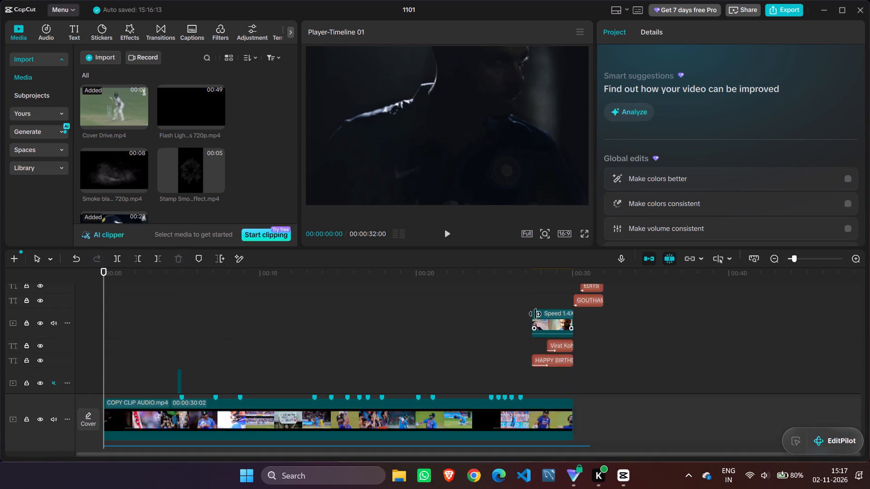
scroll(535, 314, "up", 10)
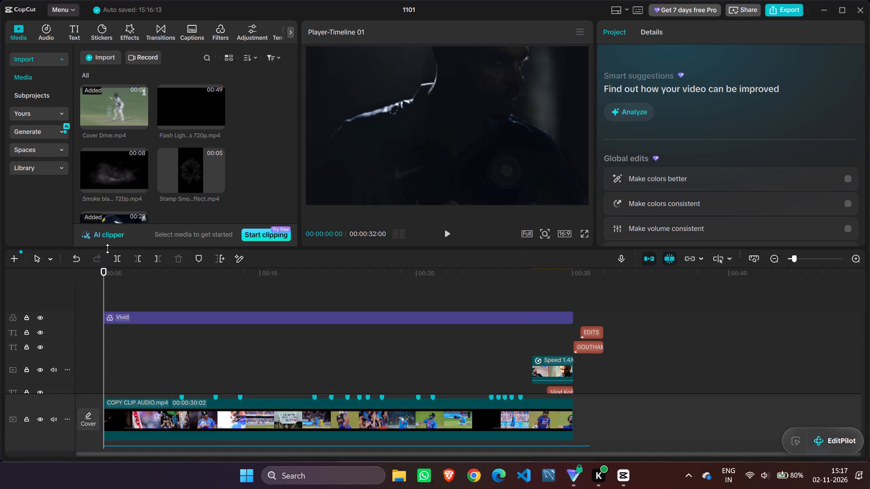
left_click(77, 28)
left_click(99, 61)
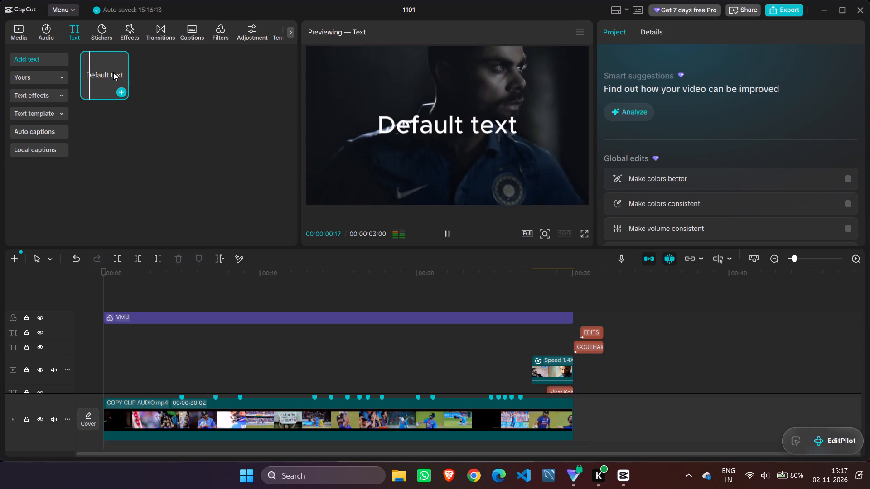
type("GOUTH")
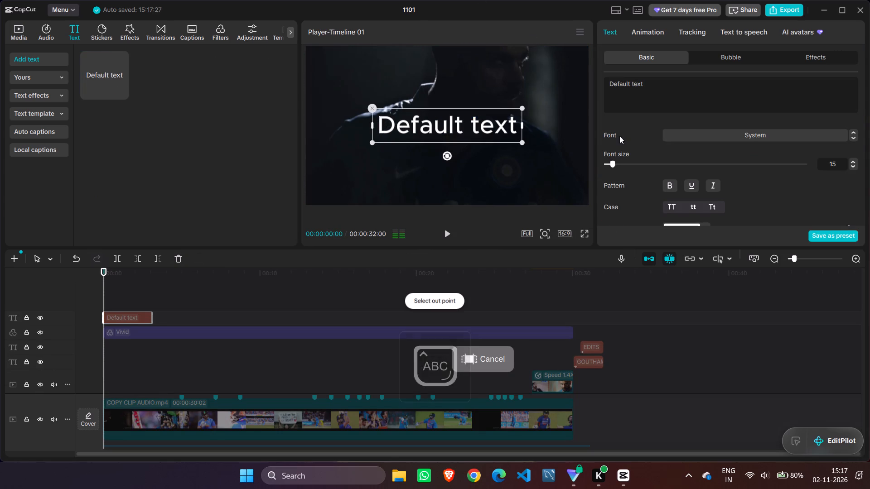
left_click(105, 76)
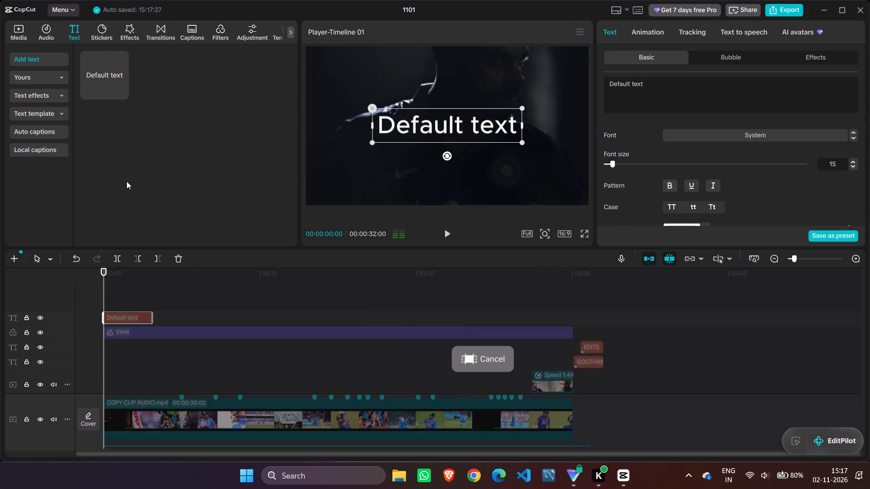
left_click(75, 262)
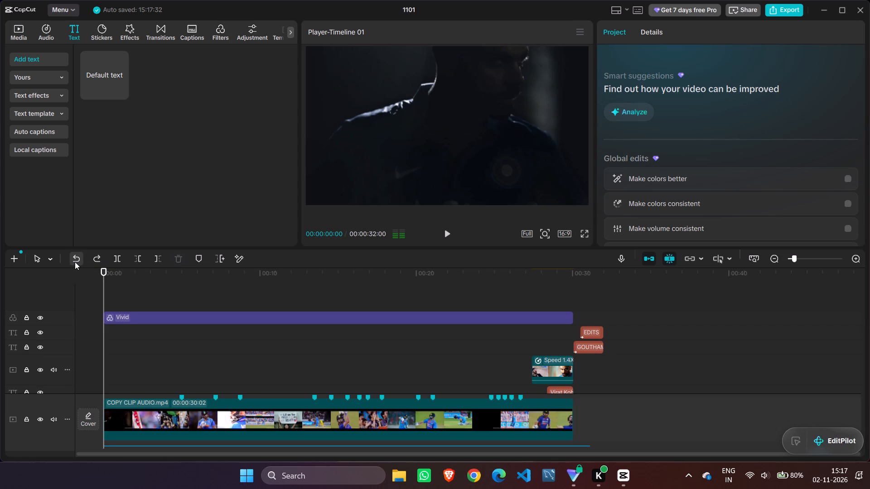
left_click(95, 261)
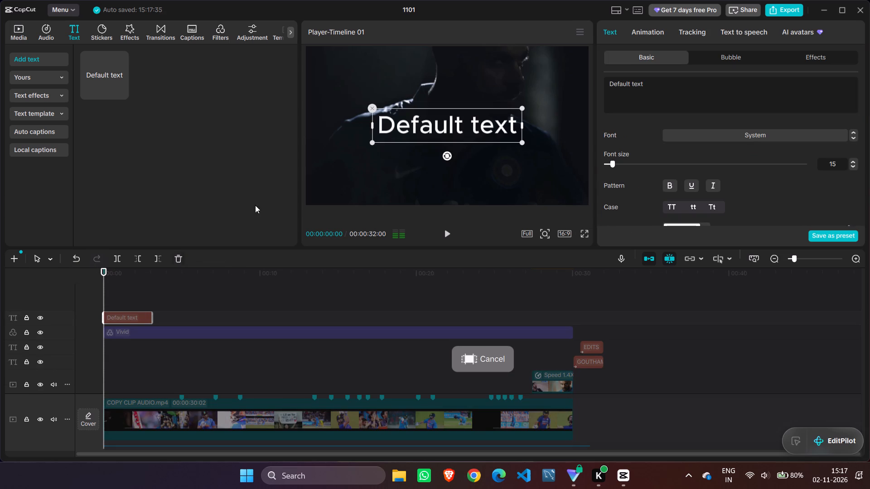
Replace the new title's default wording with "G O U T H A M", with a space between the letters.
left_click(664, 100)
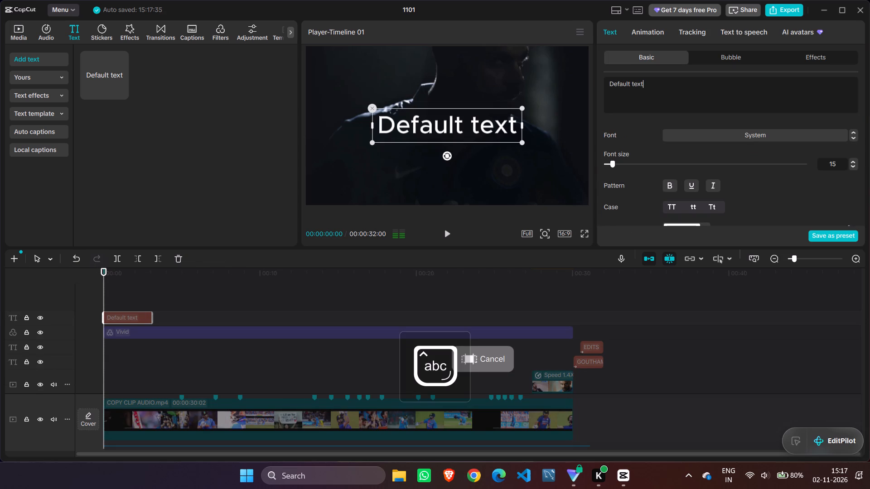
key("BackSpace")
key("BackSpace")
key("BackSpace")
key("BackSpace")
key("BackSpace")
key("BackSpace")
key("BackSpace")
key("BackSpace")
key("BackSpace")
key("BackSpace")
key("BackSpace")
key("BackSpace")
key("BackSpace")
key("BackSpace")
key("BackSpace")
key("BackSpace")
key("BackSpace")
key("BackSpace")
key("BackSpace")
key("BackSpace")
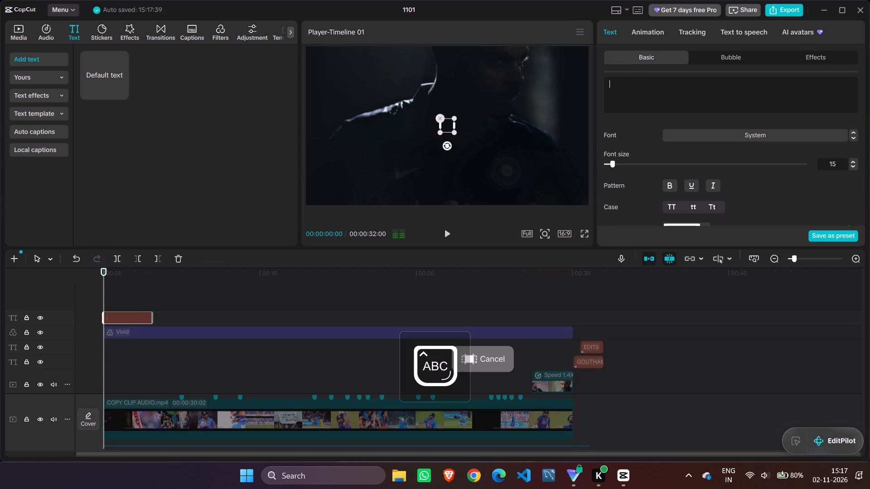
key("g")
key("space")
type("O U TH")
key("space")
key("BackSpace")
key("BackSpace")
key("space")
type("H AM")
key("space")
key("BackSpace")
key("BackSpace")
key("space")
type("M")
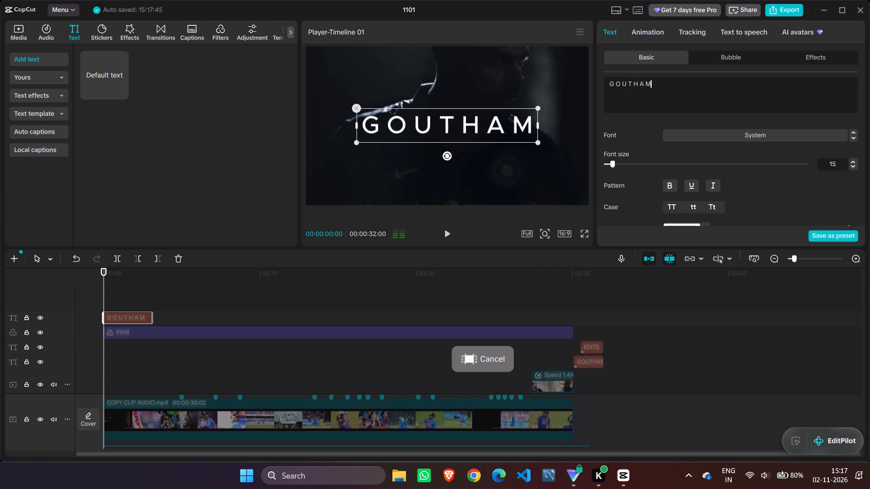
Set the font of the G O U T H A M title to the italic Public Sans.
scroll(824, 82, "down", 3)
scroll(783, 128, "down", 1)
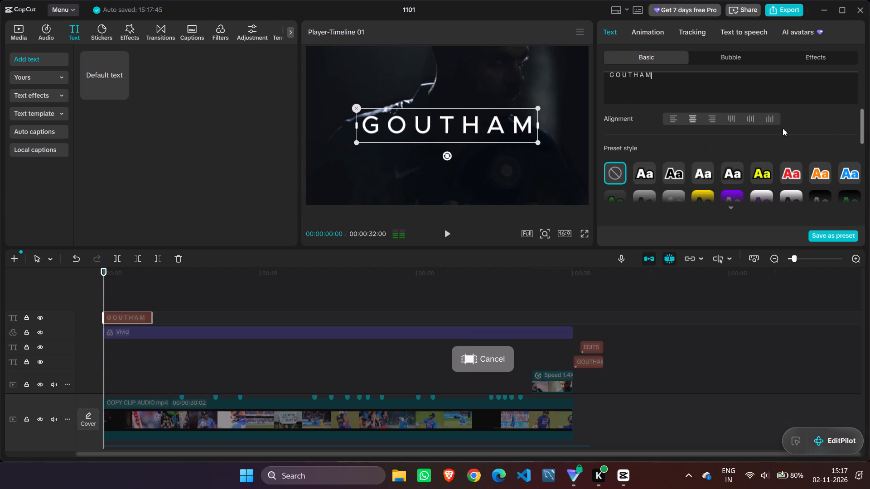
scroll(783, 128, "down", 2)
scroll(783, 128, "up", 5)
scroll(760, 145, "down", 2)
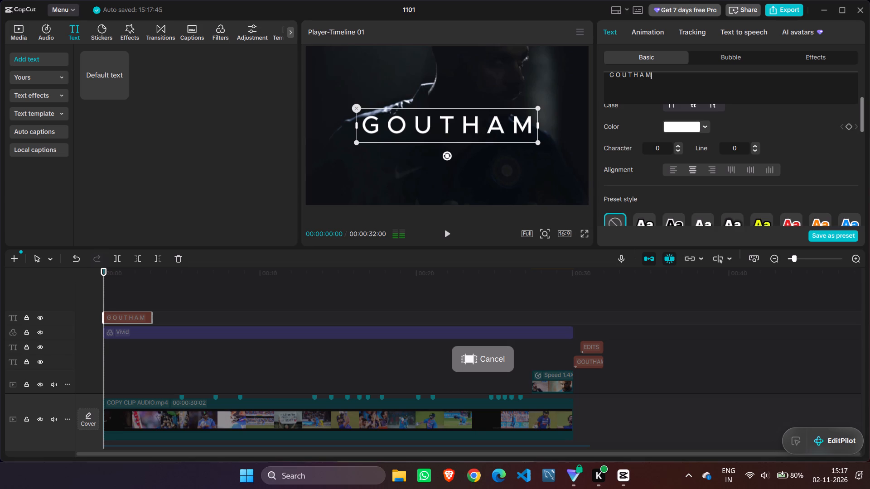
scroll(726, 144, "up", 4)
left_click(739, 131)
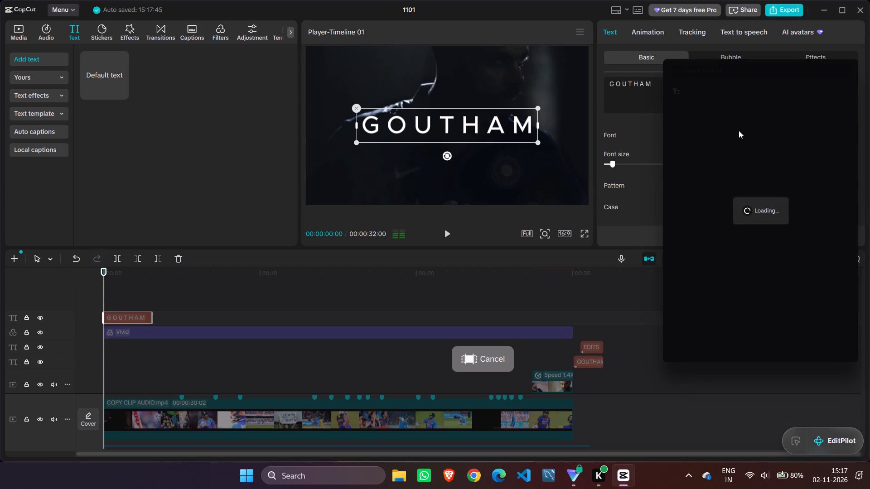
scroll(730, 169, "down", 2)
scroll(730, 169, "up", 1)
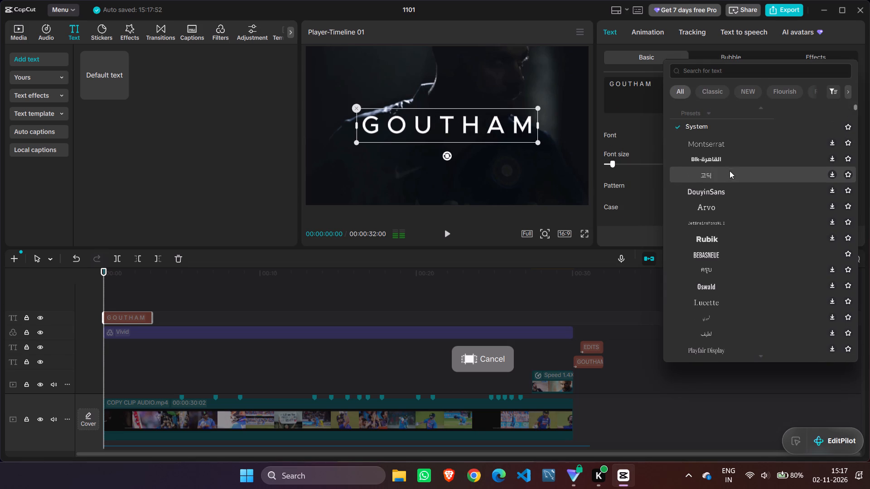
scroll(719, 250, "down", 1)
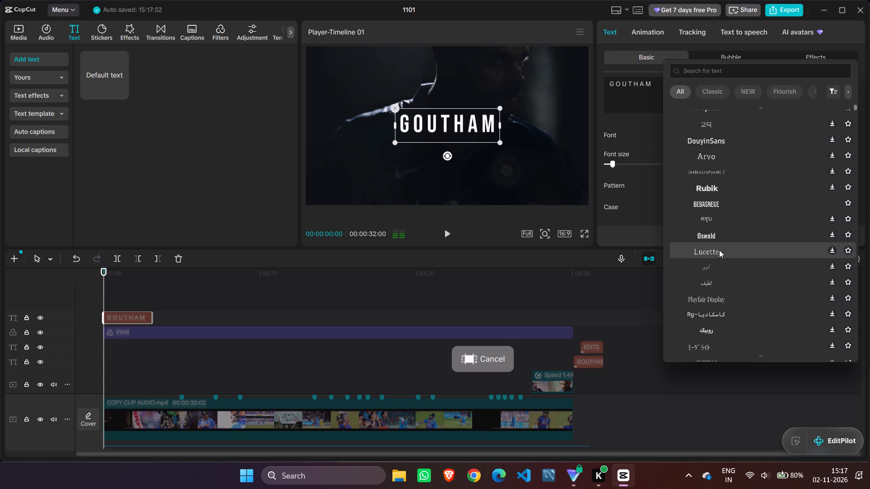
scroll(719, 250, "down", 1)
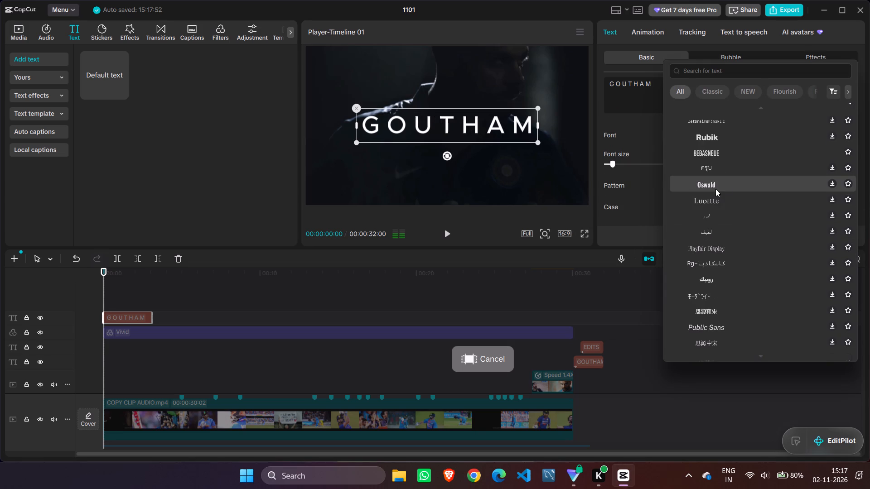
scroll(714, 162, "down", 3)
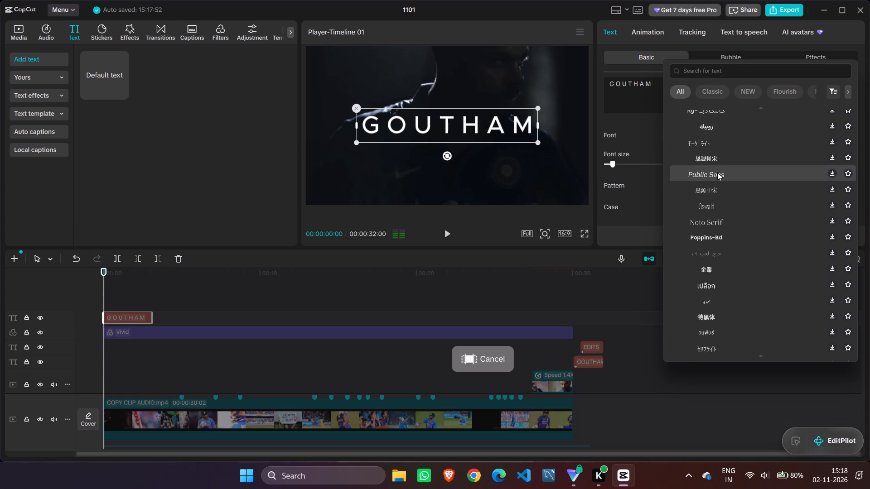
left_click(717, 173)
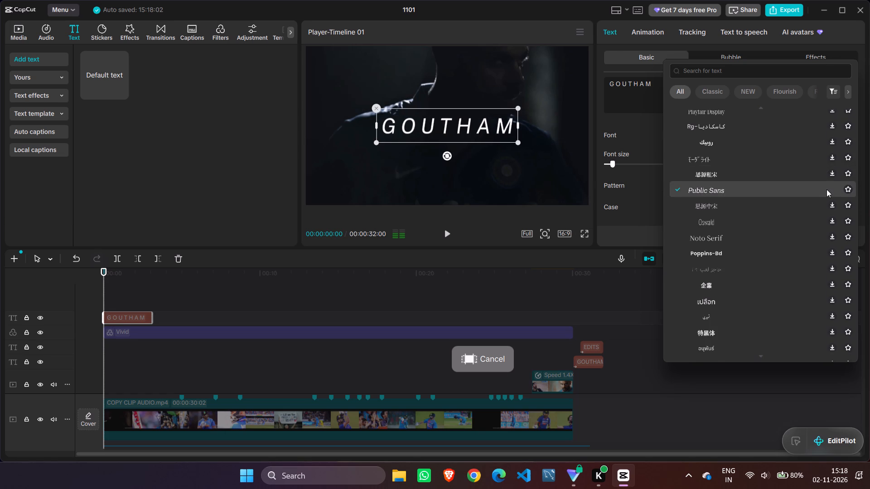
Browse further through the full font list for an alternative typeface for the opening title.
scroll(776, 208, "down", 18)
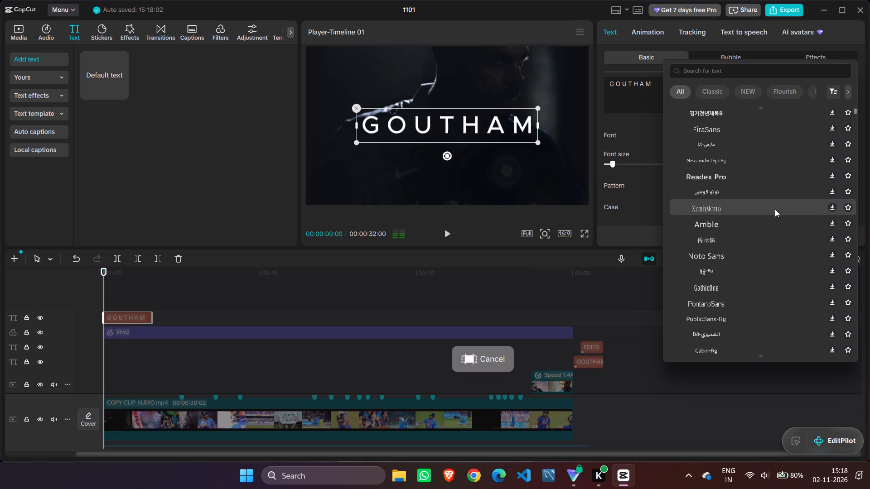
scroll(775, 209, "down", 2)
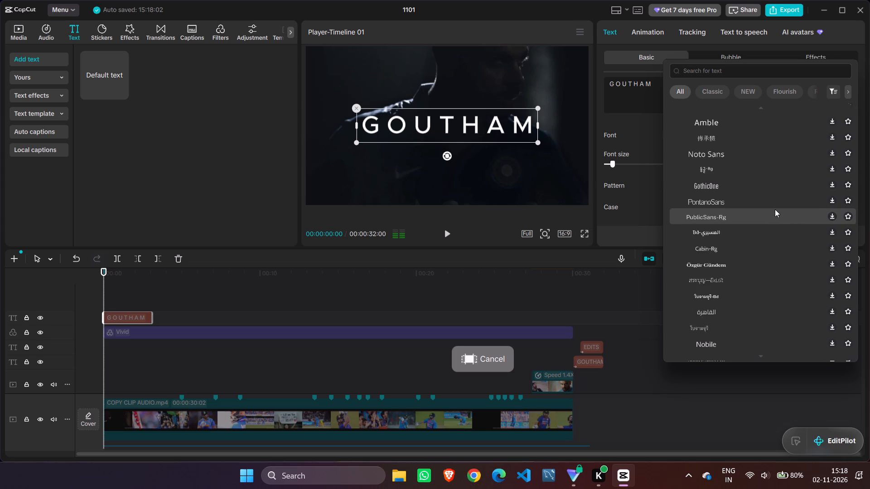
scroll(775, 209, "down", 4)
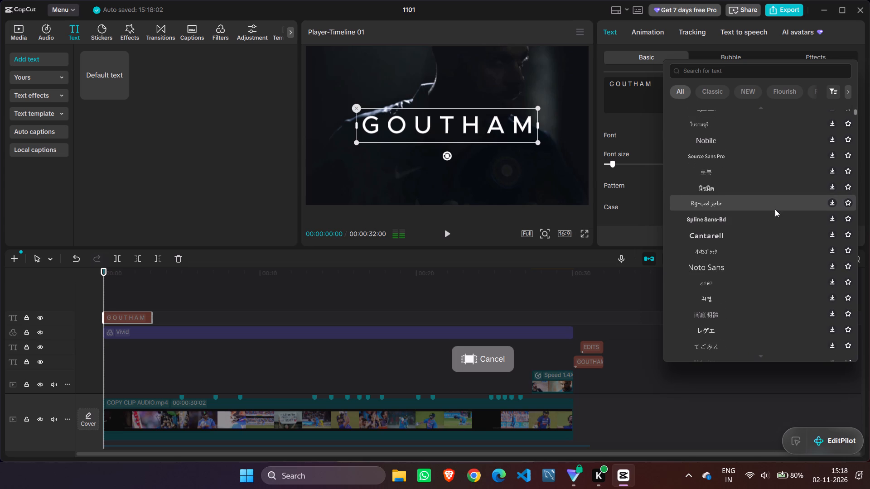
scroll(775, 209, "down", 3)
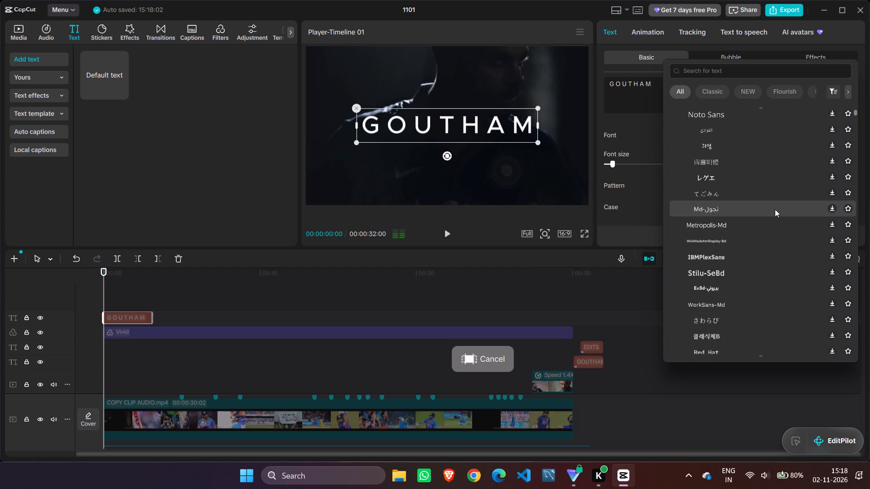
scroll(775, 209, "down", 4)
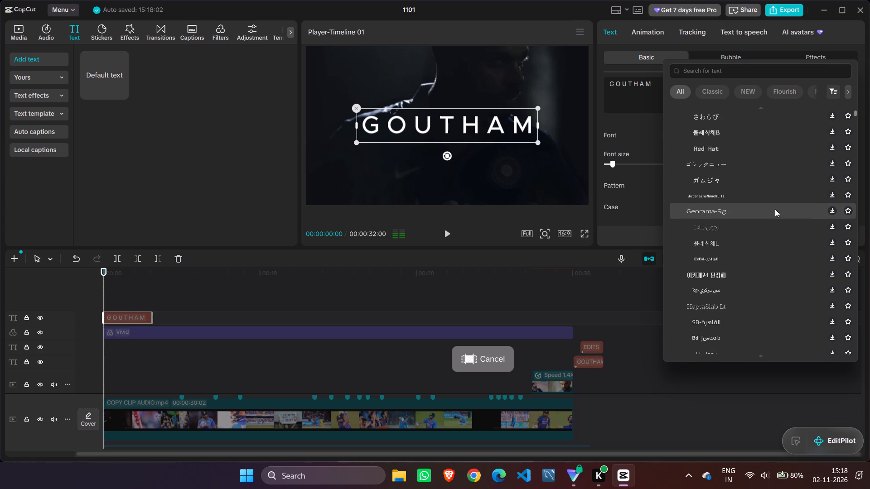
scroll(775, 209, "down", 5)
Search the fonts for "DESIGNER" and look through the typefaces offered.
left_click(719, 73)
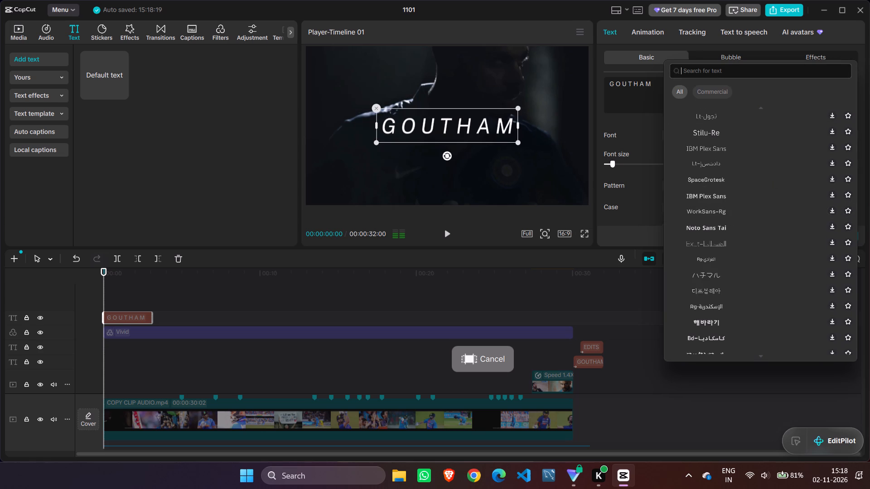
type("DESIGE")
key("space")
key("BackSpace")
type("BR")
key("BackSpace")
key("BackSpace")
key("BackSpace")
key("BackSpace")
key("BackSpace")
type("IGNRT")
key("BackSpace")
key("BackSpace")
type("ER")
key("Return")
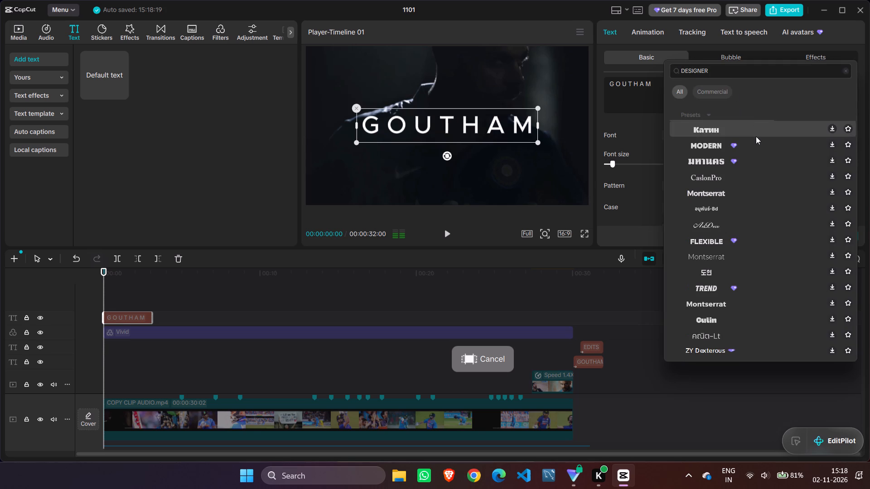
scroll(751, 186, "down", 2)
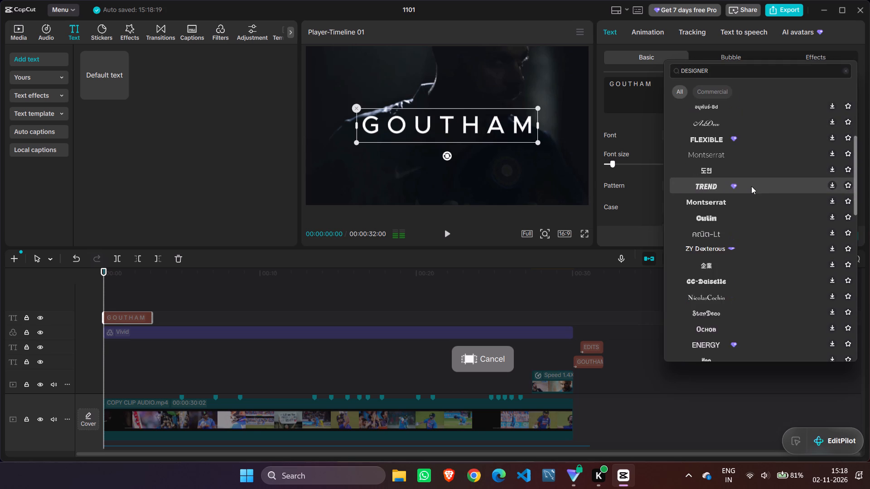
scroll(751, 186, "down", 2)
Search the fonts for "FIXED LENGTH" and look through the typefaces offered for the opening title.
left_click(719, 69)
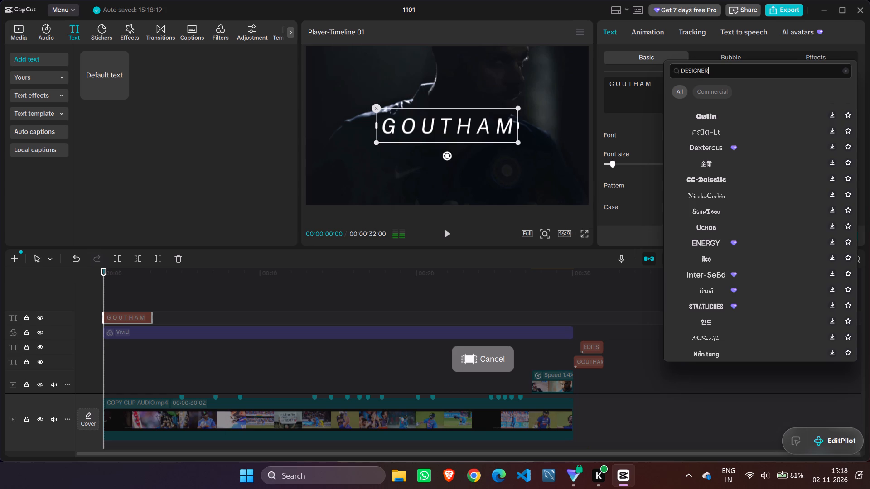
key("ctrl+f")
triple_click(719, 69)
type("FI")
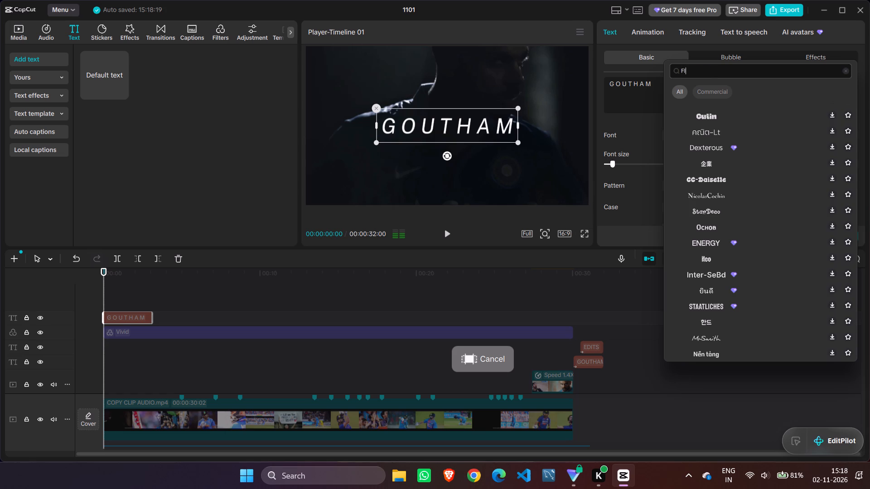
type("XED LENGTH")
key("Return")
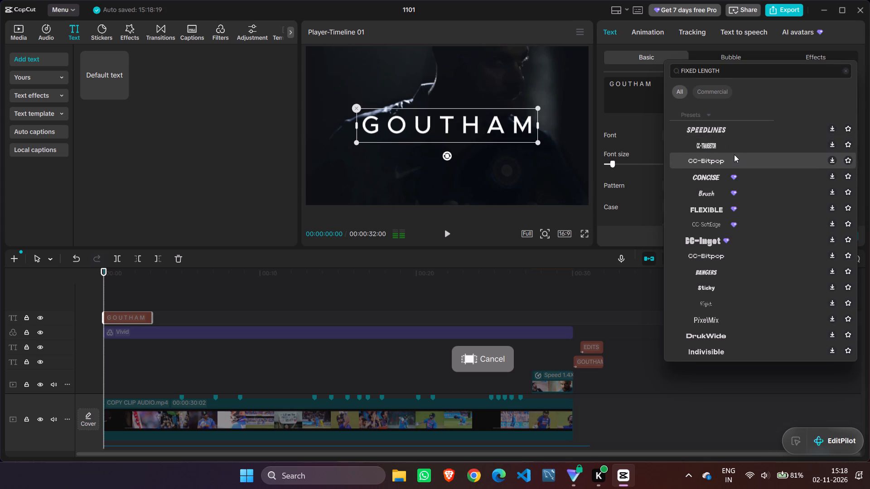
scroll(712, 180, "down", 3)
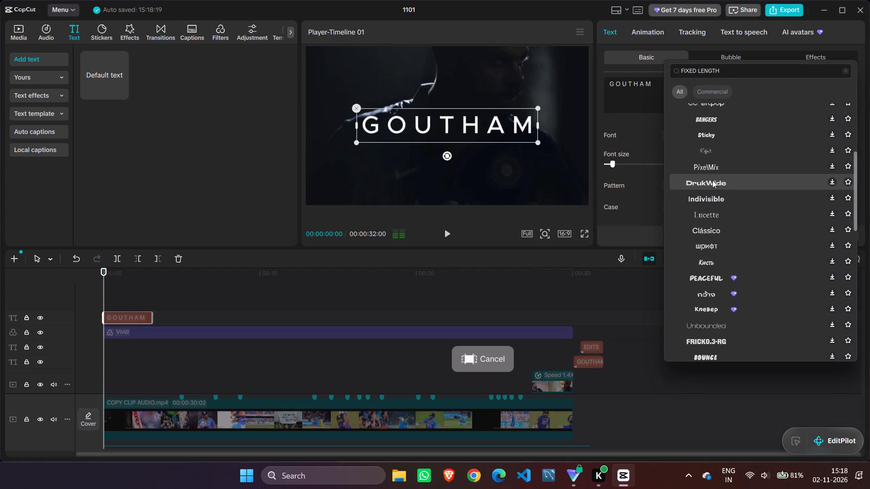
scroll(712, 180, "down", 2)
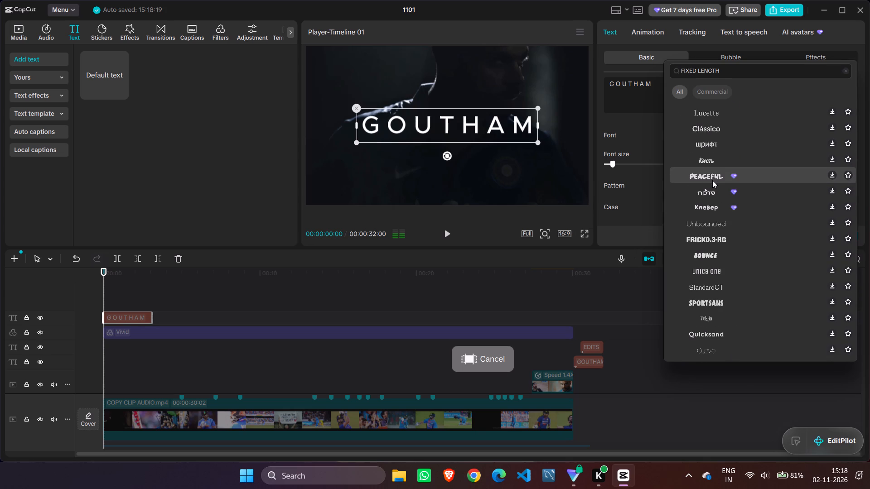
scroll(712, 180, "down", 3)
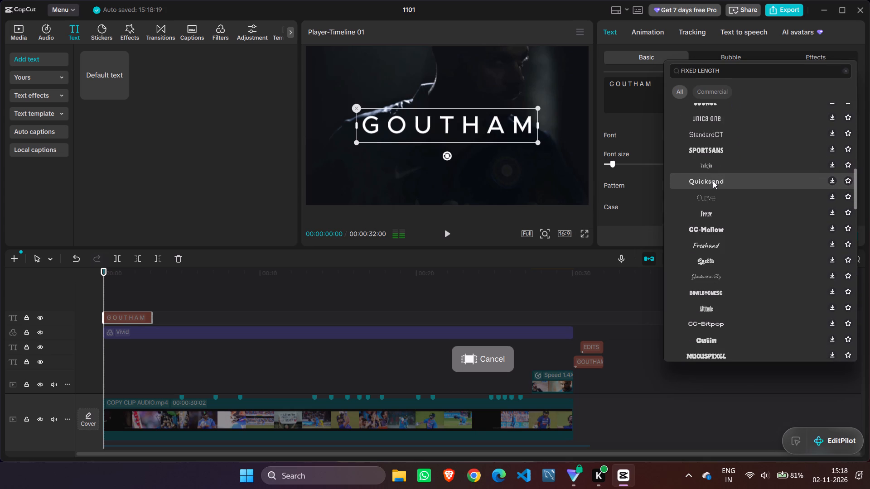
scroll(713, 181, "down", 4)
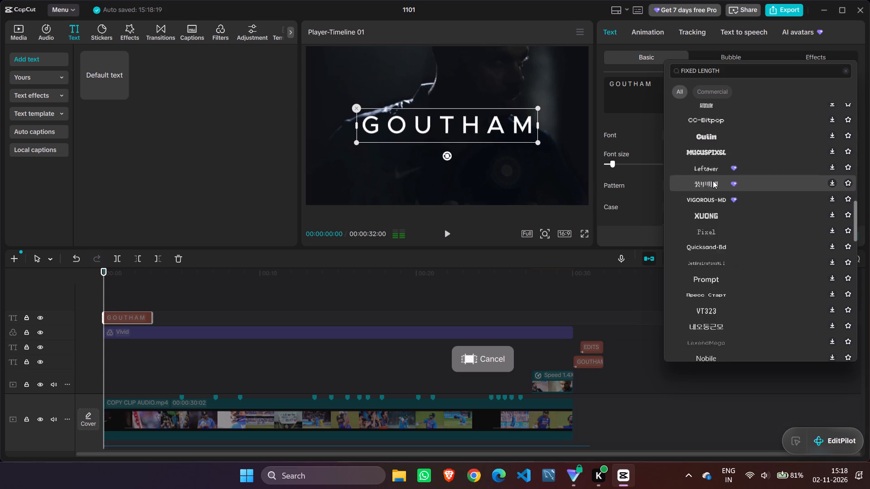
scroll(713, 181, "down", 2)
scroll(713, 181, "up", 1)
scroll(715, 179, "down", 2)
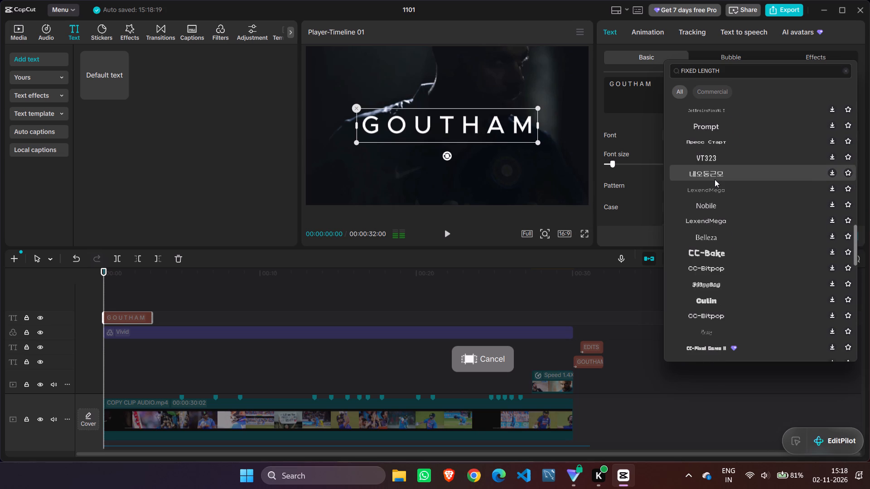
scroll(715, 179, "down", 6)
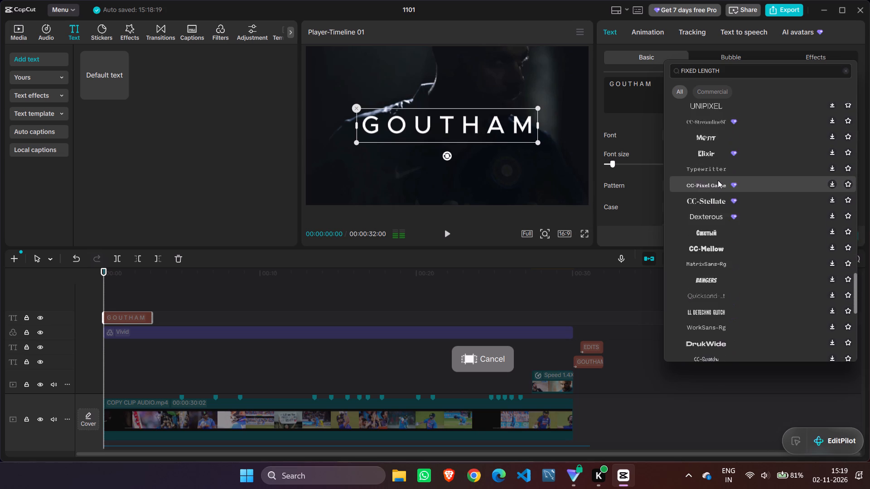
scroll(718, 180, "down", 4)
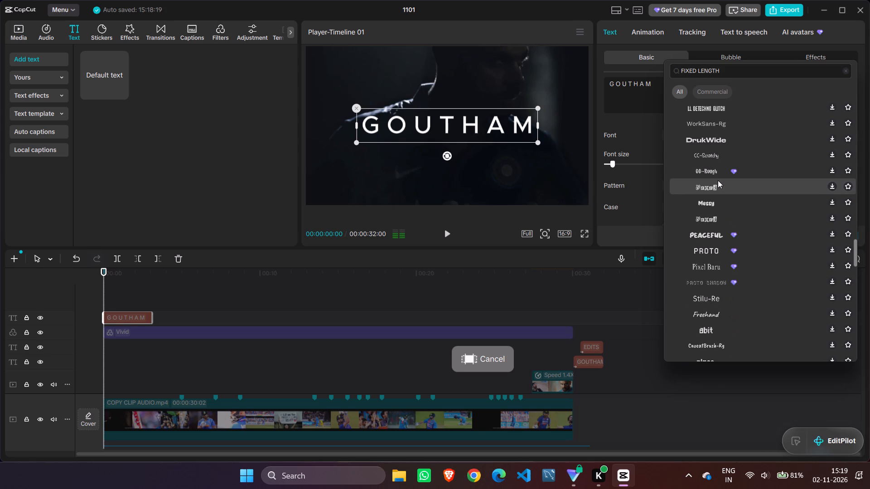
scroll(718, 180, "down", 7)
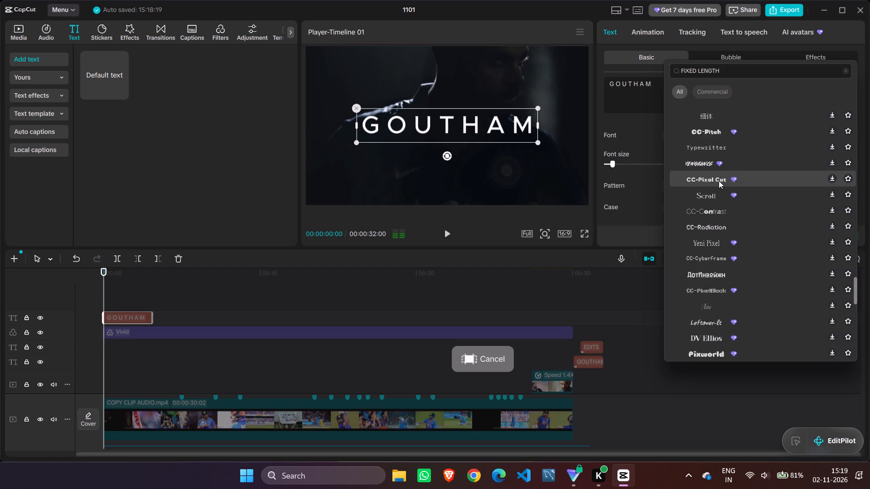
scroll(720, 181, "down", 4)
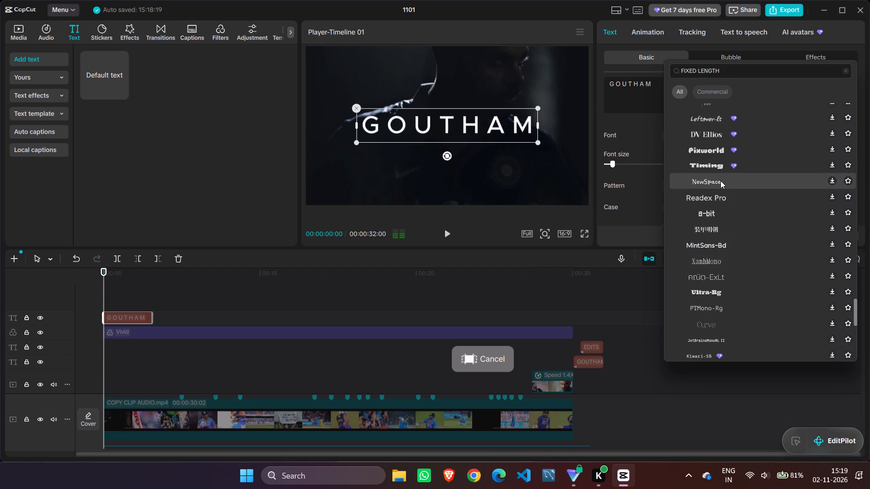
scroll(720, 181, "down", 4)
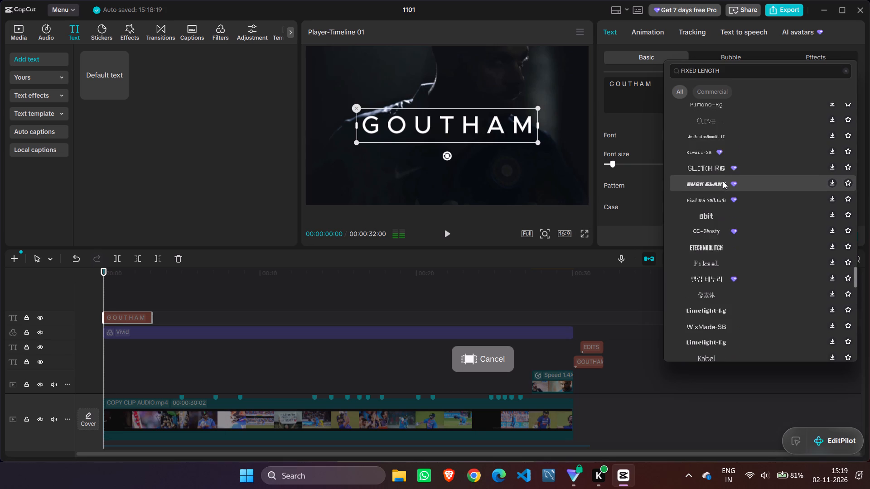
scroll(723, 181, "down", 2)
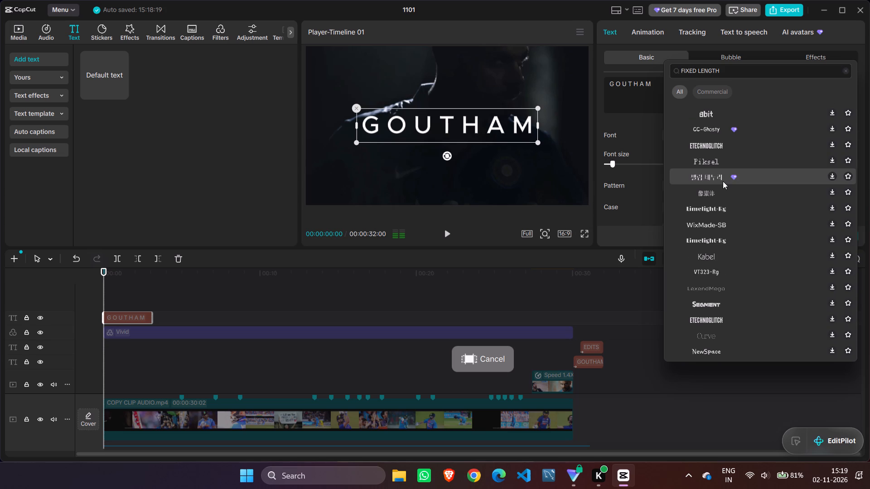
scroll(723, 181, "down", 2)
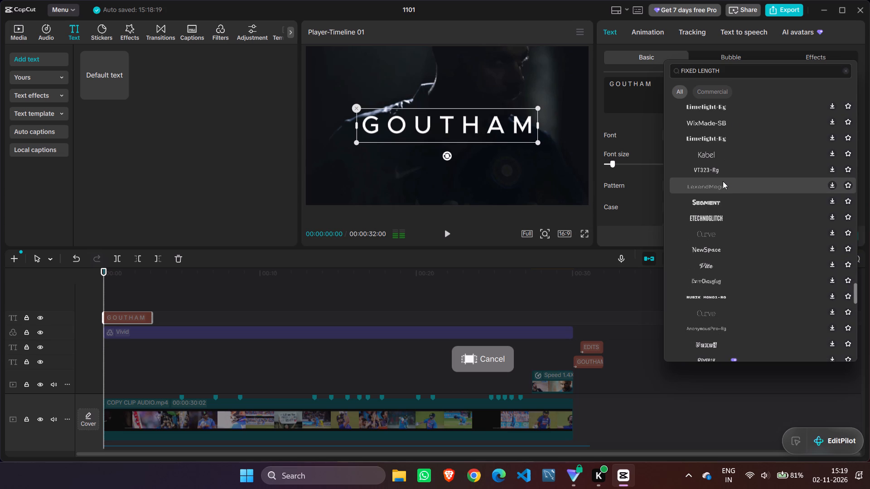
scroll(723, 181, "down", 2)
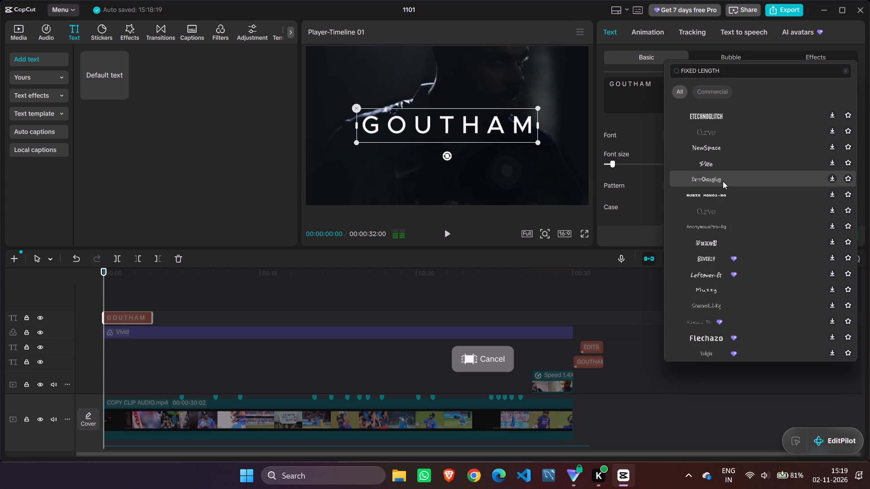
scroll(723, 181, "down", 6)
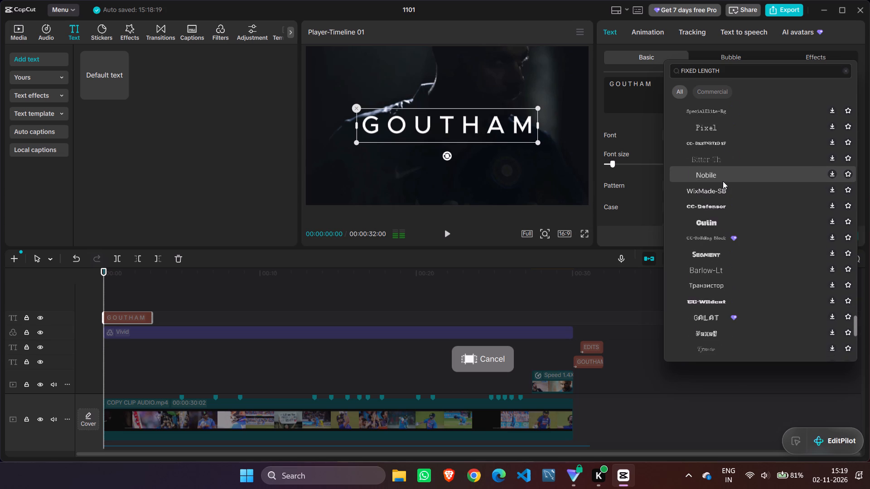
scroll(723, 181, "down", 3)
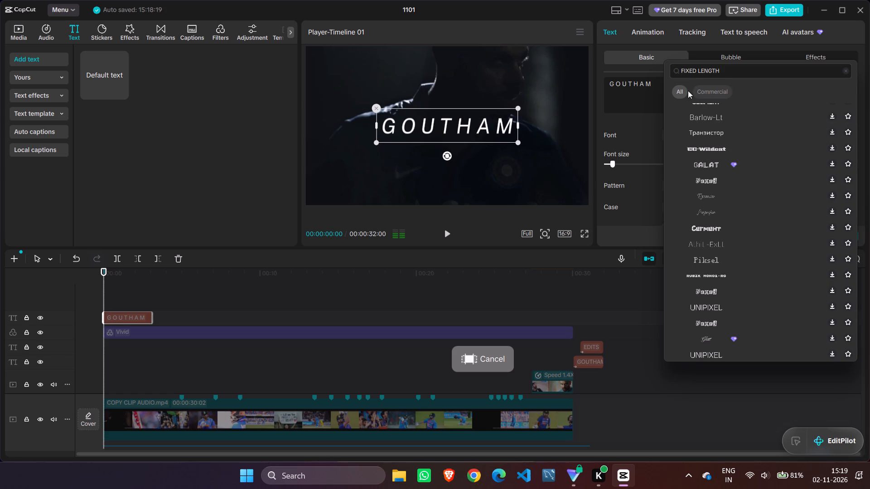
Clear the font search and set the G O U T H A M title's font to the bold Oswald from the full list.
left_click(845, 69)
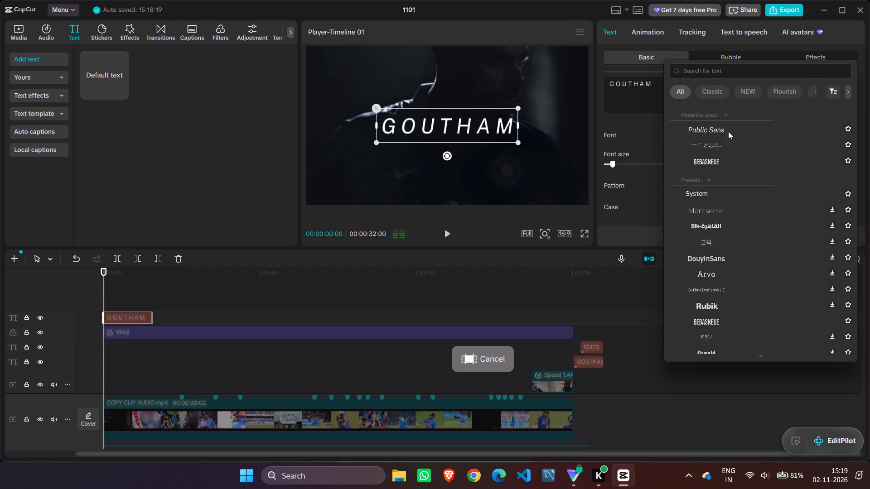
scroll(727, 155, "down", 2)
scroll(727, 155, "up", 2)
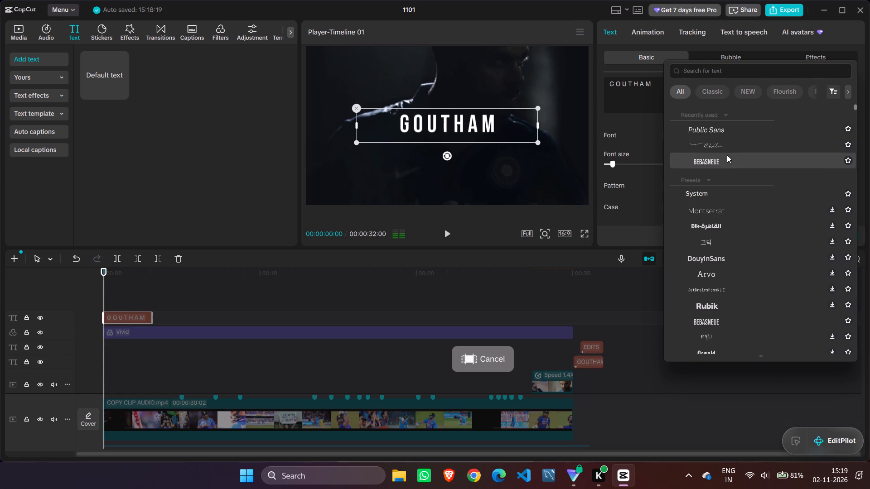
scroll(727, 155, "down", 1)
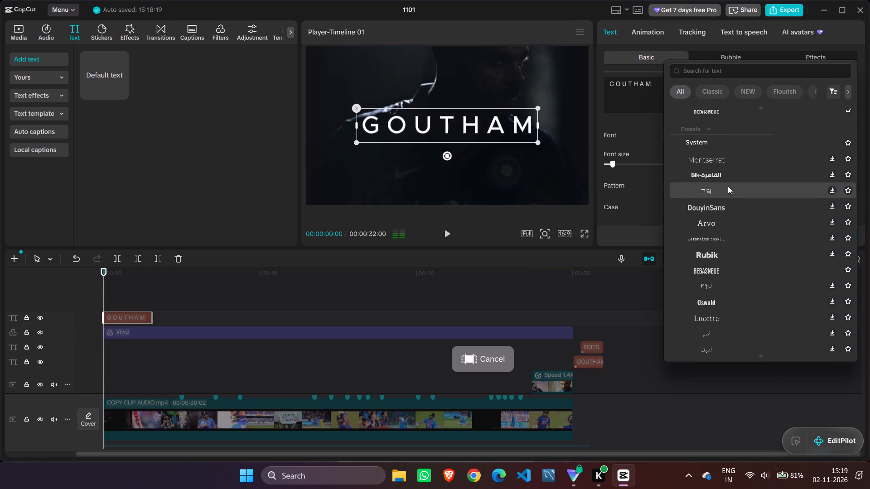
scroll(724, 224, "down", 1)
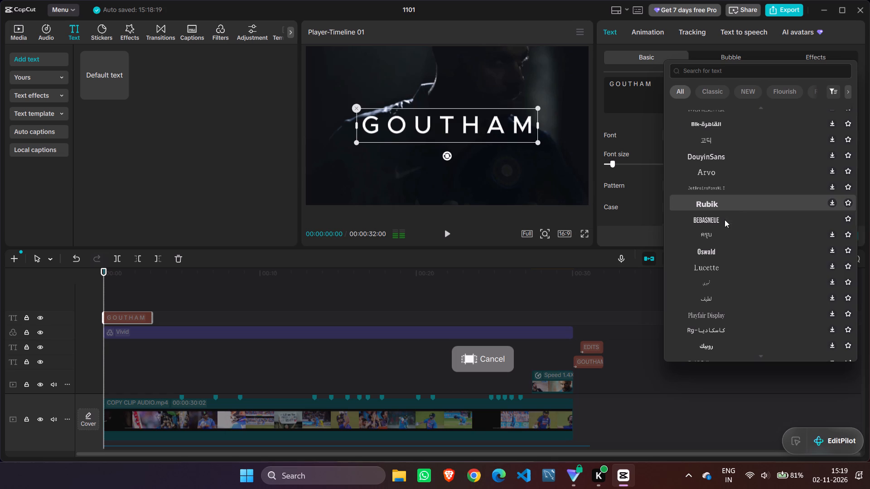
scroll(720, 247, "down", 2)
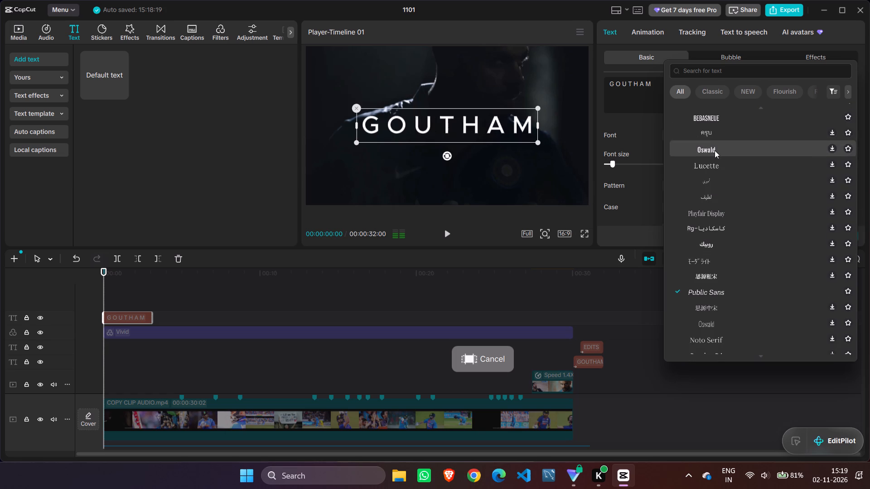
left_click(715, 150)
Look further through the full font list and set the G O U T H A M title's font to Geometry.
scroll(797, 156, "down", 2)
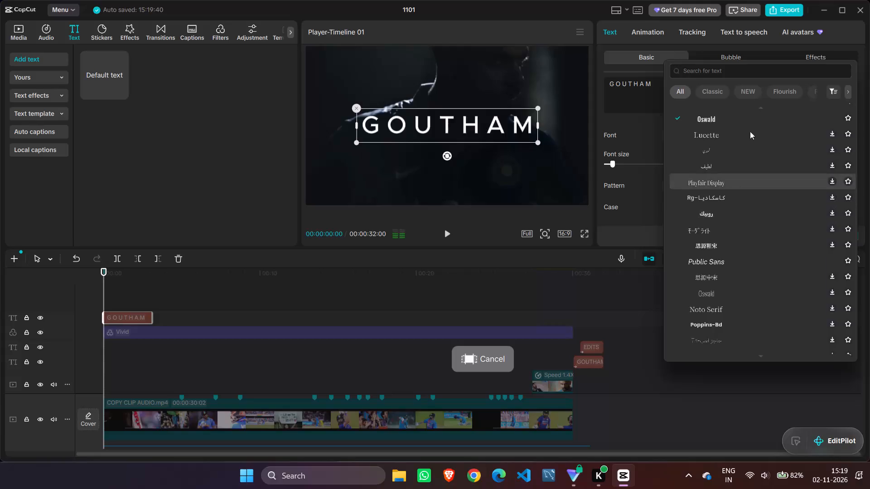
scroll(724, 186, "down", 2)
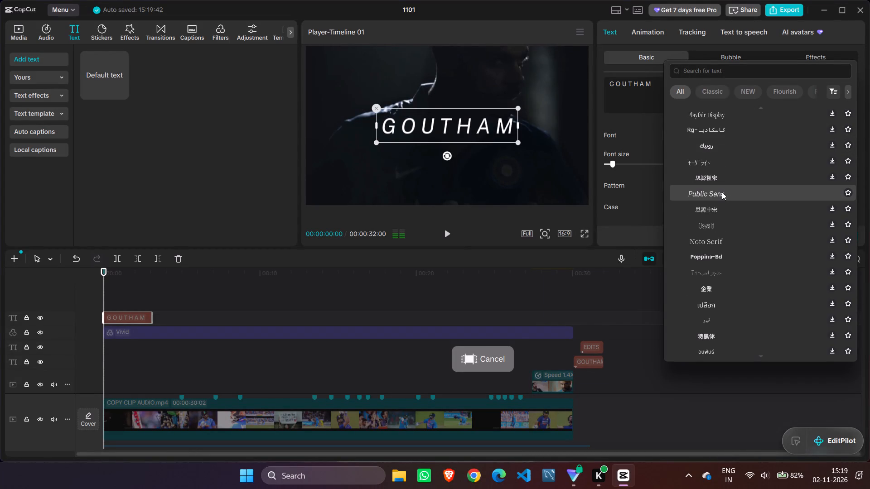
scroll(722, 192, "down", 2)
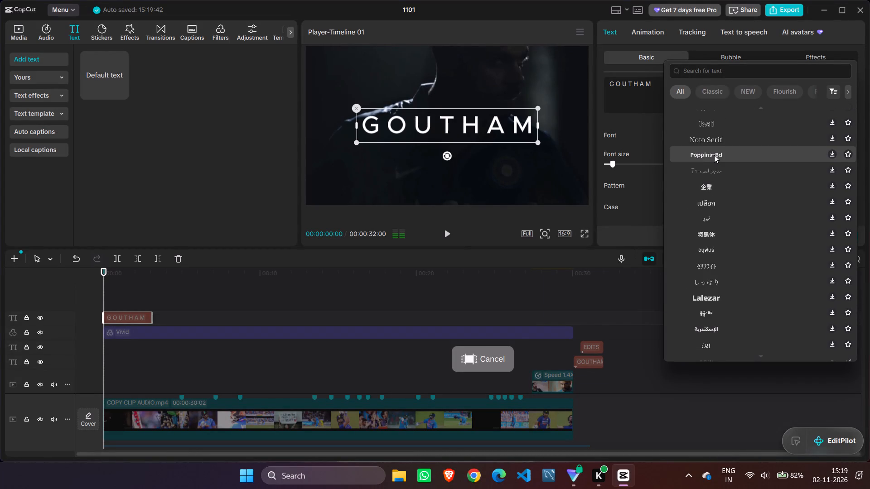
scroll(714, 155, "down", 7)
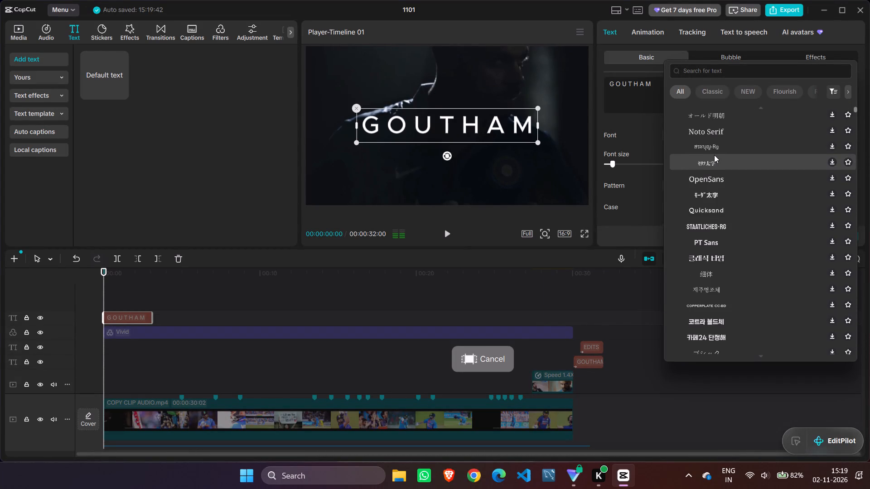
scroll(714, 155, "down", 18)
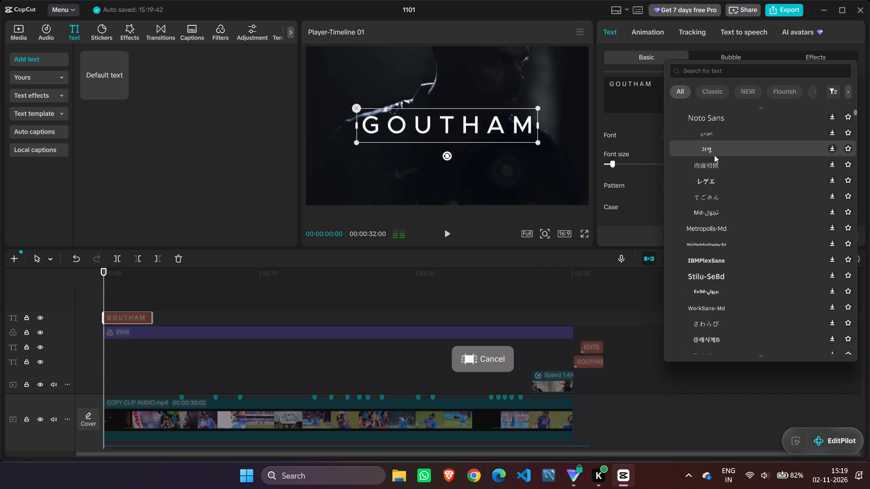
scroll(714, 155, "down", 20)
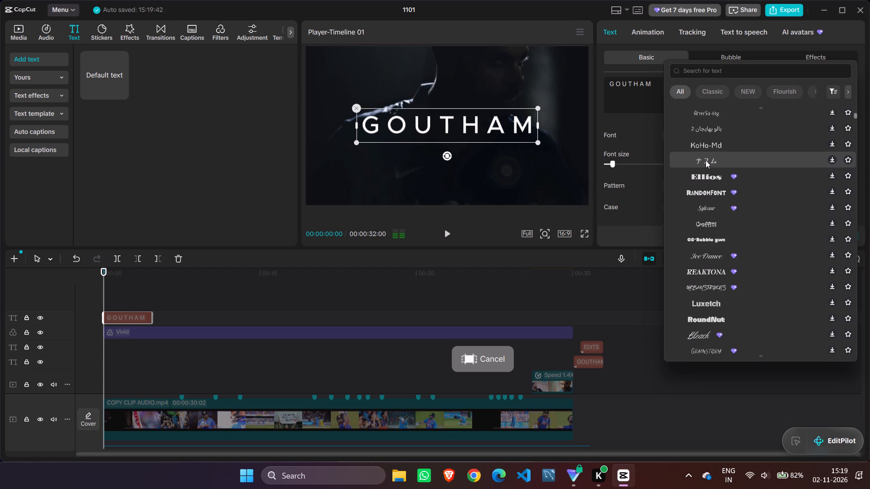
scroll(706, 160, "down", 2)
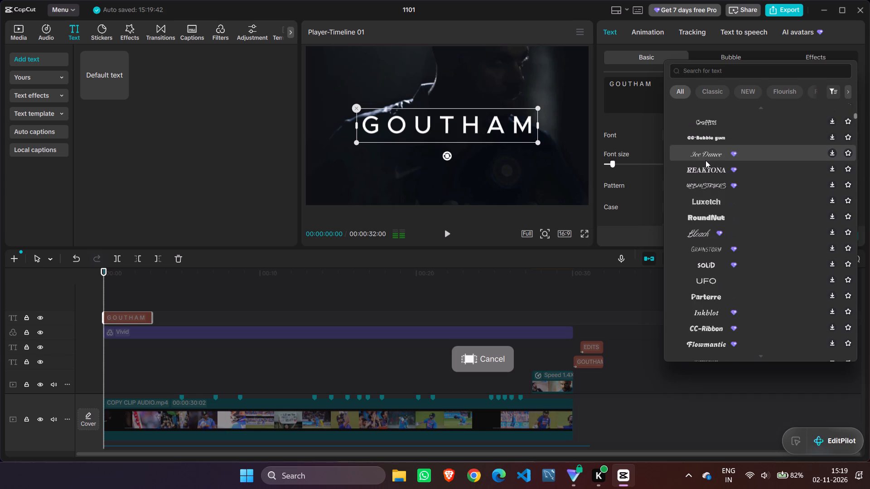
scroll(706, 160, "down", 2)
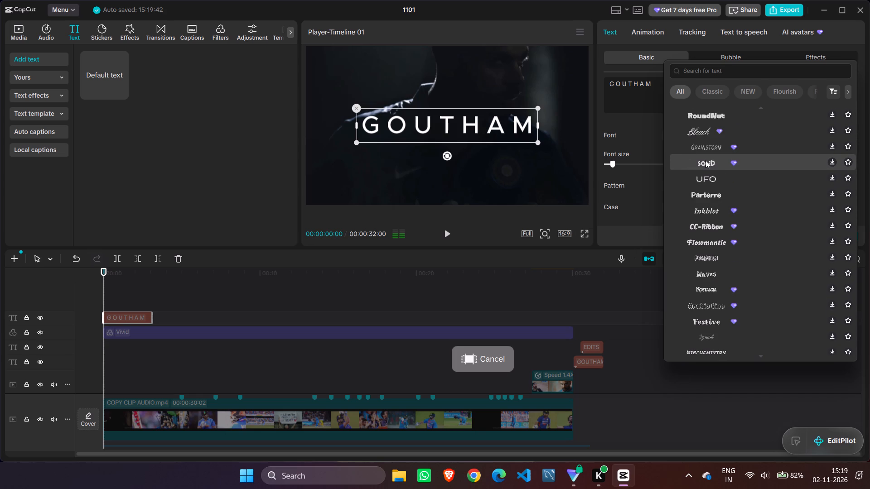
scroll(706, 160, "down", 1)
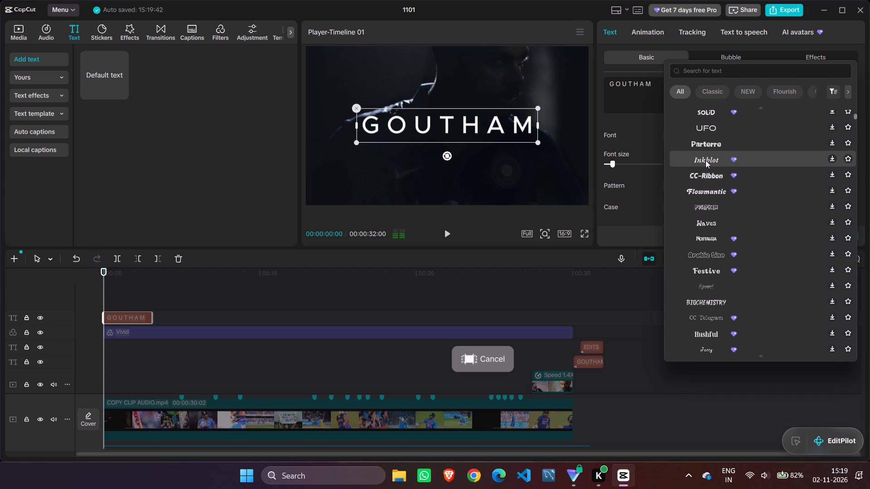
scroll(706, 160, "down", 3)
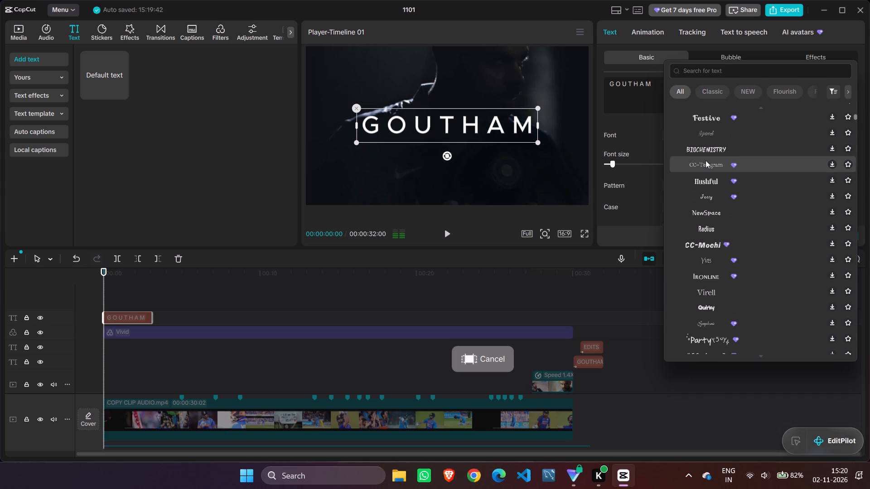
scroll(706, 160, "down", 1)
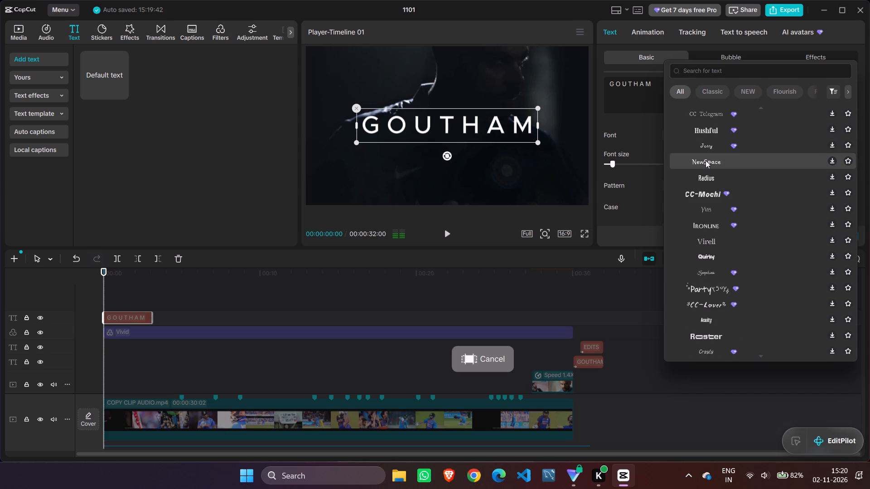
scroll(706, 160, "down", 3)
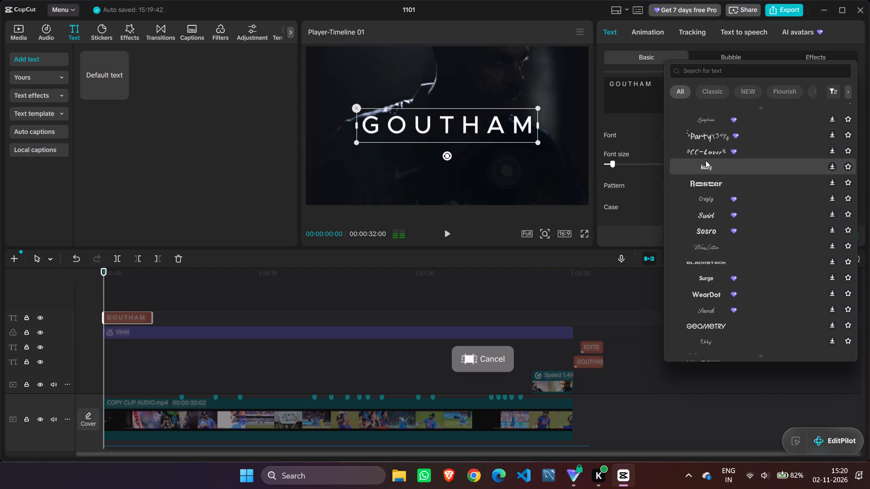
scroll(706, 160, "down", 2)
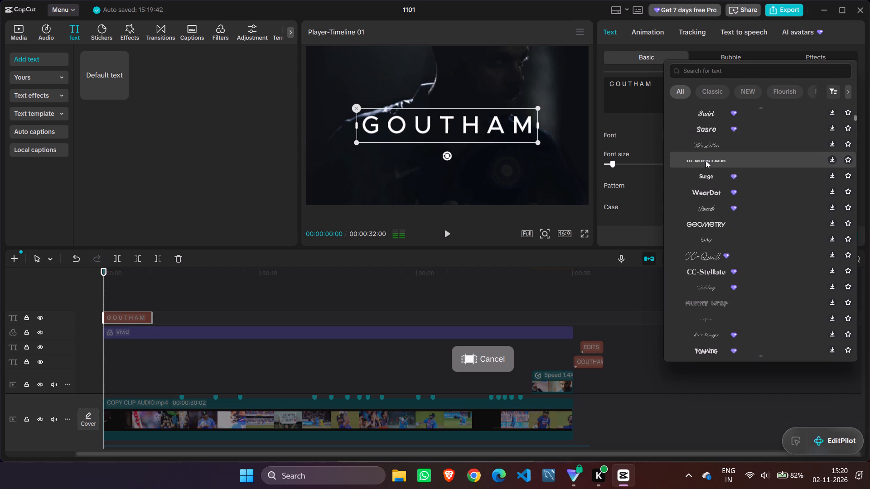
left_click(720, 225)
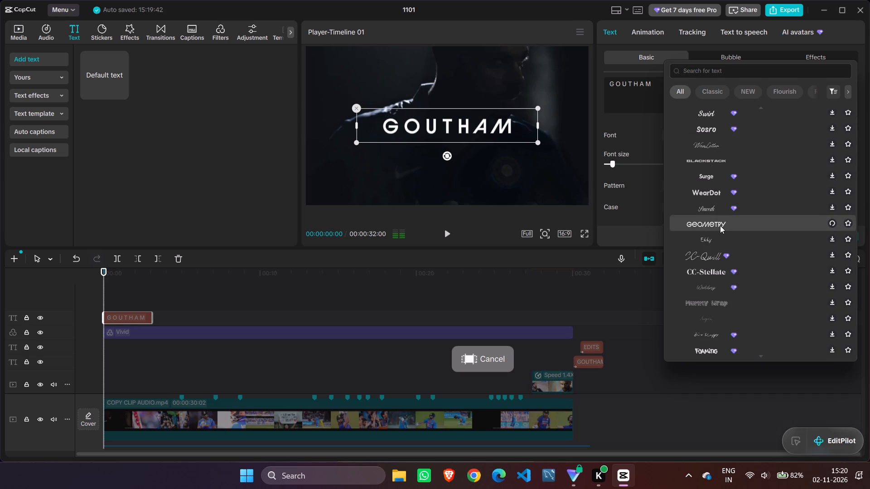
scroll(720, 225, "down", 1)
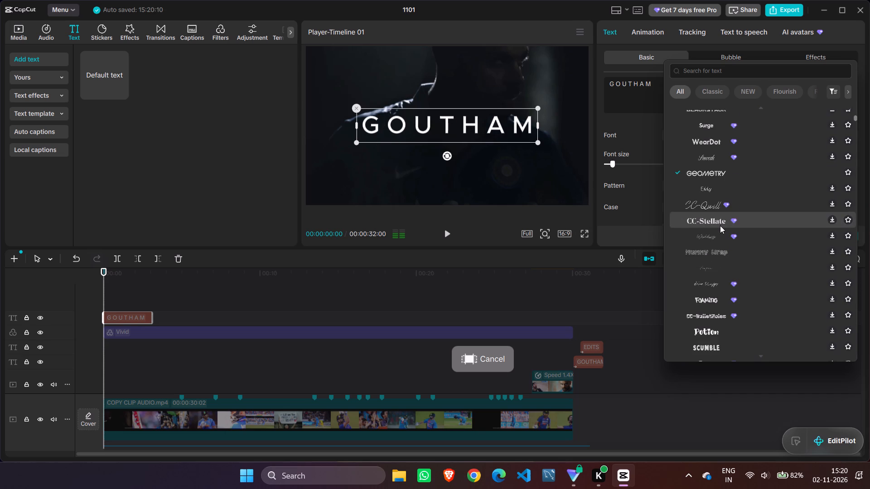
scroll(720, 225, "down", 1)
left_click(711, 123)
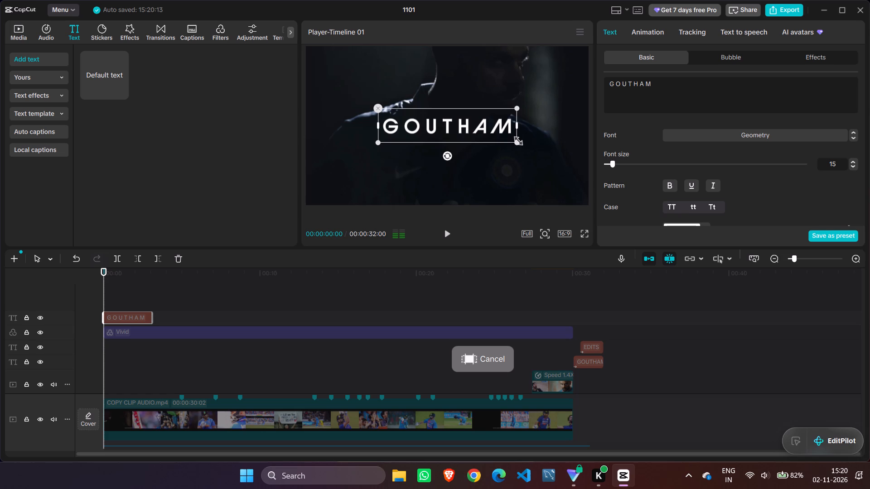
Reduce the G O U T H A M title's font size to 5.
triple_click(855, 165)
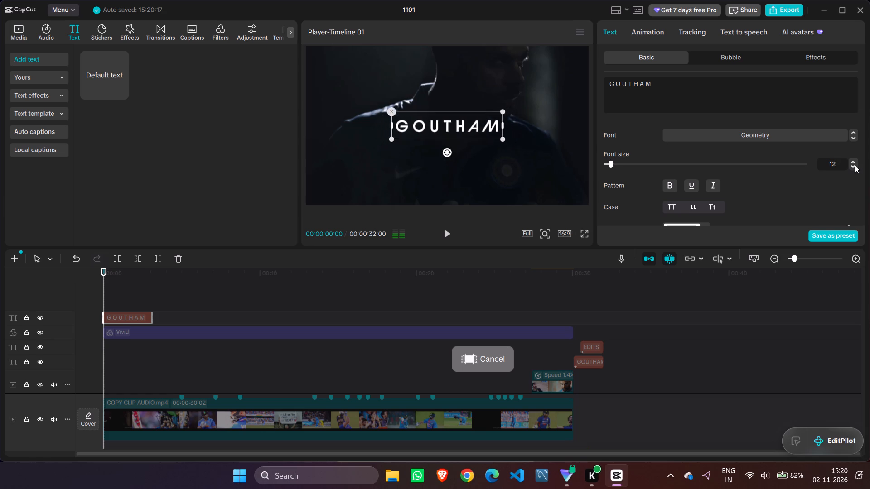
triple_click(855, 165)
double_click(855, 165)
double_click(855, 165)
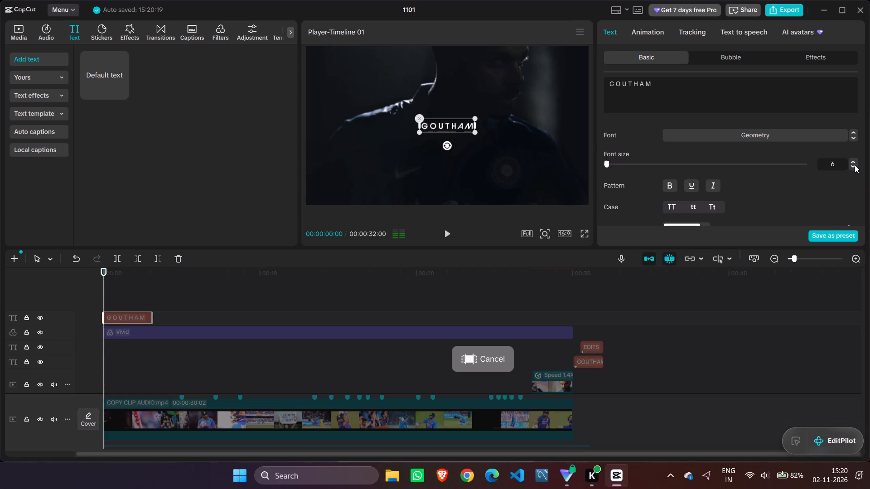
left_click(855, 165)
scroll(765, 175, "down", 2)
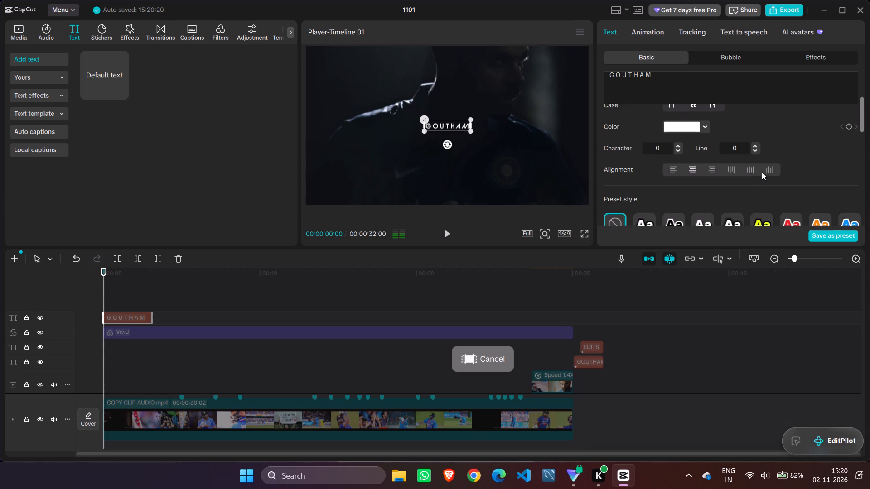
scroll(760, 171, "down", 2)
scroll(760, 171, "up", 4)
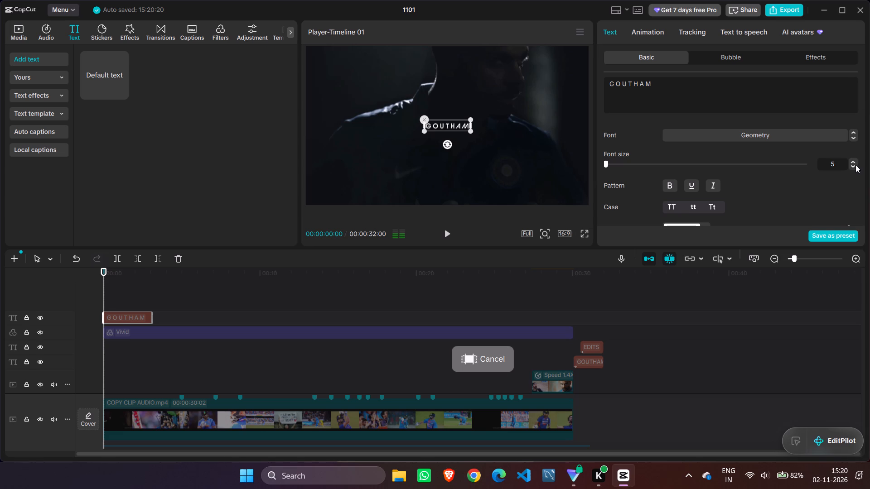
left_click(855, 165)
Move the G O U T H A M title into the video frame's upper-right corner, at about X 1606, Y 1002.
left_click_drag(460, 126, 561, 66)
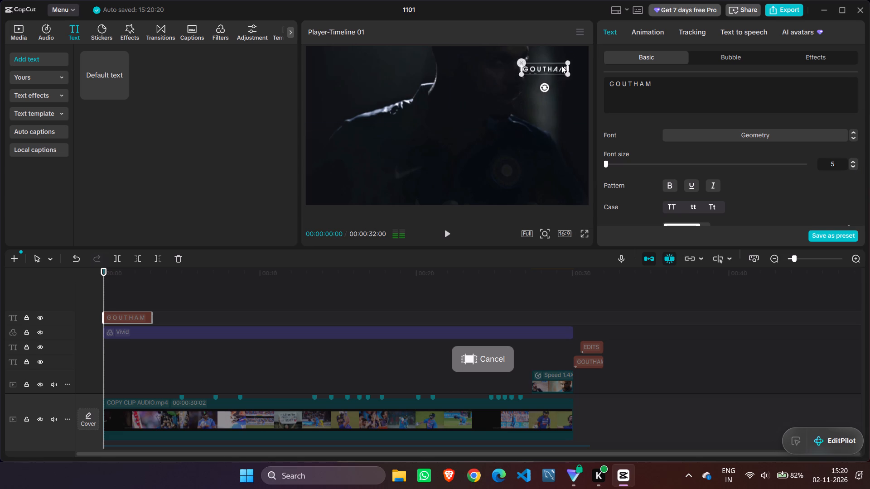
left_click_drag(561, 66, 578, 54)
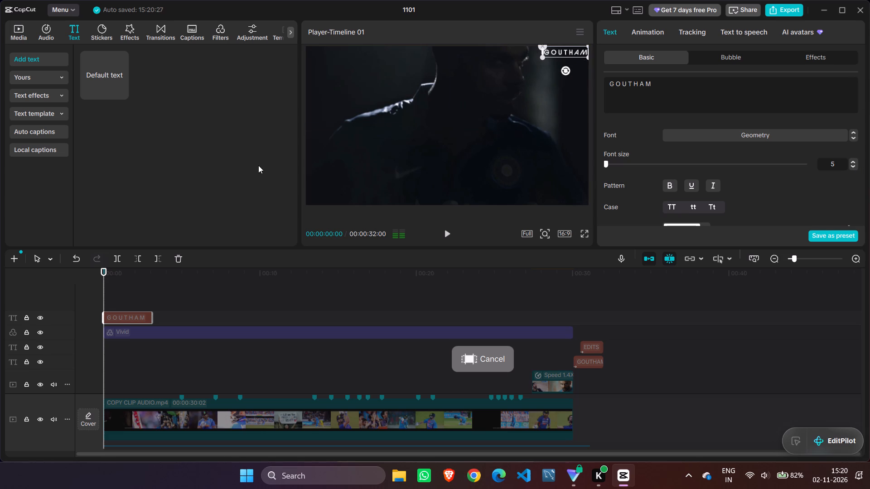
left_click(258, 165)
Extend the G O U T H A M title clip on the timeline to end level with the Vivid filter, at about 30 seconds.
left_click(298, 300)
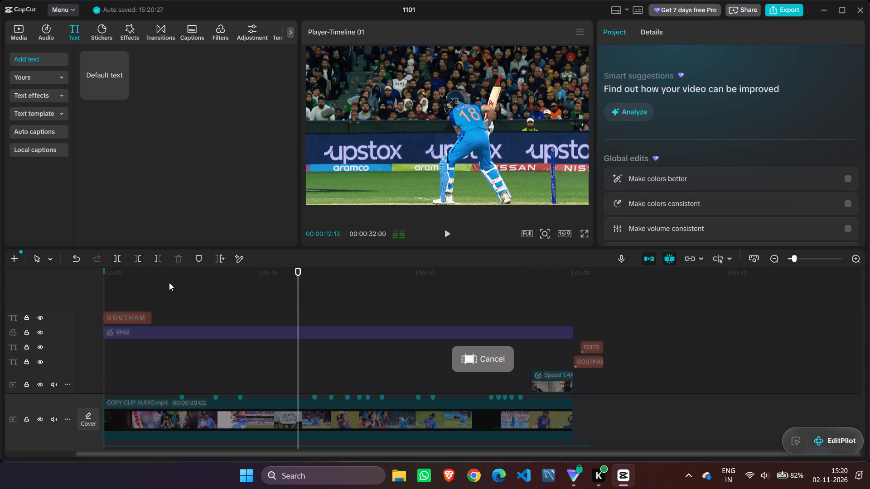
left_click(126, 319)
left_click_drag(154, 318, 574, 309)
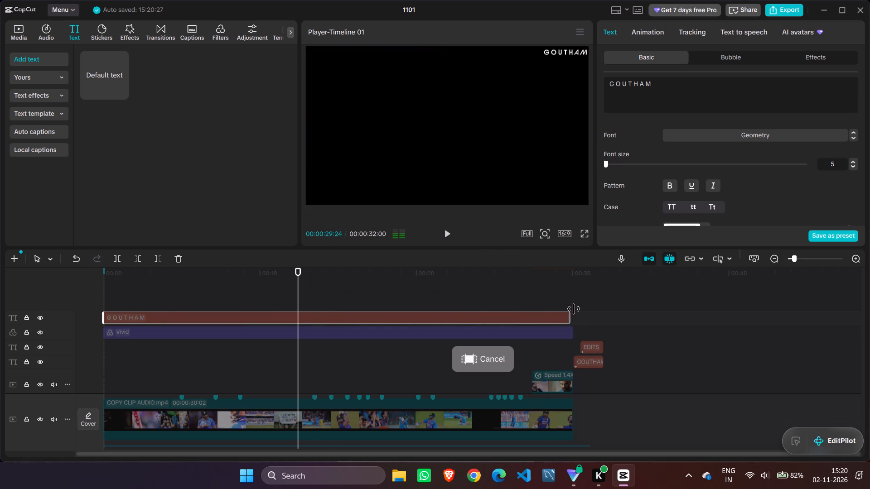
left_click_drag(574, 309, 574, 309)
left_click(543, 293)
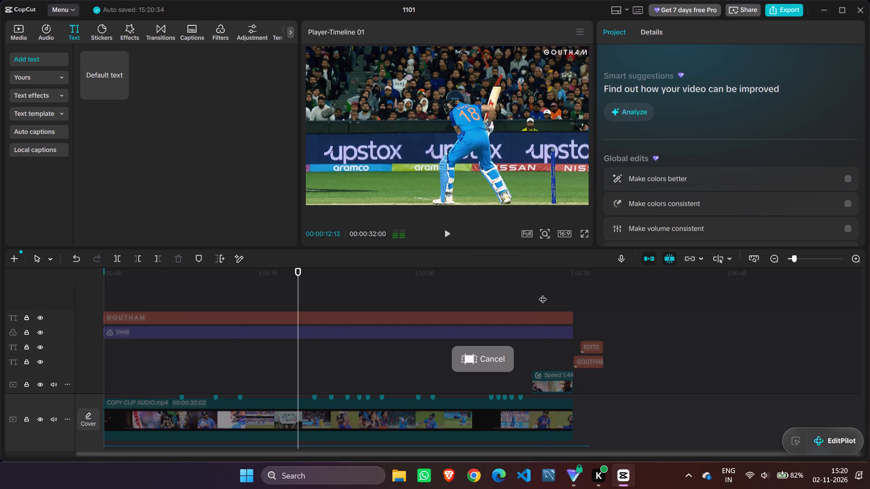
With the playhead at 00:00:02:08, fine-tune the G O U T H A M title's horizontal position to X 1607.
left_click_drag(546, 296, 291, 305)
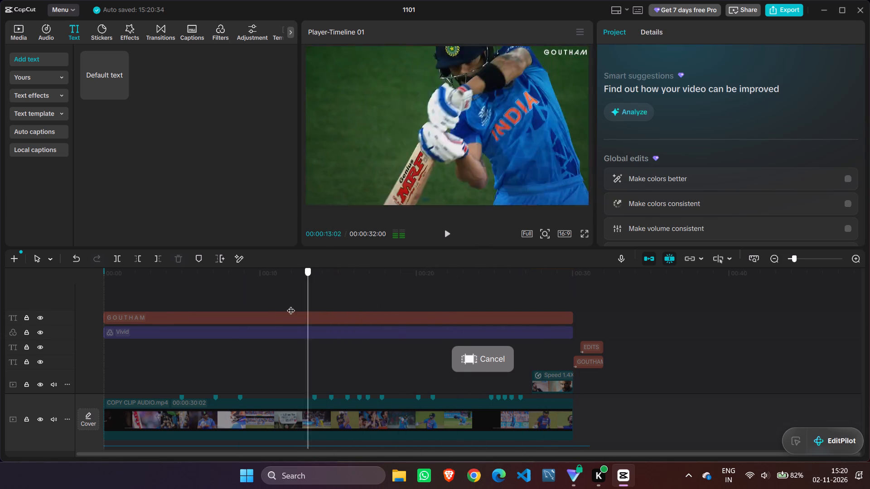
left_click_drag(291, 305, 139, 281)
left_click(336, 318)
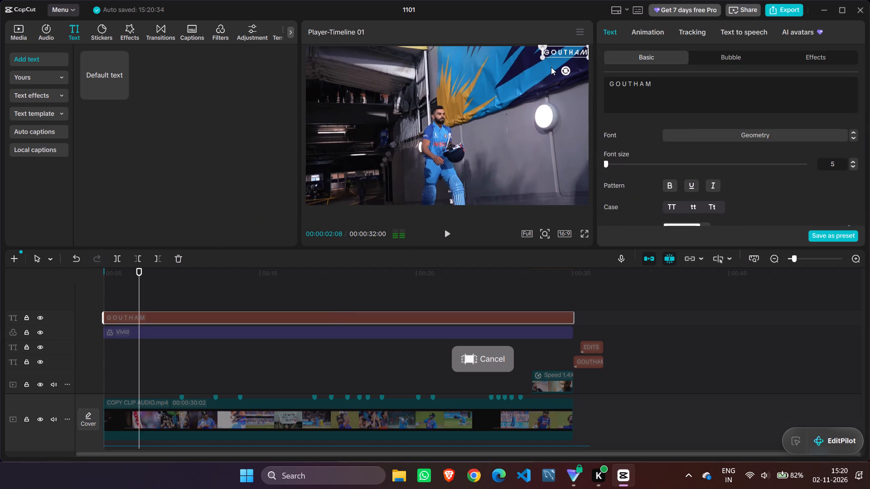
left_click(563, 49)
scroll(673, 115, "down", 5)
scroll(687, 134, "up", 2)
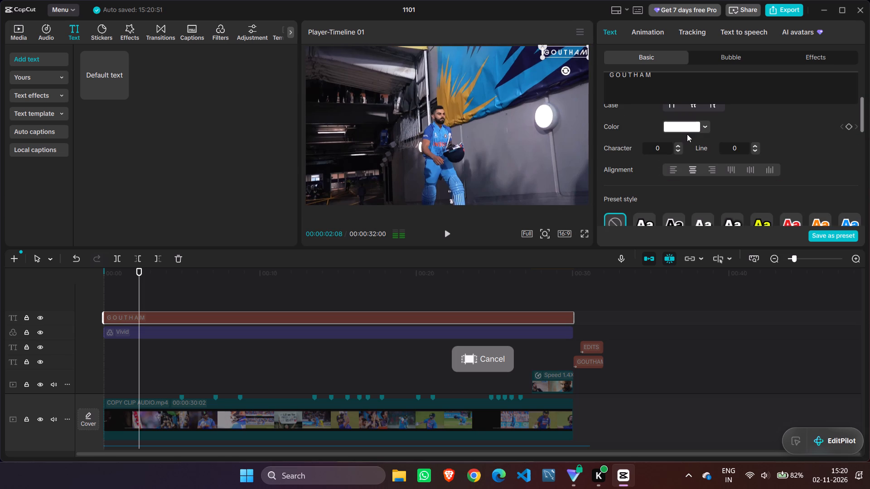
scroll(677, 149, "up", 2)
scroll(677, 149, "down", 7)
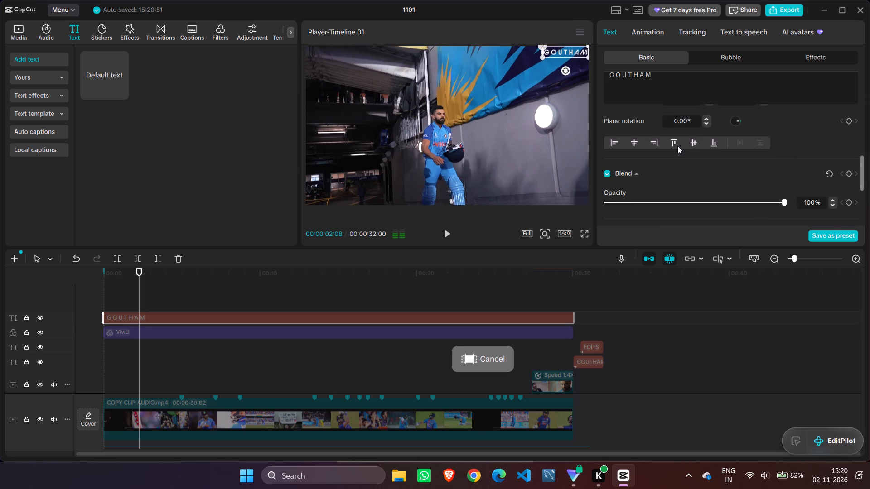
scroll(677, 146, "up", 1)
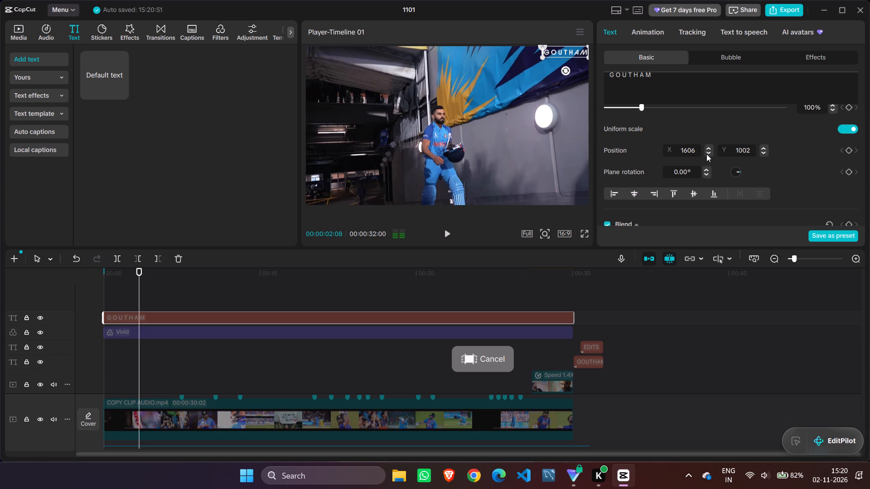
left_click(706, 154)
left_click(707, 154)
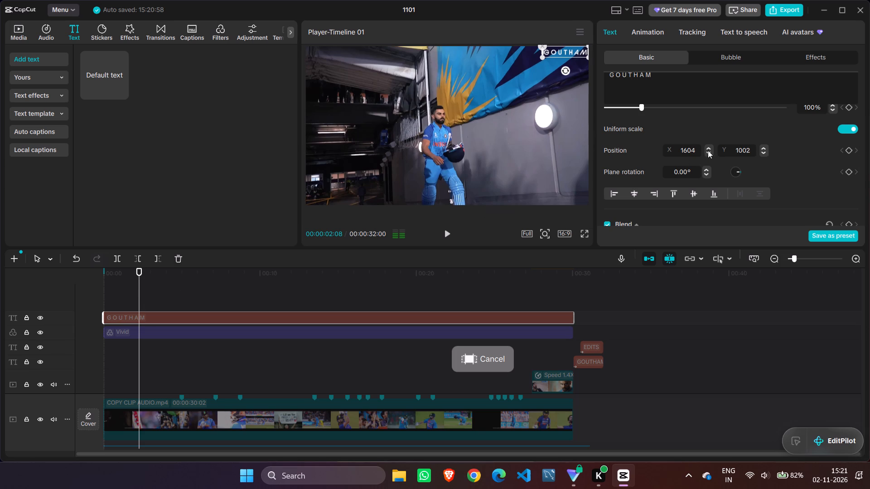
left_click(708, 150)
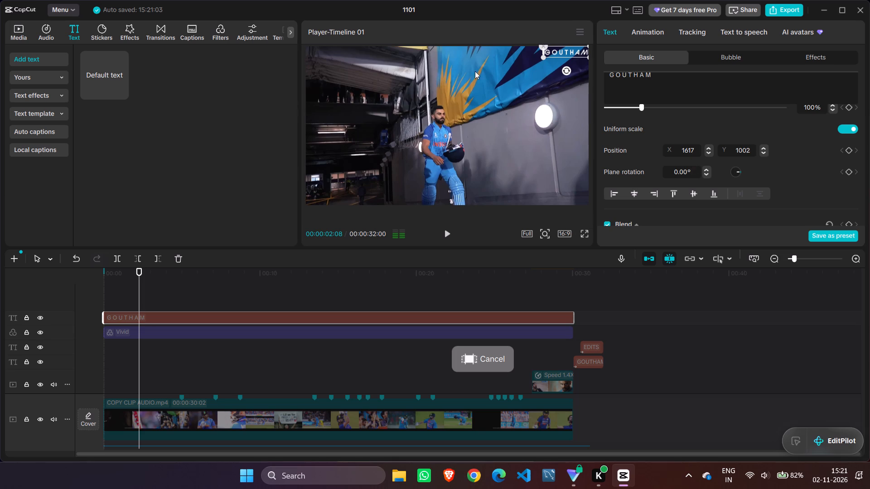
left_click(563, 50)
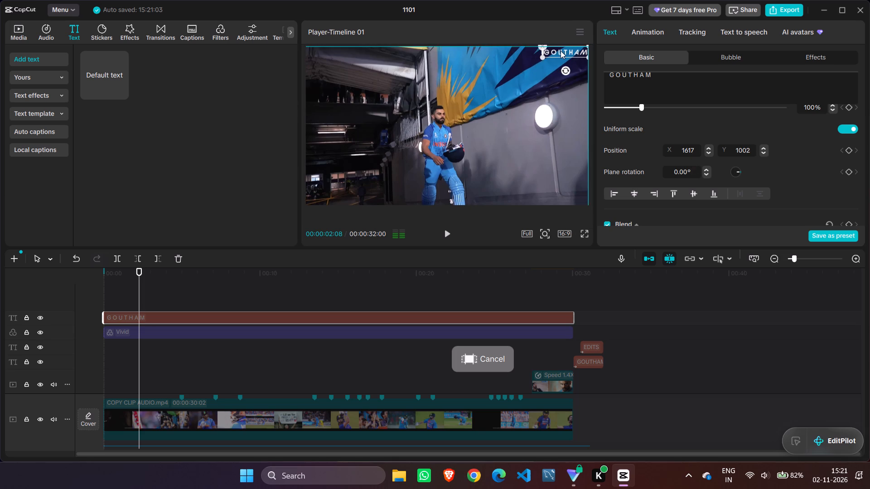
double_click(711, 146)
double_click(709, 153)
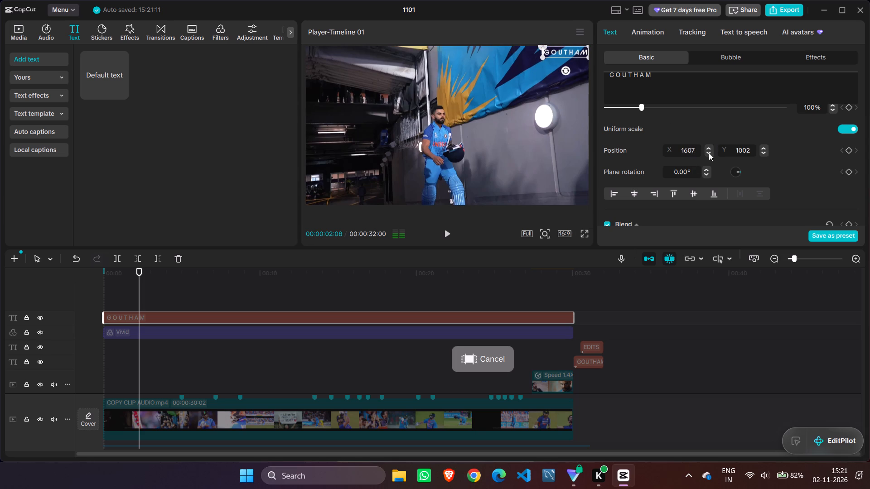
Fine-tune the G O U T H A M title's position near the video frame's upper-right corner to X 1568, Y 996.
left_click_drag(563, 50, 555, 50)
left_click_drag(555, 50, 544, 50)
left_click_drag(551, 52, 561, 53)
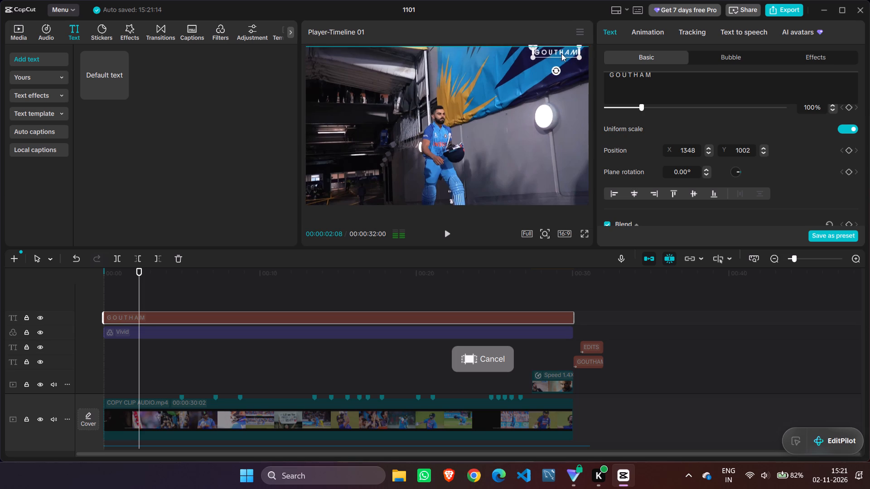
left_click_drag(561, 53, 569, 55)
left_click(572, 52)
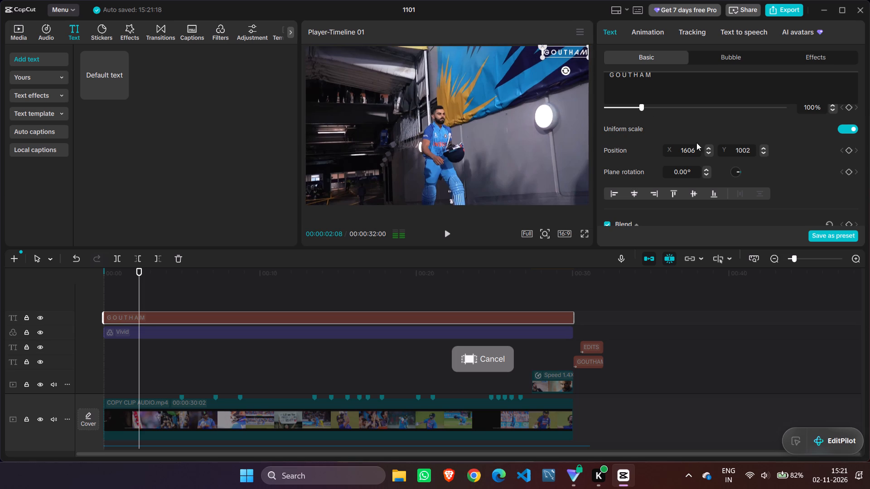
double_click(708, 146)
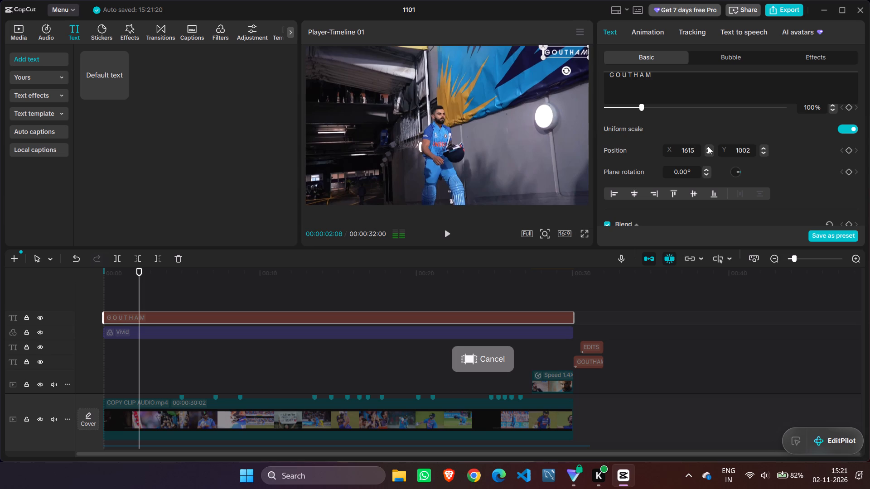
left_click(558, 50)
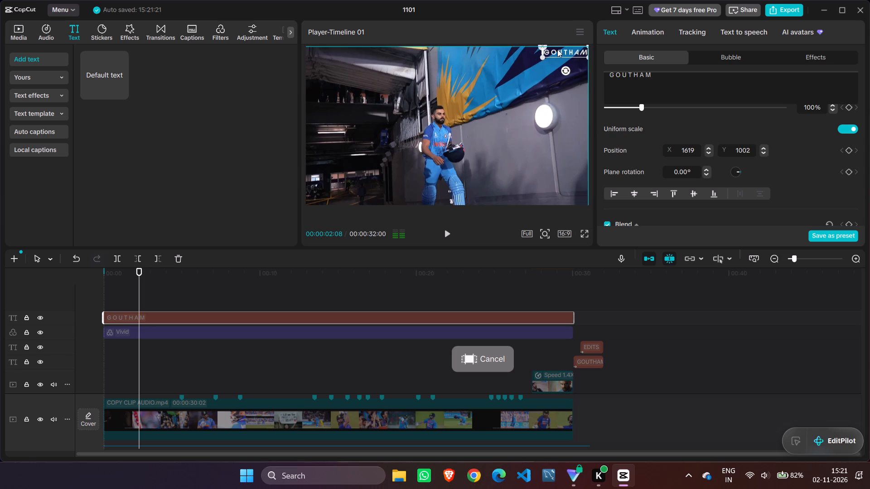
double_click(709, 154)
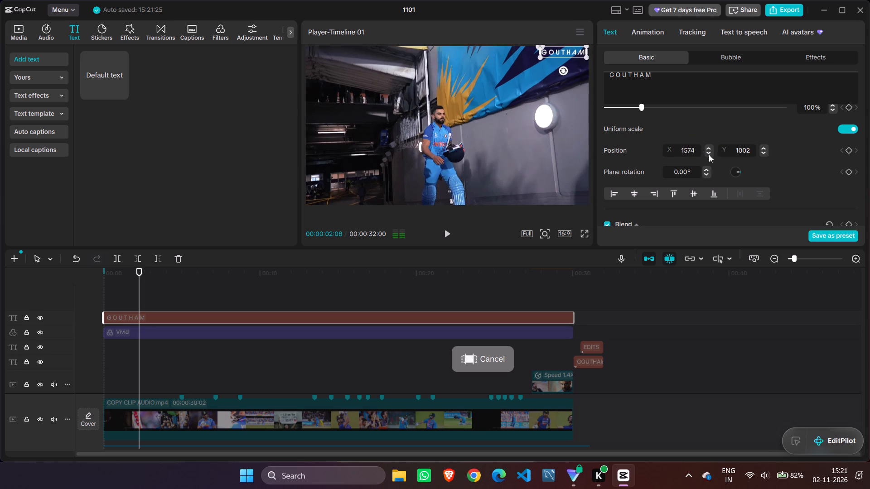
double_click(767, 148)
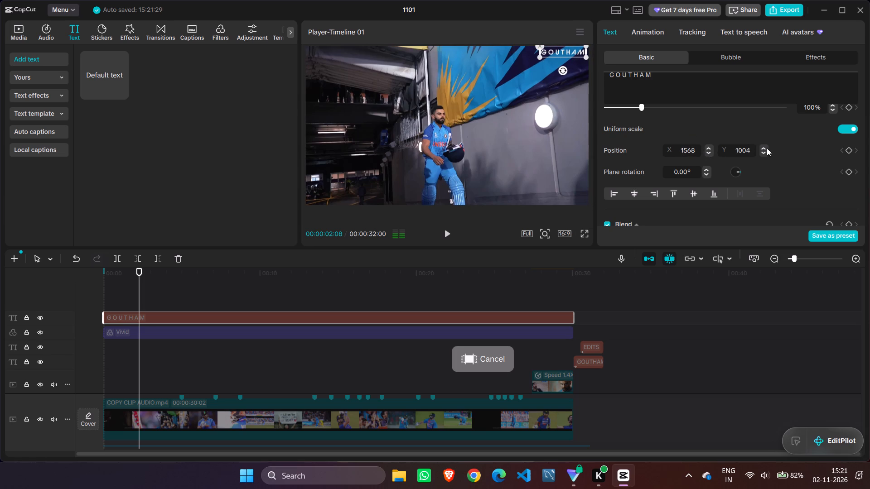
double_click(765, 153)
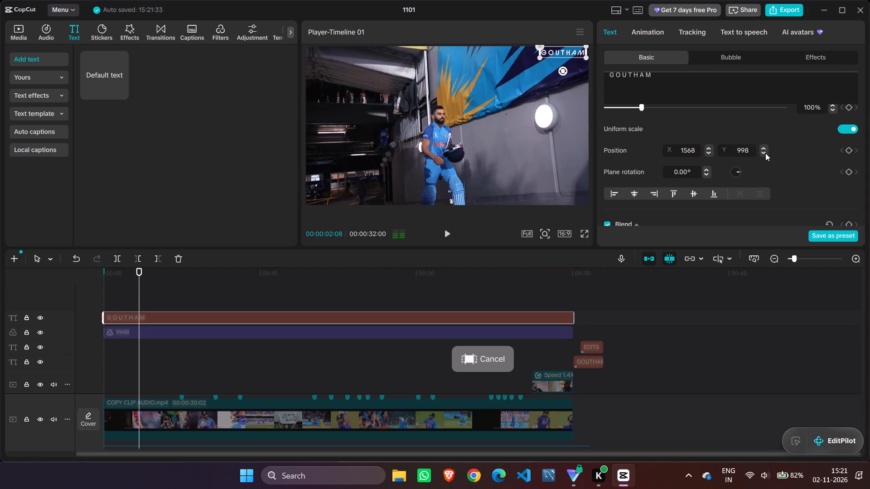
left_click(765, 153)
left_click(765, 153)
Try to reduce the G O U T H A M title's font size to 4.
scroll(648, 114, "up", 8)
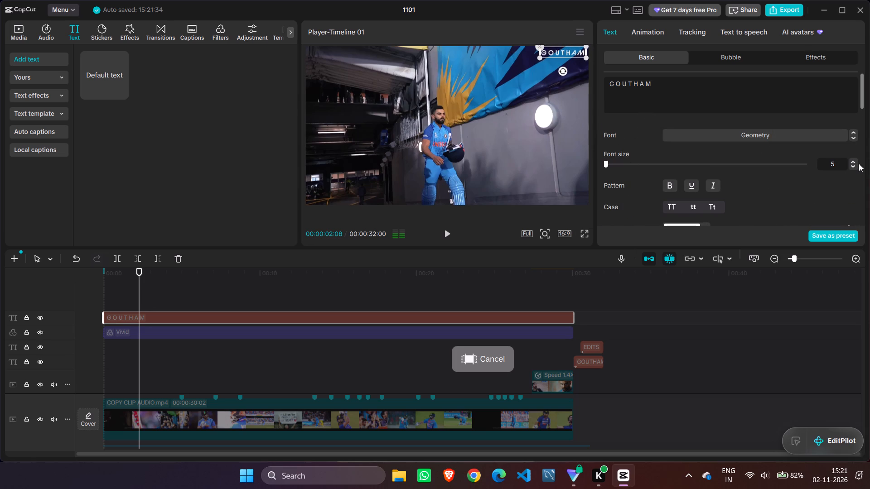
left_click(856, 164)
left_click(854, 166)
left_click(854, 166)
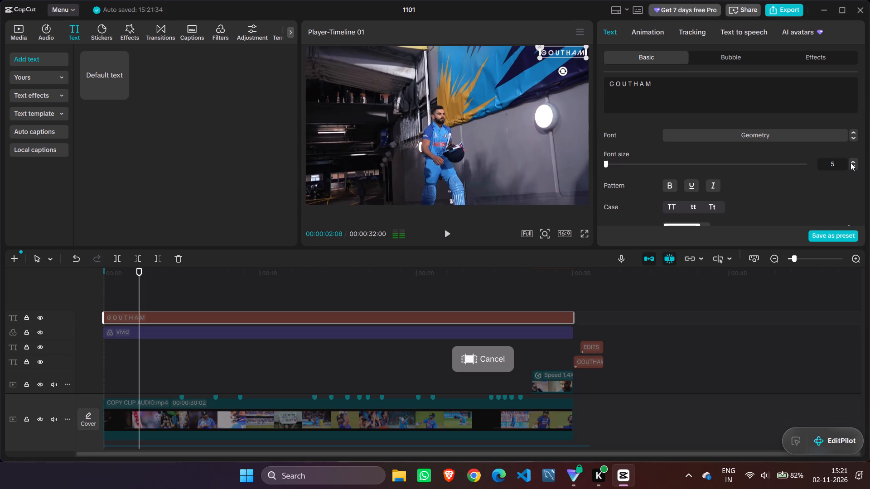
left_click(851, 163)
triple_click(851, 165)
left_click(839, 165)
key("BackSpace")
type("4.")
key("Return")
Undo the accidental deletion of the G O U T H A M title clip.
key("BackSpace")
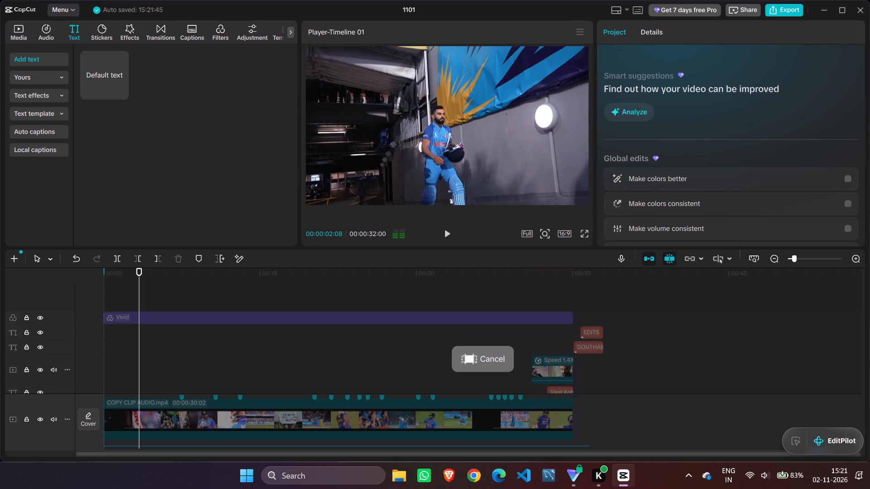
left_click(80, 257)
Cancel the pending operation that is dimming the timeline.
left_click(498, 367)
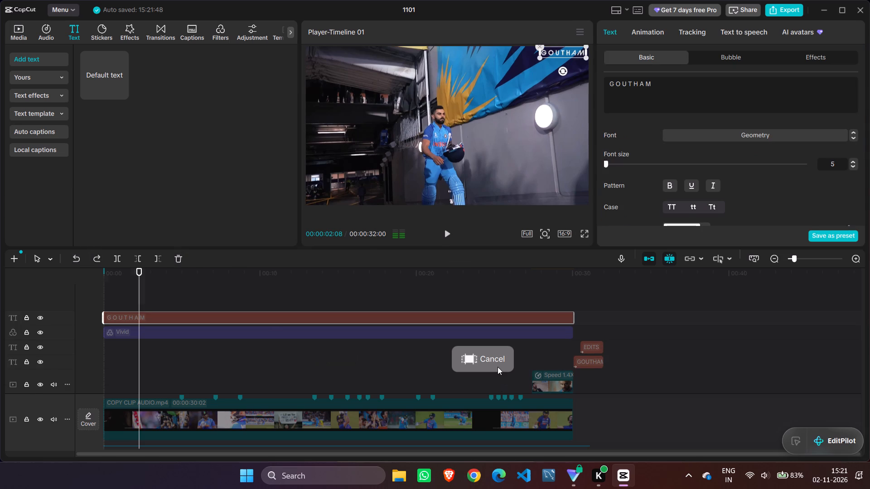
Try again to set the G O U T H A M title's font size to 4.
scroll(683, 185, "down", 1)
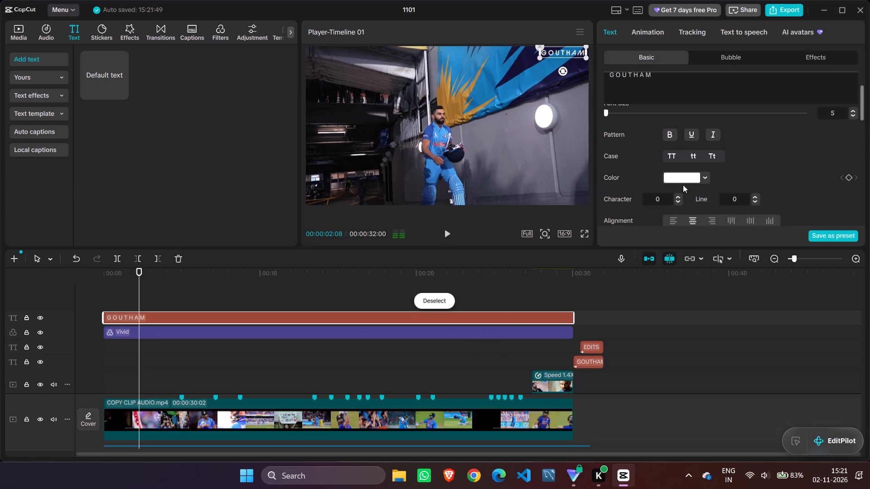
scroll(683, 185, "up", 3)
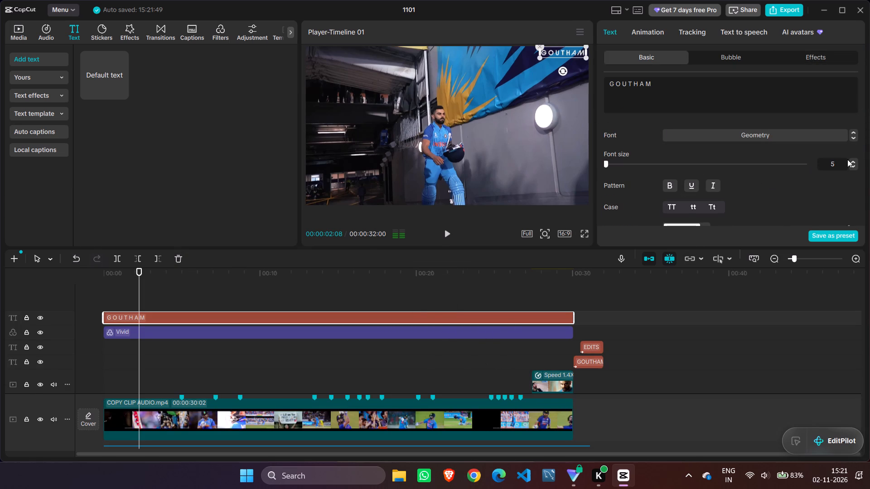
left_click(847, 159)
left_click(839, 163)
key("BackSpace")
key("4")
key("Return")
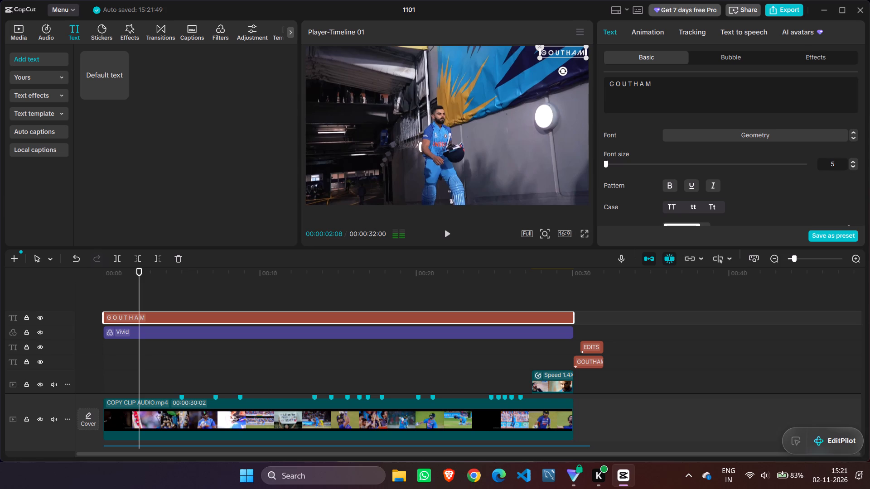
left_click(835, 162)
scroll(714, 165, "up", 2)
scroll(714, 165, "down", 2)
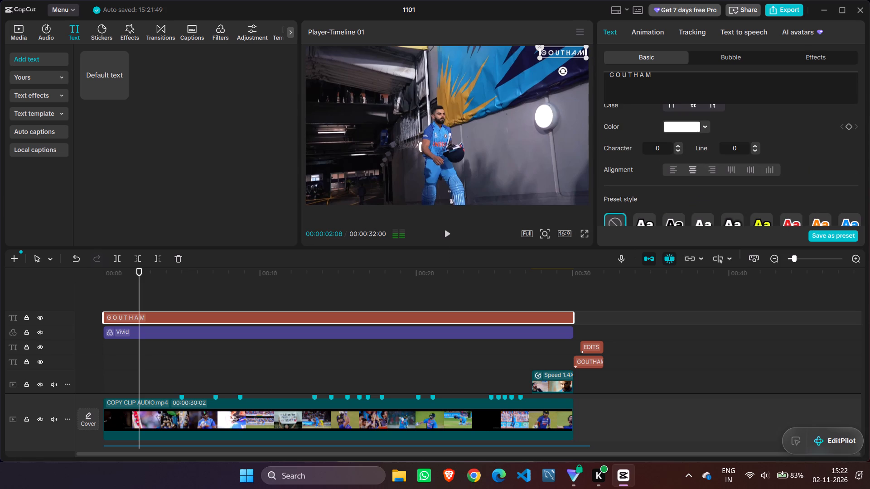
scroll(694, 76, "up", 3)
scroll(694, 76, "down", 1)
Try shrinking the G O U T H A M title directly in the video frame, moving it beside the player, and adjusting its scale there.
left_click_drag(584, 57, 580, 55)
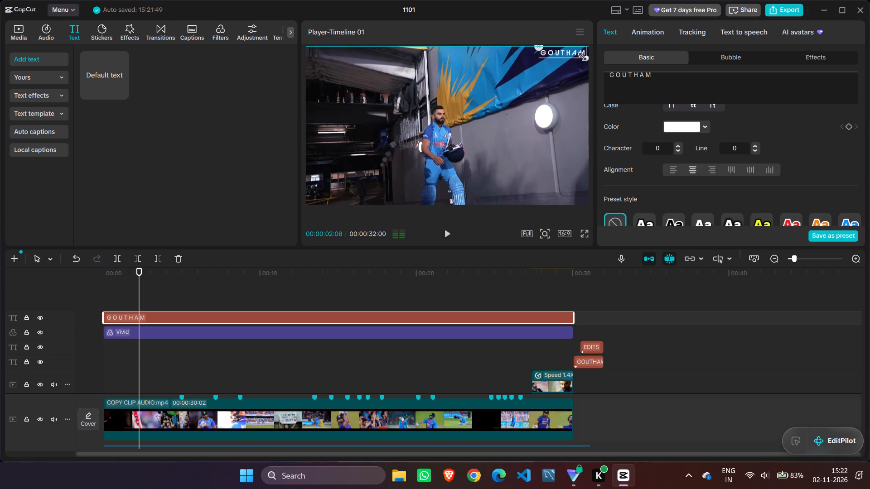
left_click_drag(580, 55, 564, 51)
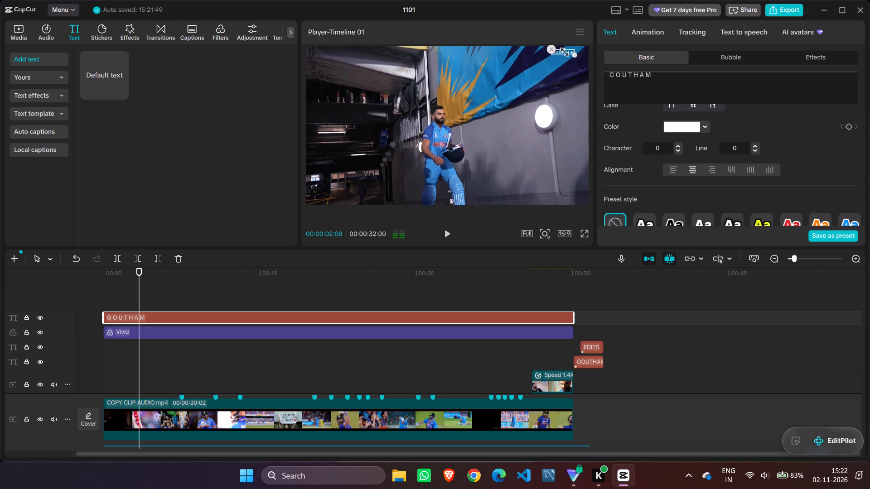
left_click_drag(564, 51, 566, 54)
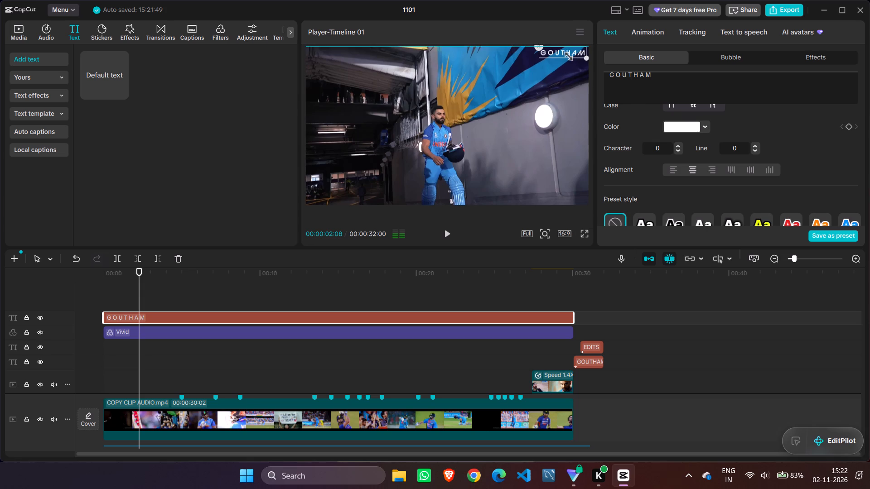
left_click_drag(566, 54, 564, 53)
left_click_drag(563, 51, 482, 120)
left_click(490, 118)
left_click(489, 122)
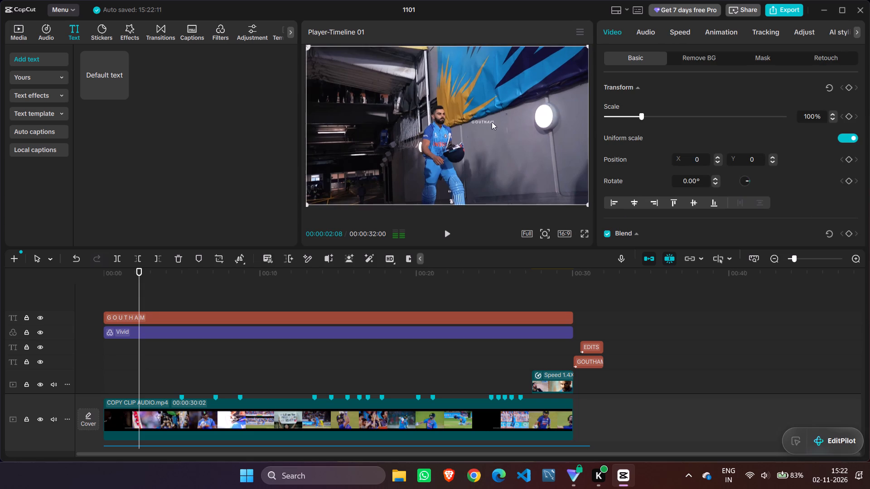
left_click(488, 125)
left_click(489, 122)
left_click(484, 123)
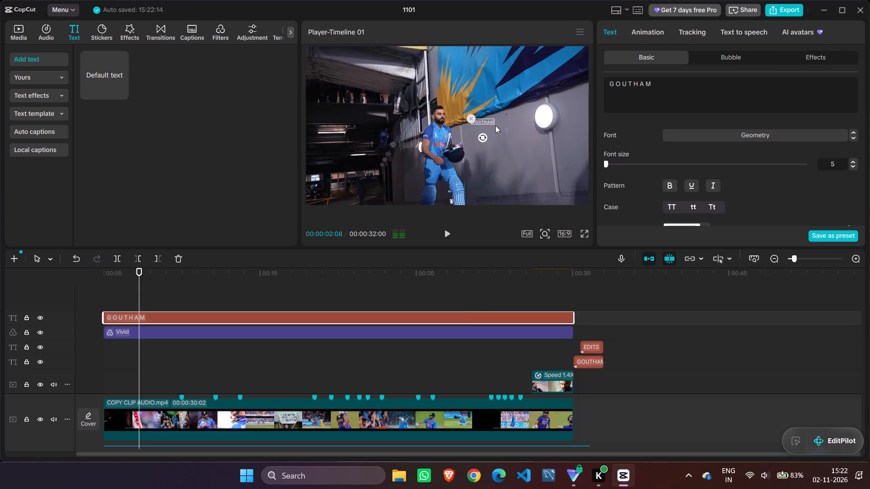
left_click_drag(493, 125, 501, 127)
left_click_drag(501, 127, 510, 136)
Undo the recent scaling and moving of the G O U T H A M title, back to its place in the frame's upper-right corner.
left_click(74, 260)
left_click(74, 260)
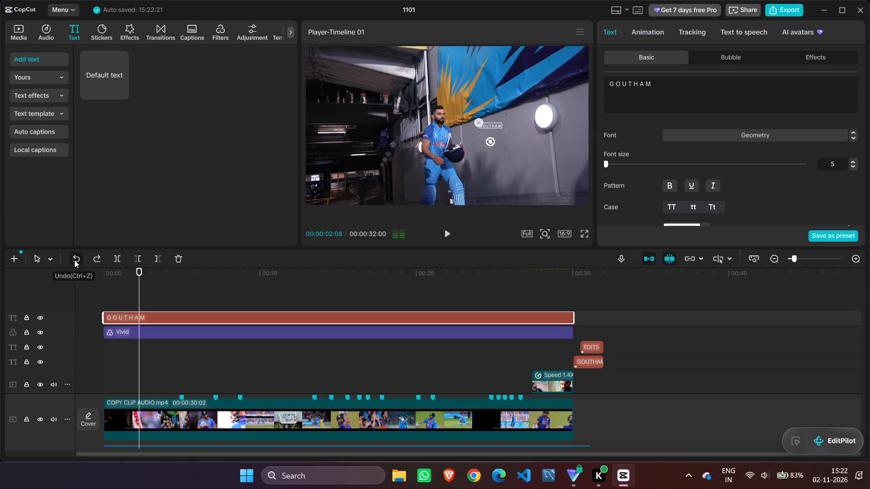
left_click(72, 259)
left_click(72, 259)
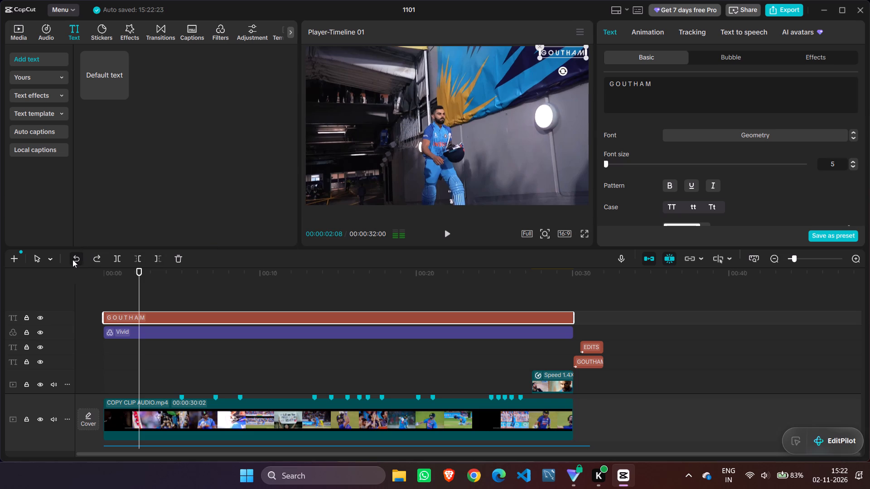
Move the G O U T H A M title to just above the player's head and scale it down slightly in the video frame.
left_click_drag(552, 49, 440, 88)
left_click_drag(472, 96, 466, 96)
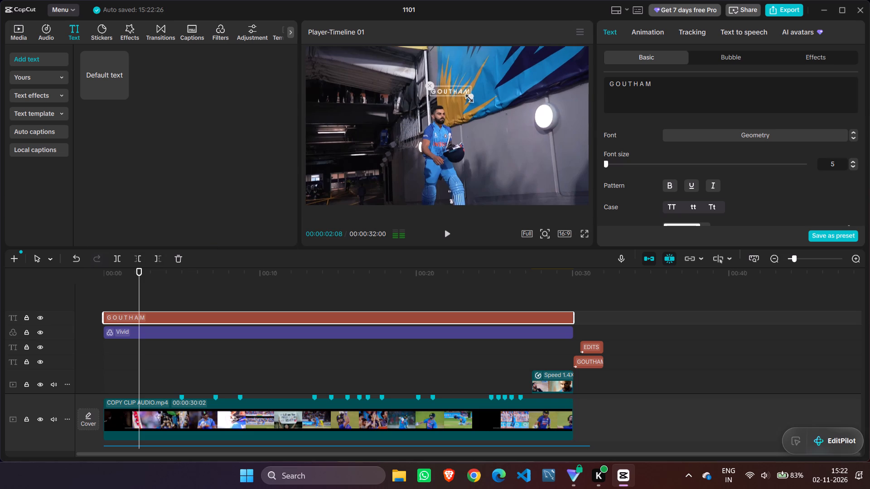
left_click_drag(466, 96, 462, 96)
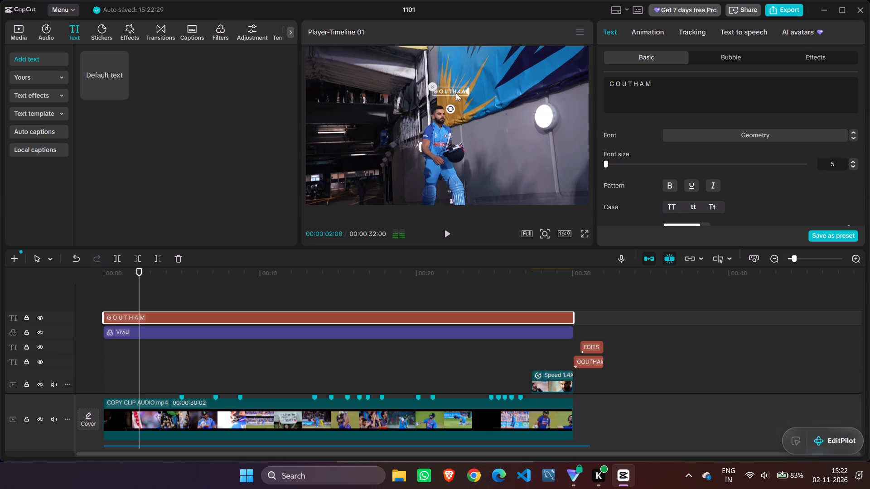
Place the reduced G O U T H A M title in the video frame's upper-right corner with a small margin from both edges, and deselect it.
left_click_drag(452, 91, 570, 54)
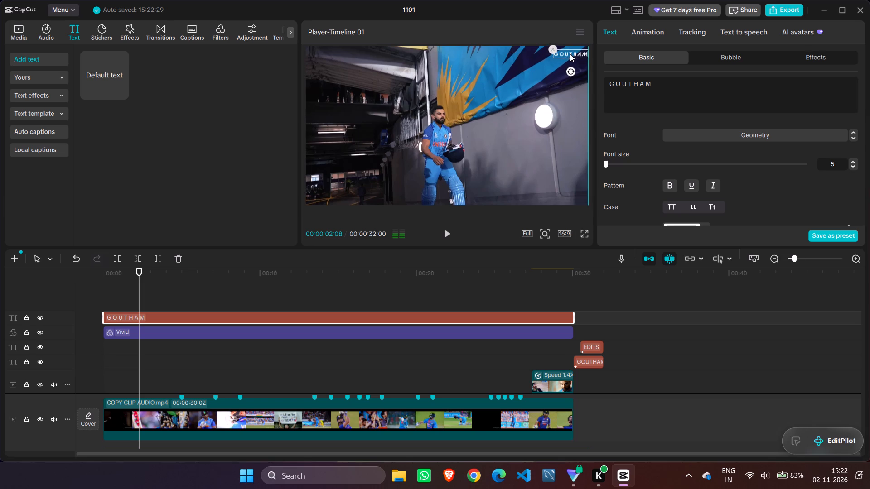
left_click_drag(570, 54, 570, 53)
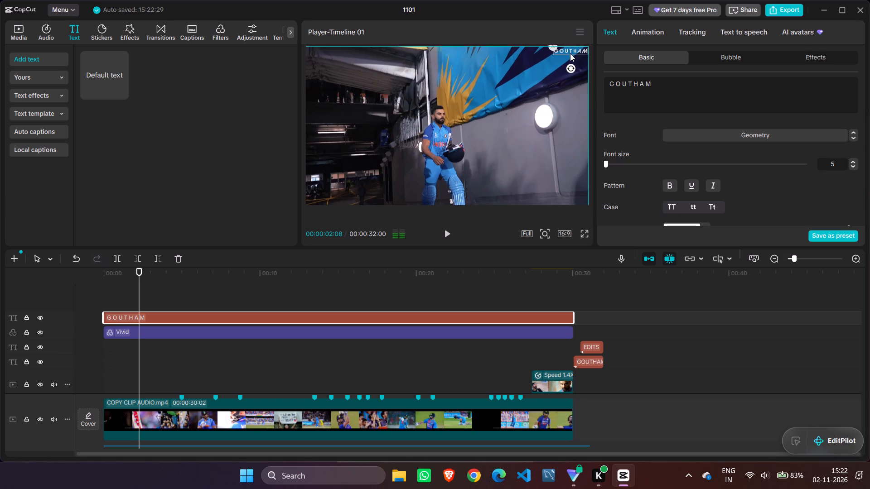
left_click_drag(570, 53, 569, 55)
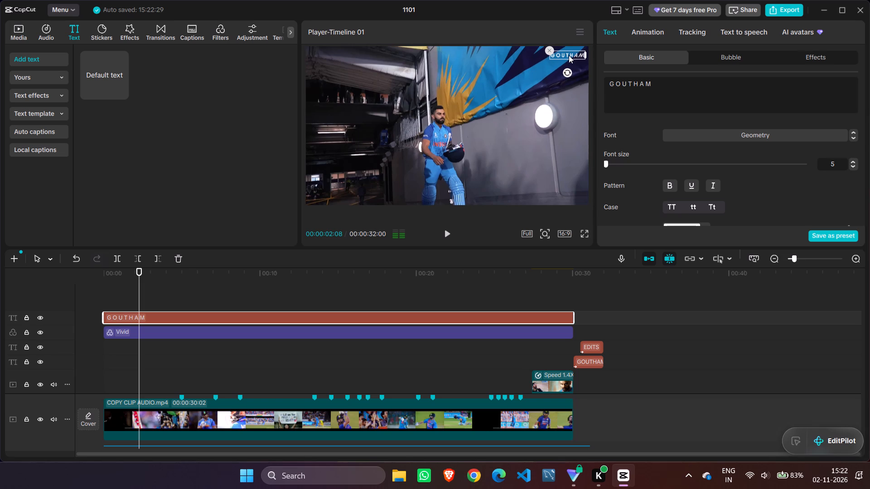
left_click_drag(569, 55, 567, 55)
left_click(536, 99)
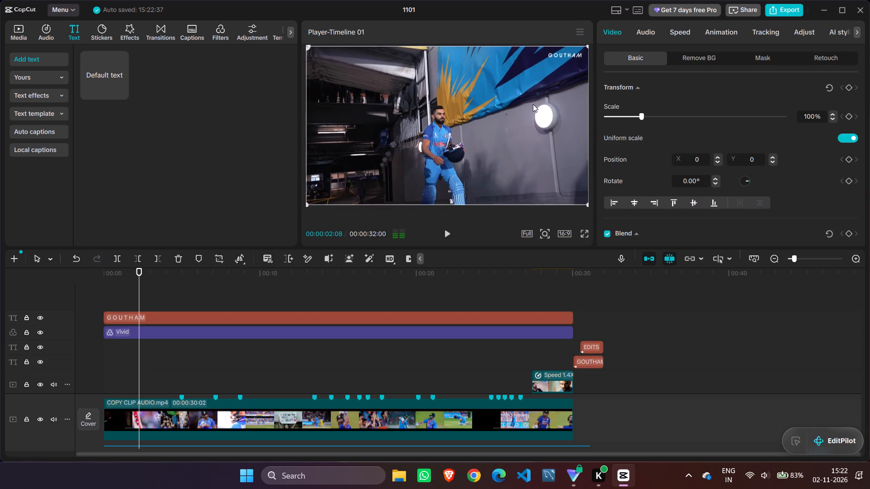
left_click(229, 144)
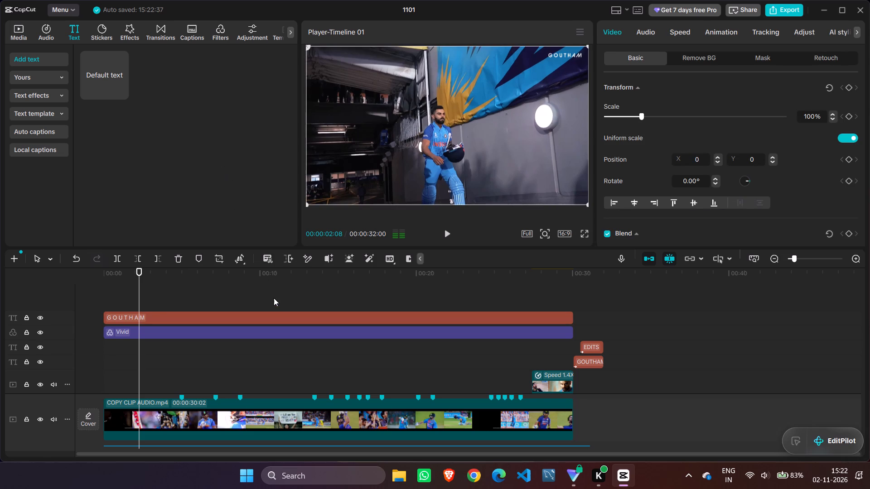
Examine the G O U T H A M title's Blend, Stroke and Shadow style settings with the batting shot around 11 seconds previewed.
left_click(276, 304)
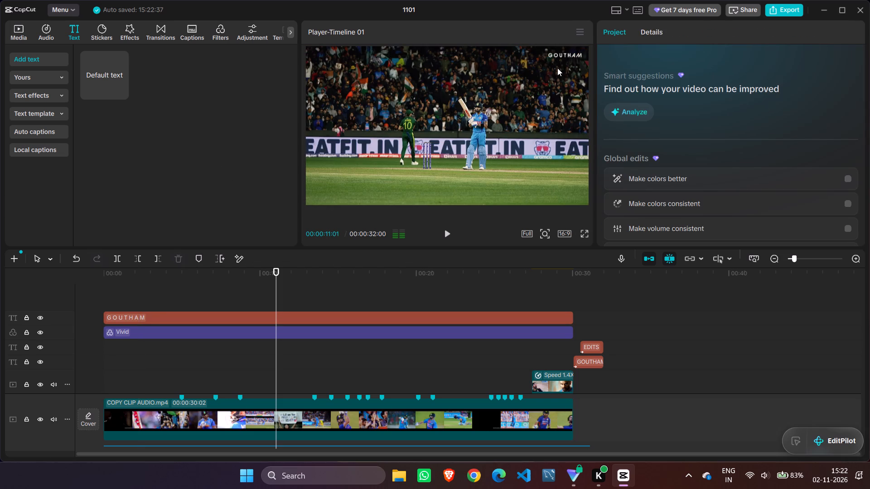
left_click(560, 56)
scroll(655, 173, "down", 5)
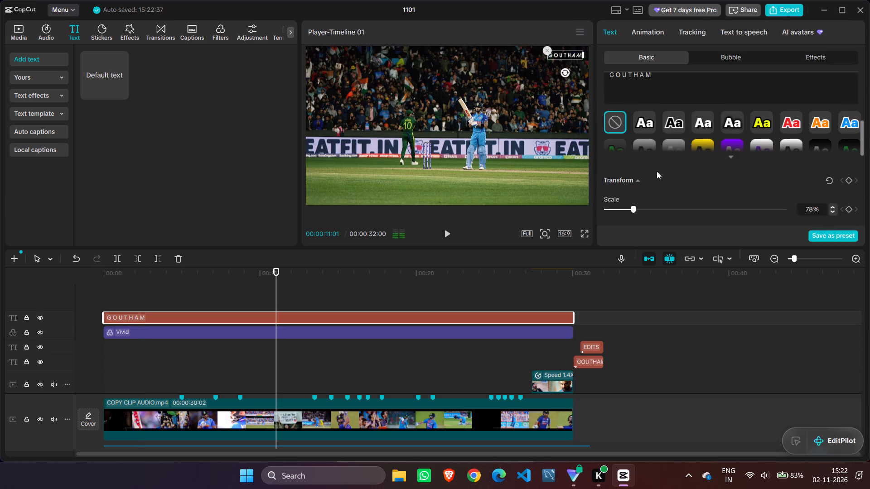
scroll(657, 171, "down", 3)
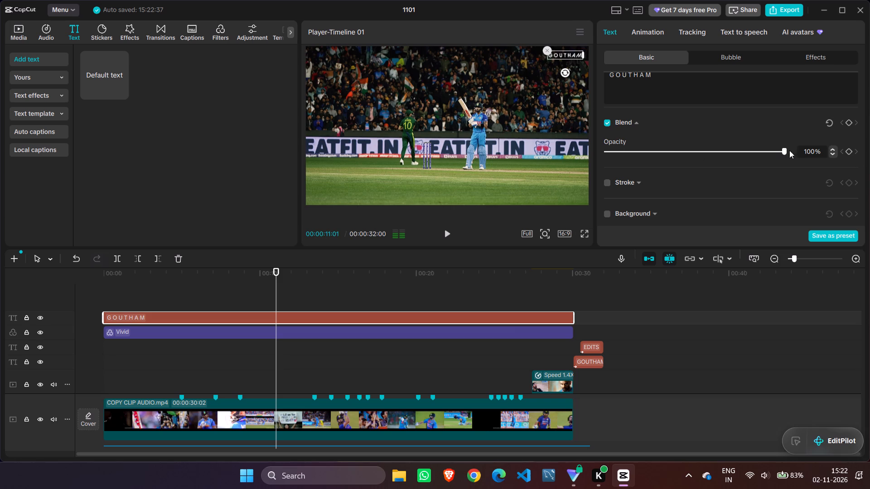
left_click(640, 184)
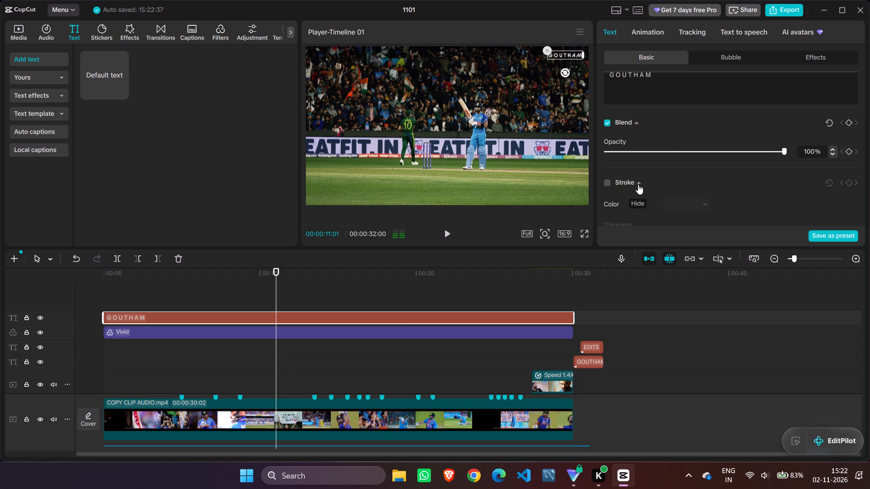
left_click(638, 184)
left_click(635, 124)
scroll(635, 123, "down", 1)
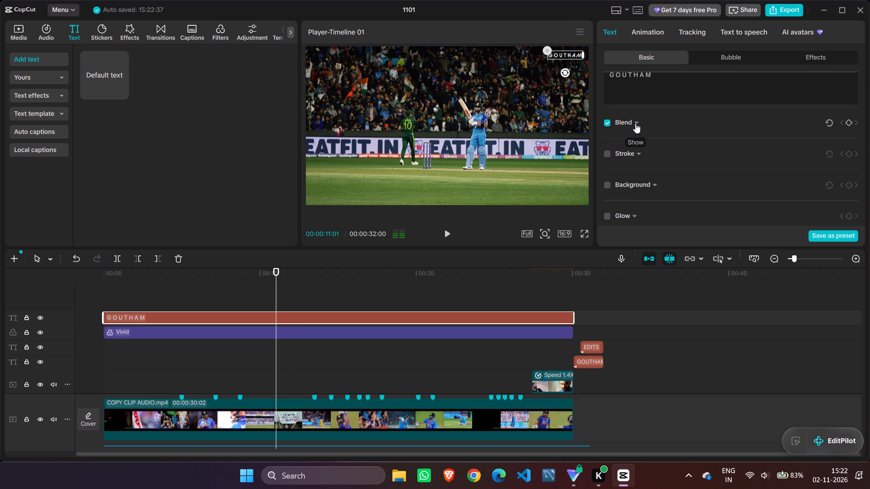
scroll(635, 123, "down", 5)
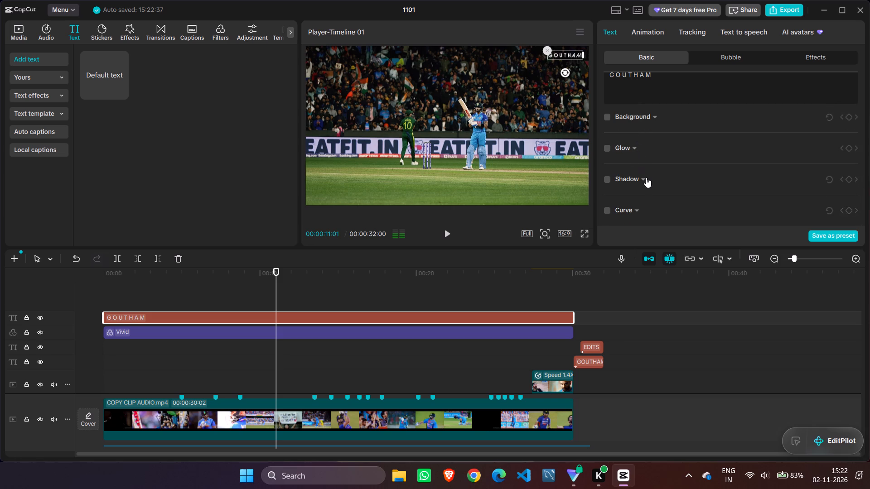
left_click(646, 179)
scroll(646, 179, "down", 3)
scroll(645, 178, "up", 7)
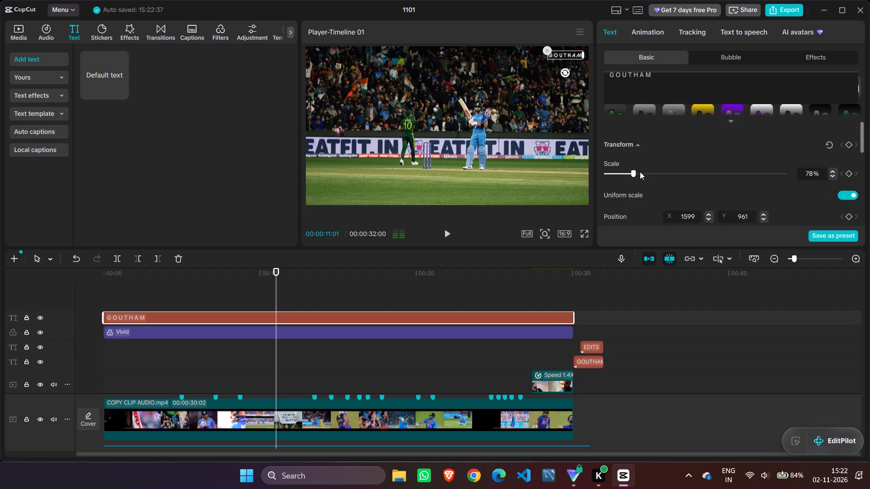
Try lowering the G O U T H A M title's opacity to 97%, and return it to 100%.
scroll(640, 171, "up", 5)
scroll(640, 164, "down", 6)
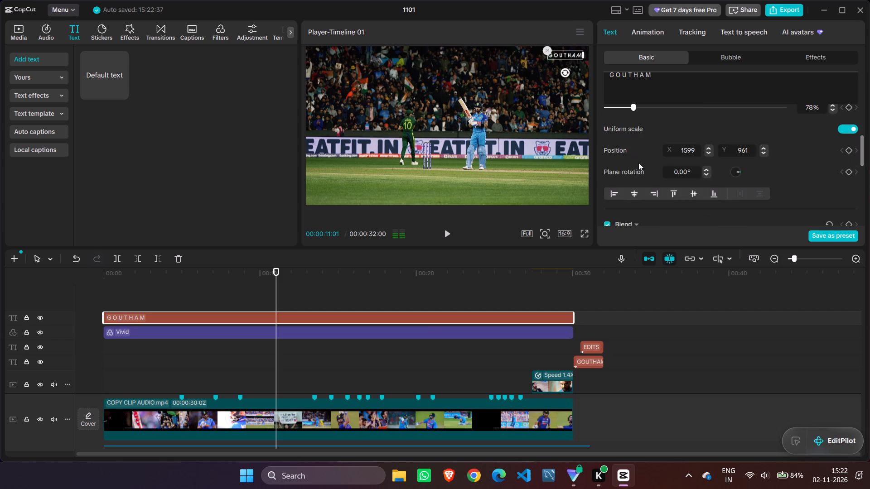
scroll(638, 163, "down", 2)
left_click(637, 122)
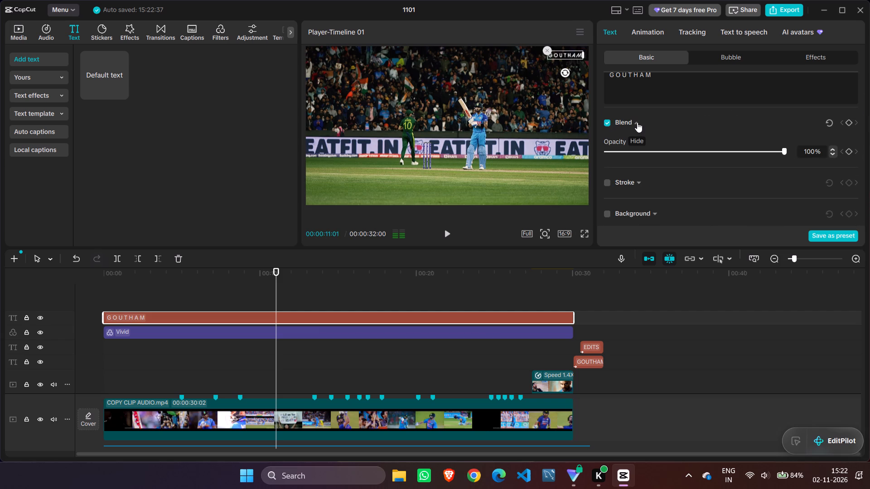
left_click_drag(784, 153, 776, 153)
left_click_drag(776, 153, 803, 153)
Change the G O U T H A M title's font to Public Sans from the recently used fonts.
left_click(519, 287)
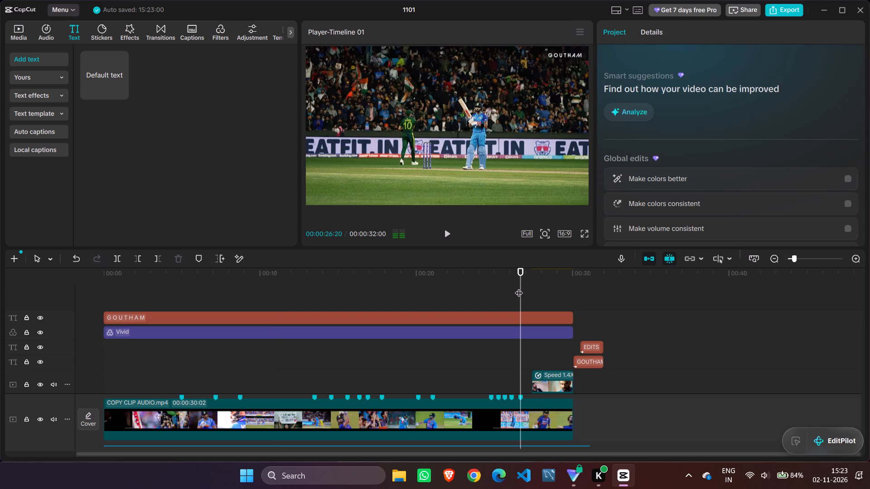
left_click(502, 313)
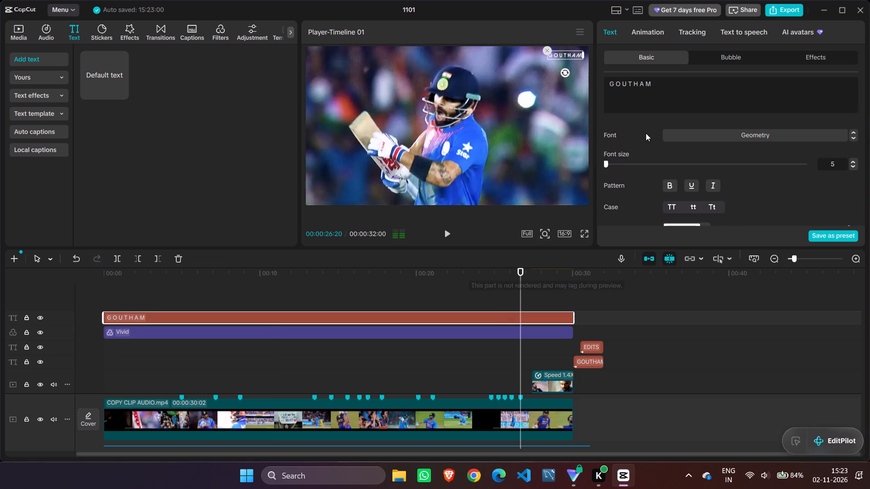
scroll(758, 128, "up", 4)
left_click(752, 128)
left_click(751, 139)
scroll(745, 140, "up", 13)
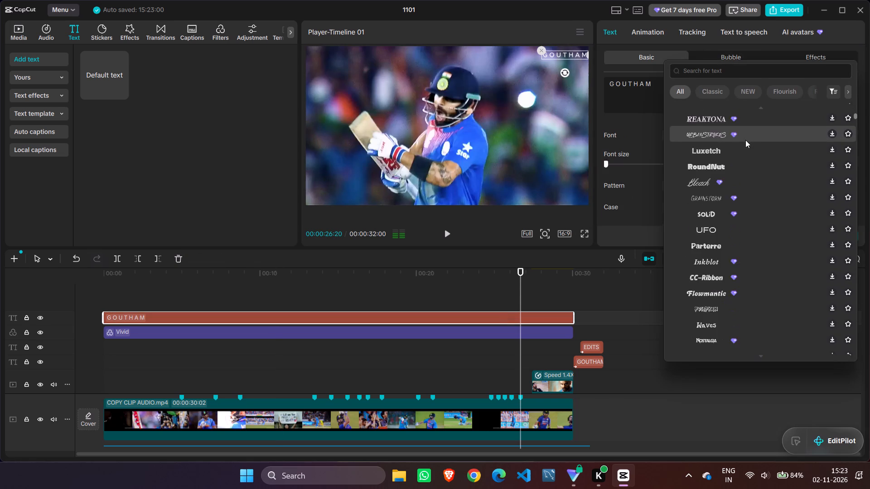
scroll(745, 140, "up", 18)
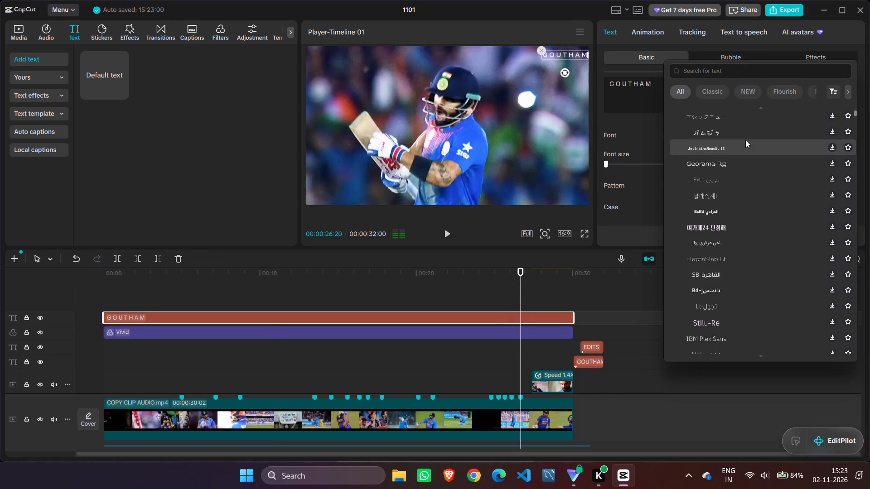
scroll(745, 140, "up", 18)
scroll(744, 138, "up", 3)
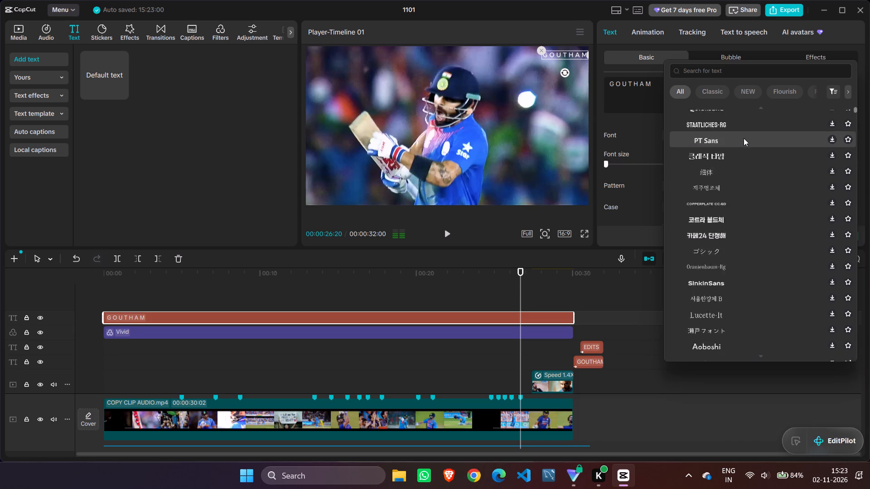
scroll(744, 138, "up", 19)
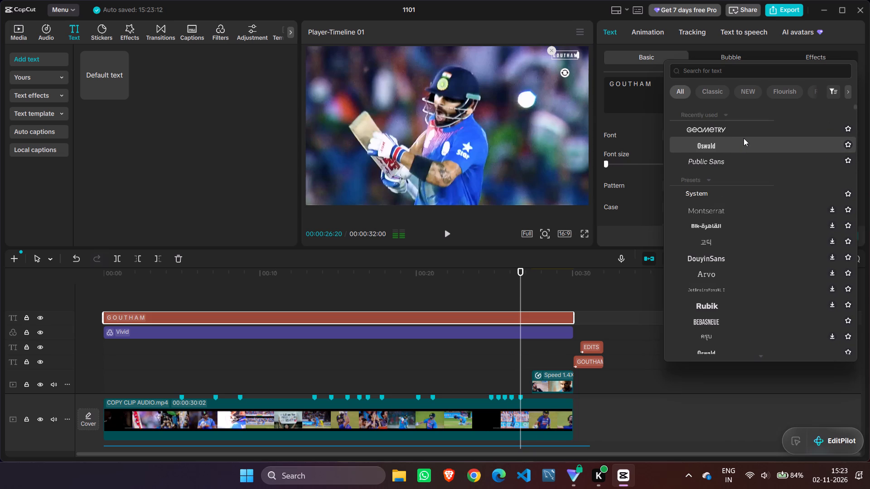
left_click(725, 158)
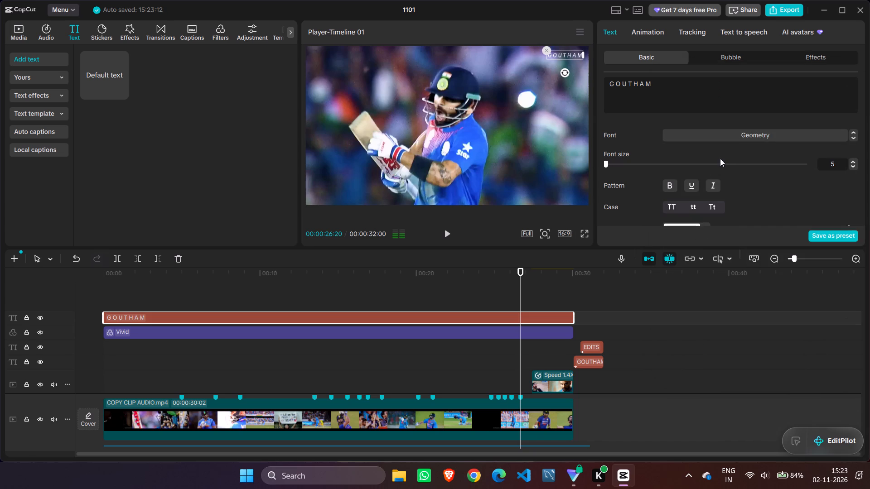
left_click(698, 293)
Move the G O U T H A M title further into the video frame's upper-right corner, to about X 1671, Y 1020.
left_click(519, 318)
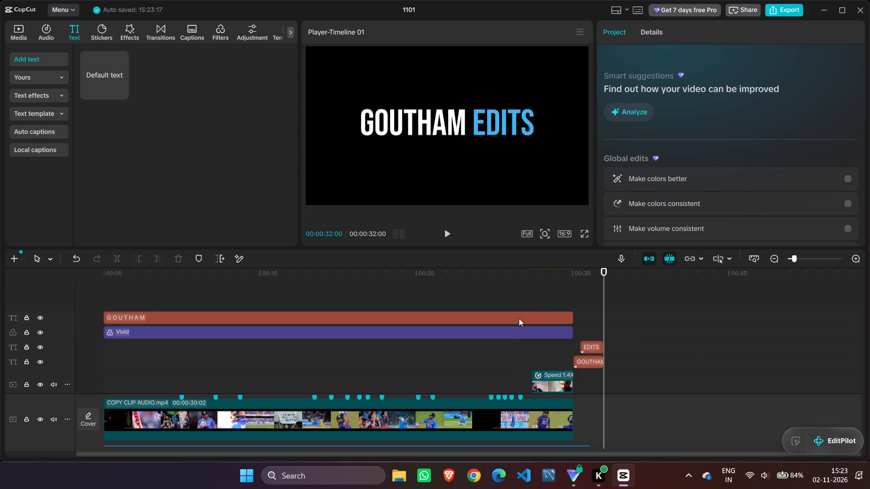
left_click(530, 296)
left_click_drag(530, 296, 397, 283)
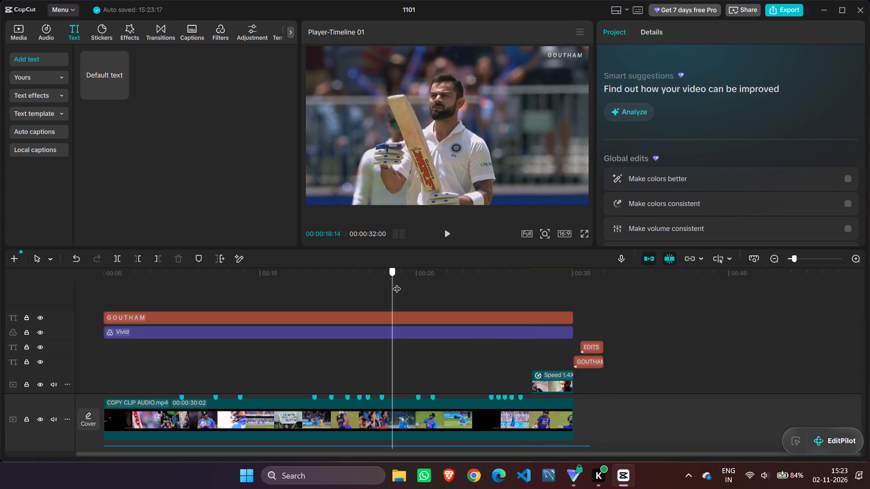
left_click_drag(397, 283, 409, 283)
left_click(433, 315)
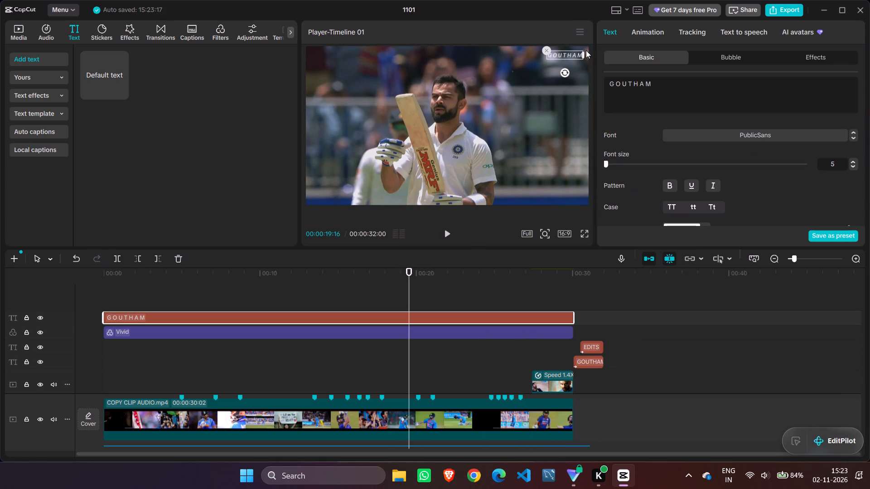
left_click(568, 53)
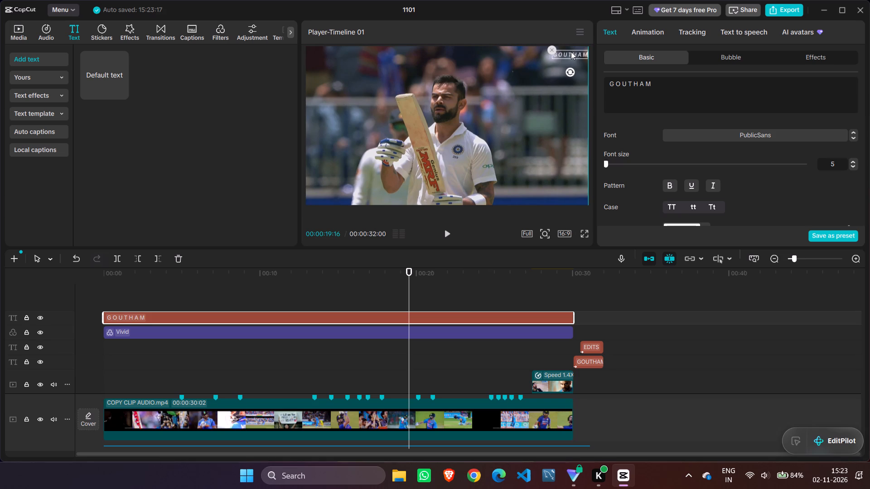
left_click(570, 49)
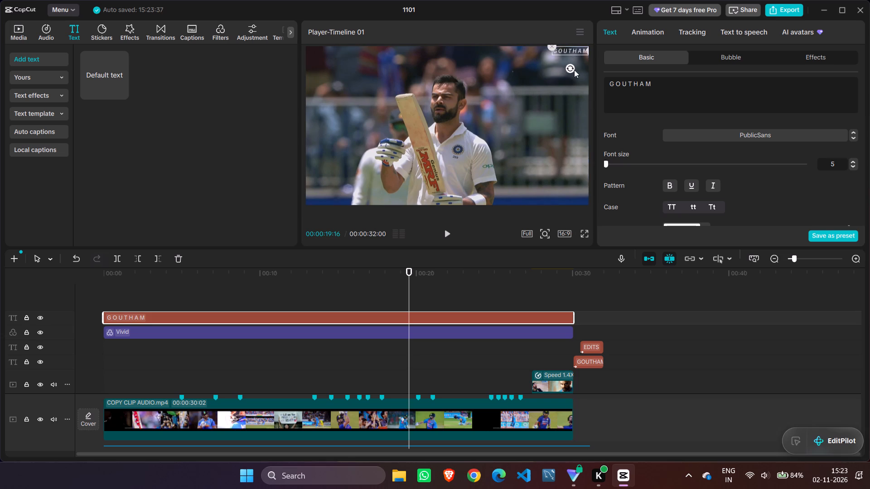
Check the title over the shots around 24 to 27 seconds and set its X position to 1641.
left_click(522, 285)
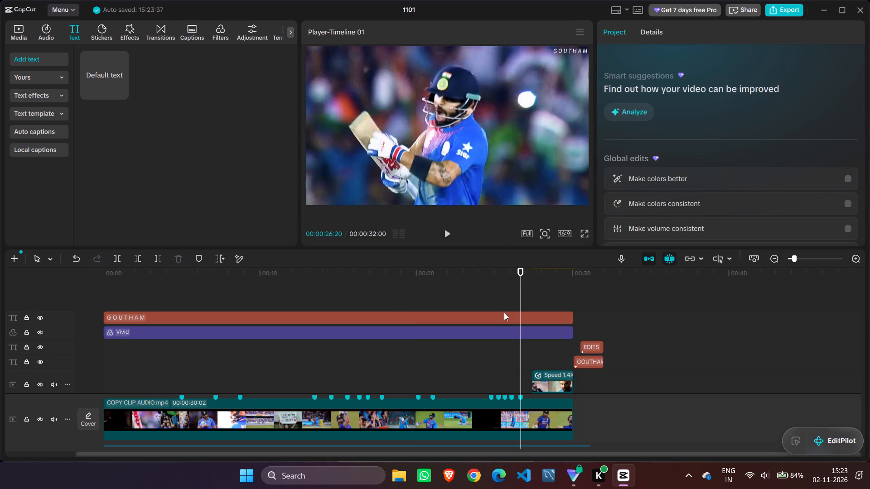
left_click_drag(524, 295, 483, 294)
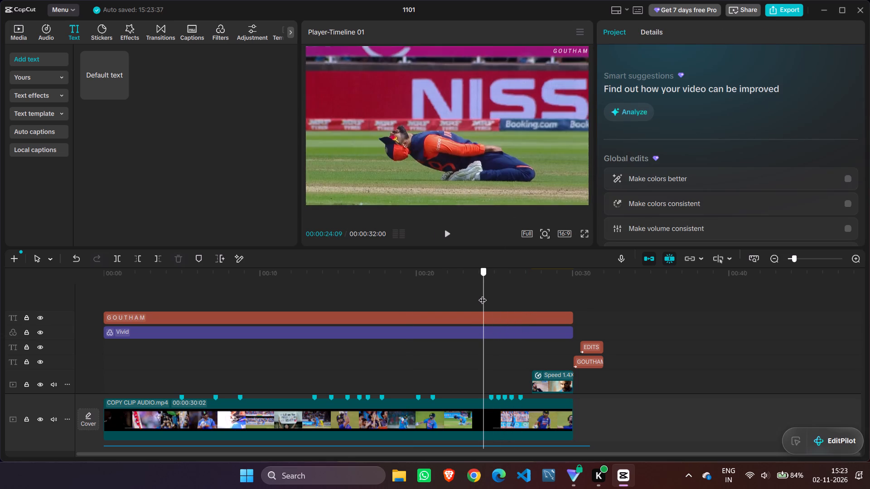
left_click_drag(483, 294, 478, 294)
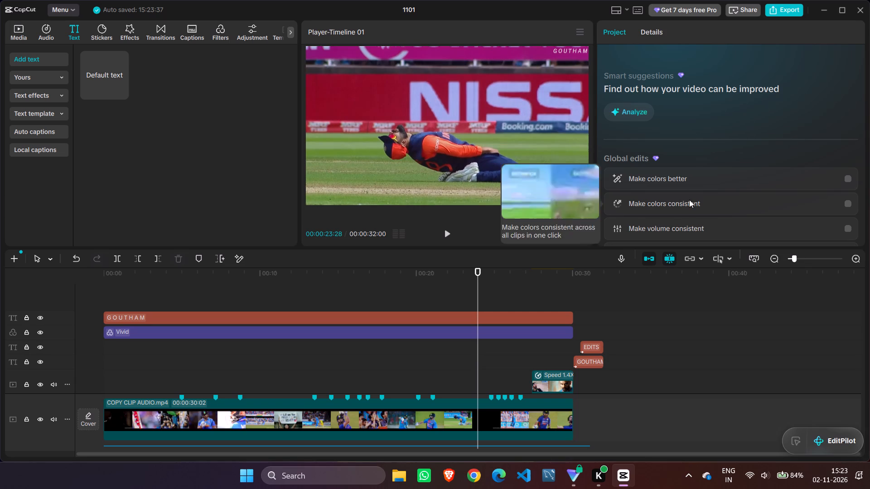
left_click(541, 316)
scroll(673, 174, "down", 8)
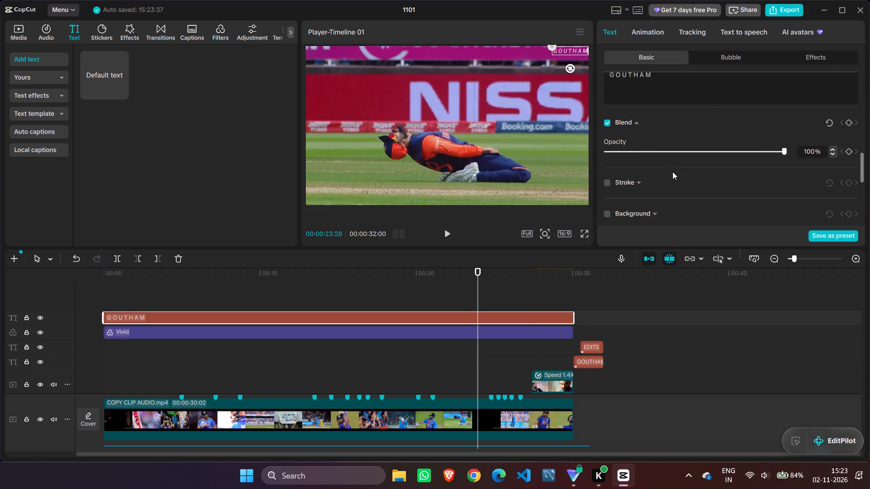
scroll(672, 172, "up", 7)
scroll(672, 172, "down", 8)
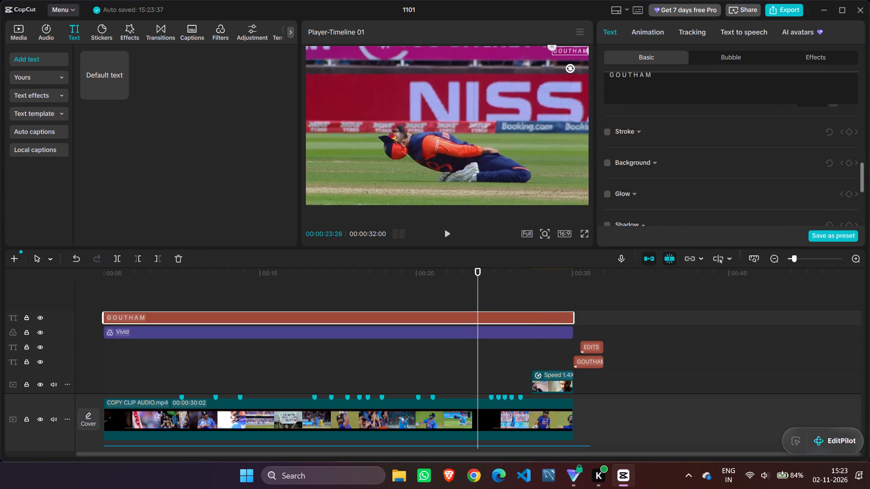
scroll(672, 171, "up", 11)
scroll(671, 168, "down", 2)
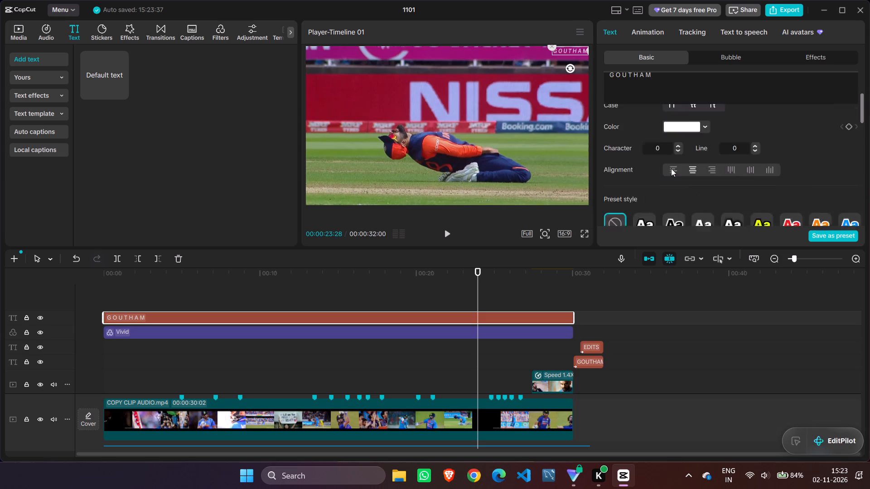
scroll(671, 168, "down", 4)
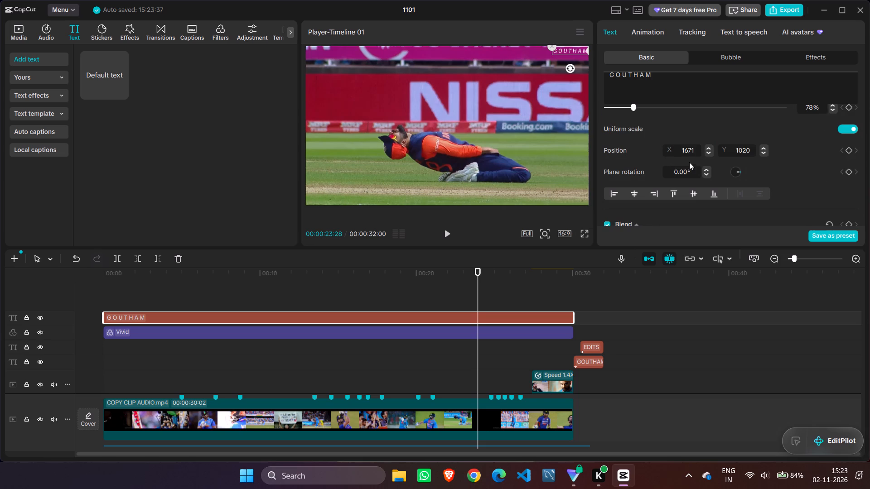
double_click(708, 150)
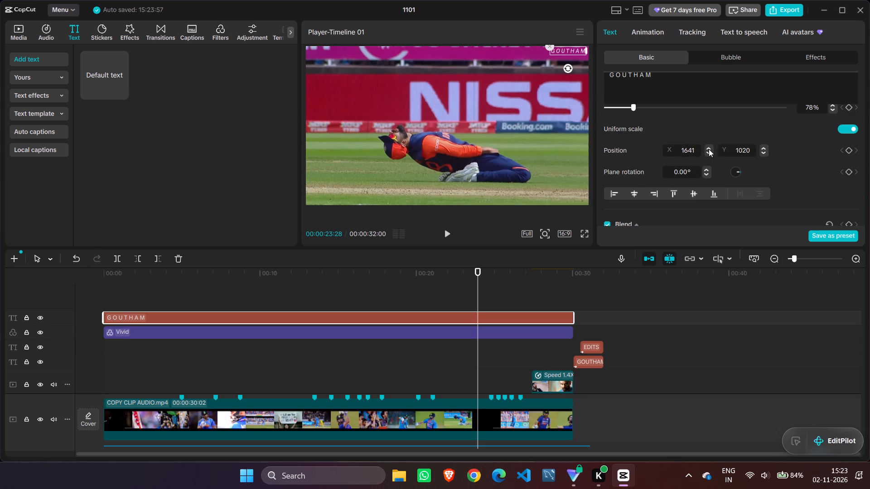
Lower the G O U T H A M title slightly by setting its Y position to 1001.
double_click(763, 147)
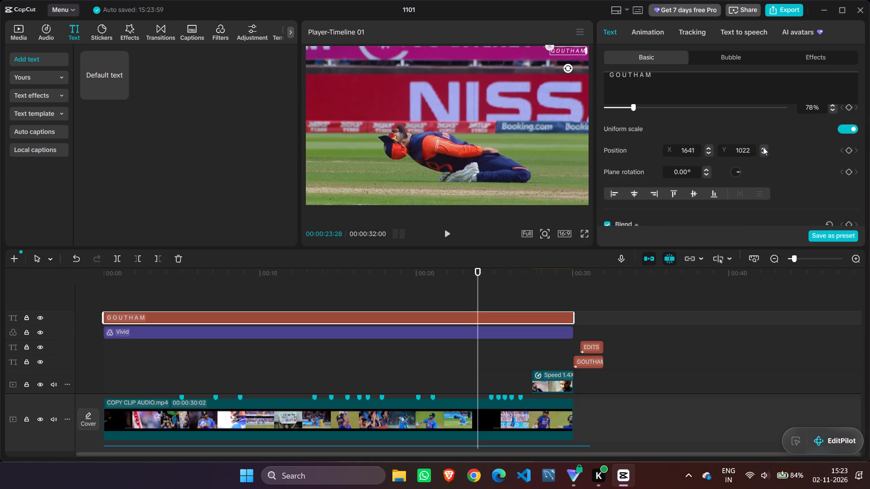
double_click(764, 154)
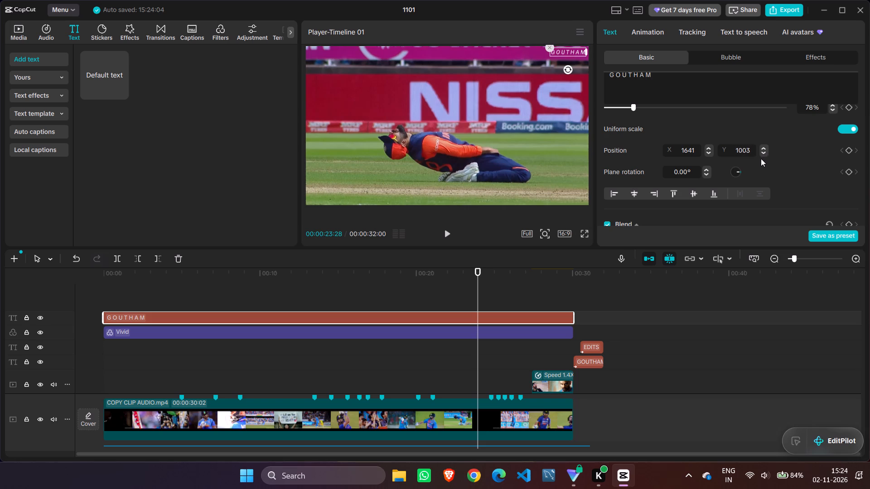
triple_click(762, 155)
double_click(762, 155)
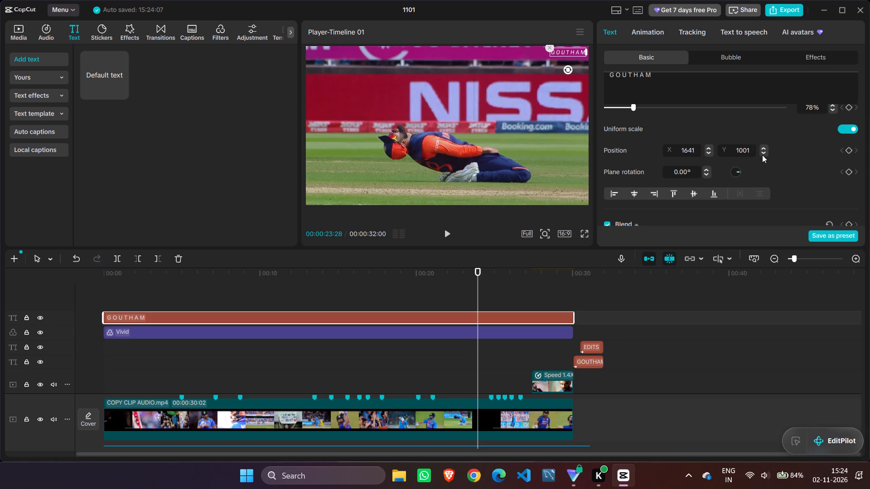
triple_click(769, 151)
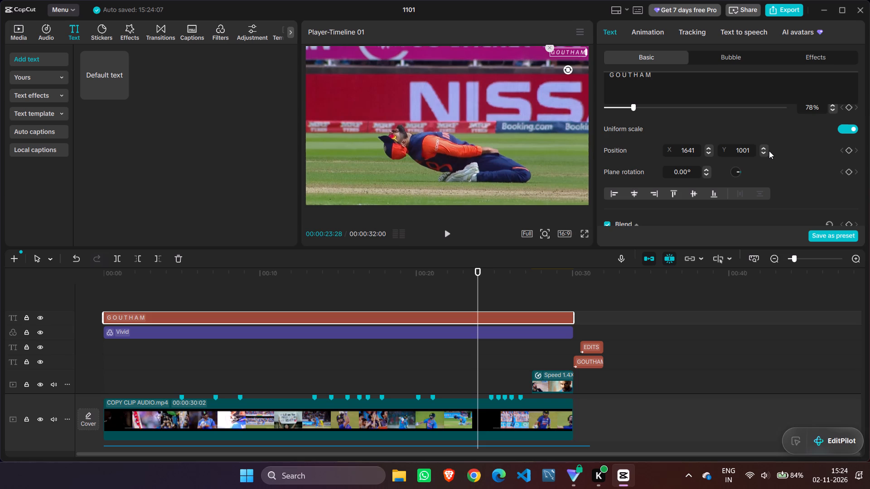
Lower the G O U T H A M title a little further by setting its Y position to 994.
double_click(764, 154)
left_click(763, 154)
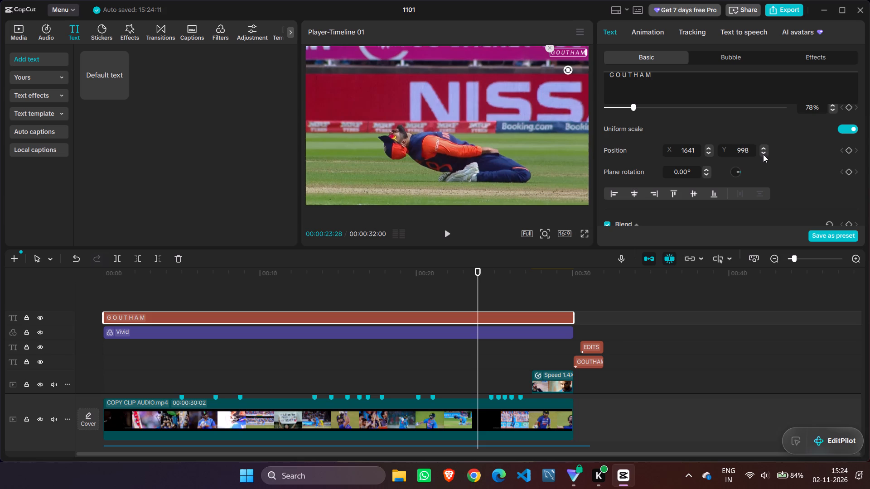
left_click(763, 154)
Play the whole edit from the start through the closing GOUTHAM EDITS titles to check the corner watermark.
left_click(297, 297)
left_click_drag(294, 299, 250, 303)
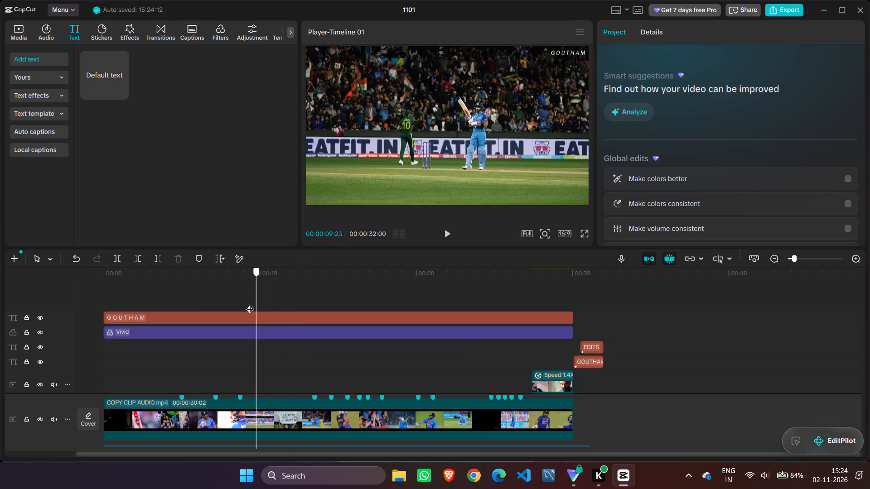
left_click_drag(250, 303, 97, 291)
left_click(439, 231)
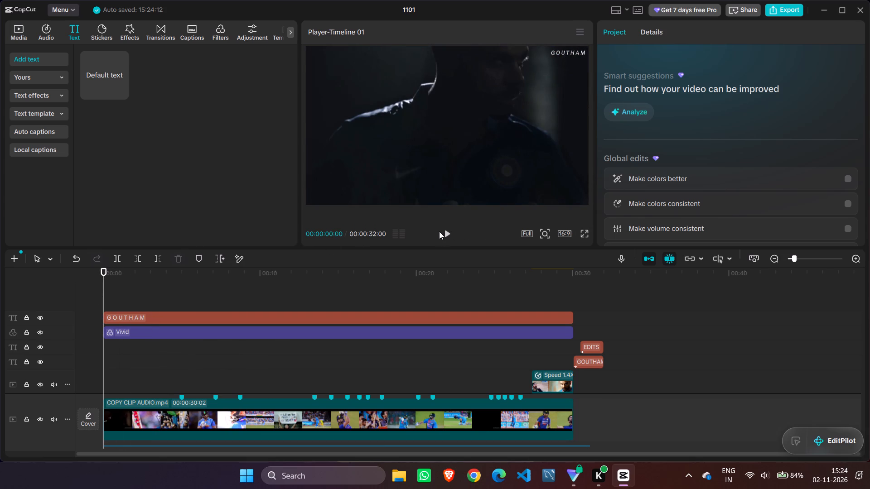
left_click(445, 232)
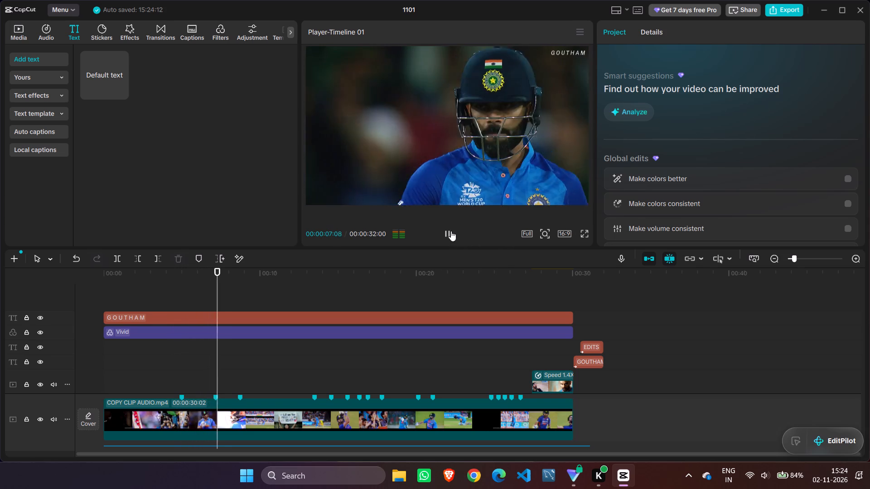
left_click(450, 230)
left_click(449, 230)
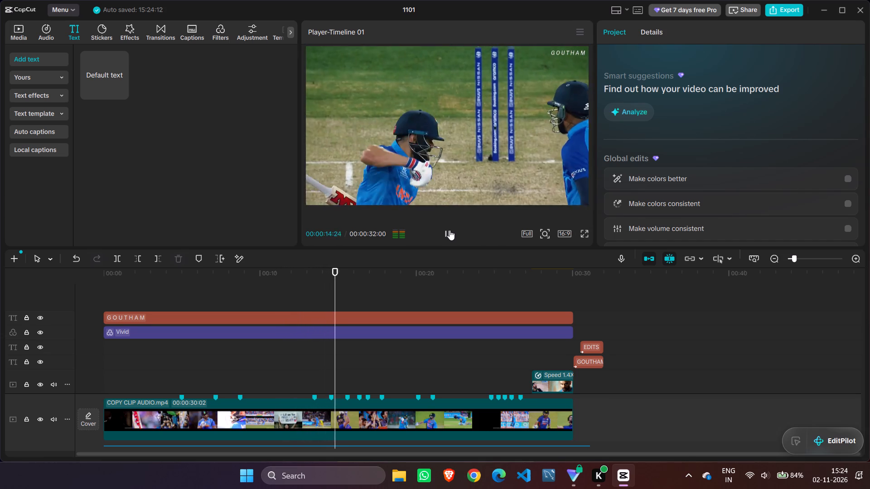
left_click(449, 230)
left_click(449, 230)
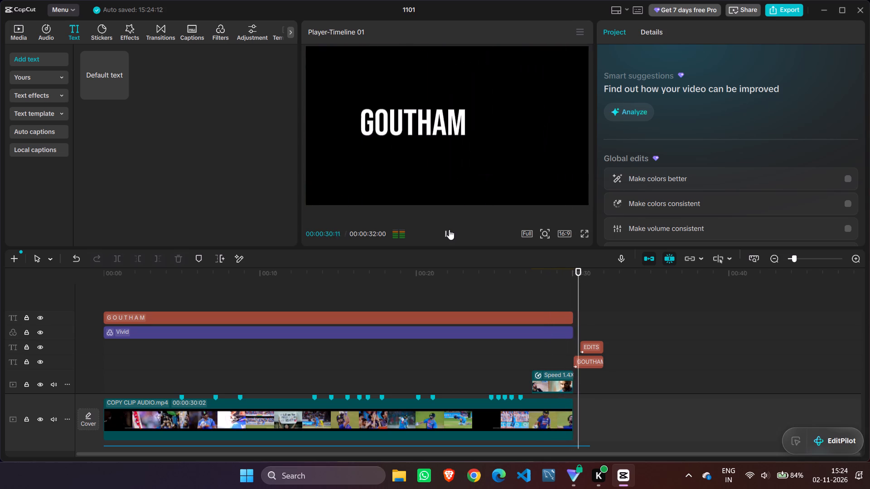
left_click(449, 230)
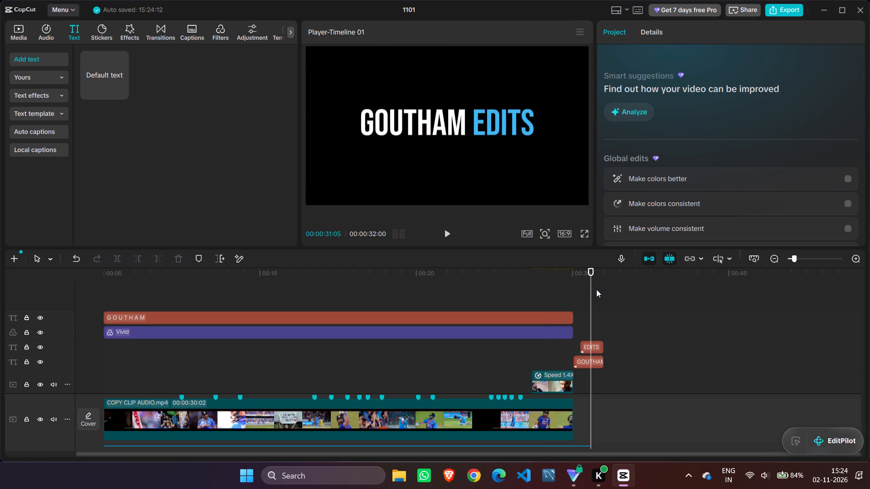
Add Stamp Smoke Effect.mp4 from the project media to the timeline on its own track, at about 33 seconds, past the closing titles.
left_click_drag(592, 288, 572, 287)
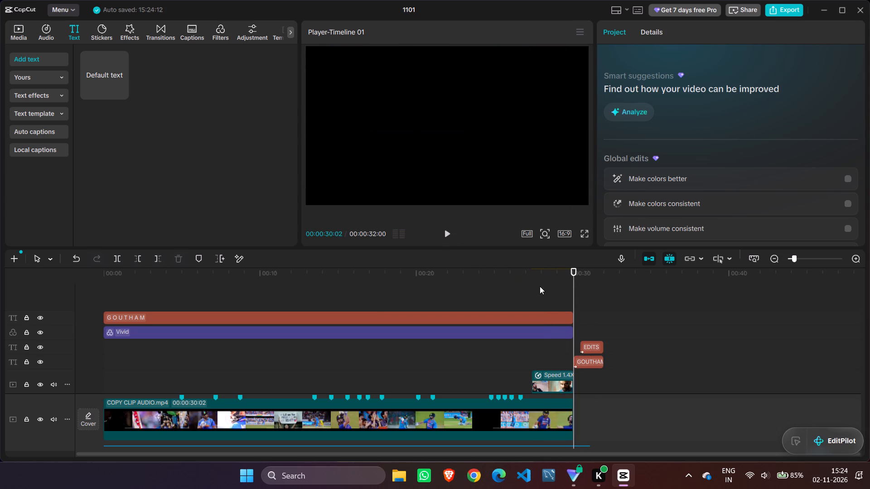
left_click(18, 33)
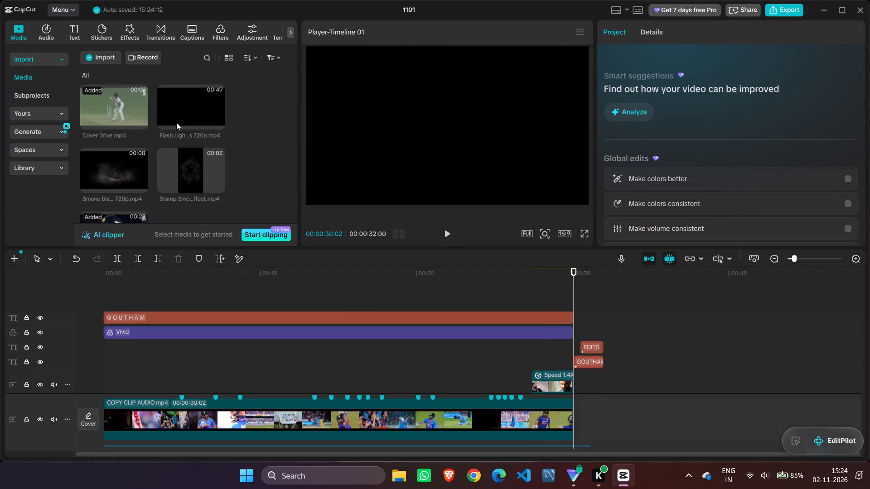
scroll(198, 134, "down", 1)
left_click(184, 115)
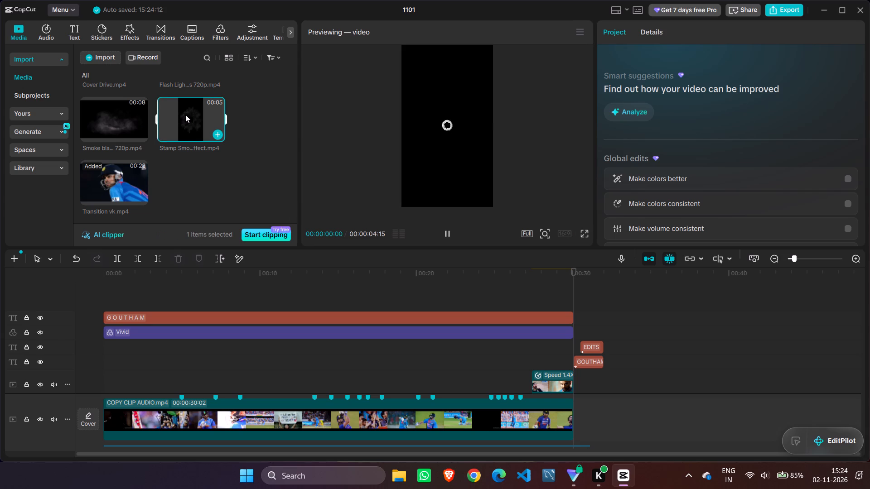
left_click_drag(185, 115, 303, 228)
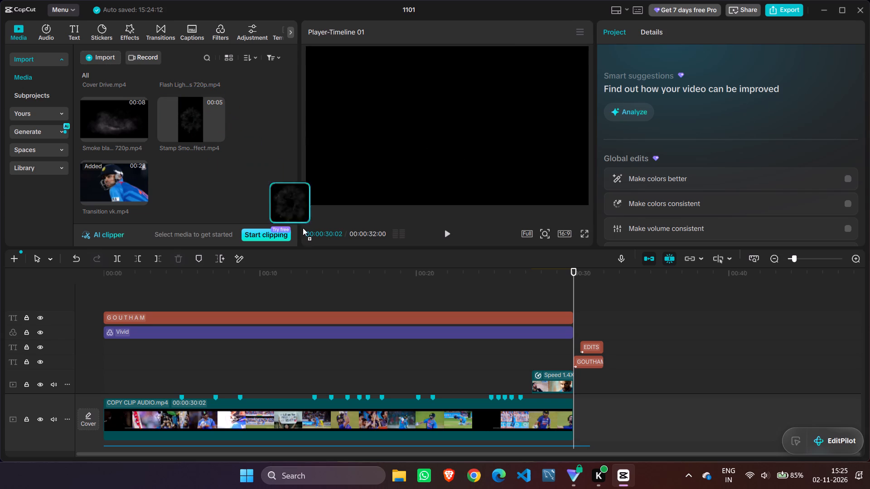
left_click_drag(303, 228, 580, 339)
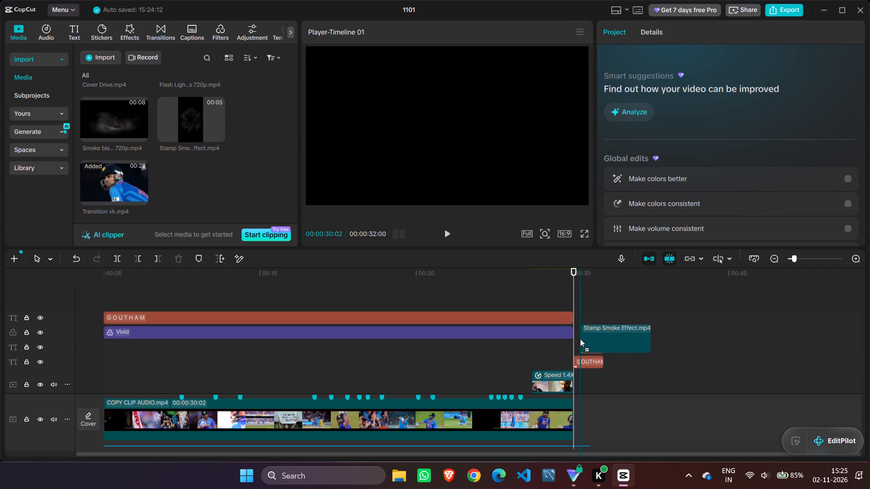
left_click_drag(580, 339, 582, 384)
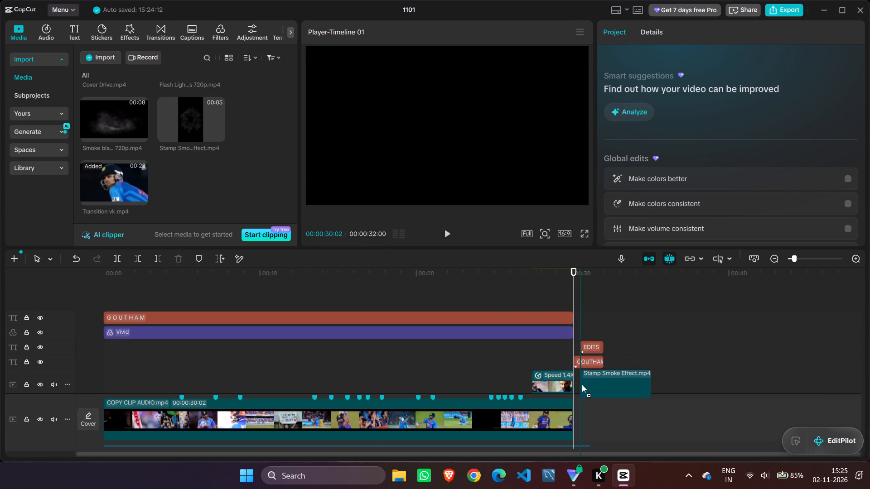
left_click_drag(582, 384, 614, 395)
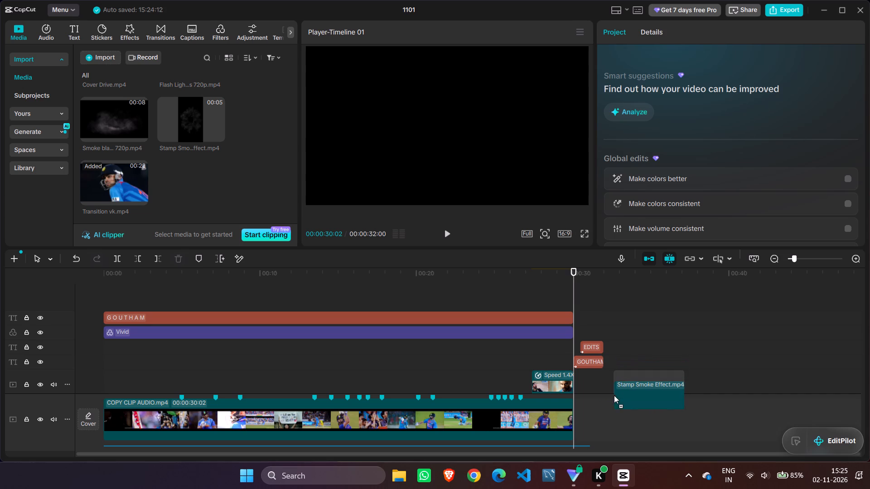
left_click_drag(614, 395, 618, 371)
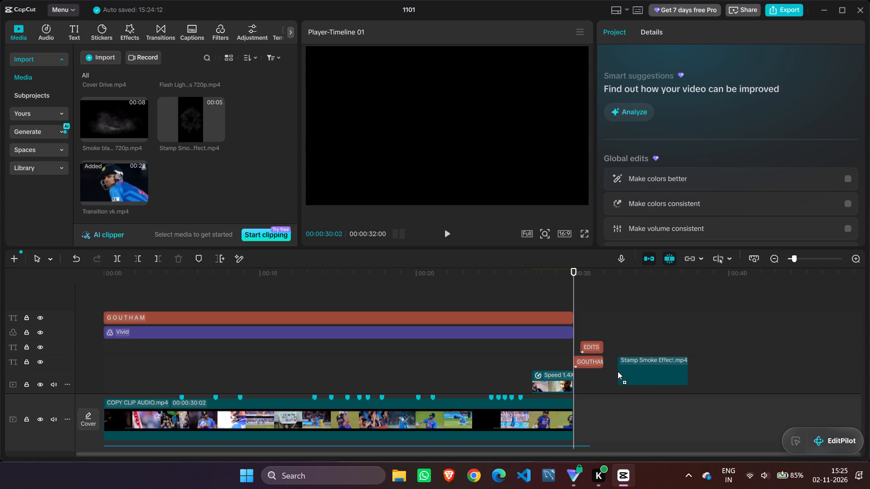
left_click_drag(618, 371, 600, 366)
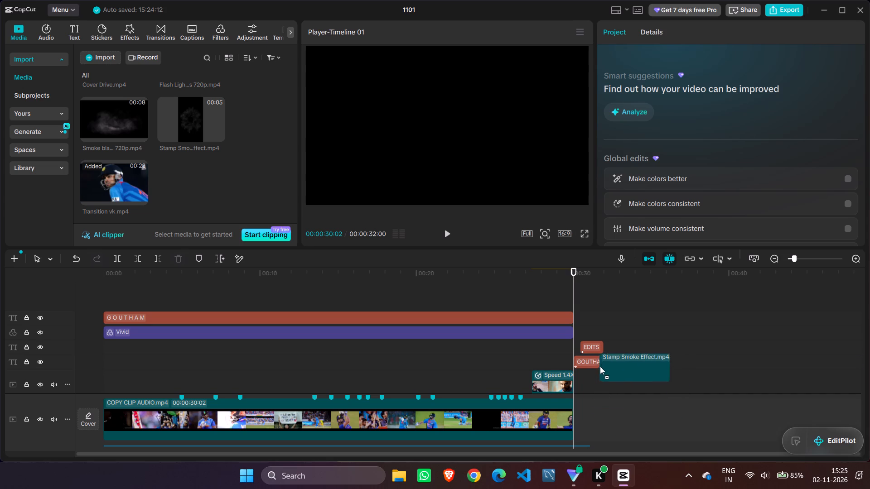
left_click_drag(600, 366, 627, 360)
Move the Stamp Smoke Effect clip onto the overlay track that holds 001.mp4, starting at about 21 seconds.
scroll(603, 343, "down", 2)
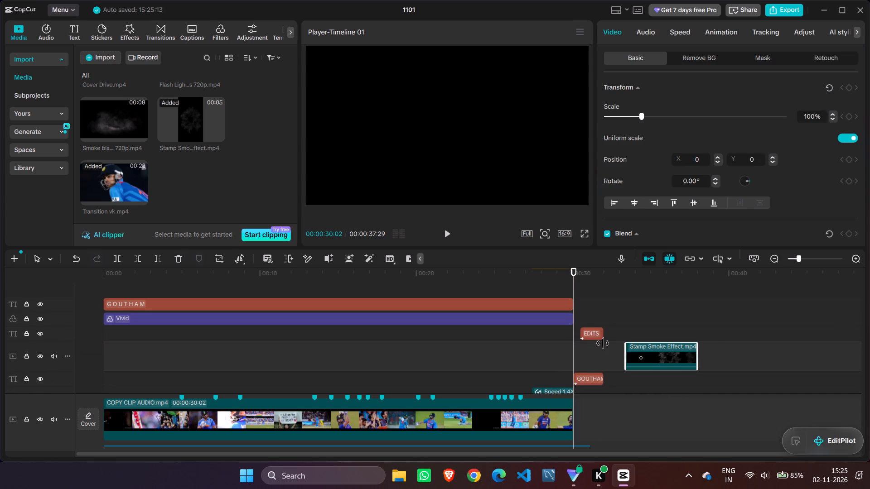
scroll(603, 343, "down", 2)
left_click_drag(658, 319, 647, 370)
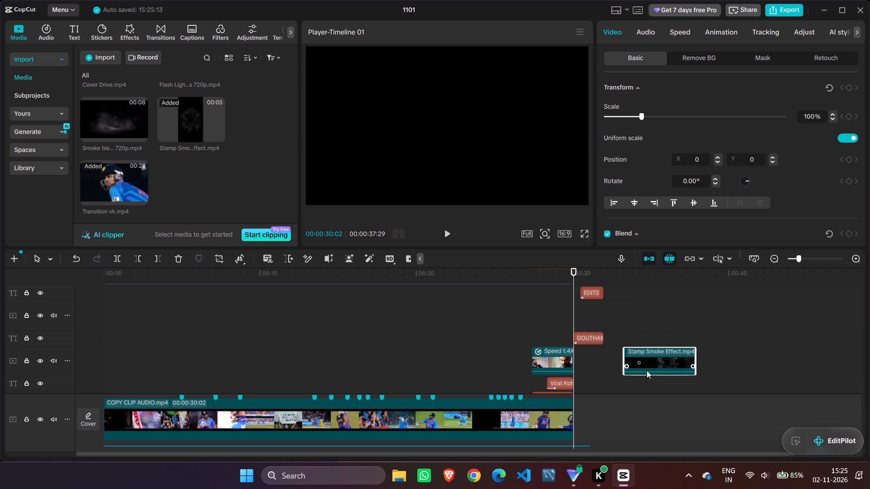
left_click_drag(647, 370, 640, 342)
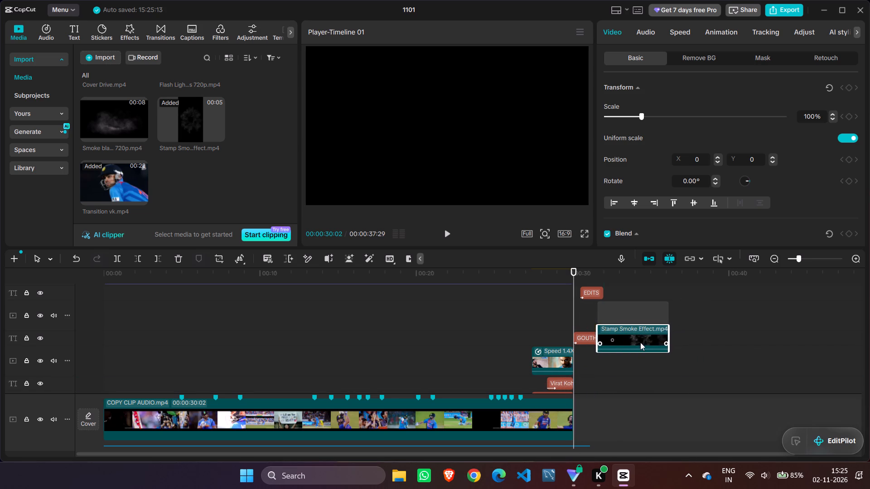
left_click_drag(640, 342, 458, 348)
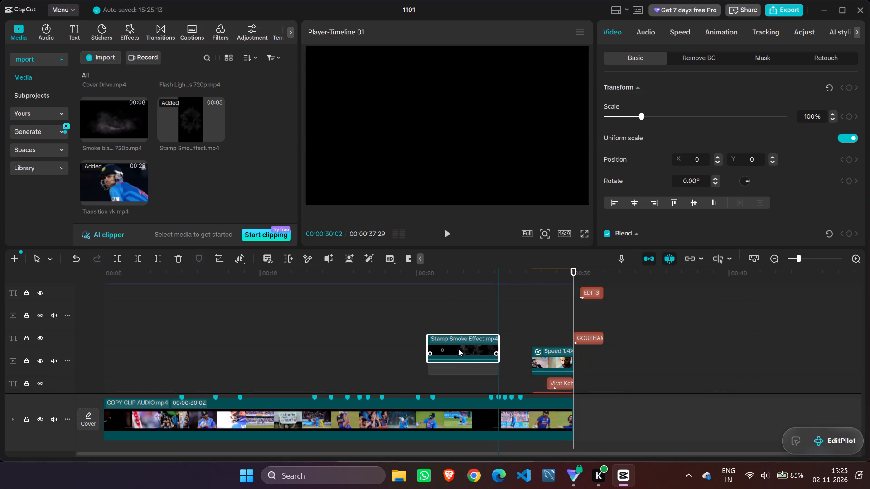
left_click_drag(458, 348, 439, 361)
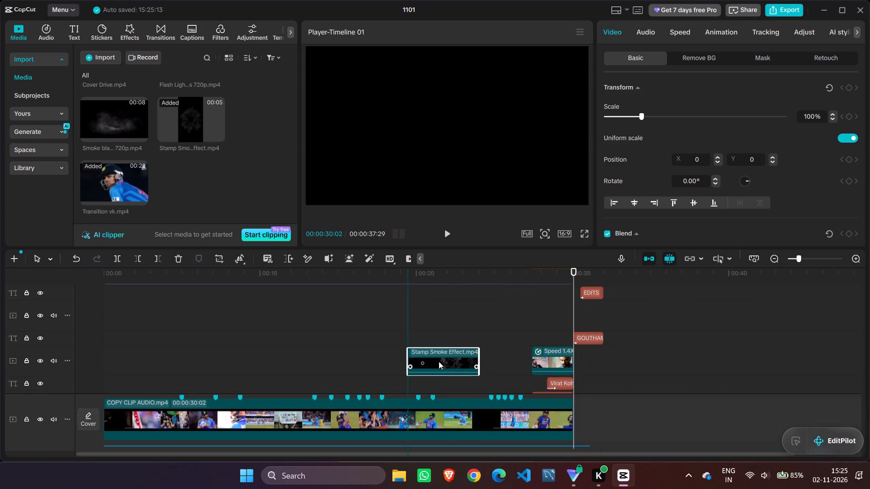
left_click_drag(439, 361, 480, 377)
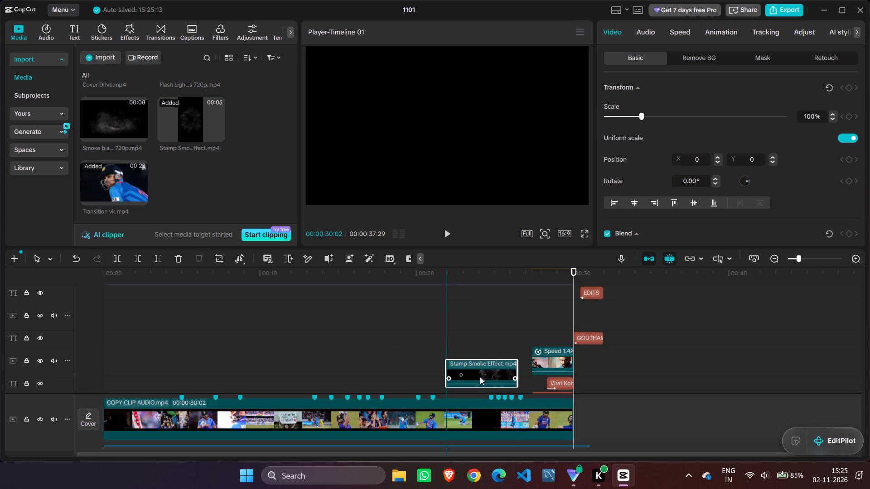
left_click_drag(480, 377, 460, 373)
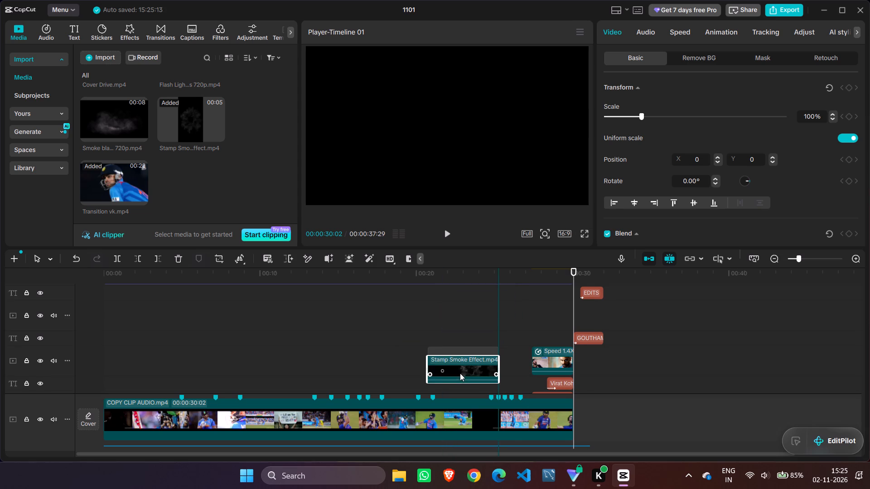
left_click_drag(460, 373, 464, 353)
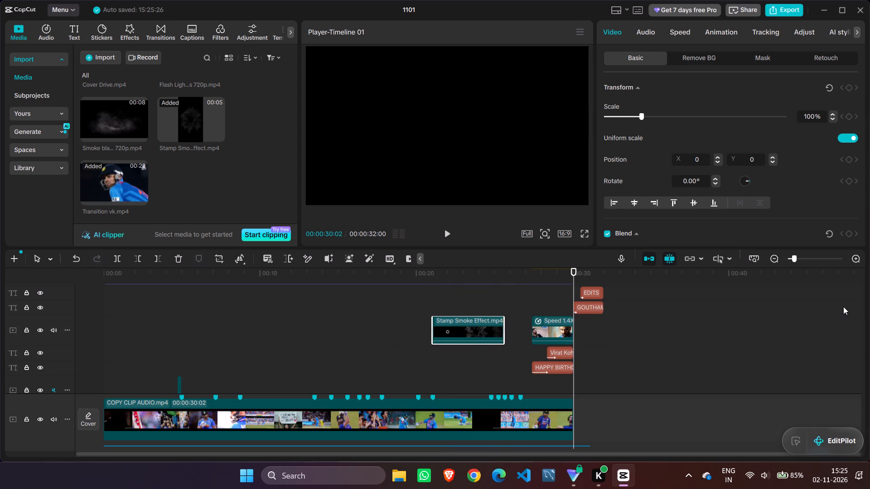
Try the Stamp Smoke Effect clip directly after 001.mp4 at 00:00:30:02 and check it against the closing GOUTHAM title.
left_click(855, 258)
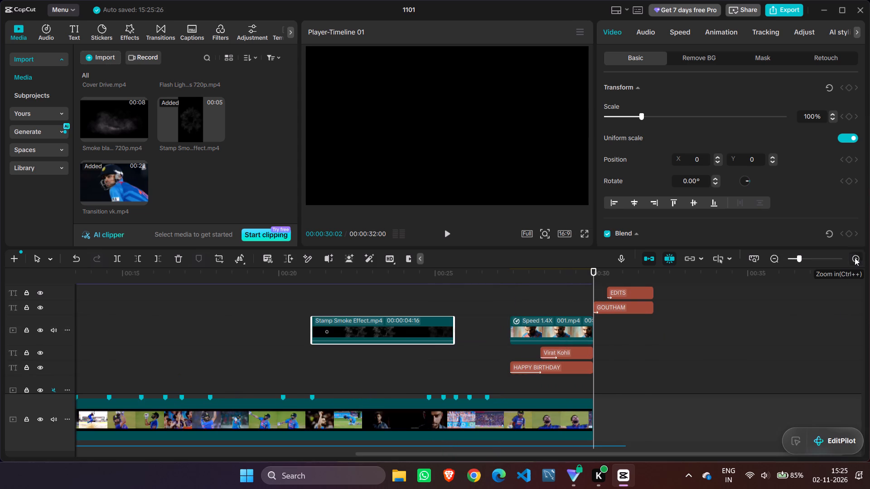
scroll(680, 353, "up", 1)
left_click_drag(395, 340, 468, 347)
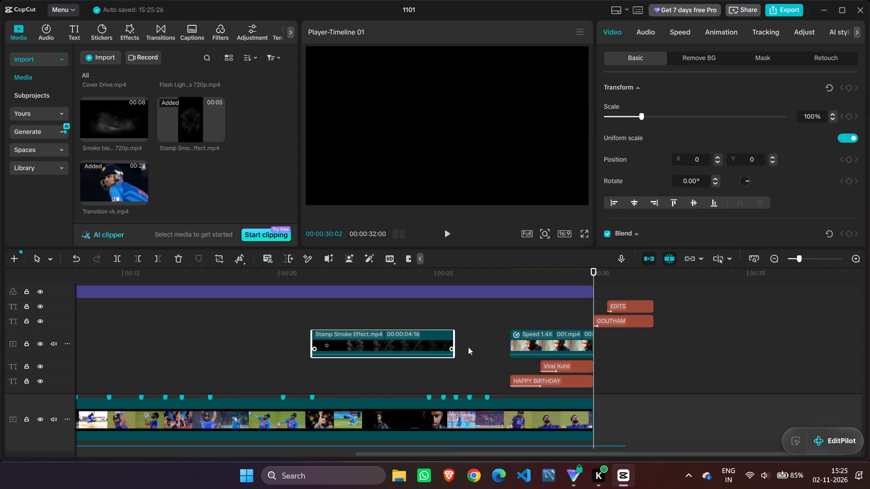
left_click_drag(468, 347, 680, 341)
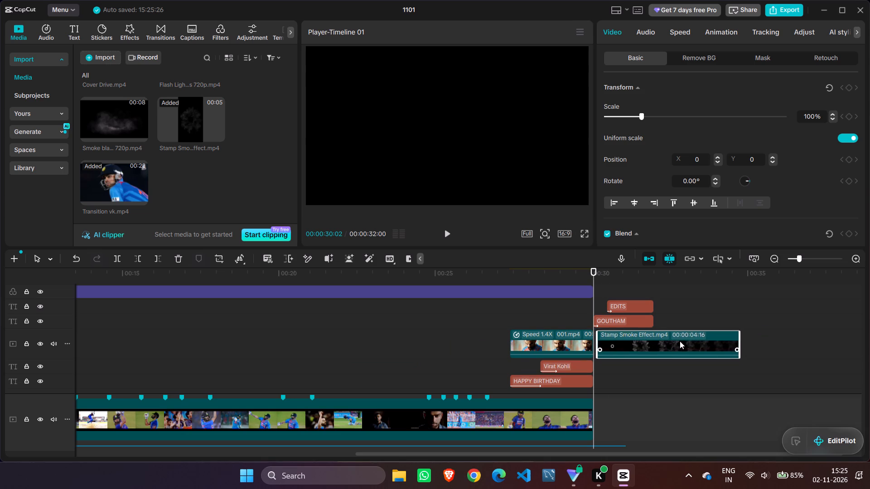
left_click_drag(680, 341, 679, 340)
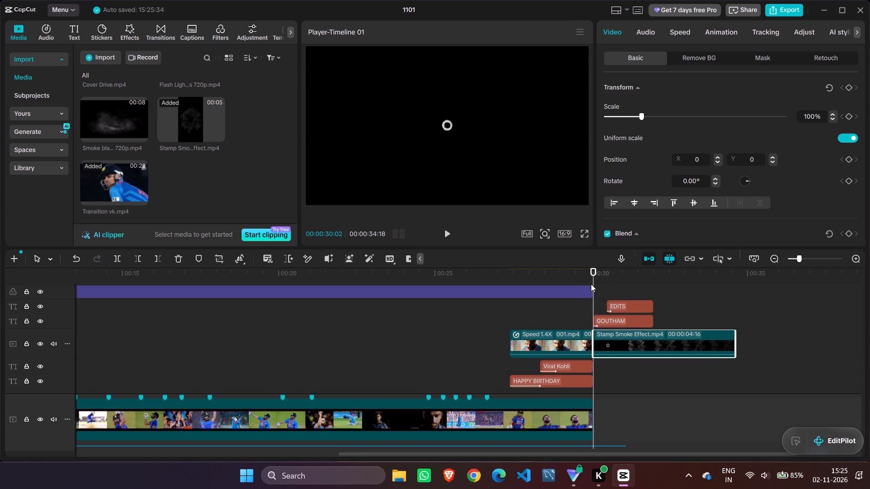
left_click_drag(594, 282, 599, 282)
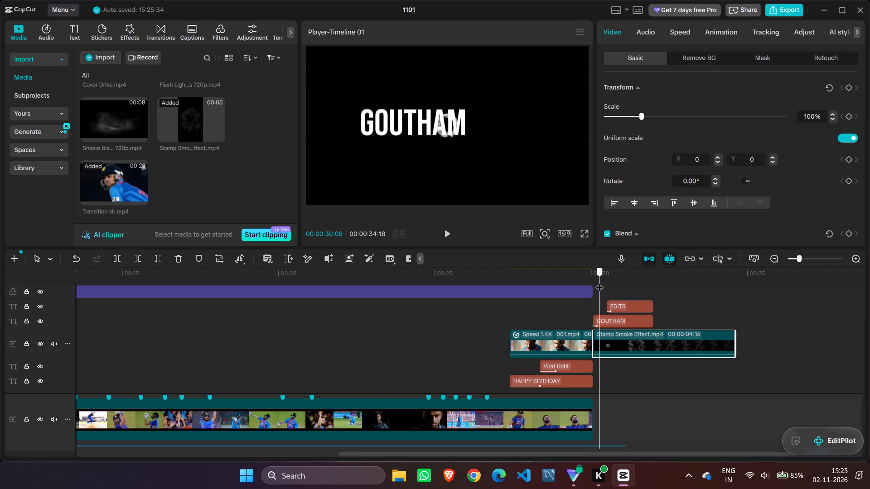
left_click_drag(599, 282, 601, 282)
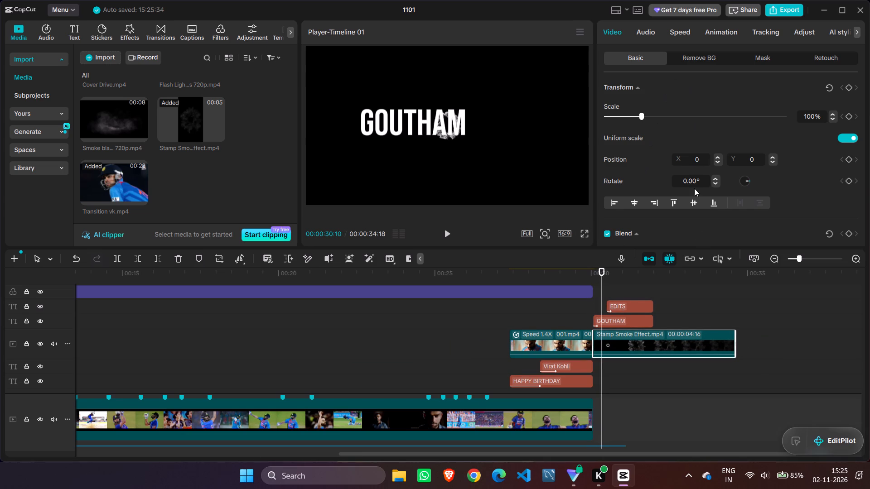
Move the Stamp Smoke Effect clip clear of the closing titles, starting at about 00:00:37:27 on the same track.
left_click_drag(697, 347, 861, 349)
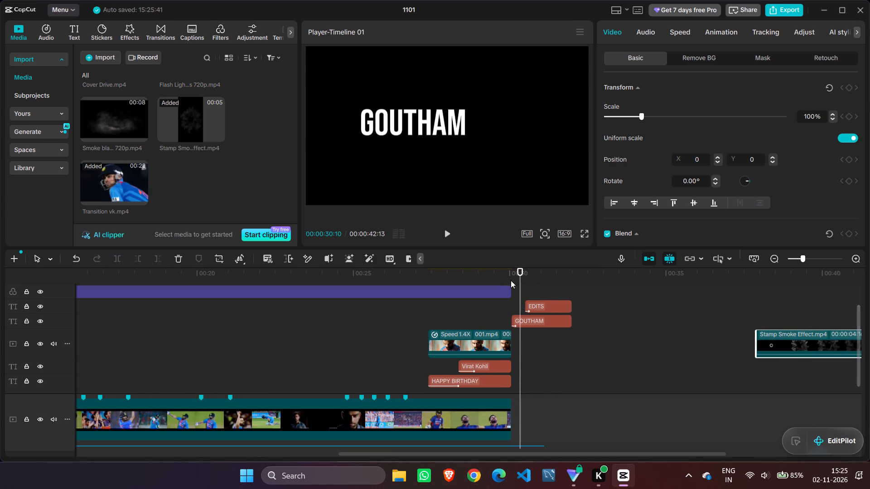
Play the Stamp Smoke Effect clip by itself from its first frame to examine how the smoke ring expands.
left_click_drag(520, 281, 591, 347)
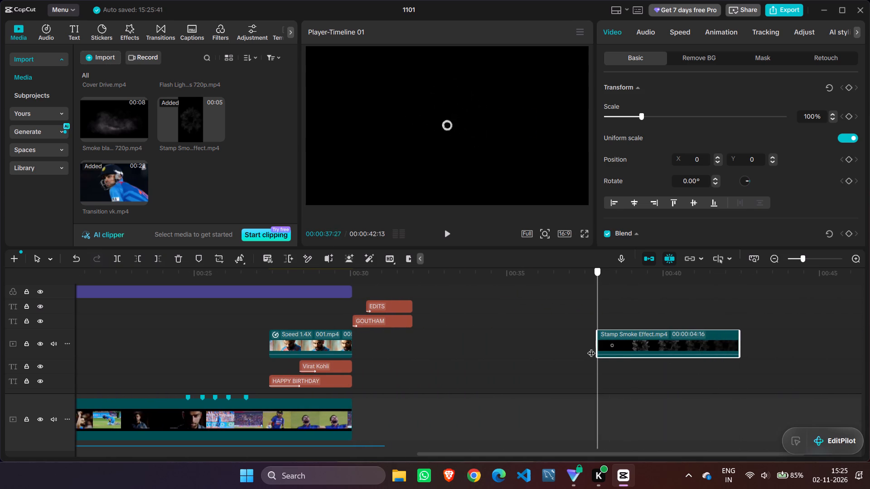
left_click_drag(591, 347, 585, 346)
left_click(447, 230)
left_click(447, 230)
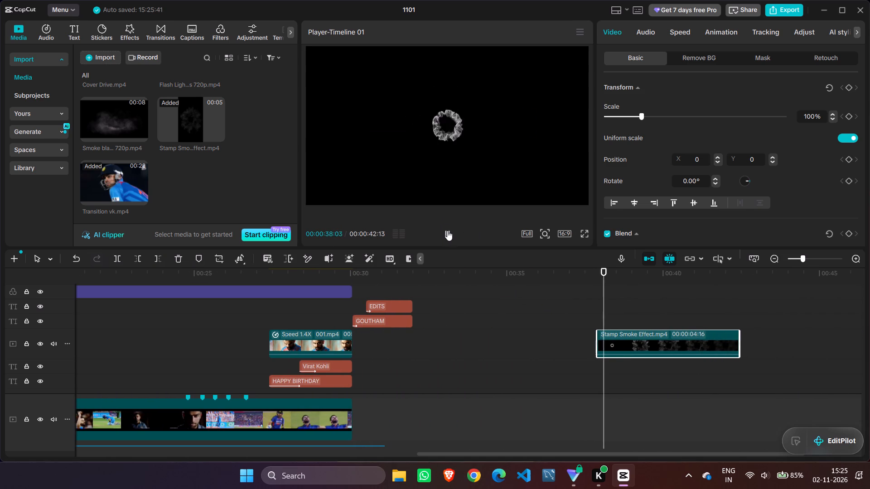
left_click(447, 231)
left_click(447, 231)
double_click(447, 231)
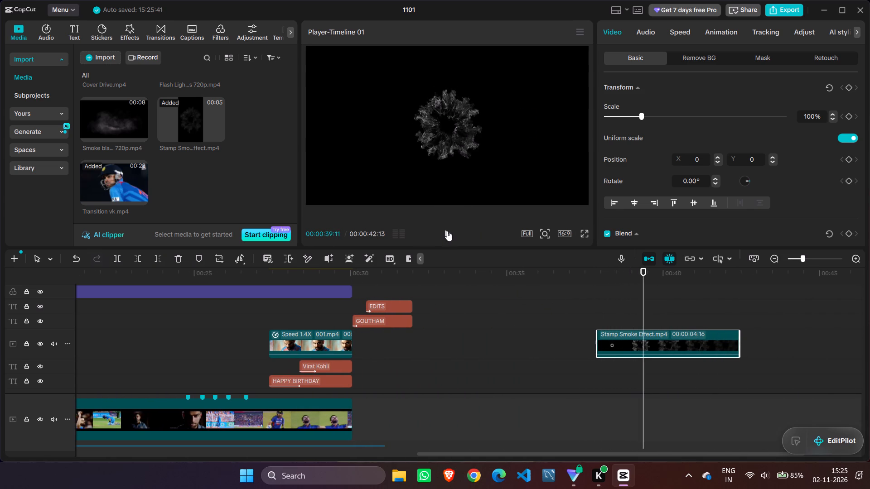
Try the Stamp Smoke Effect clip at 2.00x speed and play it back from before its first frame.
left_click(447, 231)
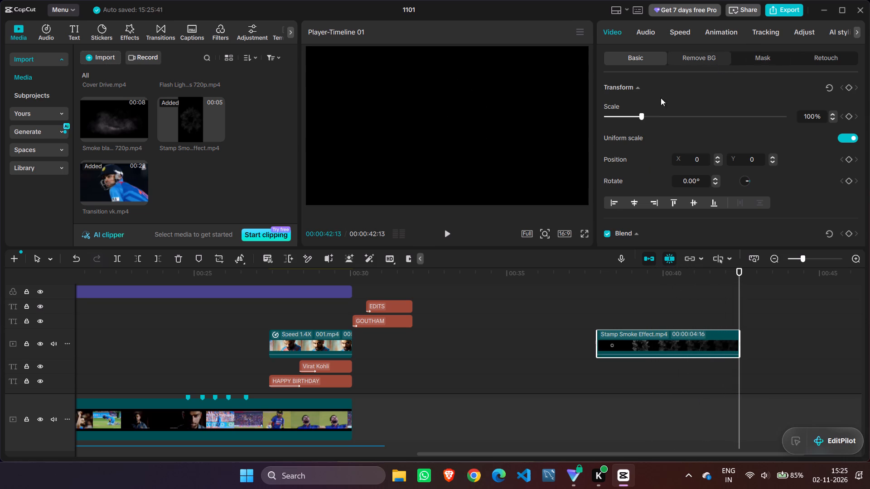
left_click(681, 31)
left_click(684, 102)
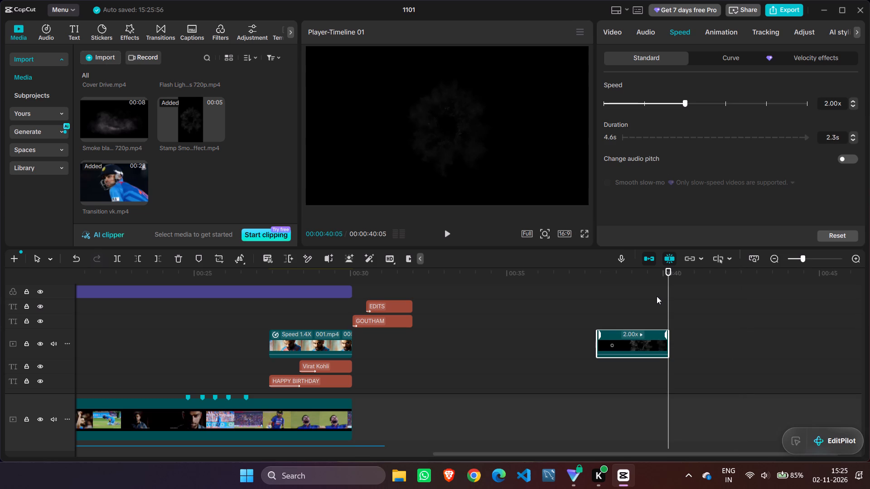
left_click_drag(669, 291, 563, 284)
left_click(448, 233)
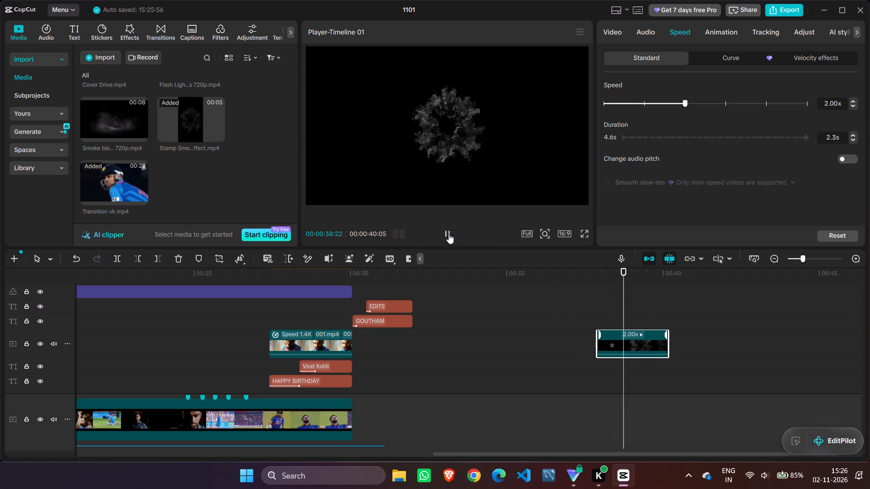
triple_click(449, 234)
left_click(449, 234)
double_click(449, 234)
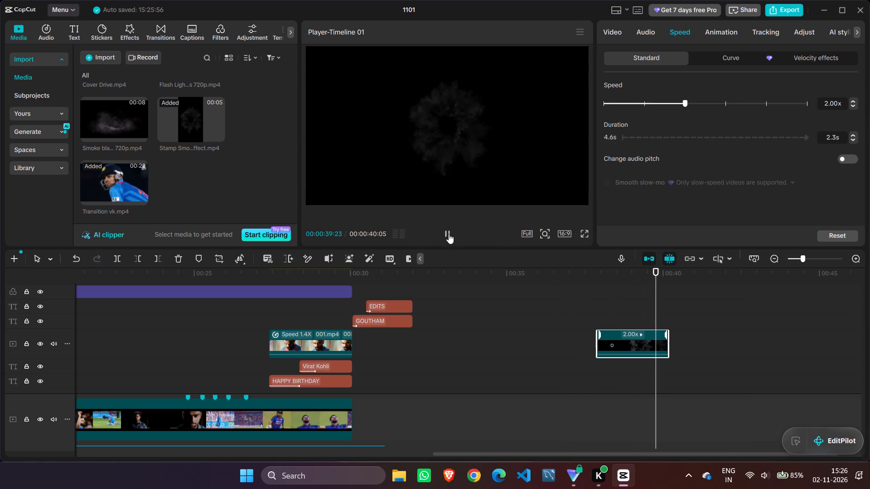
Set the Stamp Smoke Effect clip's speed to 3.00x and play the faster smoke burst through.
left_click(695, 103)
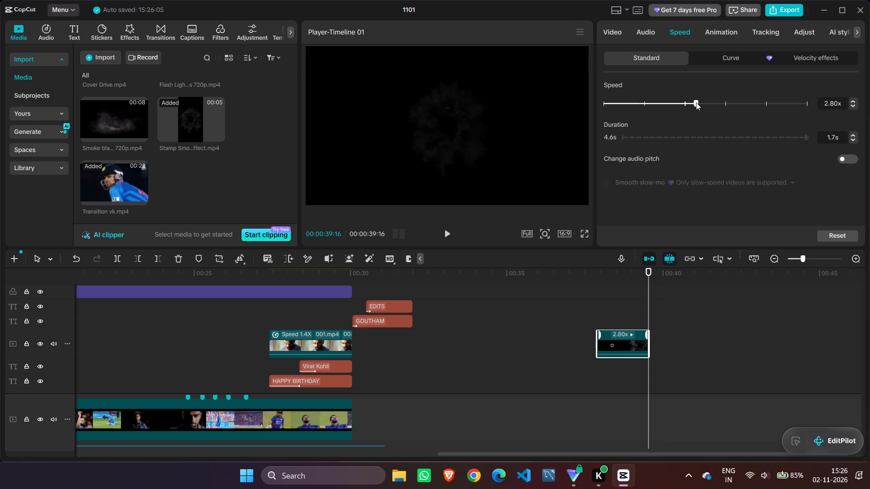
left_click(696, 102)
left_click(698, 102)
left_click(698, 102)
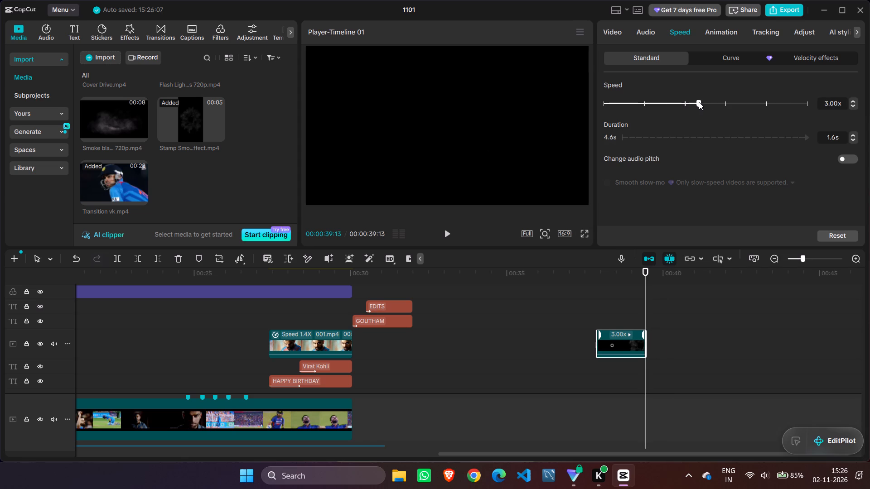
left_click_drag(644, 307, 540, 308)
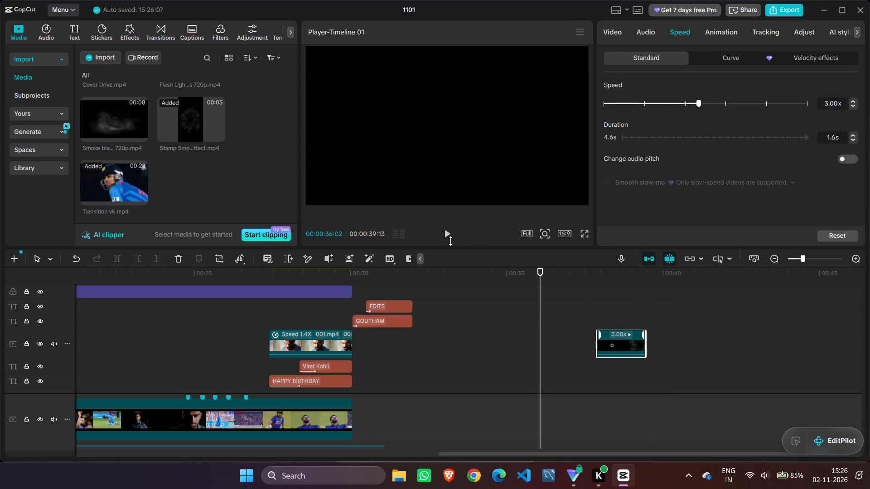
left_click(448, 235)
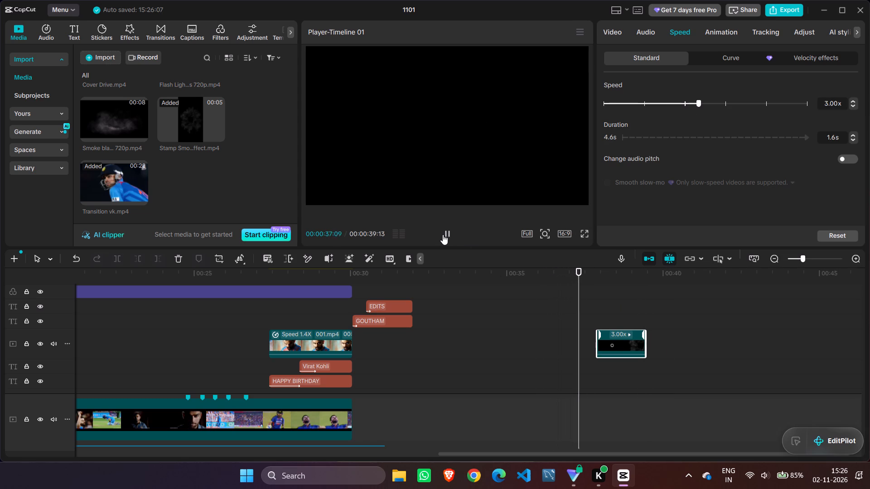
left_click(443, 235)
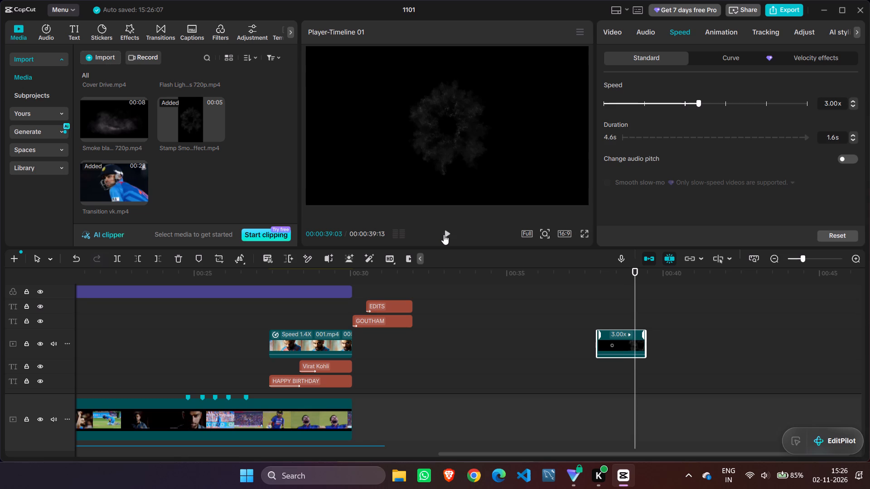
double_click(444, 235)
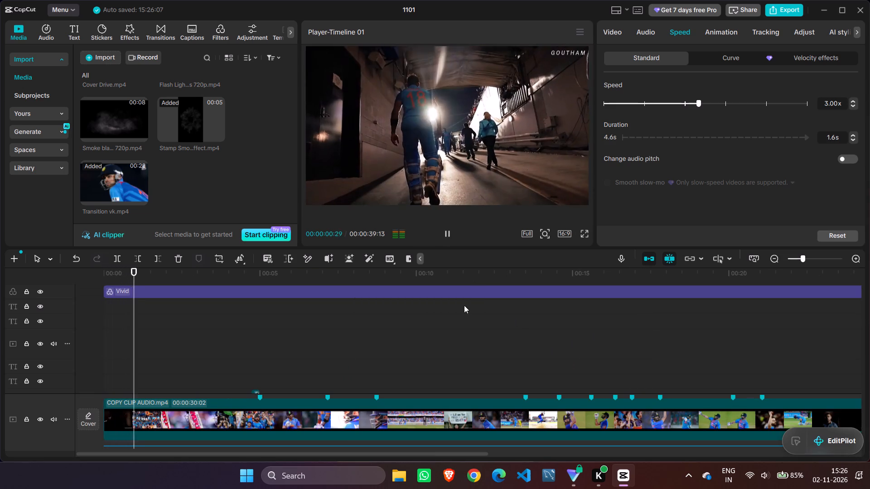
left_click(445, 231)
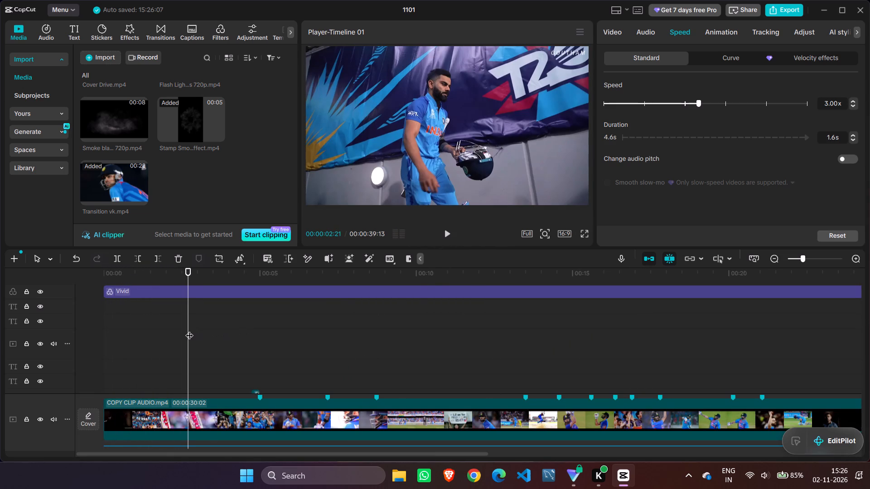
Move the Stamp Smoke Effect clip directly after 001.mp4 at 00:00:30:02, beneath the closing GOUTHAM and EDITS titles.
left_click_drag(189, 330, 548, 381)
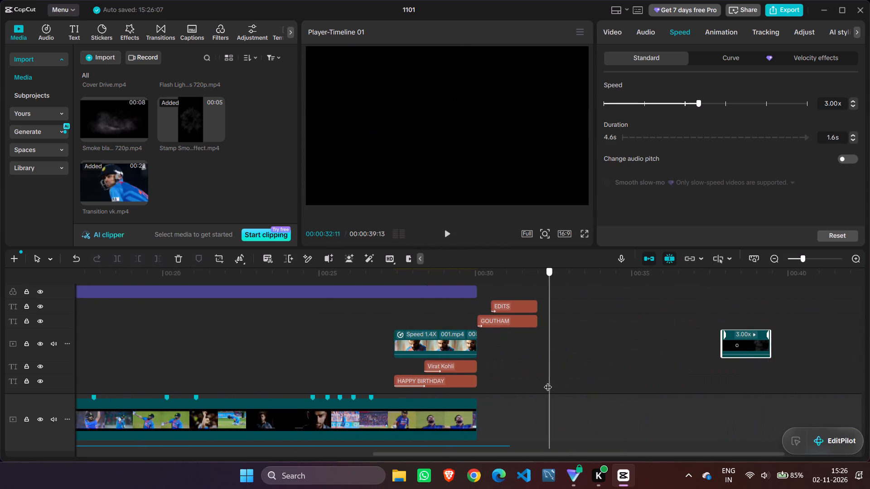
left_click_drag(548, 381, 535, 382)
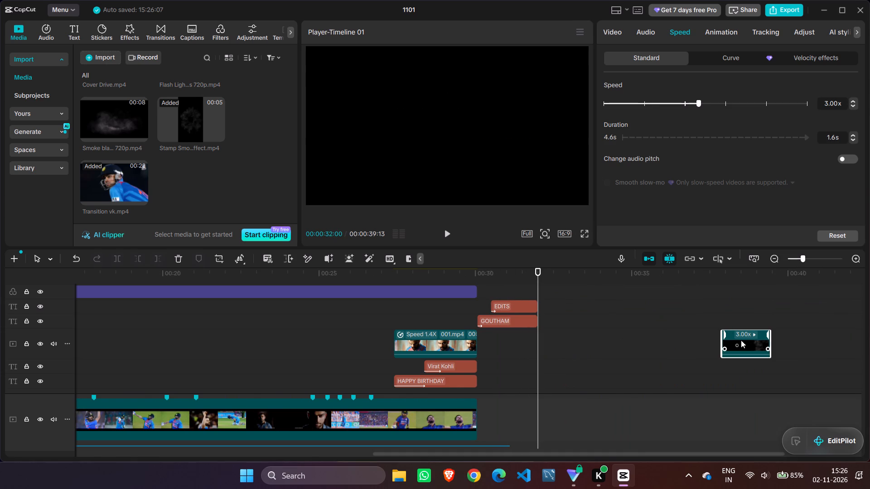
left_click_drag(741, 340, 500, 340)
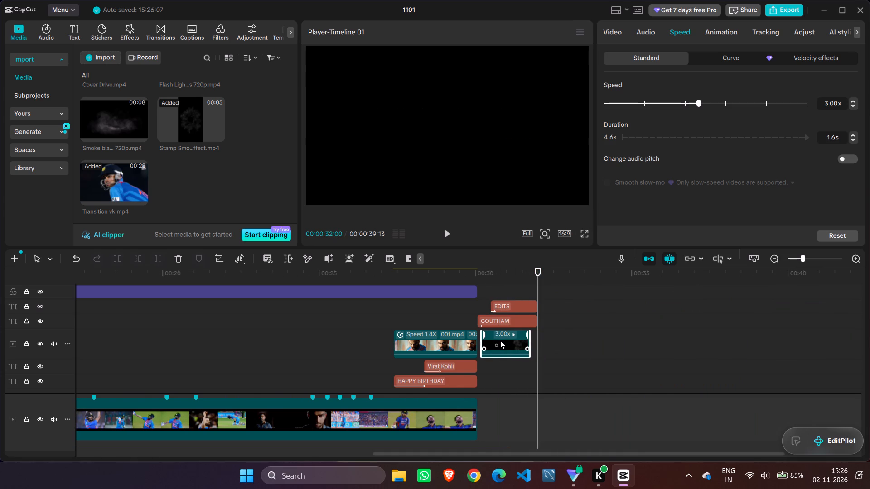
left_click_drag(500, 340, 498, 340)
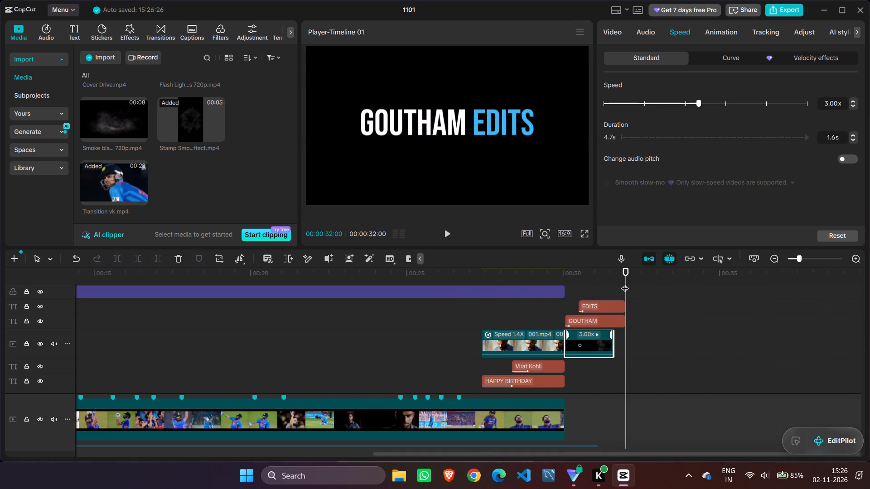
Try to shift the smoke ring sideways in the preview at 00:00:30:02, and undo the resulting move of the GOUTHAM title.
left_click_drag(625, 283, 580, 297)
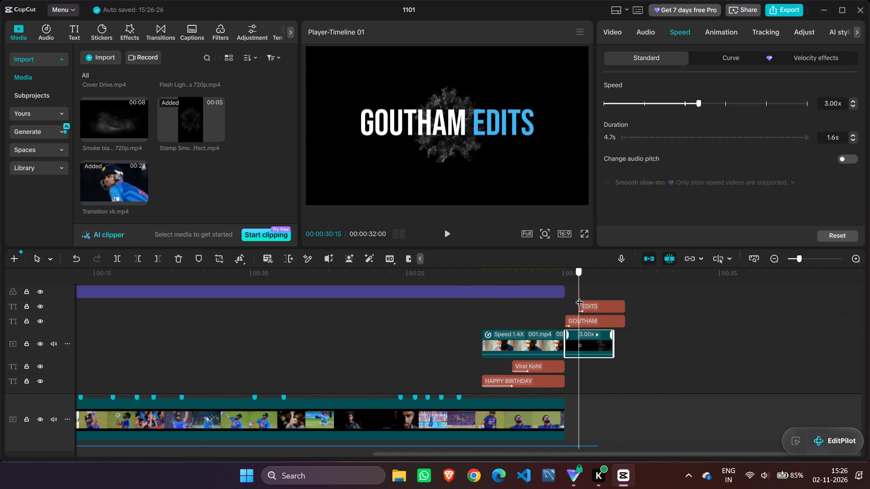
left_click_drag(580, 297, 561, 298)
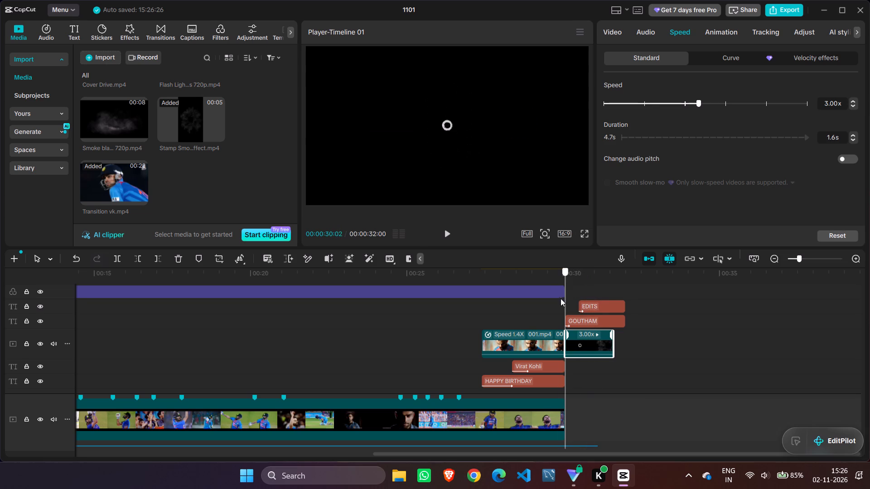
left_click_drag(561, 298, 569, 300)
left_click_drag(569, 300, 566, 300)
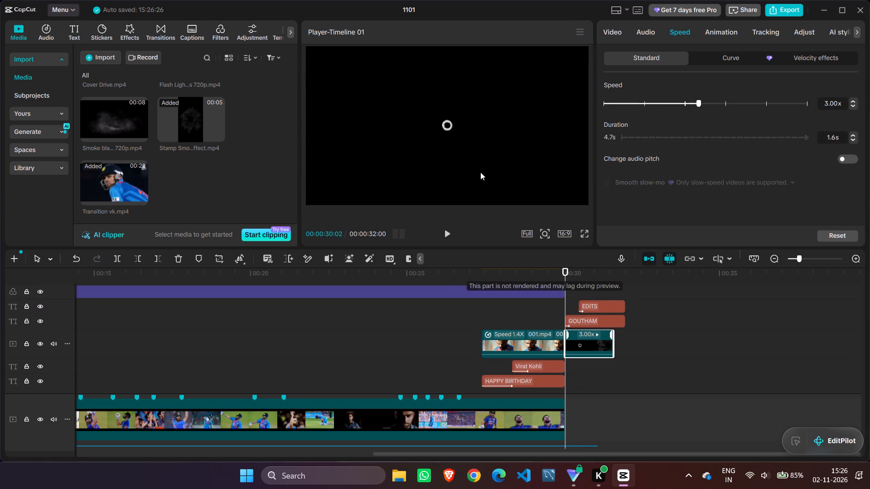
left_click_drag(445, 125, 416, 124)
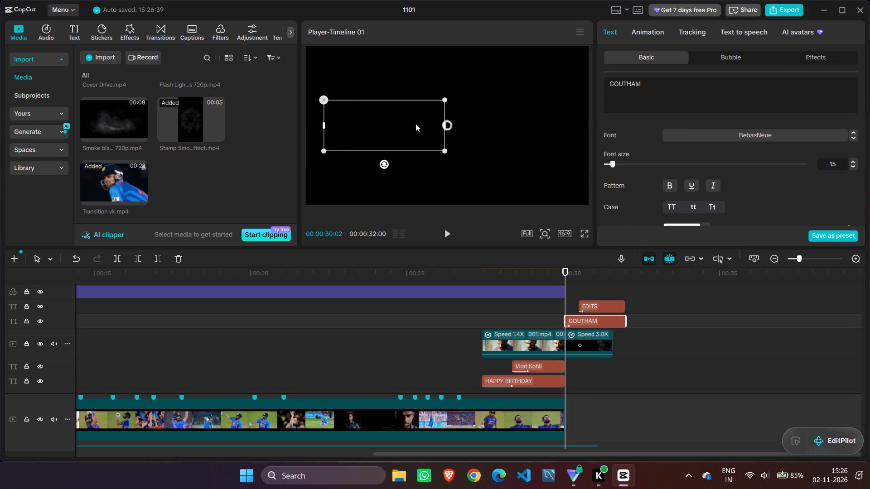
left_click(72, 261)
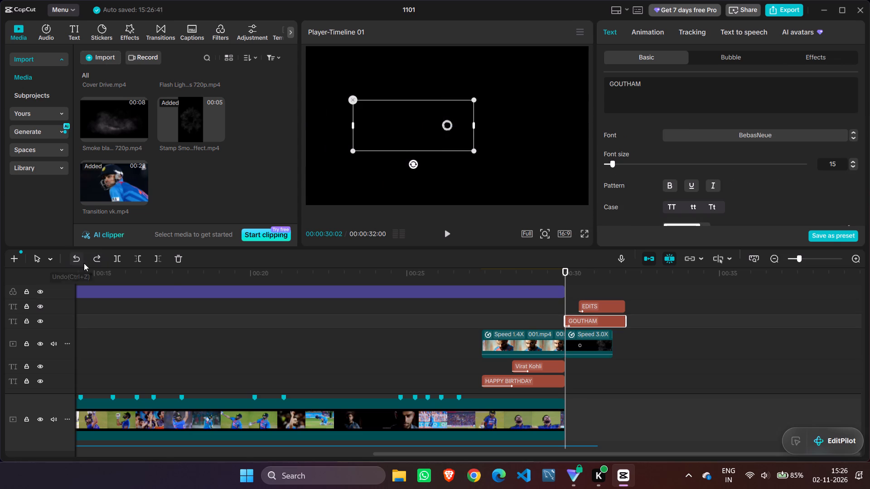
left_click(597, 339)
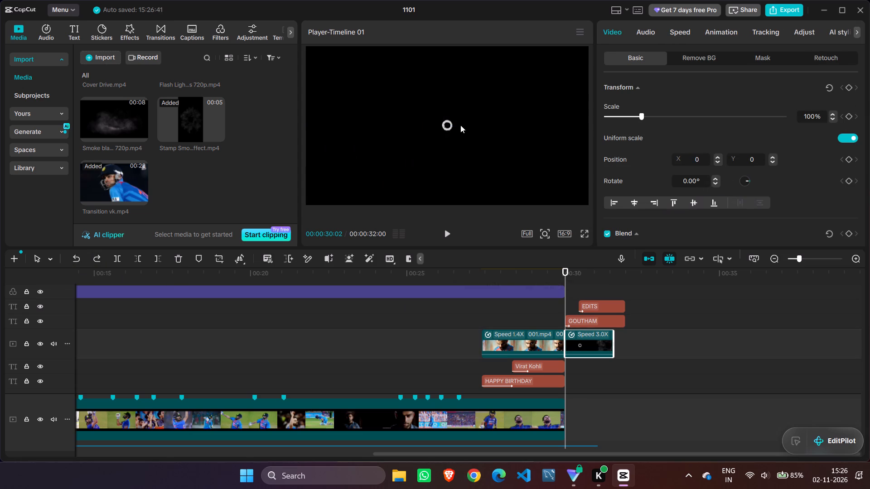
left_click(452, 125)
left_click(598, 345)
Trim the Stamp Smoke Effect clip's start up to 00:00:30:06 and close the gap so it directly follows 001.mp4.
double_click(447, 235)
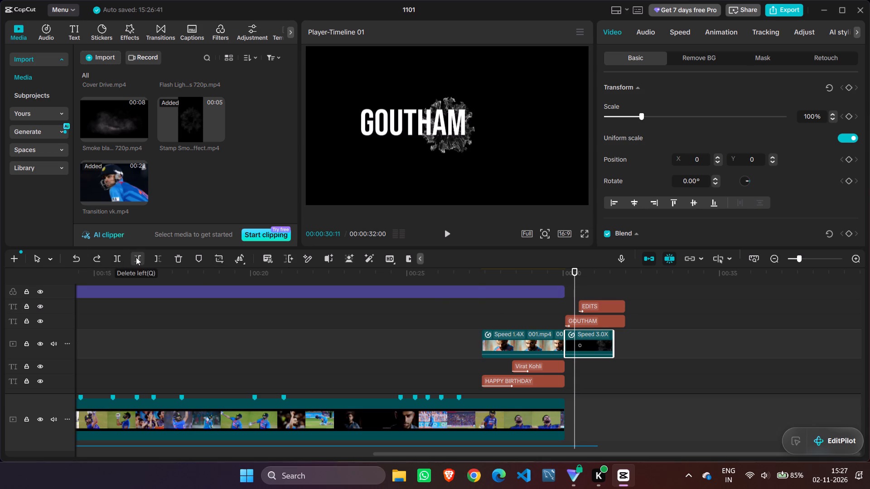
left_click_drag(574, 282, 572, 282)
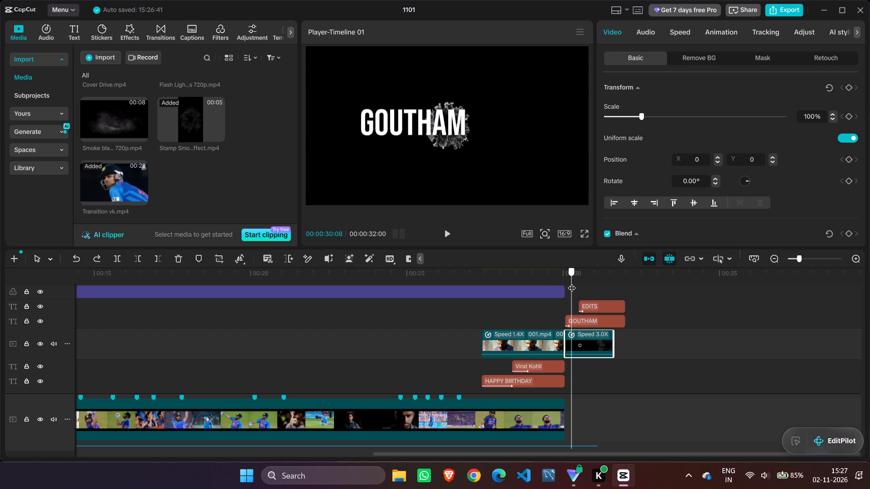
left_click_drag(572, 282, 570, 281)
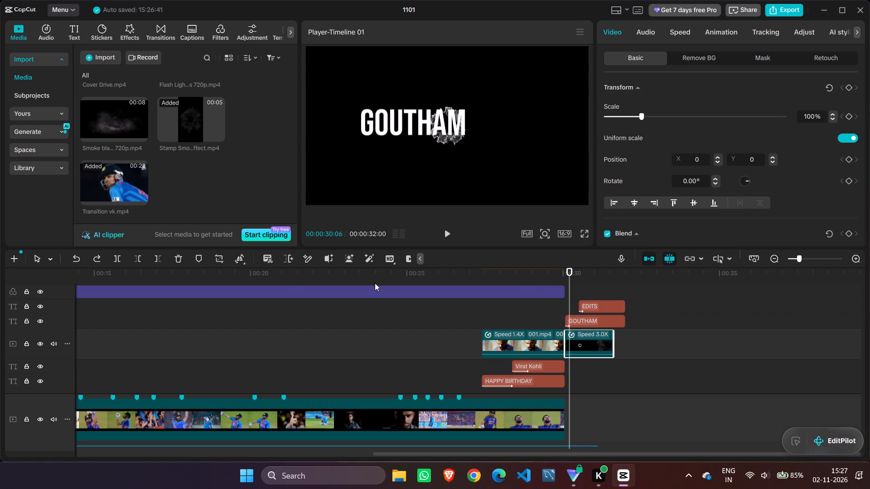
left_click(138, 258)
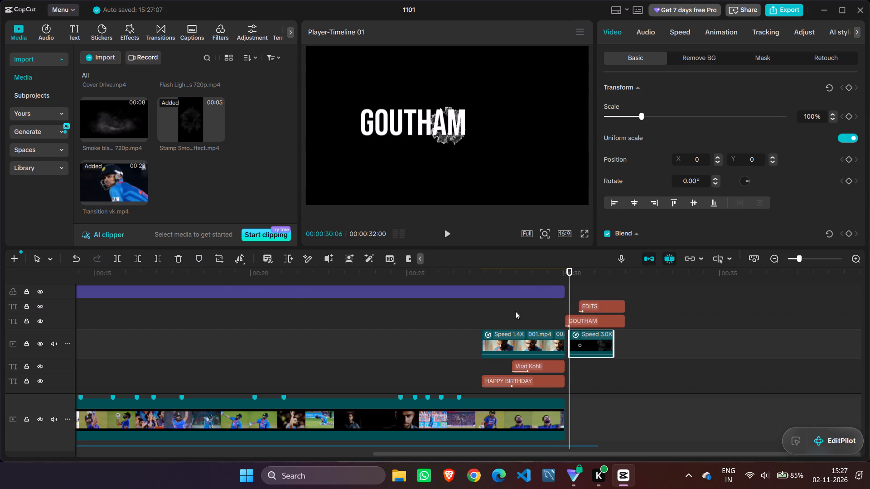
left_click_drag(593, 340, 588, 340)
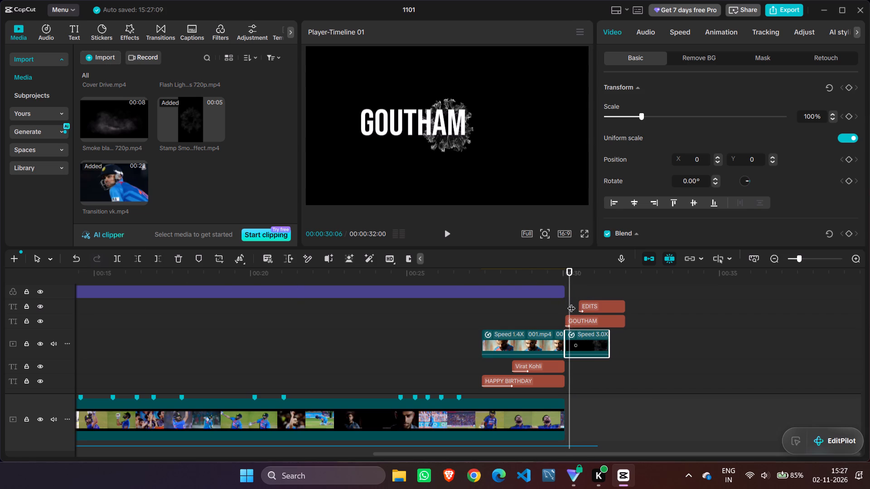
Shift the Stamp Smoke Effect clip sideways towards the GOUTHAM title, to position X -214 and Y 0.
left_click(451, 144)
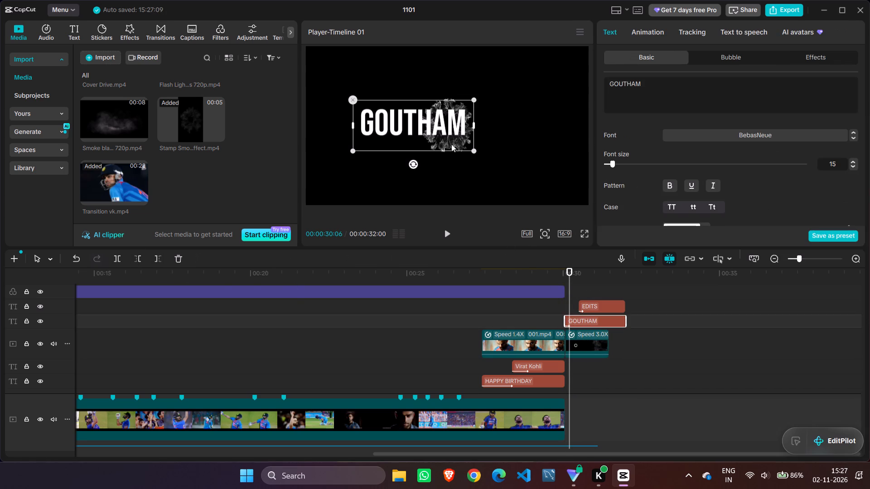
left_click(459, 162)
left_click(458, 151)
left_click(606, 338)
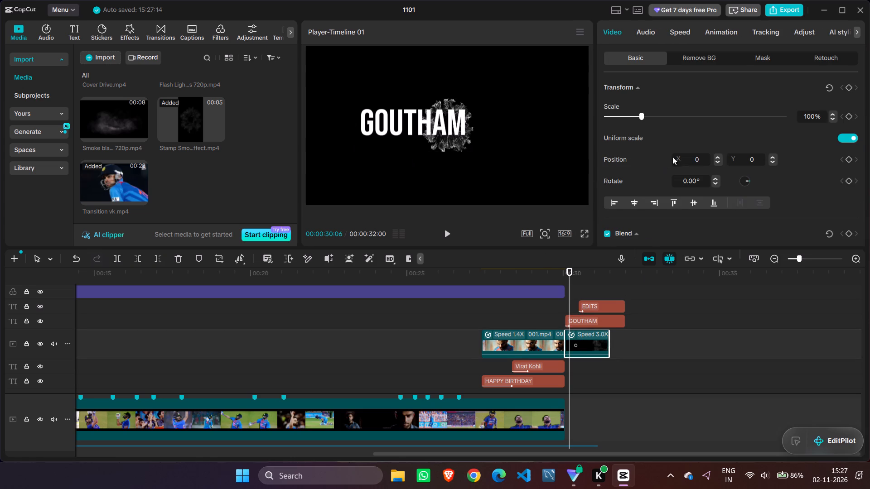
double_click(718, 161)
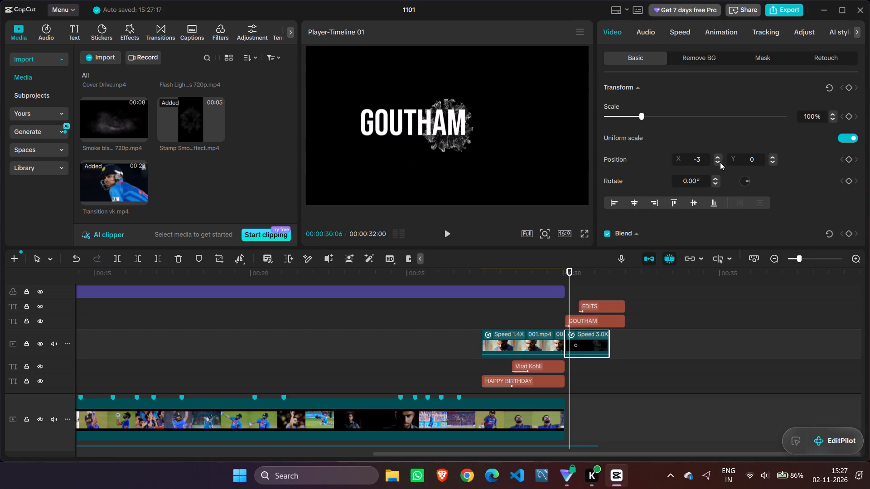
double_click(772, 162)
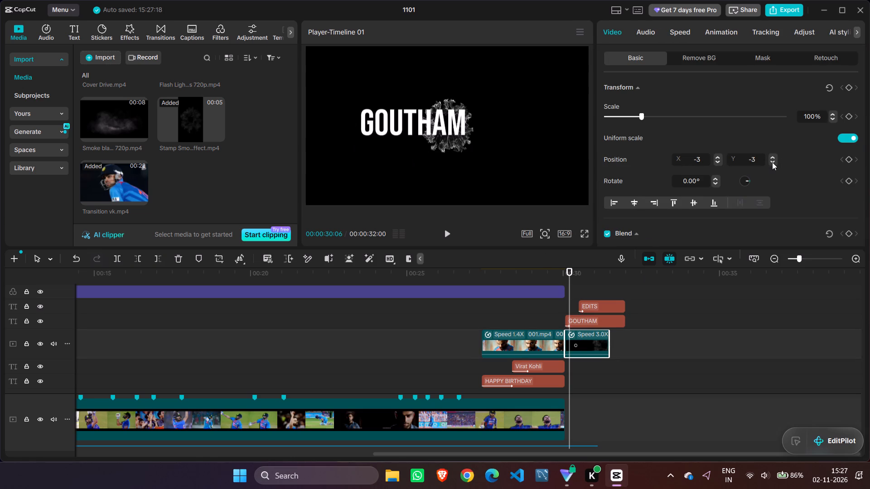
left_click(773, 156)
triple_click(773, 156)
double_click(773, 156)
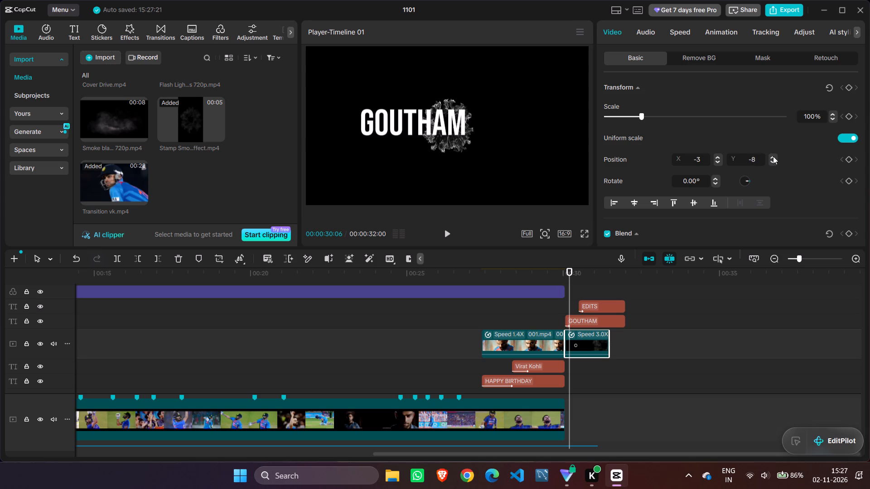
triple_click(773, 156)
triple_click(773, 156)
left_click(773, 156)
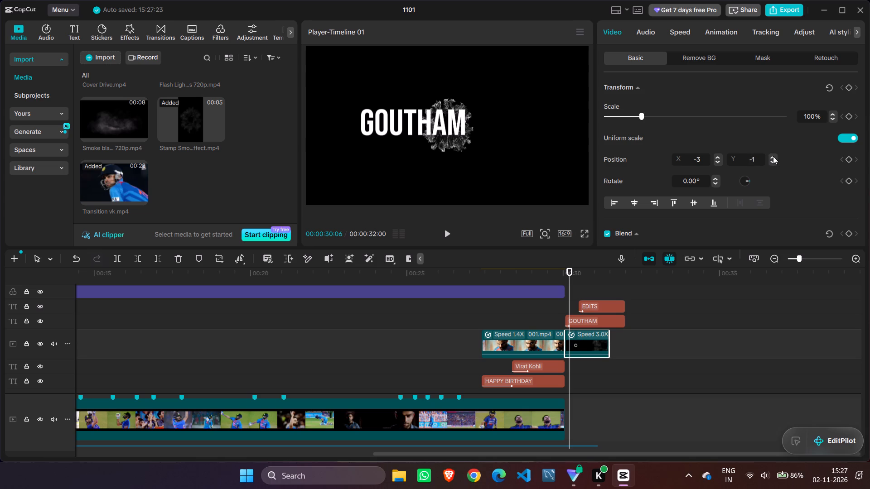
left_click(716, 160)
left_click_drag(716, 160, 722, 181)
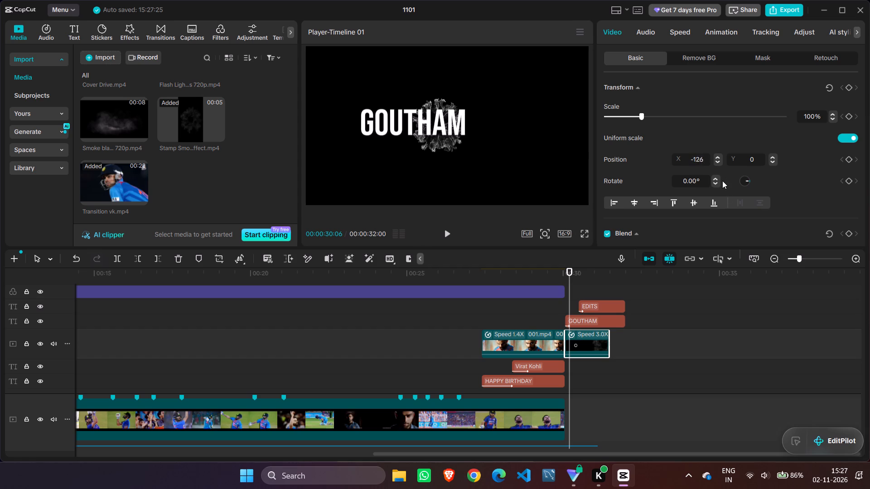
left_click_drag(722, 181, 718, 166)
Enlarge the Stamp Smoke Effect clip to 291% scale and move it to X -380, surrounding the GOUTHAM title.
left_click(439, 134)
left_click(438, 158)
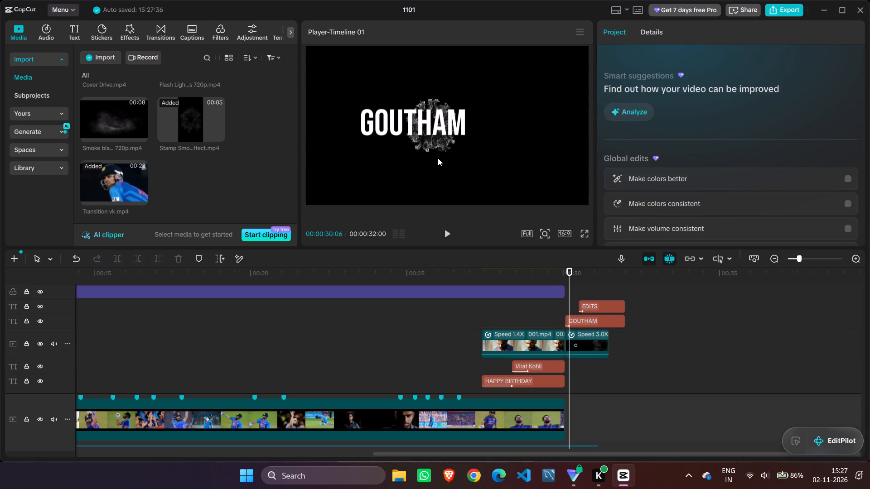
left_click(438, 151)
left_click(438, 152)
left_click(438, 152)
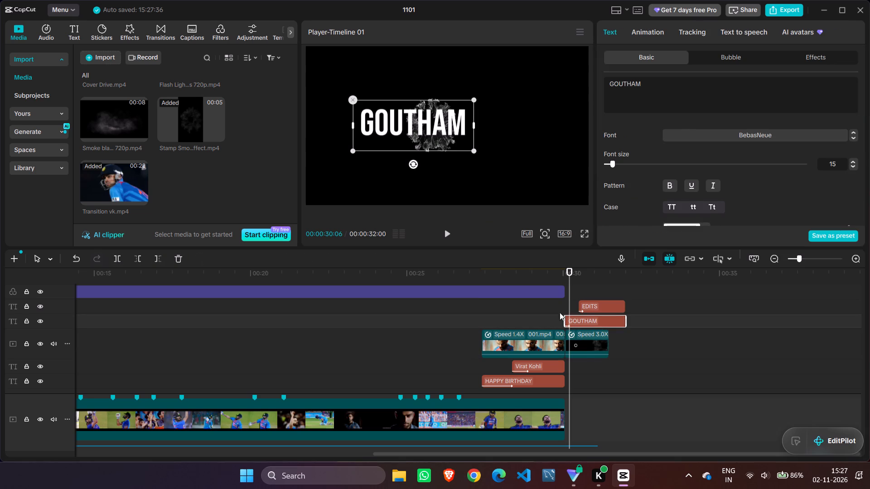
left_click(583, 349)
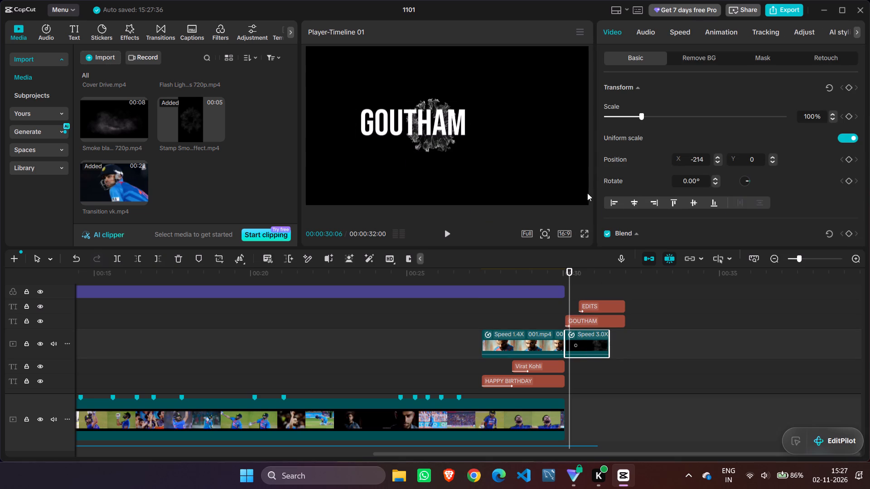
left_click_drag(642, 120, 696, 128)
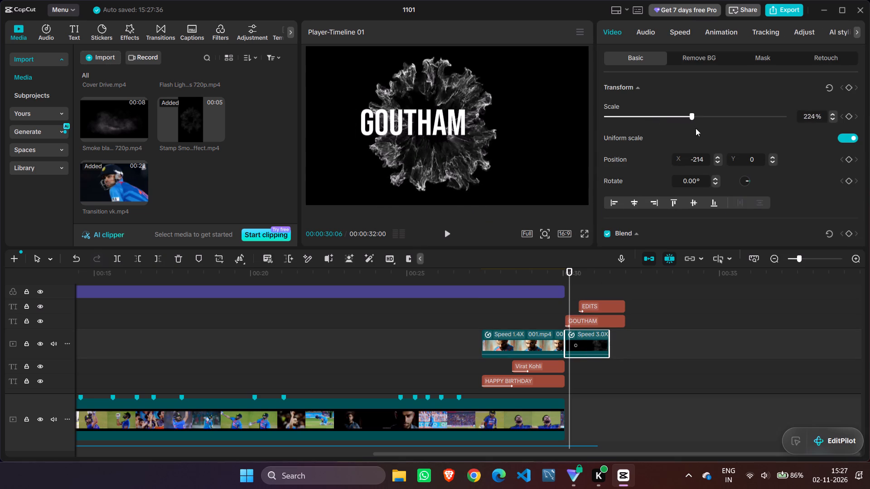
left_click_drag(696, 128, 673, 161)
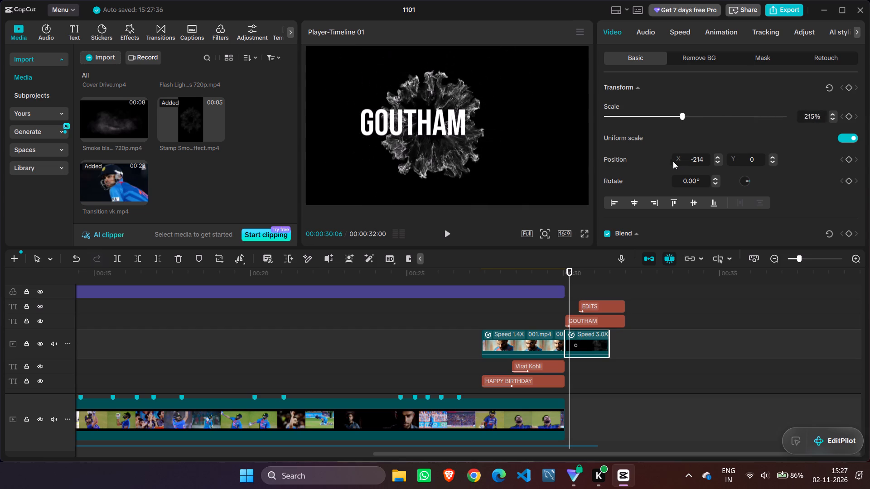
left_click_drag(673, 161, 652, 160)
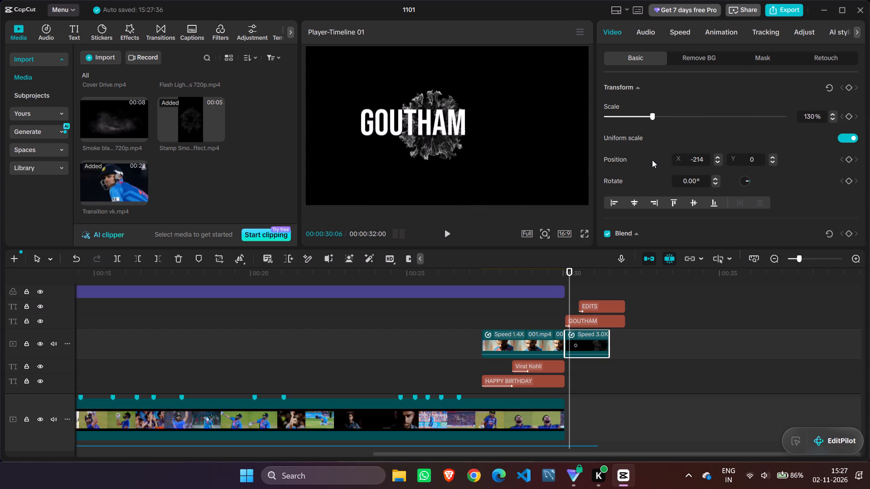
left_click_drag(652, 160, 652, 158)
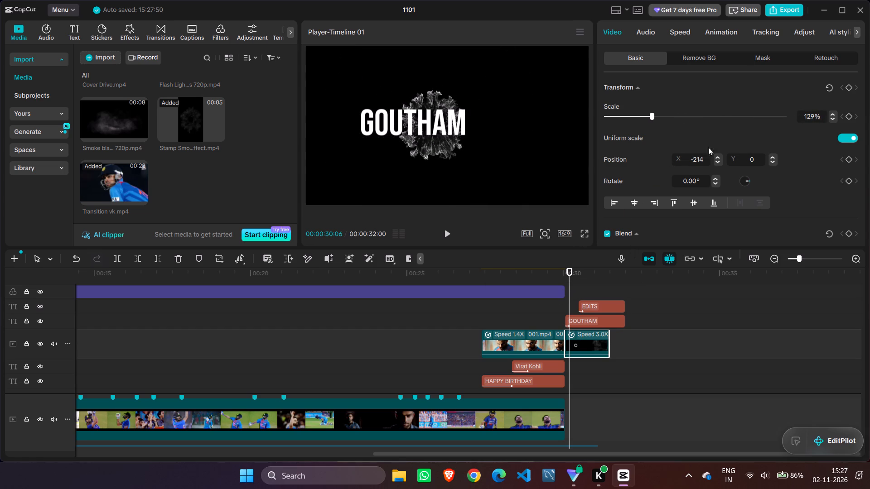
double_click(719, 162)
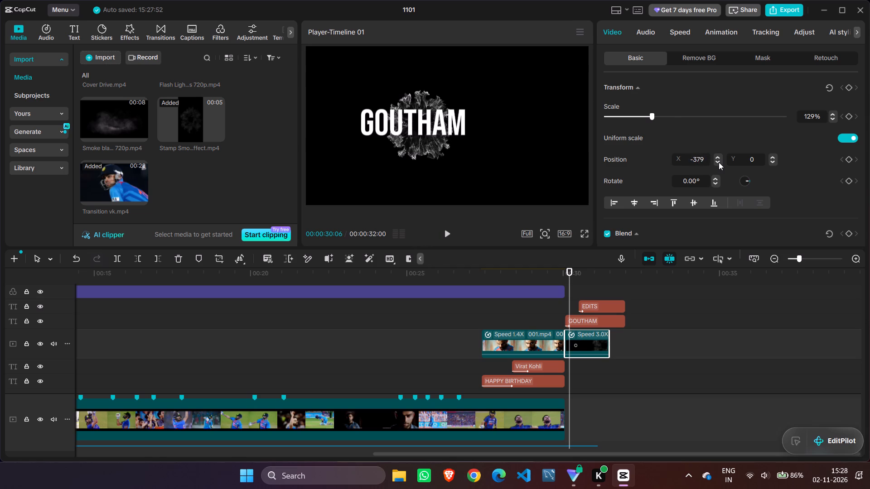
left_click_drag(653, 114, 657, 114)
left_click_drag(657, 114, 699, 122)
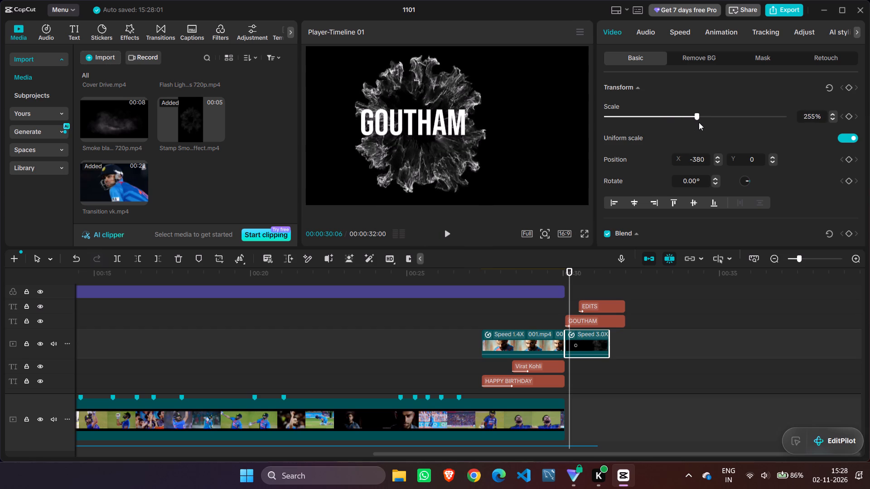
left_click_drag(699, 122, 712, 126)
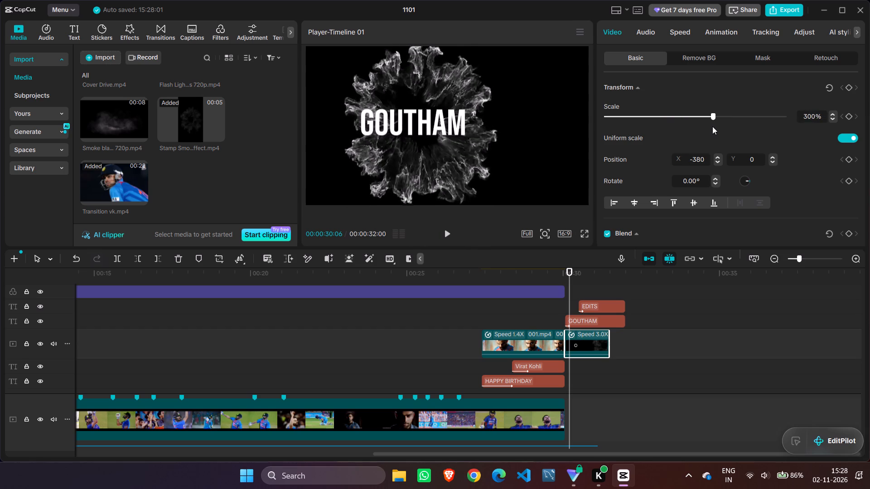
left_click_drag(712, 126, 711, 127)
Add a Circle mask to the Stamp Smoke Effect clip and set its feather to 100.
left_click(752, 49)
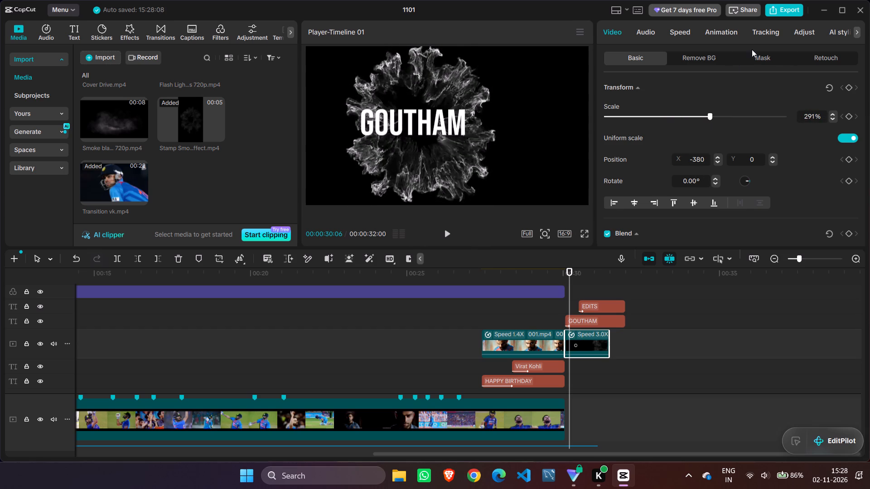
left_click(753, 68)
left_click(754, 64)
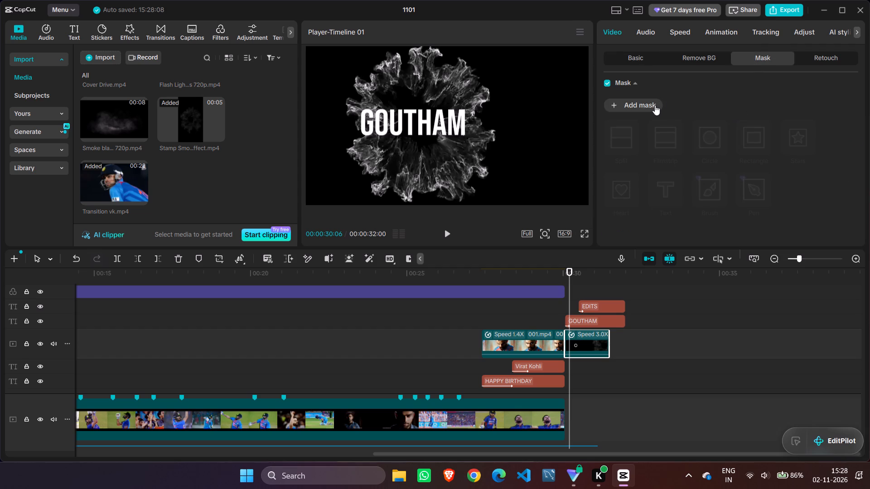
left_click(654, 105)
left_click(713, 140)
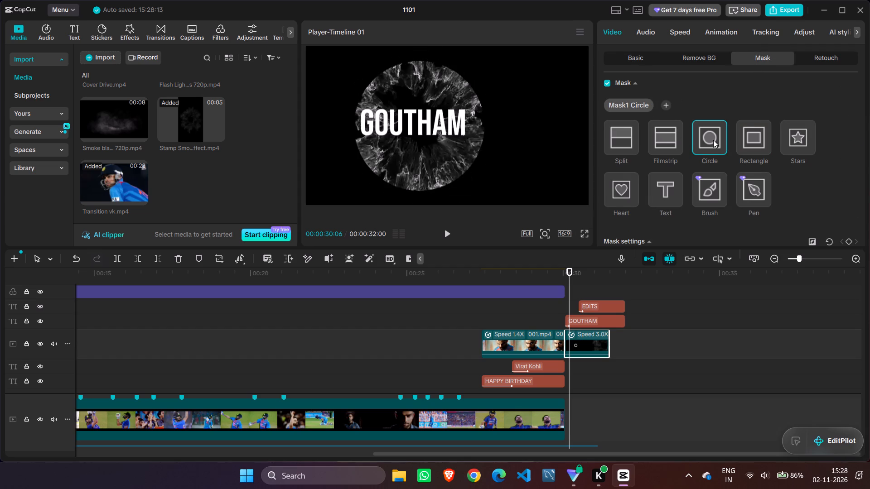
scroll(709, 144, "down", 2)
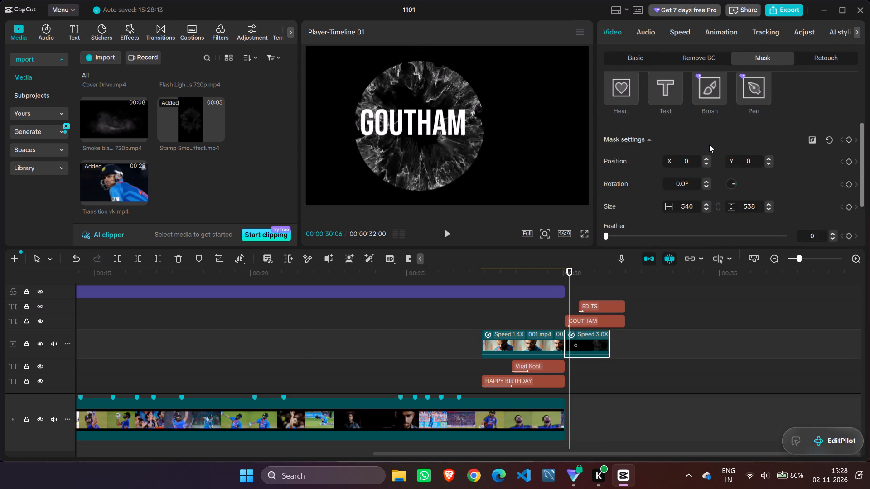
scroll(709, 145, "down", 1)
left_click_drag(623, 186, 784, 182)
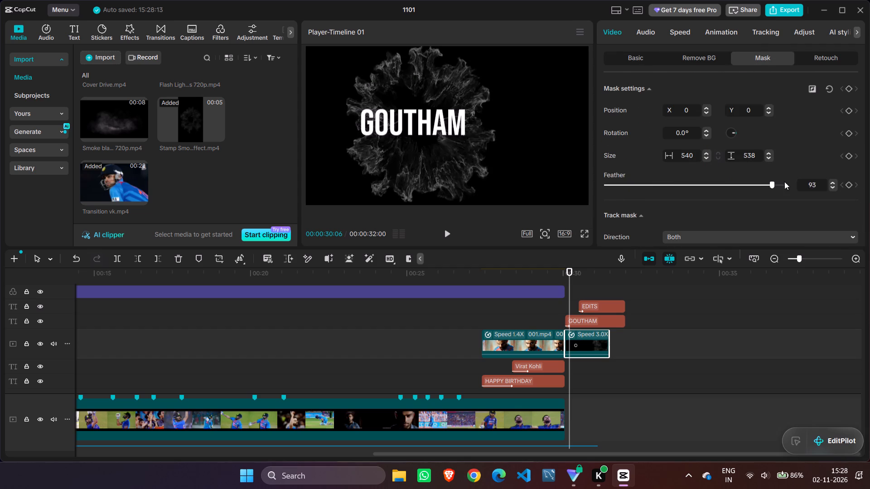
left_click_drag(784, 182, 854, 174)
left_click_drag(787, 184, 644, 186)
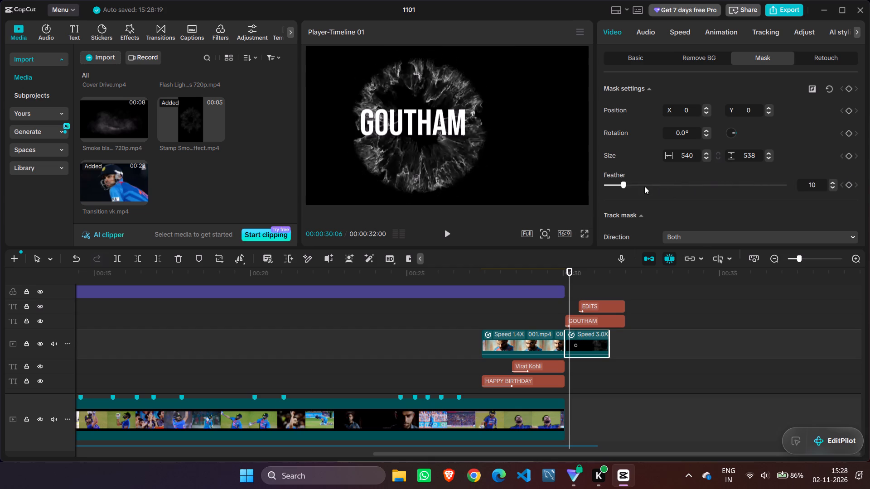
left_click_drag(644, 186, 869, 167)
Change the Stamp Smoke Effect clip's blend mode to Screen.
scroll(726, 97, "up", 3)
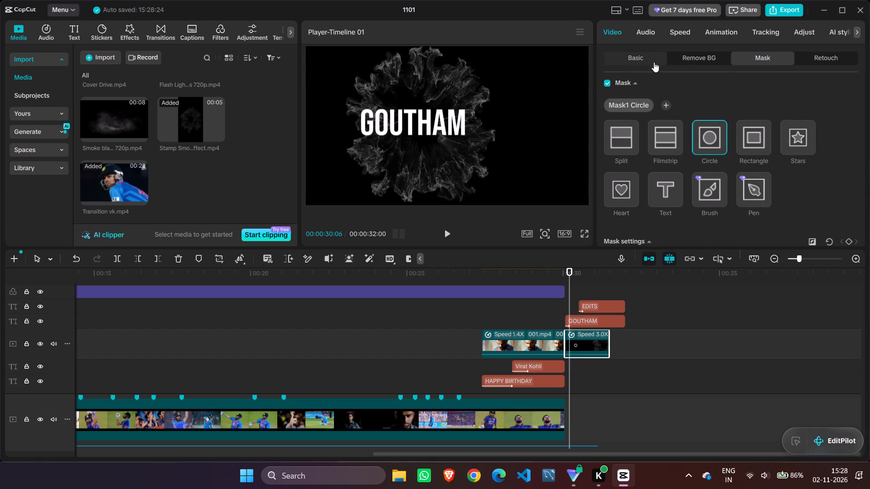
scroll(660, 70, "down", 1)
left_click(644, 58)
scroll(676, 107, "down", 2)
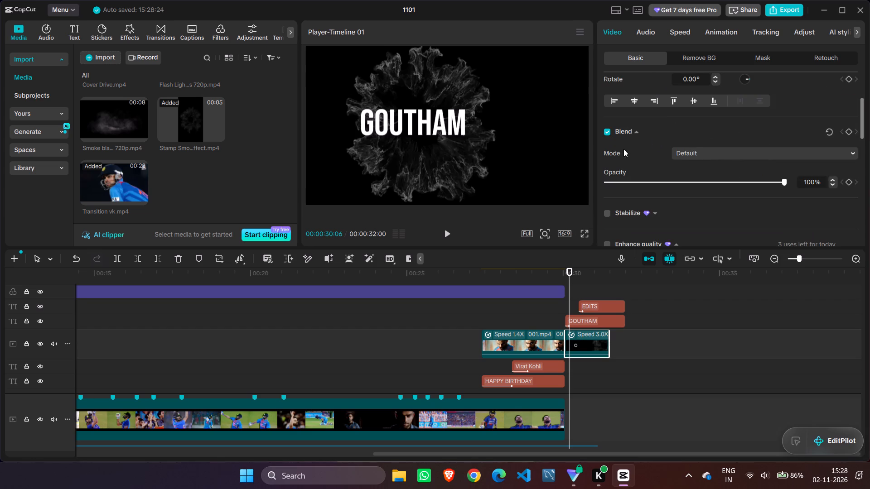
scroll(623, 150, "down", 2)
scroll(630, 119, "up", 2)
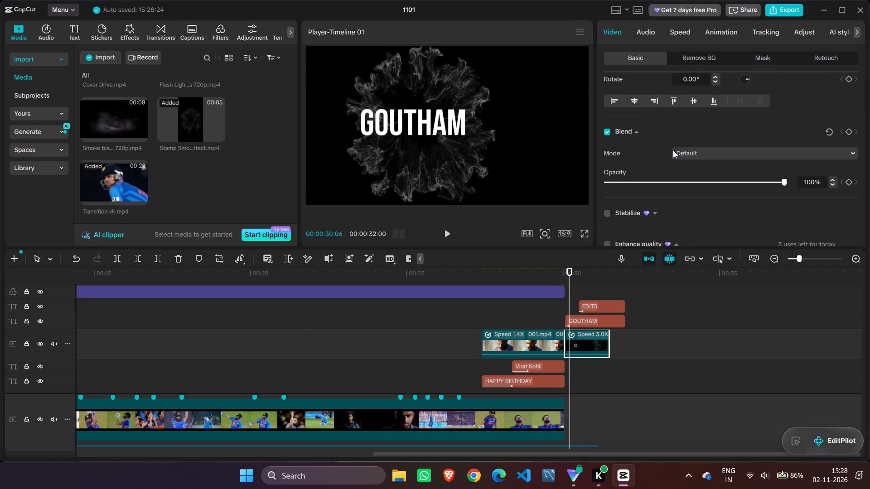
left_click(677, 152)
left_click(697, 206)
Set the Stamp Smoke Effect clip's scale to 233% and its X position to -408, centring it behind GOUTHAM.
scroll(735, 166, "up", 3)
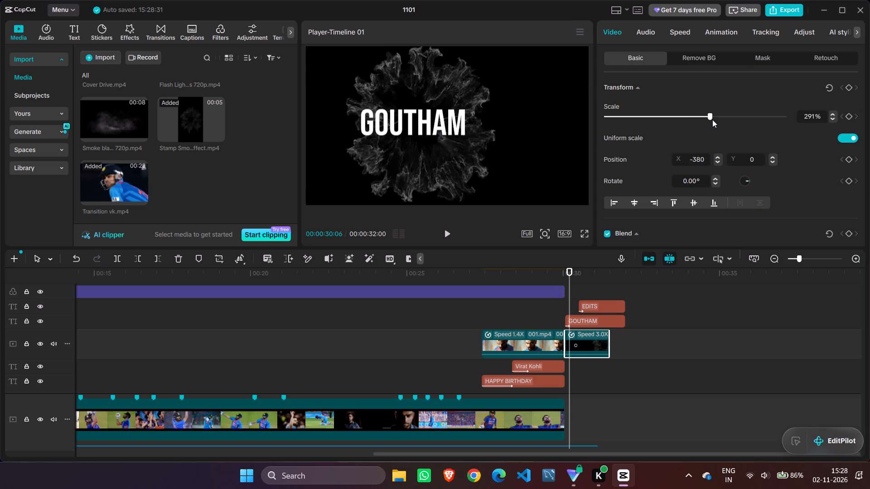
left_click_drag(710, 116, 689, 119)
double_click(716, 160)
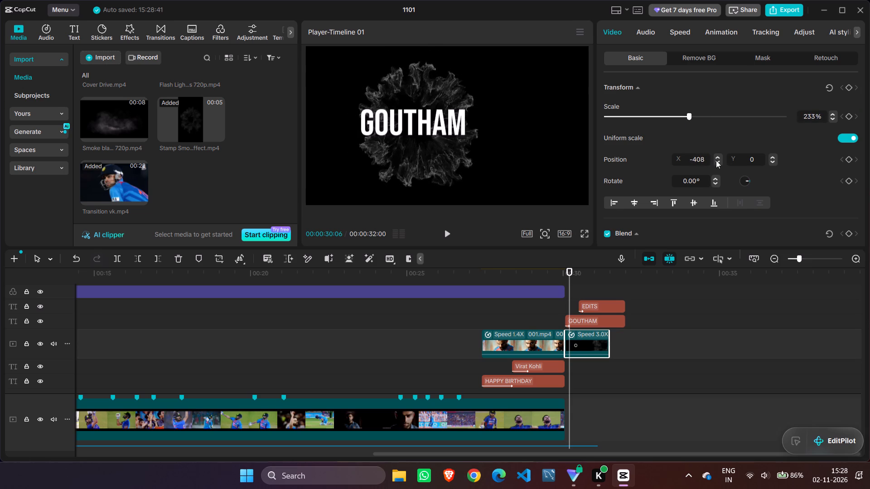
Copy the Stamp Smoke Effect clip behind GOUTHAM and paste the duplicate at 00:00:32:00, where the closing titles end.
left_click(672, 357)
left_click_drag(627, 333, 519, 336)
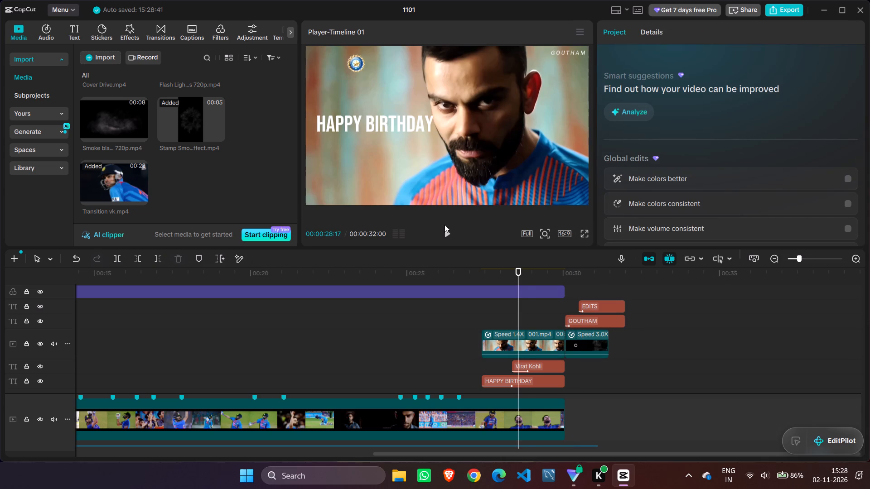
left_click(446, 233)
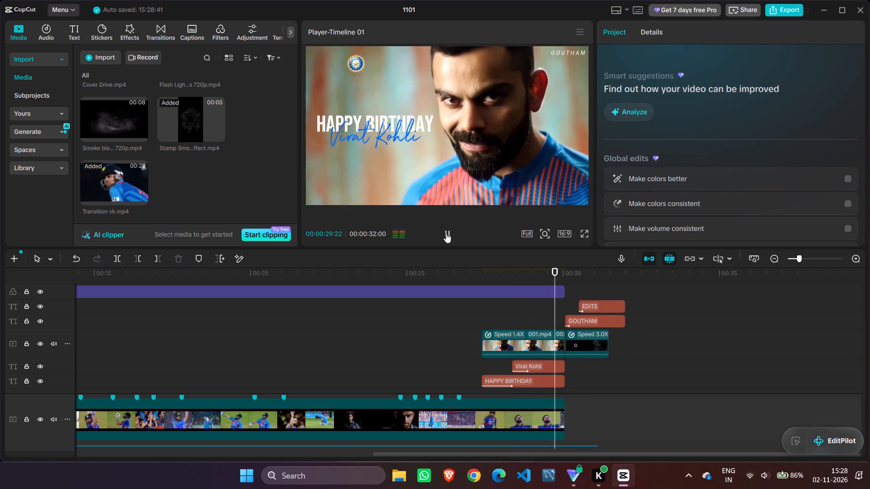
left_click(446, 233)
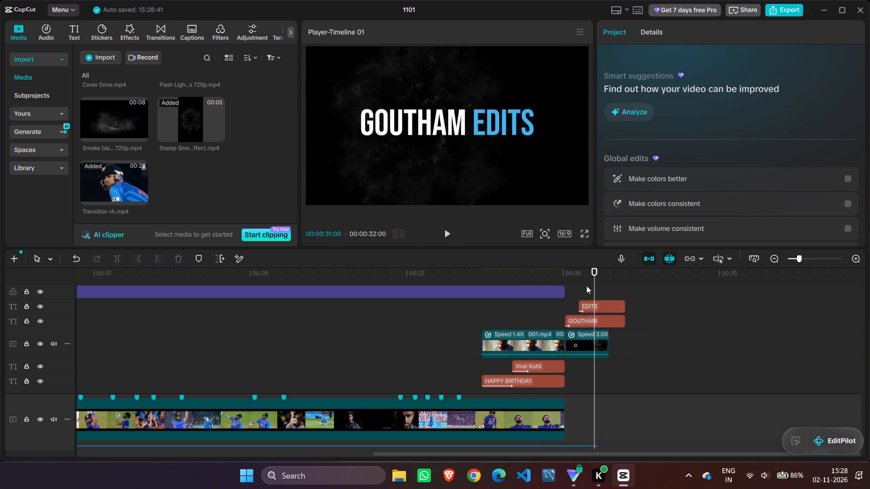
left_click_drag(596, 288, 580, 289)
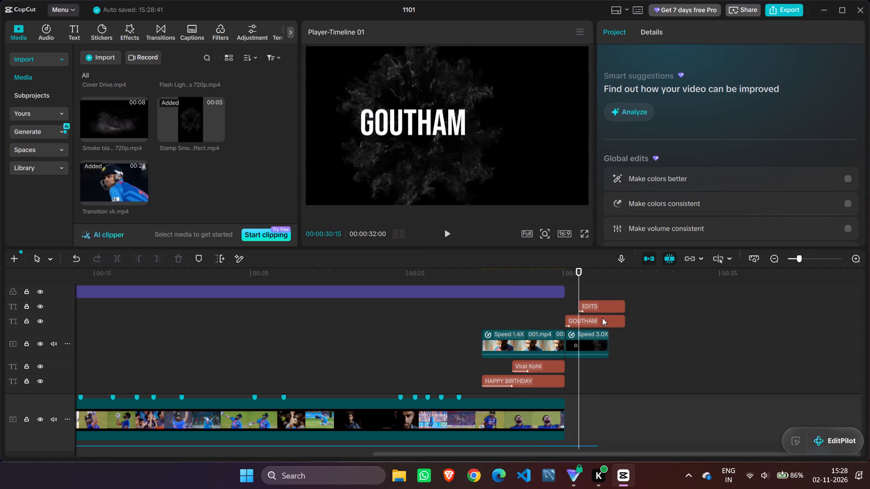
left_click(599, 340)
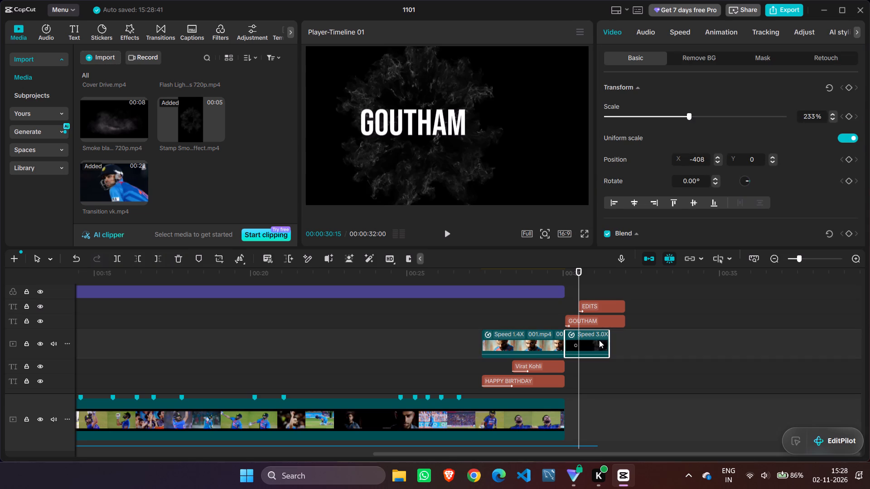
right_click(599, 340)
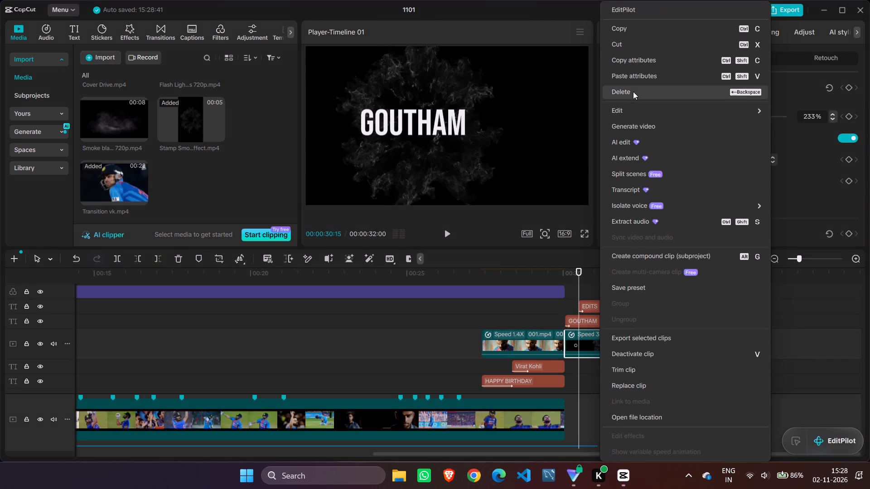
left_click(623, 30)
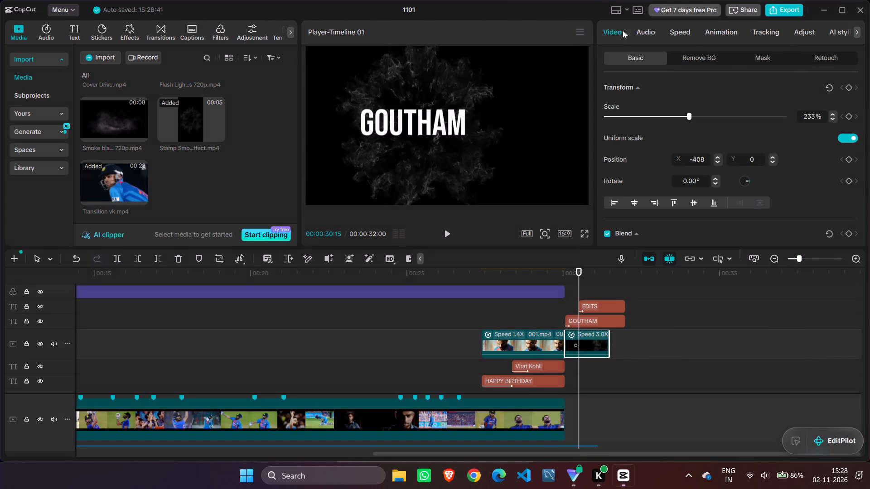
left_click(635, 341)
right_click(635, 341)
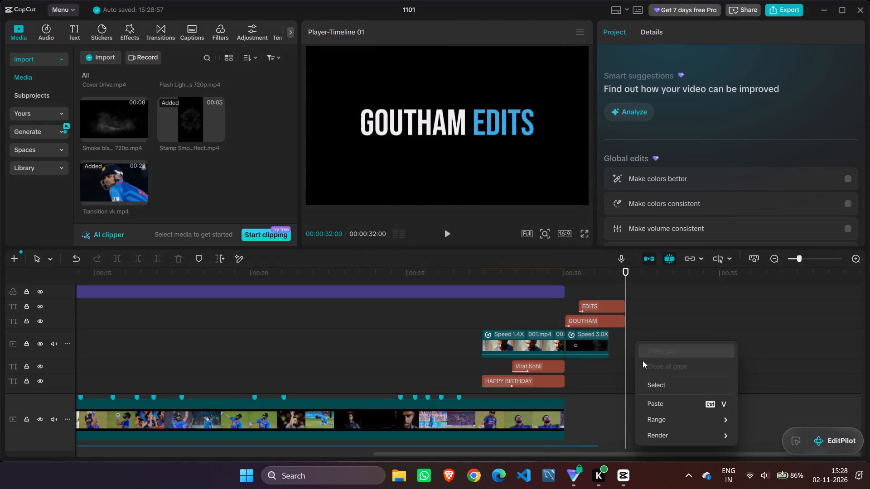
left_click(661, 399)
Move the pasted smoke clip onto its own new track between the EDITS and GOUTHAM title tracks, starting at 00:00:32:00.
left_click_drag(654, 347, 659, 319)
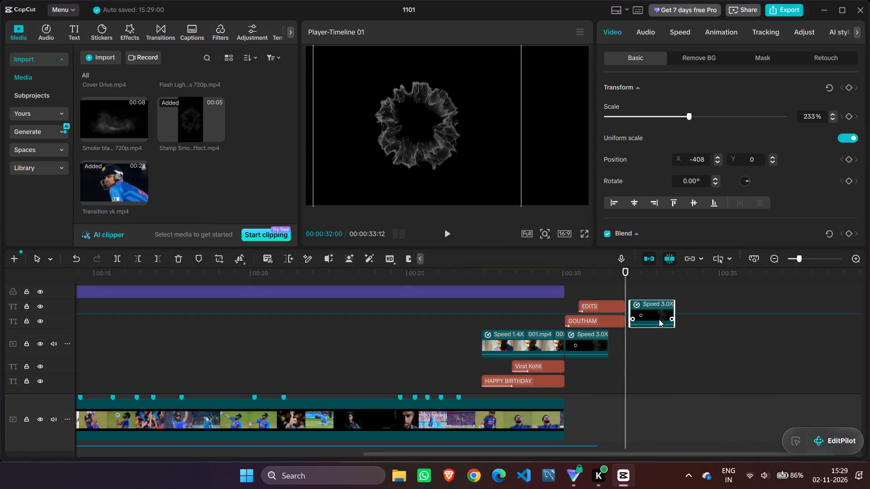
left_click_drag(659, 319, 654, 378)
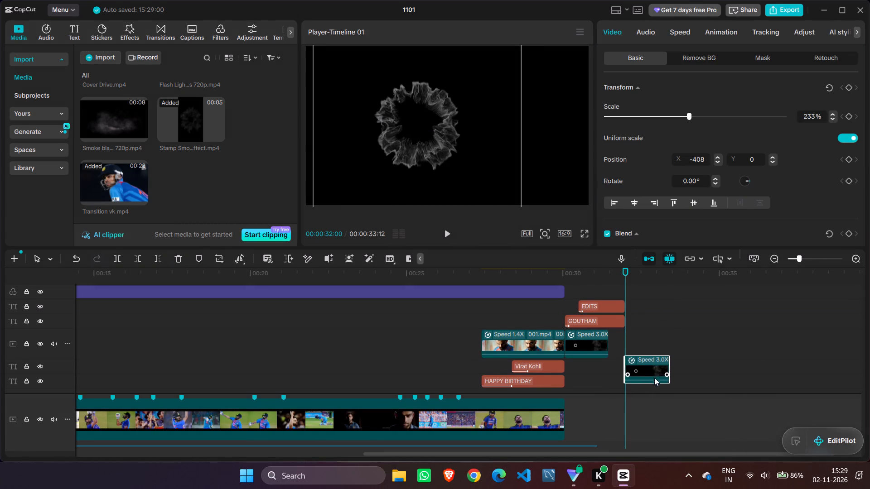
left_click_drag(654, 378, 657, 313)
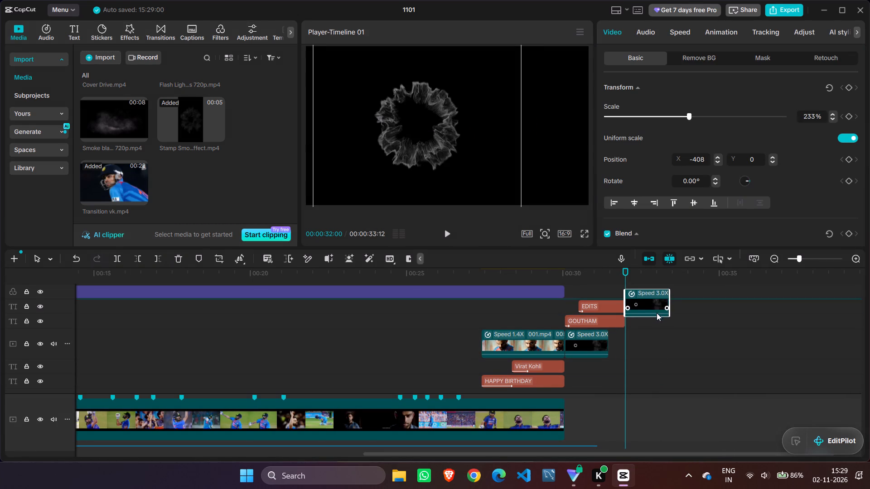
left_click_drag(657, 313, 657, 318)
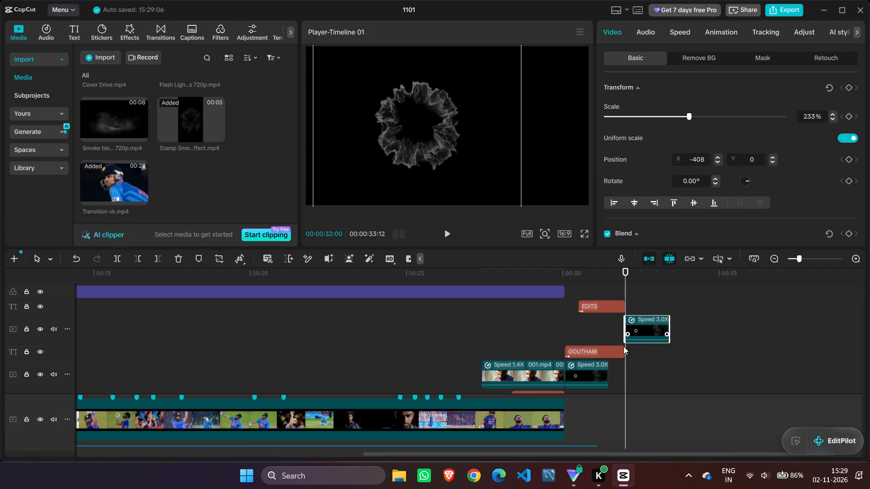
Move the GOUTHAM title onto a track directly above the duplicate smoke clip, starting where the first smoke clip starts.
left_click_drag(609, 350, 609, 318)
left_click(602, 321)
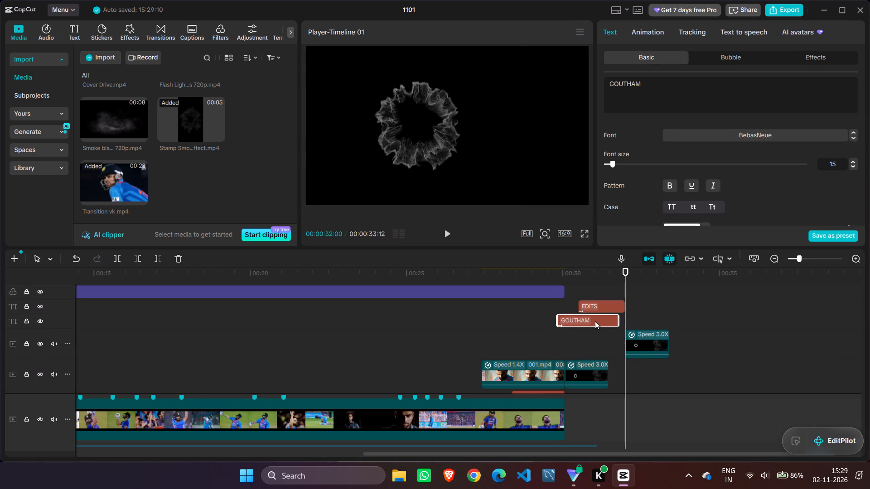
left_click_drag(628, 291, 646, 295)
left_click(603, 321)
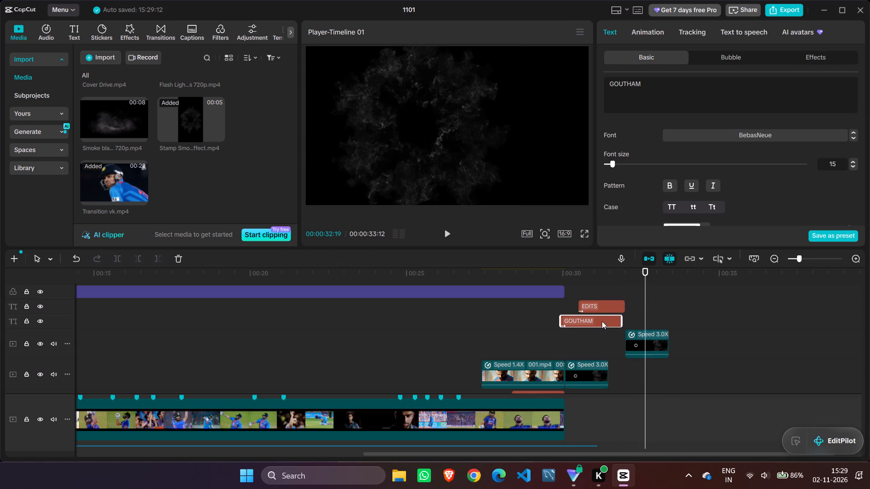
left_click(606, 317)
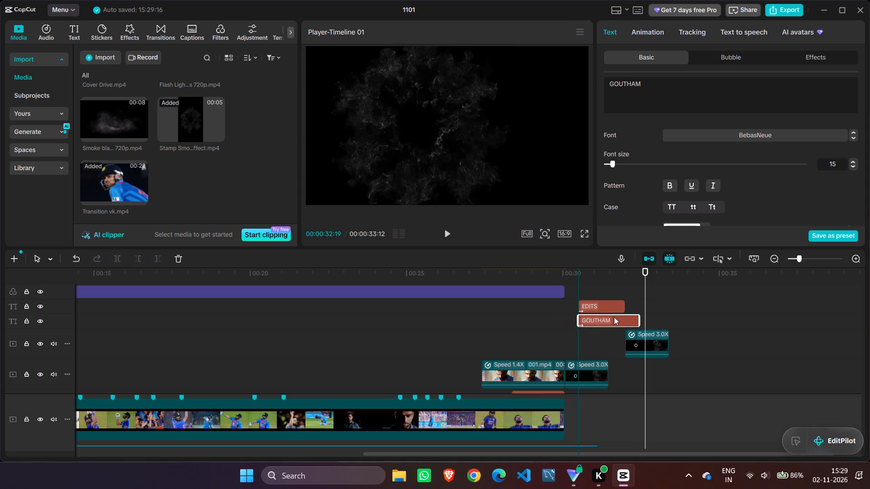
Place the duplicate smoke clip beneath the titles, starting at 00:00:30:22, just after the EDITS title begins.
left_click_drag(637, 339, 591, 338)
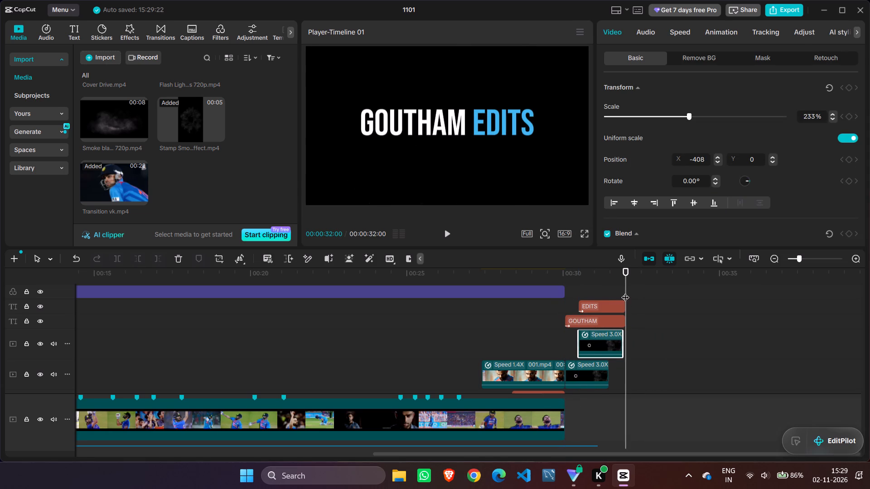
left_click_drag(625, 291, 584, 298)
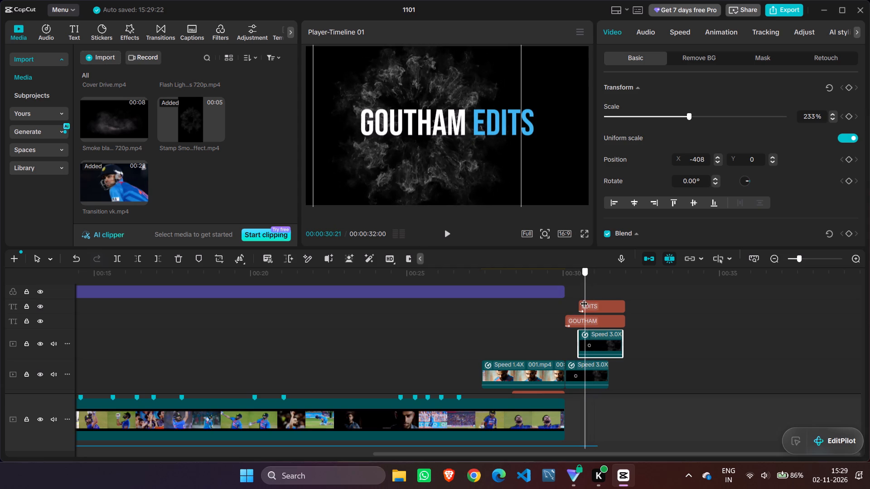
left_click_drag(584, 298, 581, 299)
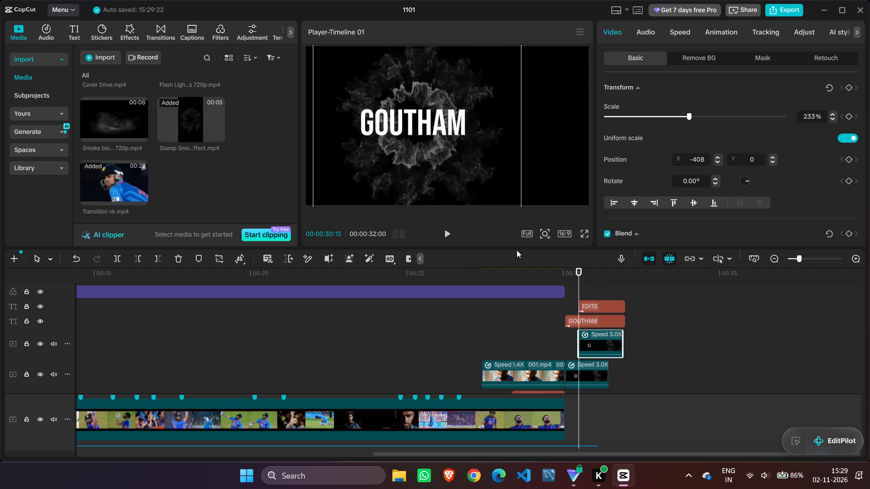
left_click_drag(578, 280, 588, 280)
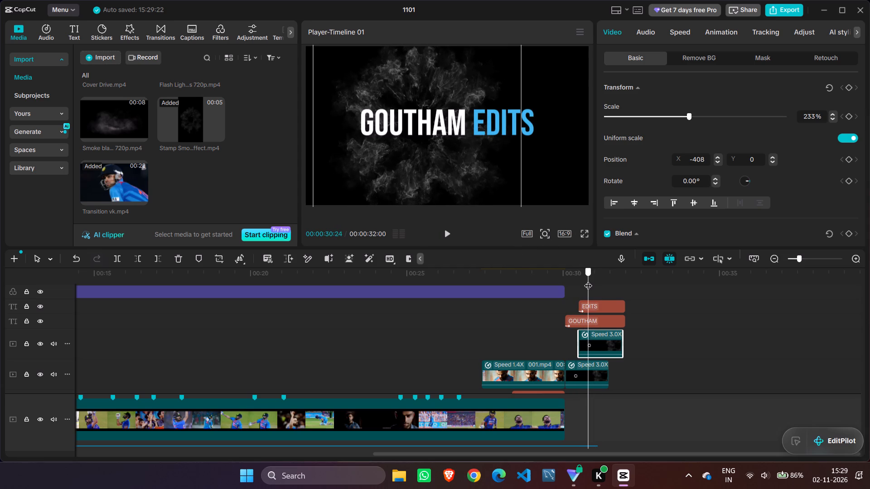
left_click_drag(588, 280, 586, 280)
left_click_drag(604, 343, 610, 343)
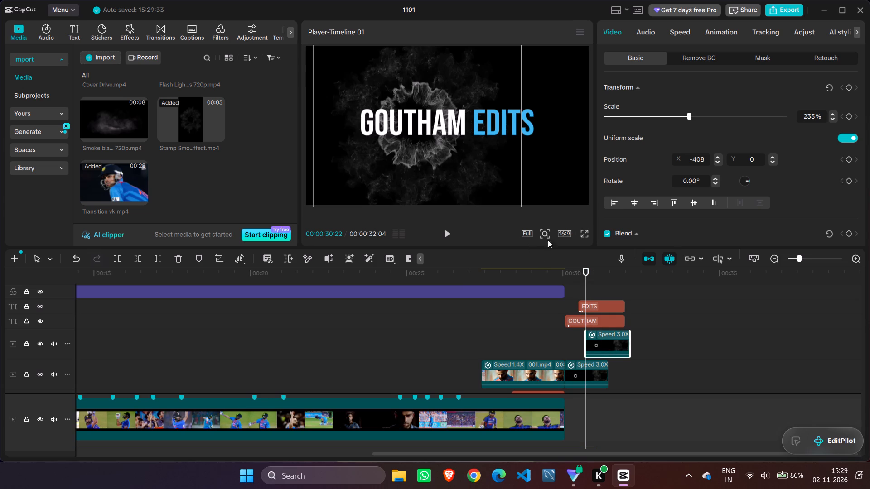
Move the upper smoke overlay in the preview so it sits behind the word EDITS, at position X 778, Y 0.
double_click(716, 156)
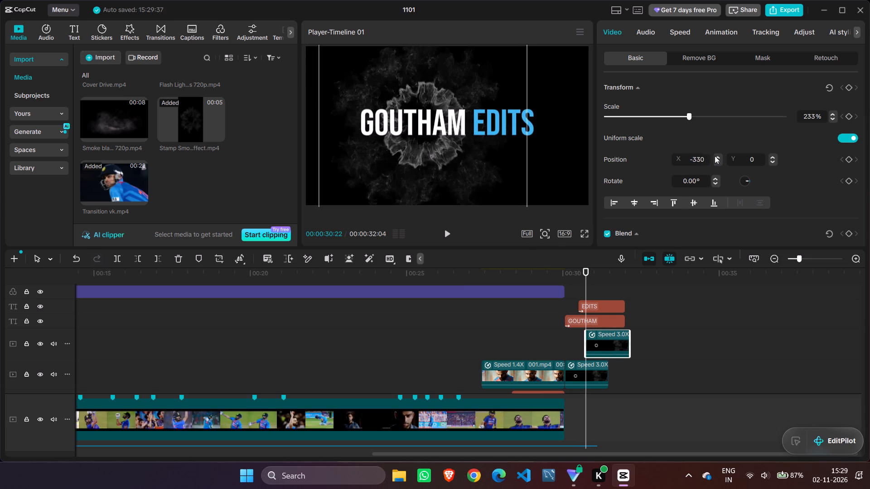
left_click_drag(508, 182, 587, 182)
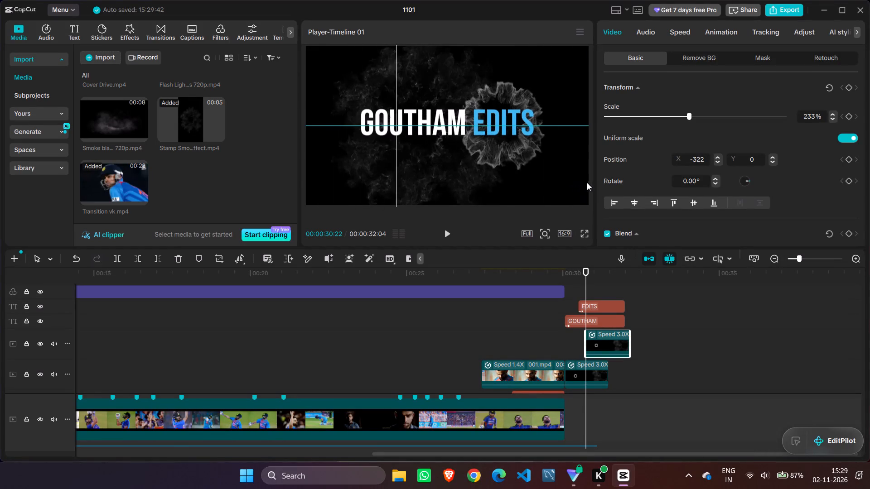
left_click_drag(587, 182, 590, 184)
Shift the upper smoke clip earlier on the timeline so it starts together with the EDITS text clip.
left_click(597, 323)
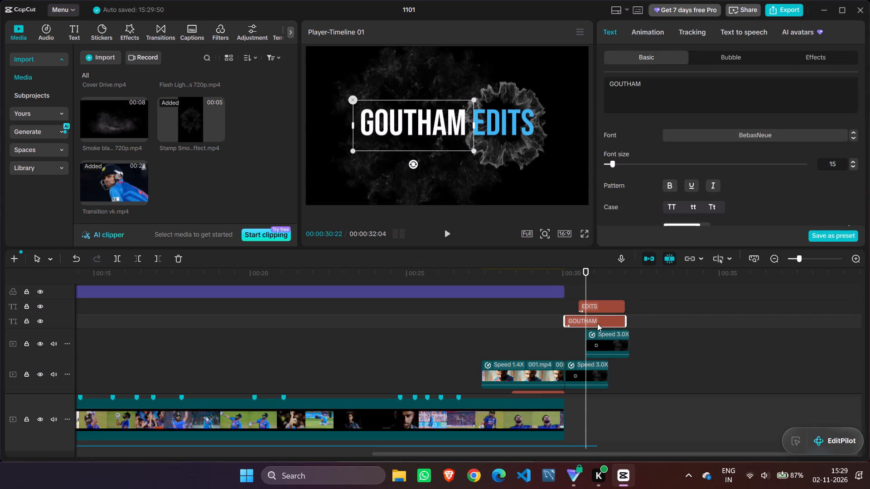
scroll(720, 209, "down", 2)
left_click(604, 337)
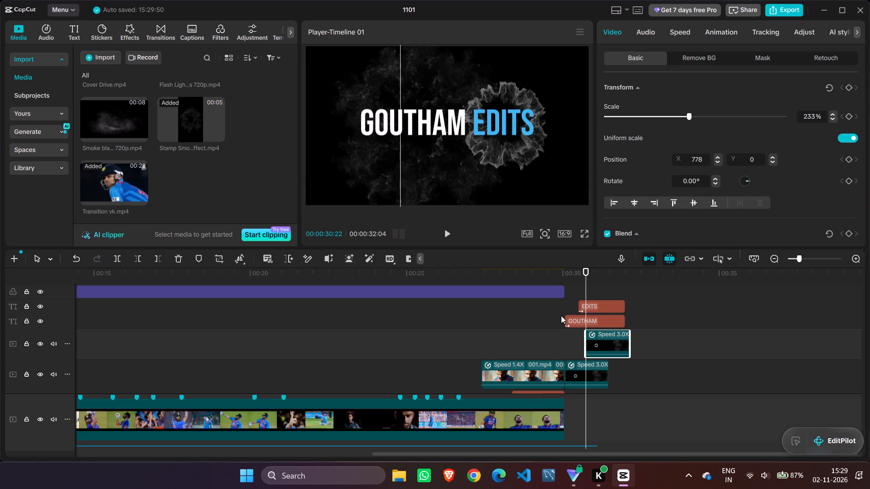
left_click_drag(609, 336, 603, 339)
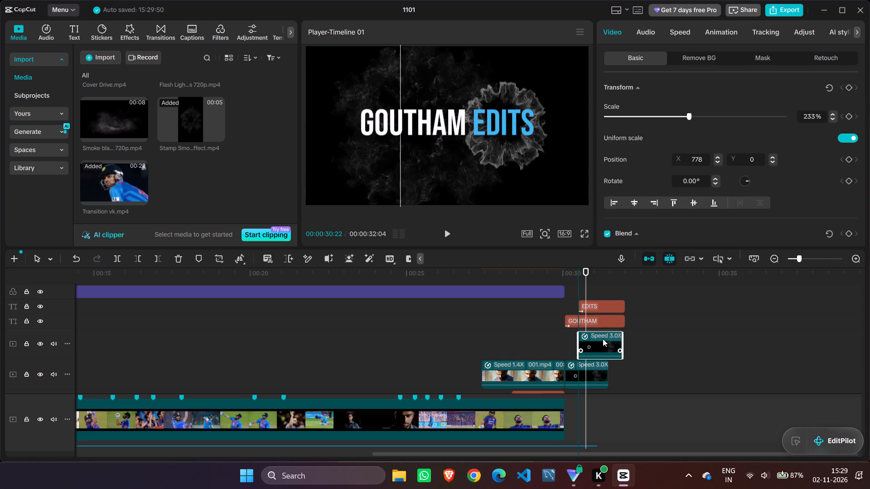
left_click_drag(603, 339, 602, 339)
left_click(467, 343)
Play back and scrub through the closing GOUTHAM EDITS title to check the smoke timing.
left_click(444, 234)
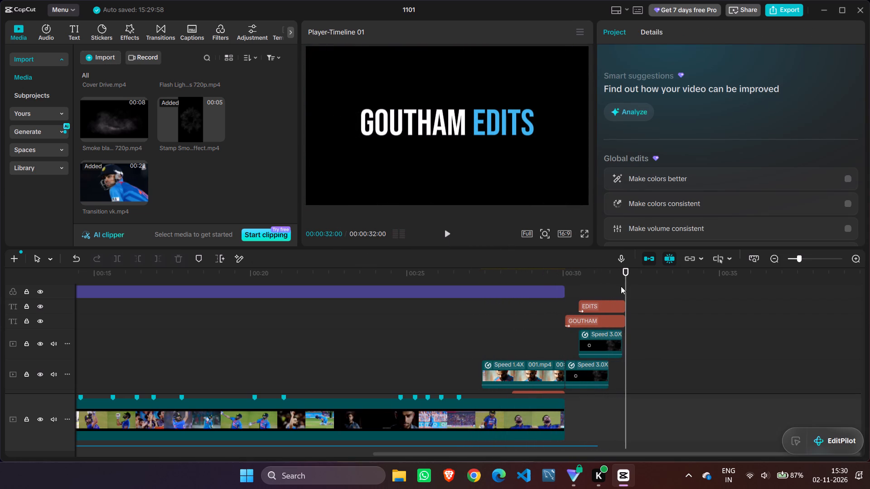
left_click_drag(620, 286, 614, 285)
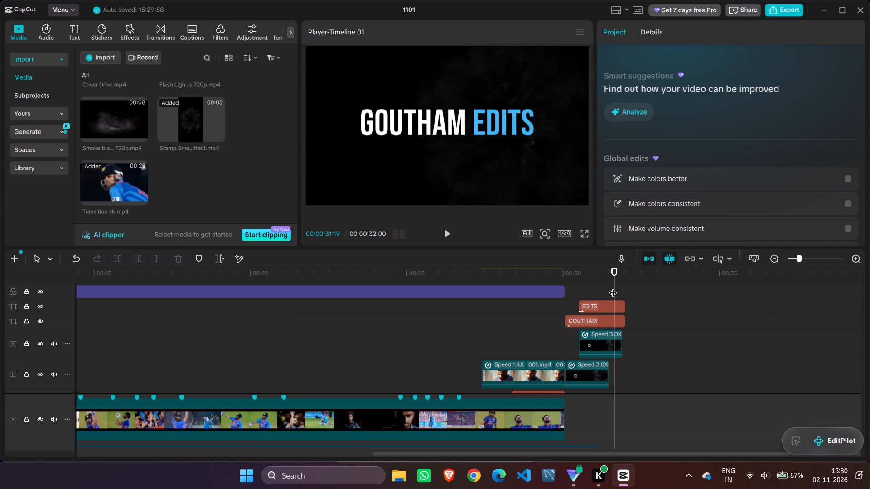
left_click_drag(613, 287, 413, 332)
left_click(442, 230)
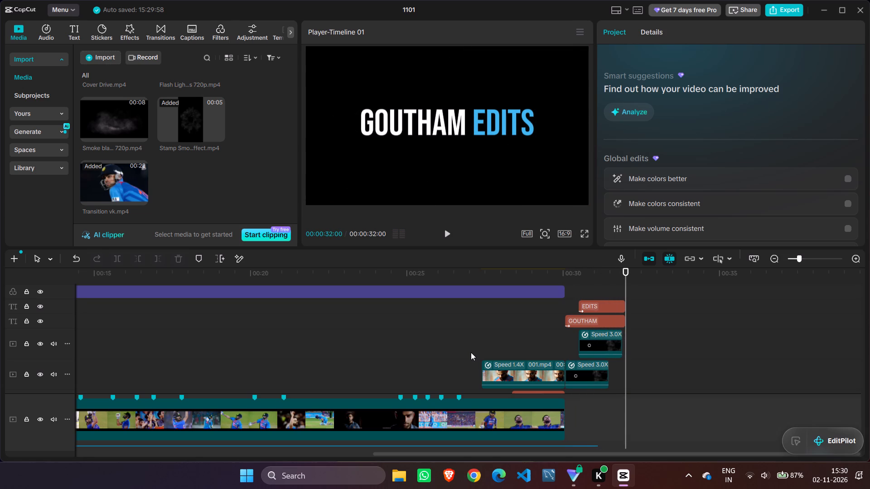
Play the whole edit from the beginning with the timeline zoomed out, examining the text, filter, overlay and clip tracks.
double_click(447, 233)
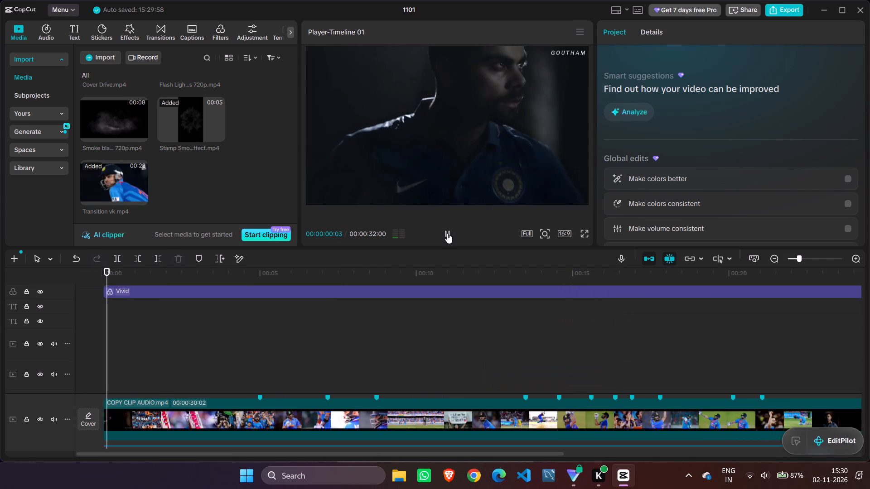
left_click(445, 234)
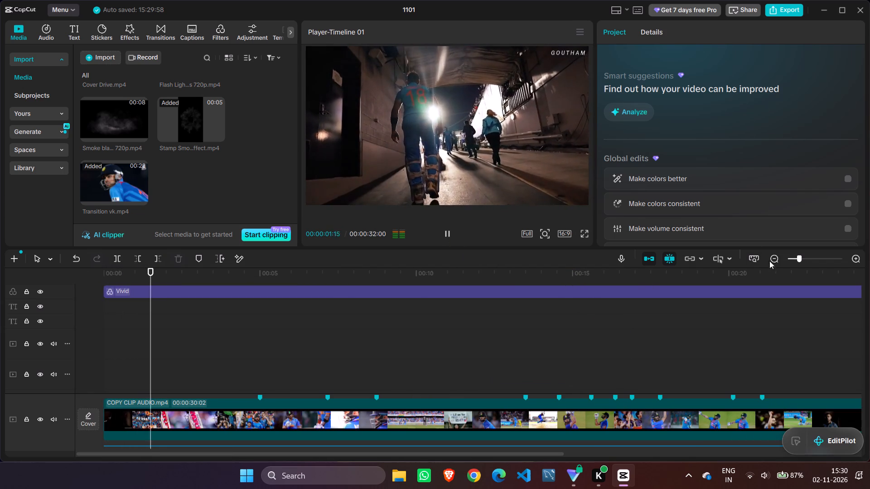
left_click(780, 251)
left_click(778, 254)
scroll(649, 369, "up", 5)
scroll(649, 369, "down", 2)
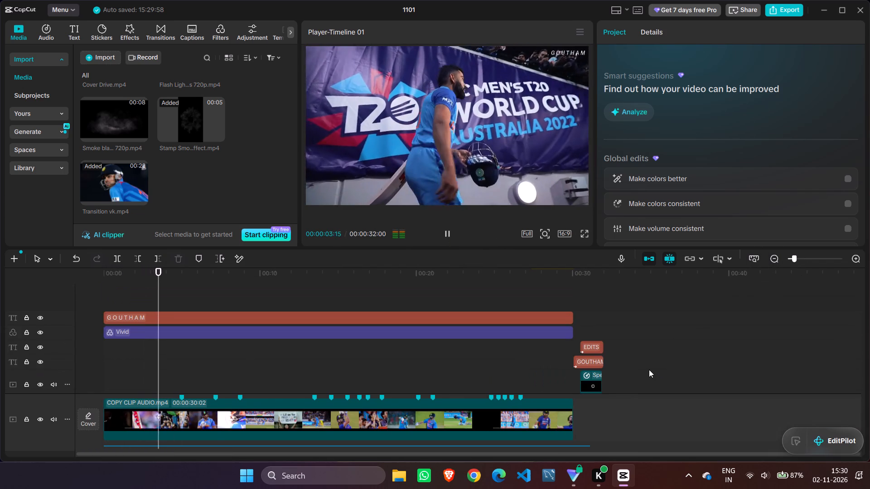
scroll(649, 369, "down", 8)
scroll(649, 369, "up", 2)
scroll(649, 369, "down", 1)
scroll(649, 369, "up", 1)
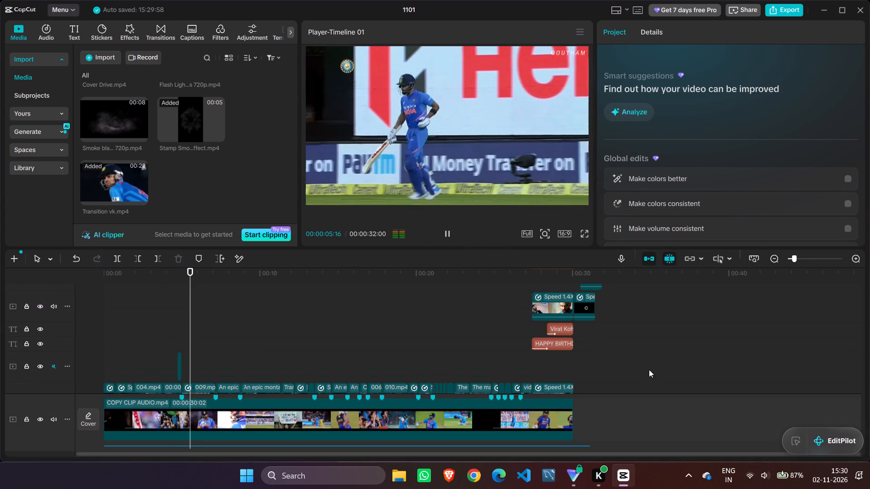
scroll(649, 369, "up", 2)
scroll(649, 369, "down", 6)
scroll(649, 369, "up", 9)
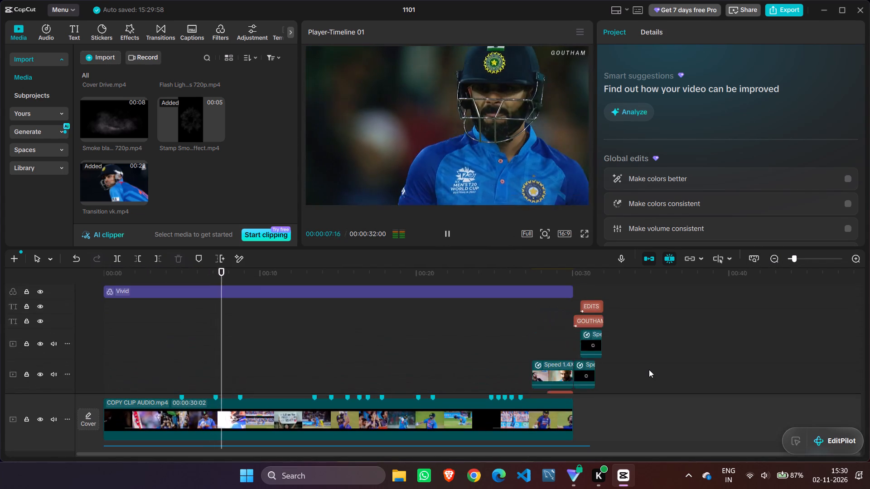
scroll(649, 369, "up", 3)
scroll(649, 369, "down", 9)
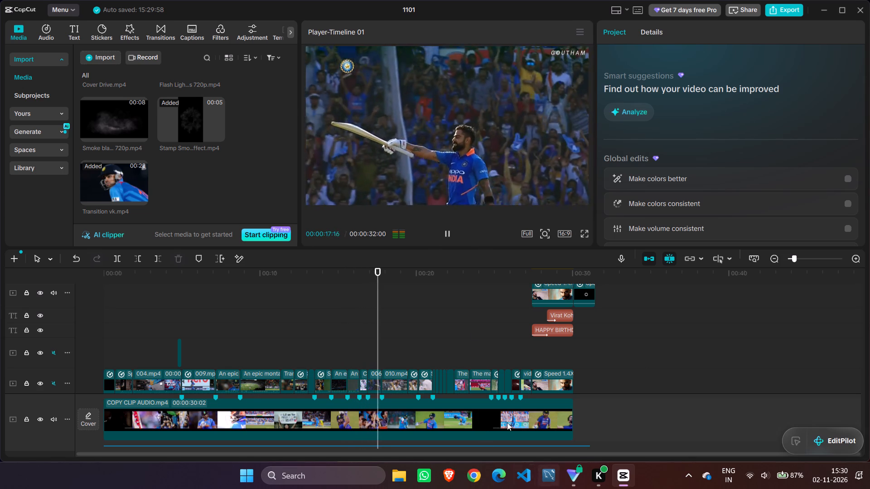
scroll(458, 333, "up", 7)
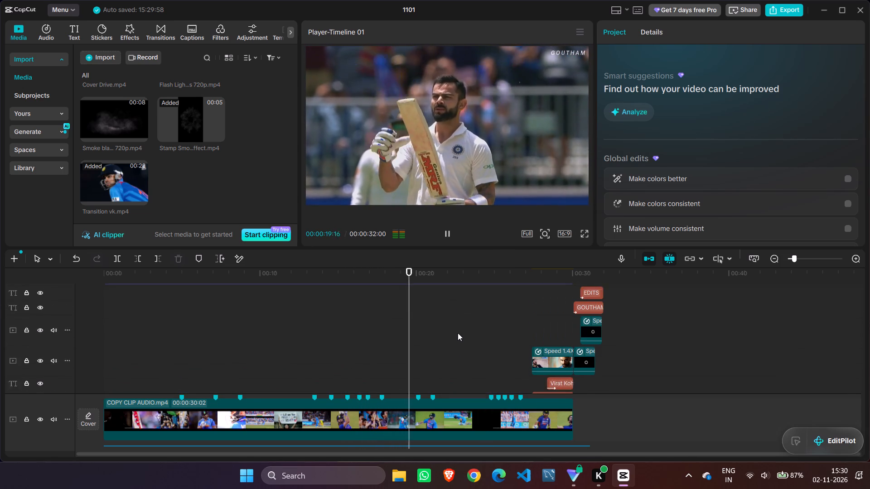
scroll(458, 333, "up", 4)
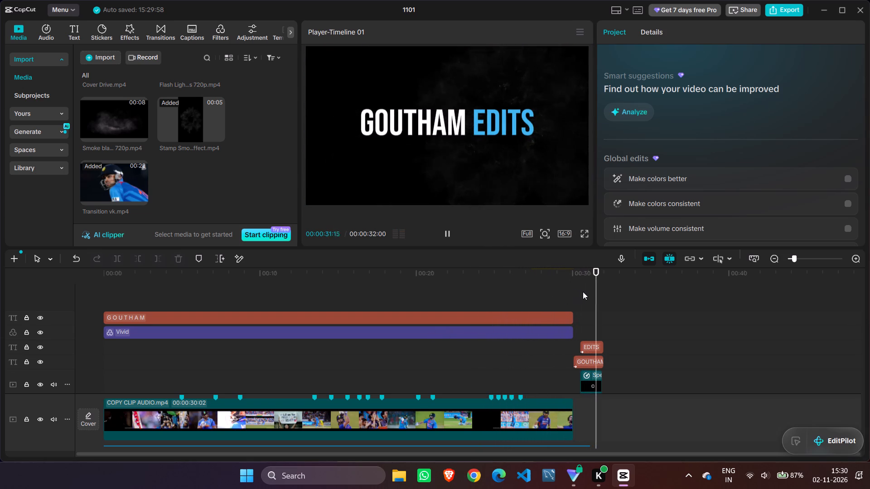
Replay the edit from the start through to the closing title, checking the clips against the audio tracks.
left_click_drag(604, 298, 0, 338)
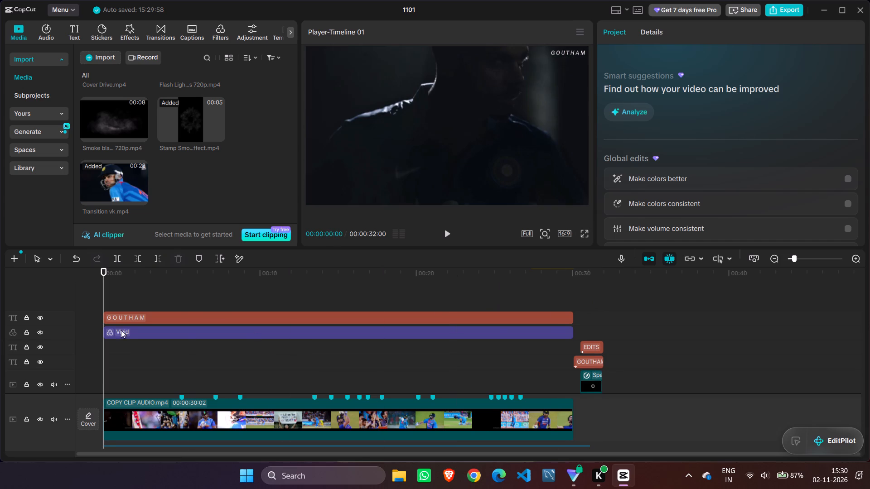
left_click(448, 232)
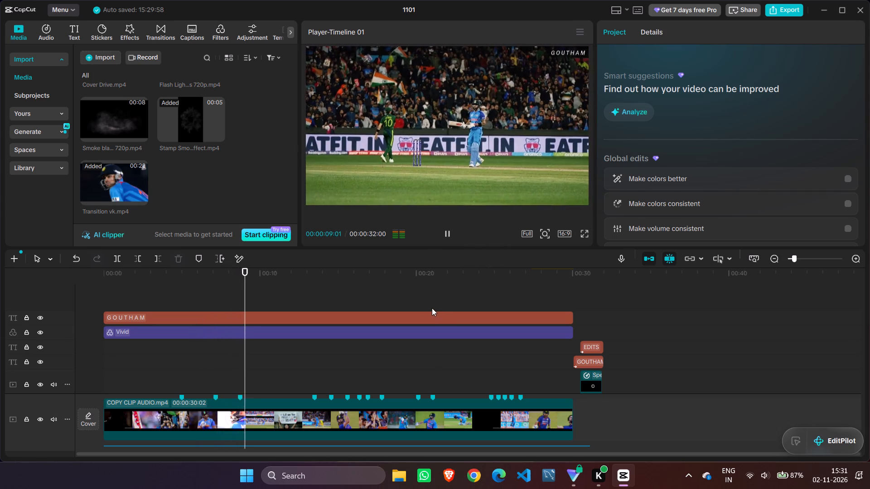
left_click(447, 232)
left_click(450, 233)
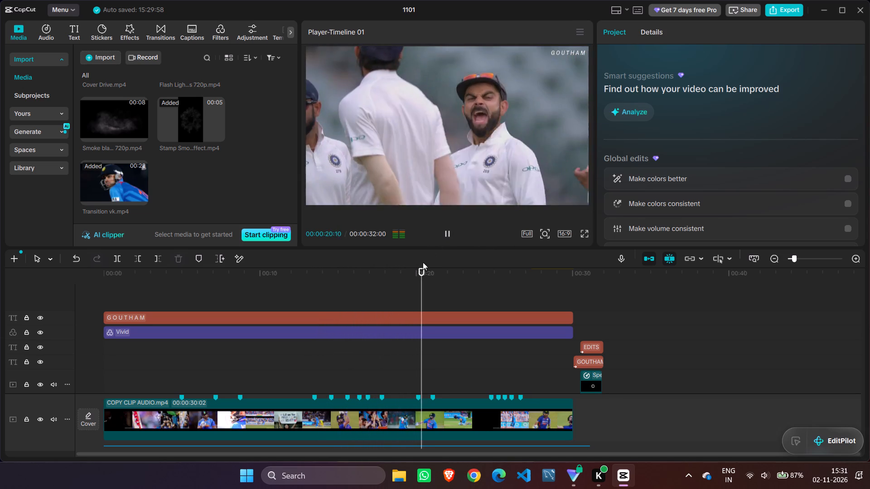
scroll(465, 310, "down", 13)
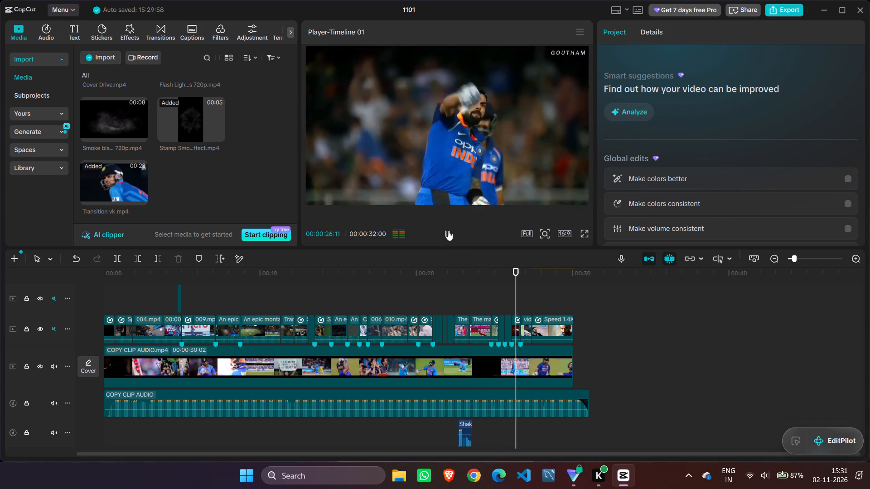
left_click(448, 230)
left_click(448, 230)
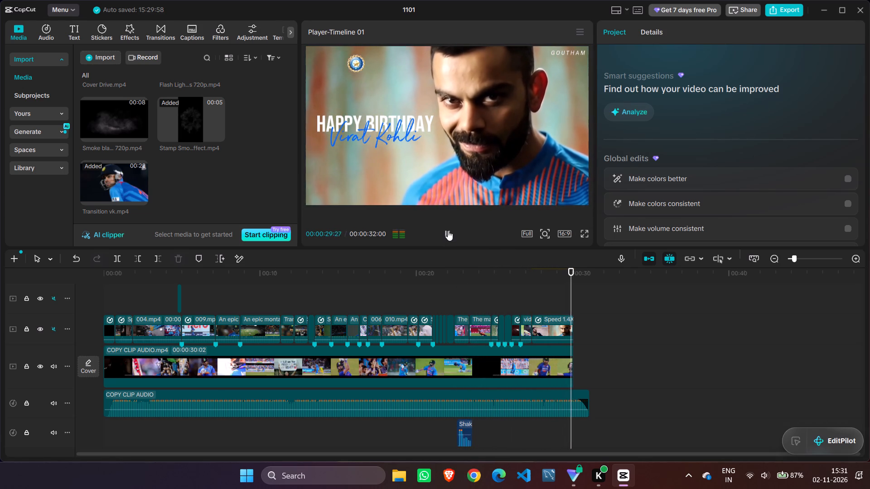
left_click(448, 230)
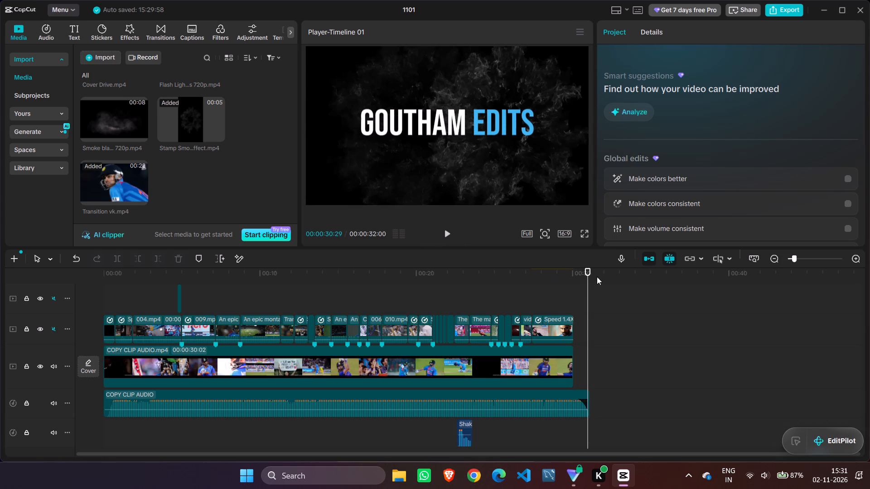
Play the opening from the start again and pause at about 00:00:01:08.
left_click_drag(588, 291, 23, 343)
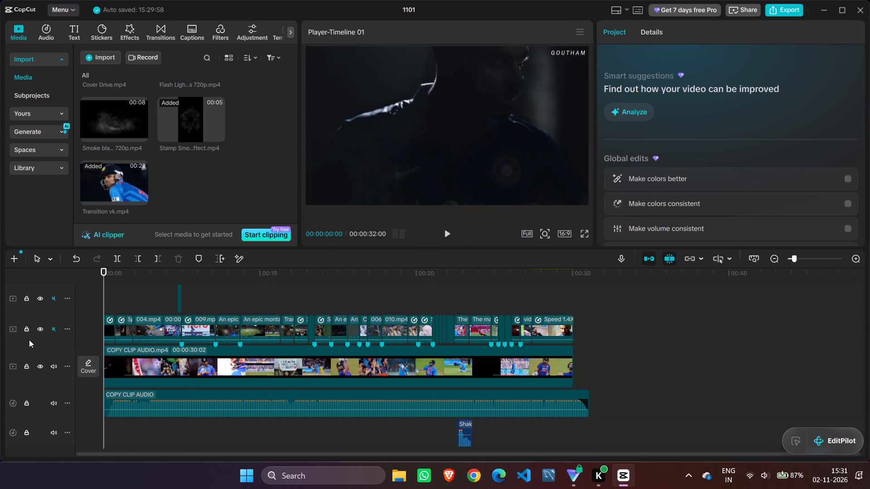
left_click(450, 231)
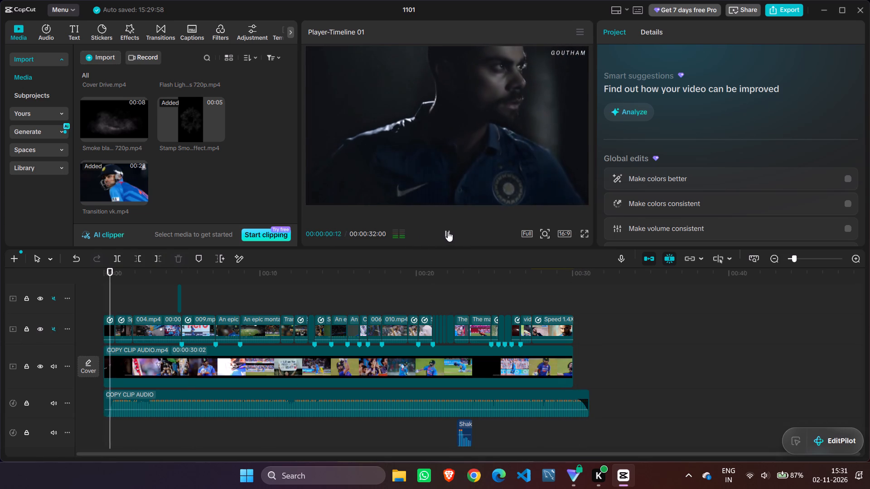
left_click(448, 231)
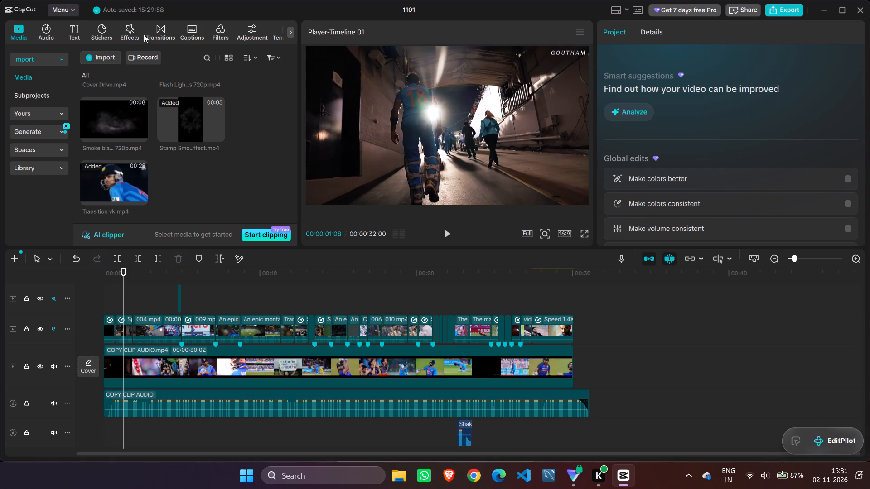
Search the transitions for "fire stamp", preview Fire Circle and look through the other matches.
left_click(160, 28)
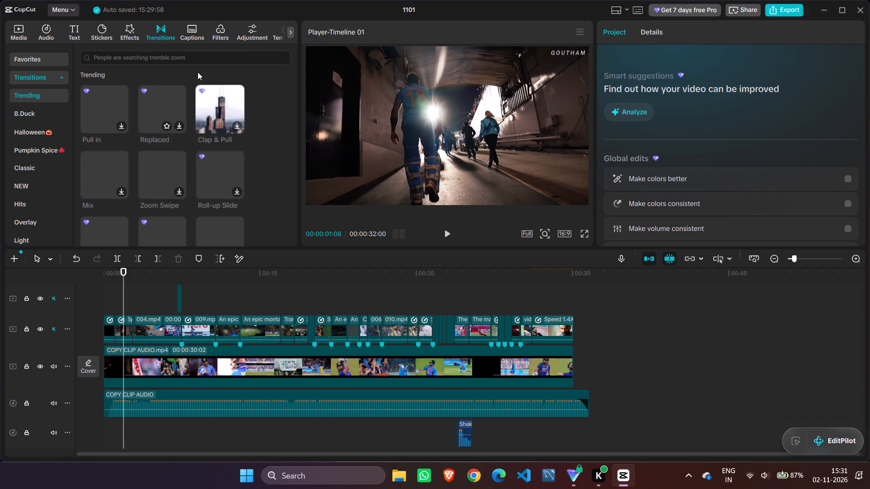
left_click(198, 52)
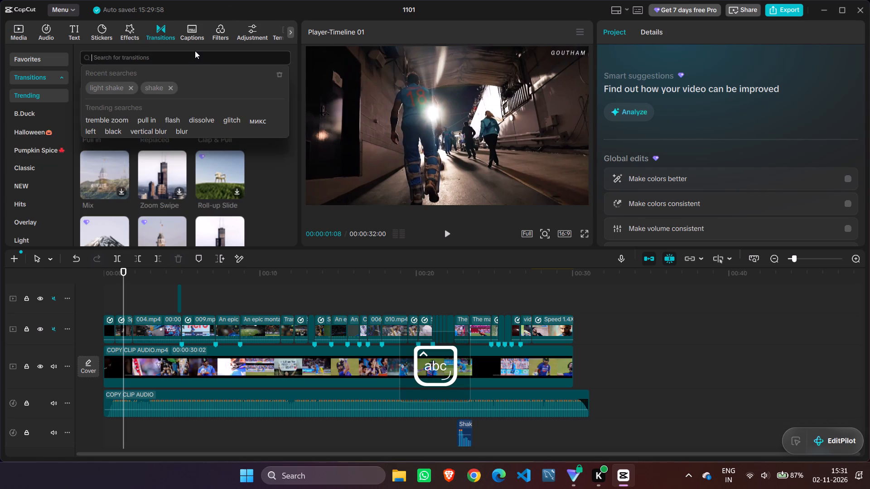
type("fire stamp")
key("Return")
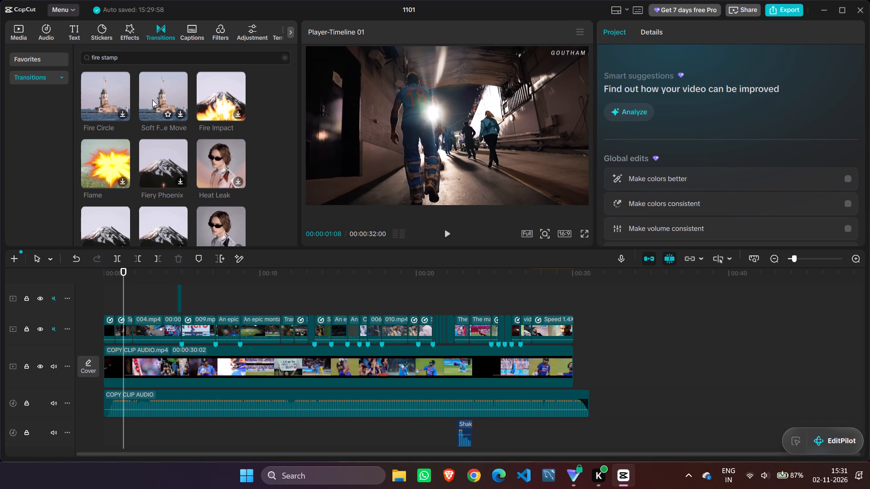
left_click(114, 87)
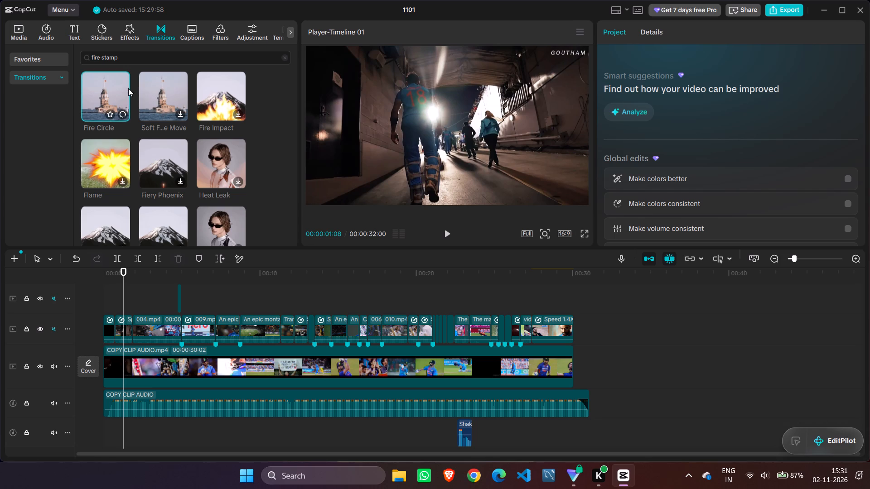
scroll(143, 88, "down", 2)
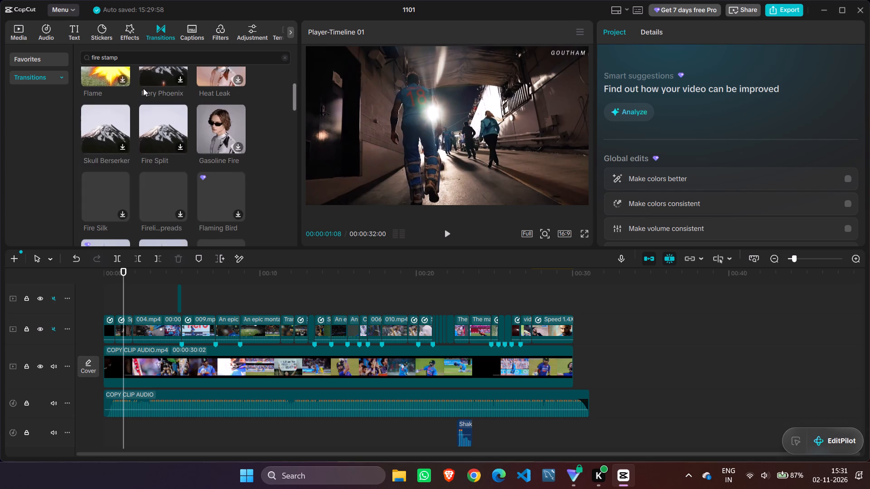
scroll(143, 88, "down", 3)
scroll(181, 156, "up", 5)
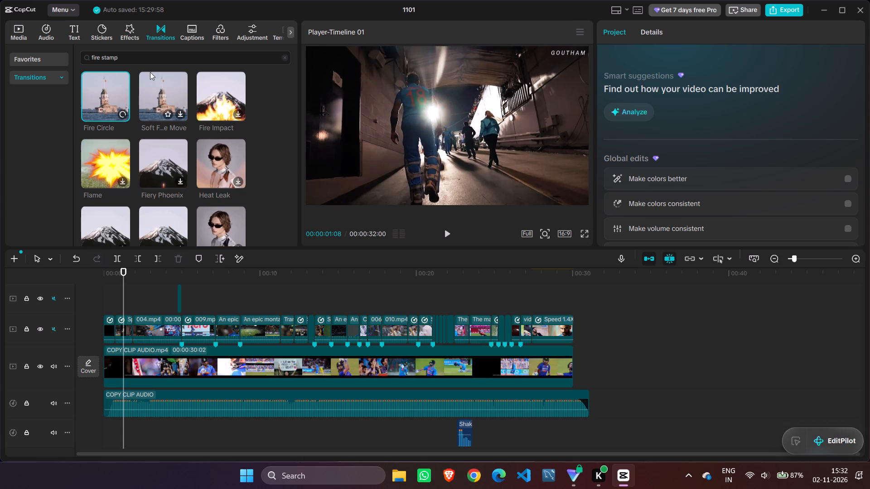
Apply the Flash Zoom transition from the Hits category to the cut between the first two clips on the main video track.
left_click_drag(135, 60, 57, 59)
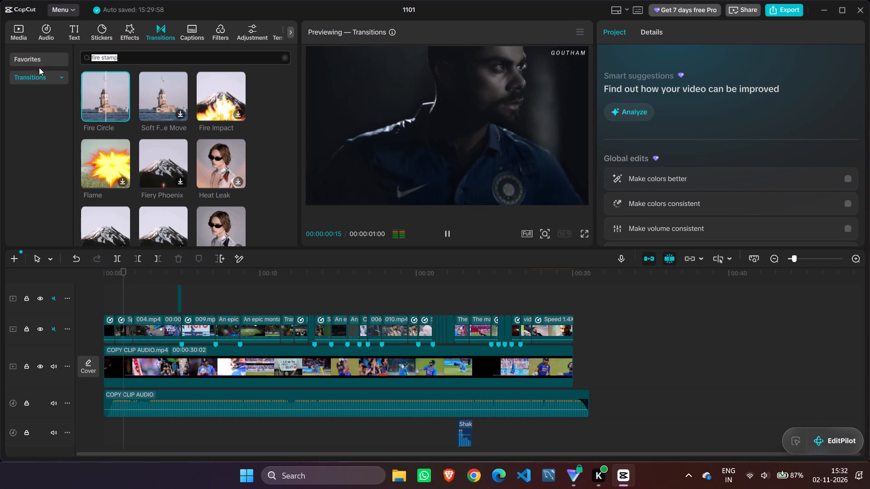
left_click(48, 75)
scroll(50, 156, "down", 1)
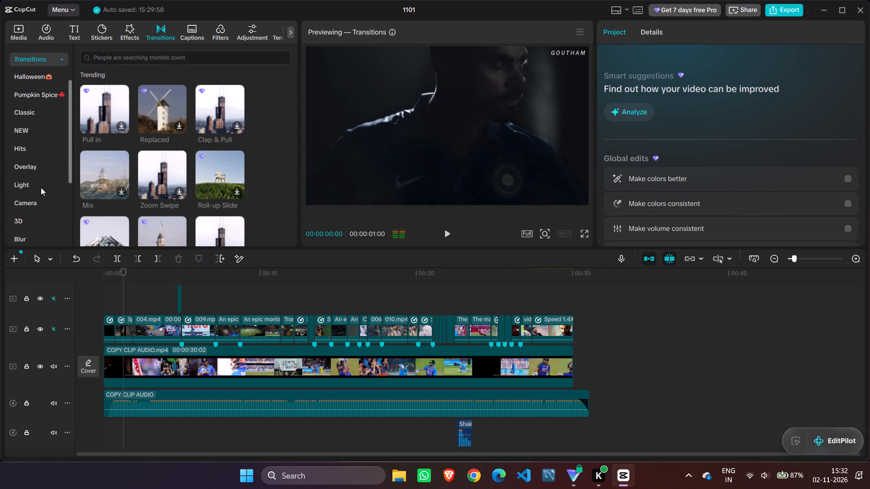
left_click(36, 146)
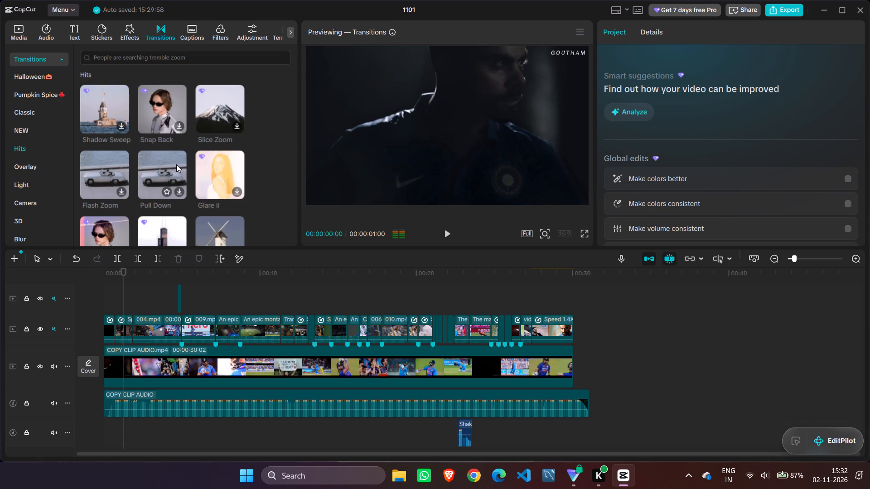
scroll(176, 164, "down", 2)
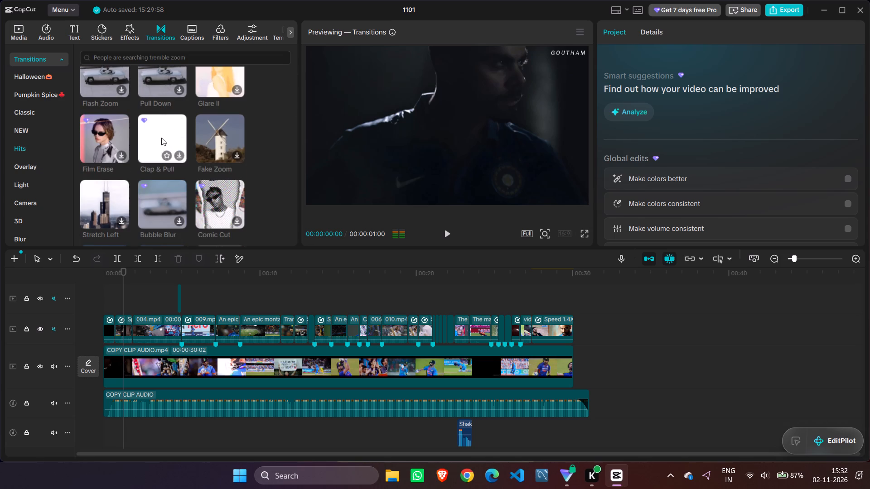
scroll(111, 81, "up", 1)
left_click_drag(106, 121, 131, 258)
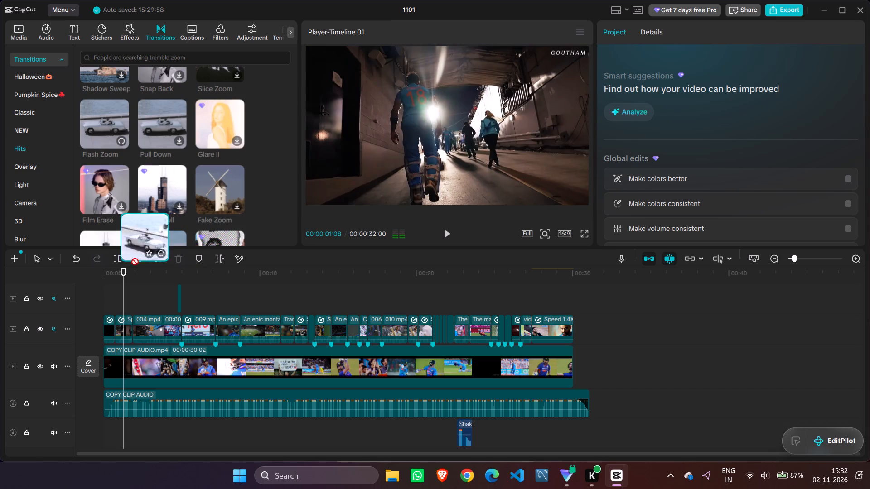
left_click_drag(131, 258, 107, 323)
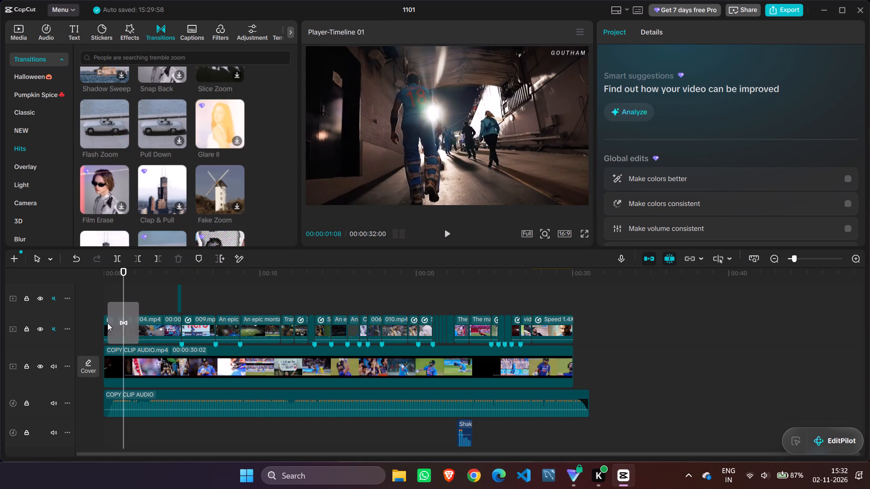
Play the opening from the start and scrub back over the first cut to review the Flash Zoom transition.
left_click_drag(126, 285, 66, 276)
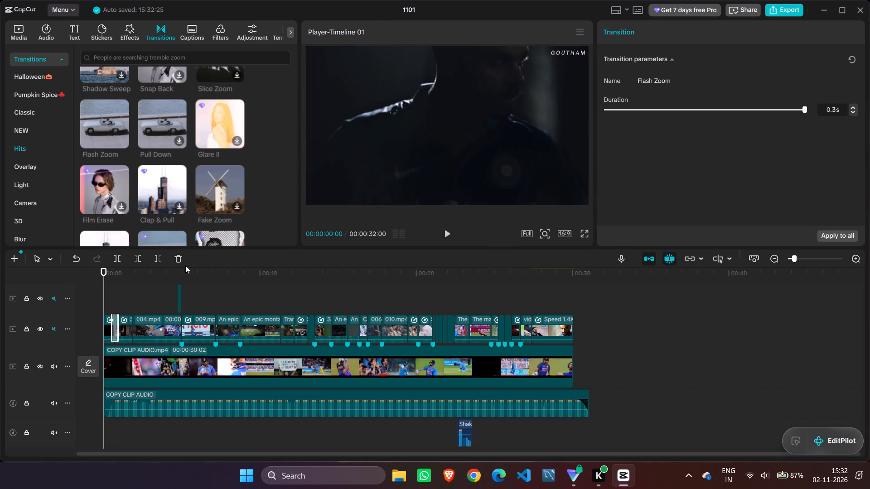
left_click(447, 233)
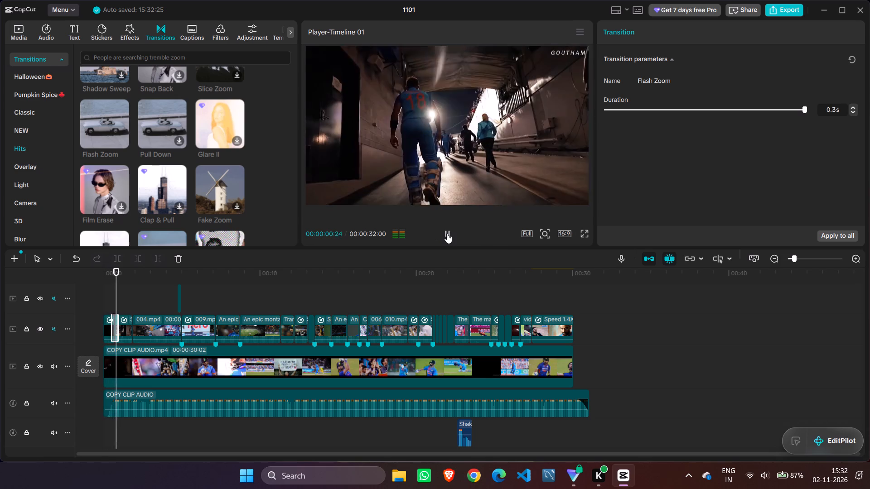
left_click(447, 233)
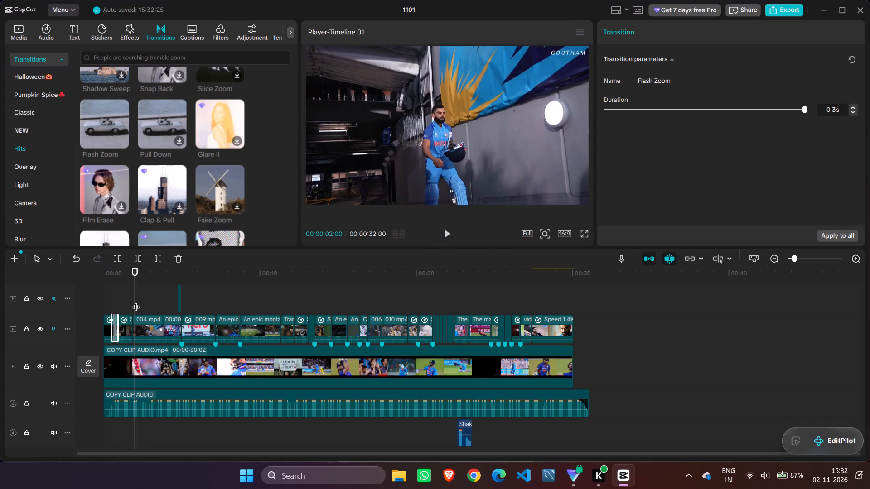
left_click_drag(135, 301, 126, 300)
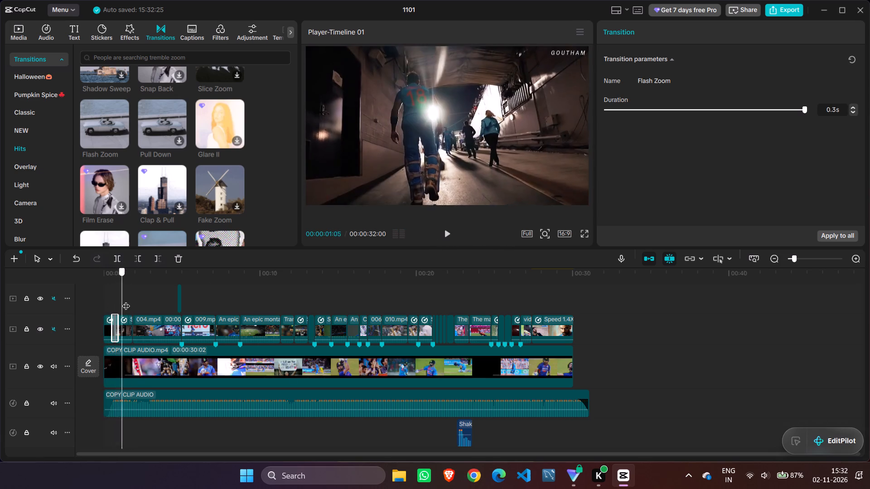
left_click_drag(126, 300, 110, 300)
Look through the Hits transitions for other options and preview Click To Fit.
scroll(123, 154, "down", 1)
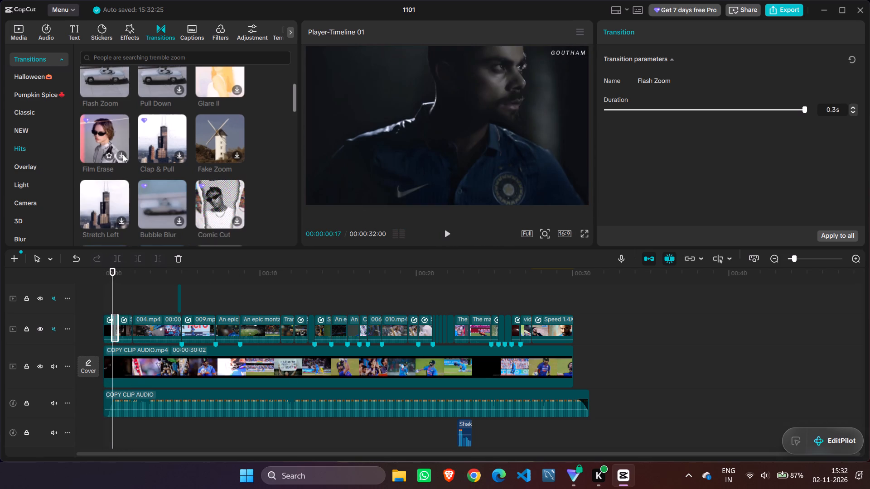
scroll(123, 154, "down", 1)
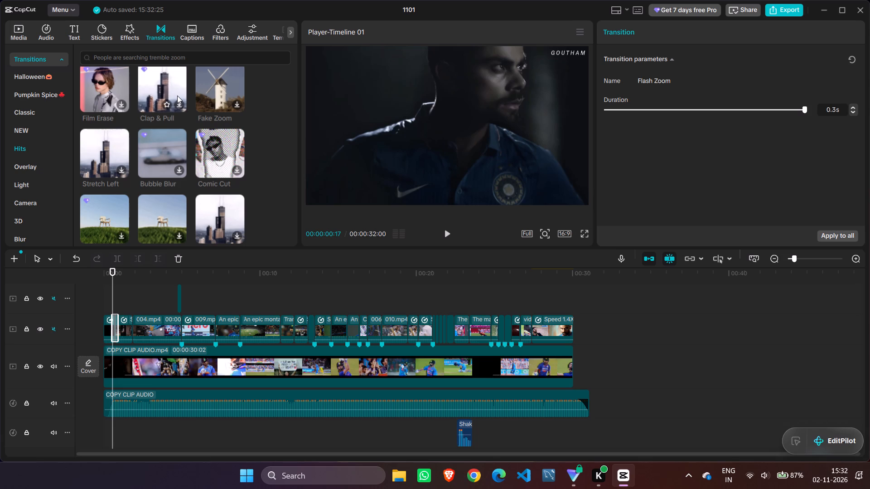
scroll(163, 163, "down", 1)
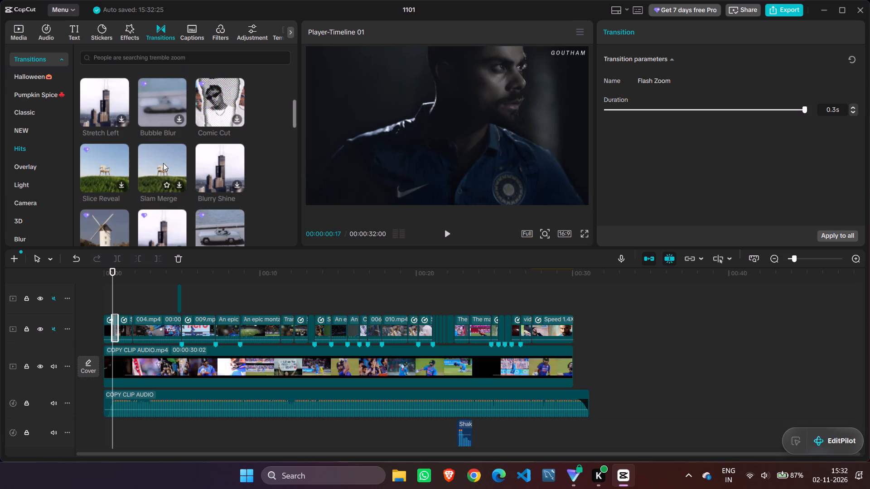
scroll(218, 176, "down", 1)
scroll(113, 179, "down", 1)
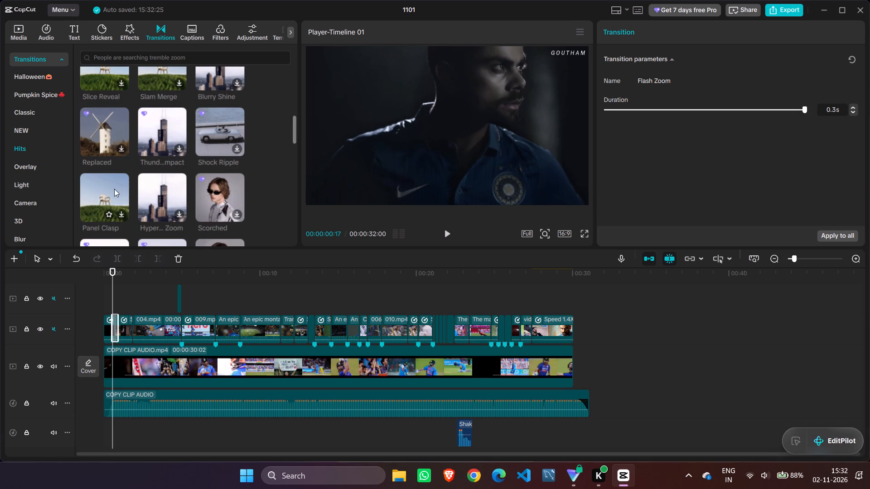
scroll(211, 178, "down", 2)
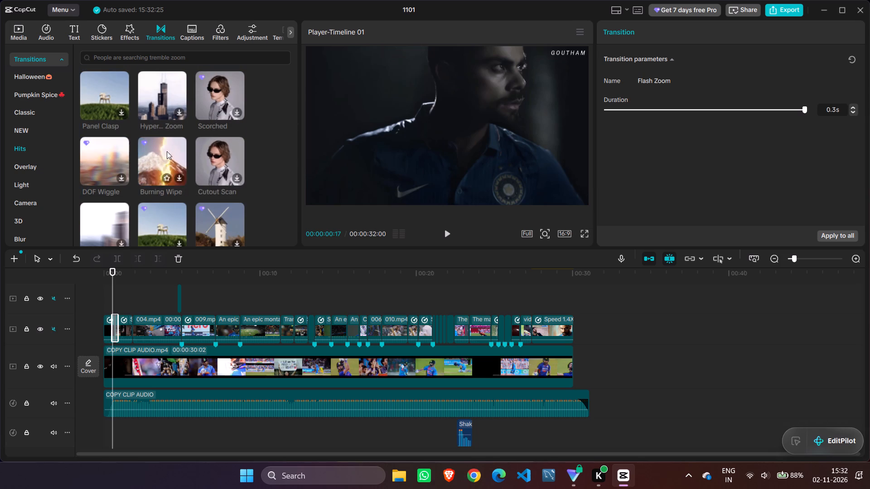
scroll(102, 171, "down", 1)
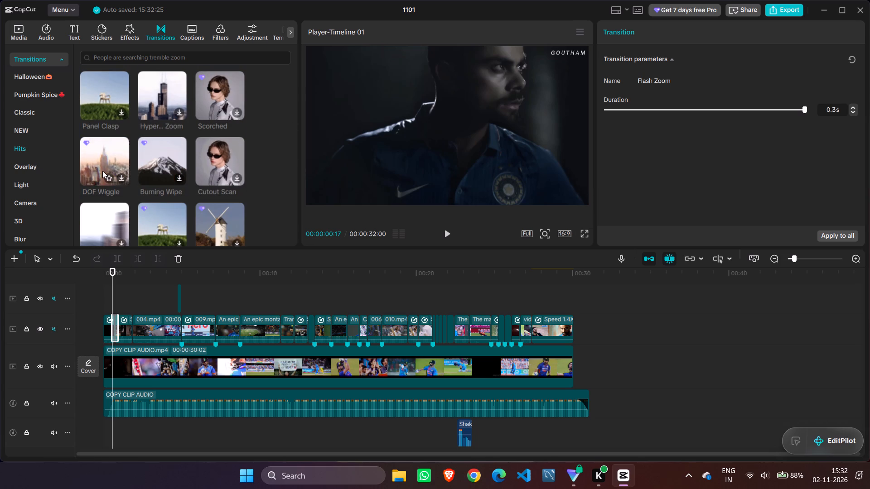
scroll(102, 171, "down", 1)
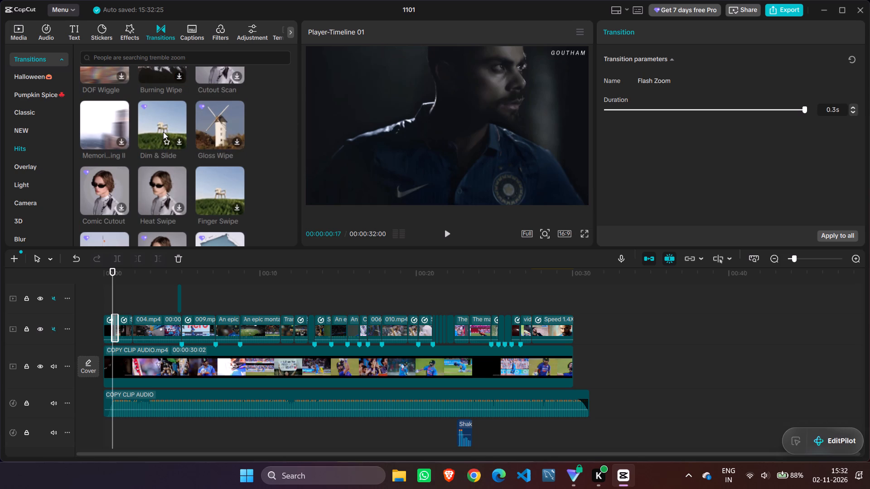
scroll(164, 132, "down", 1)
scroll(197, 166, "down", 2)
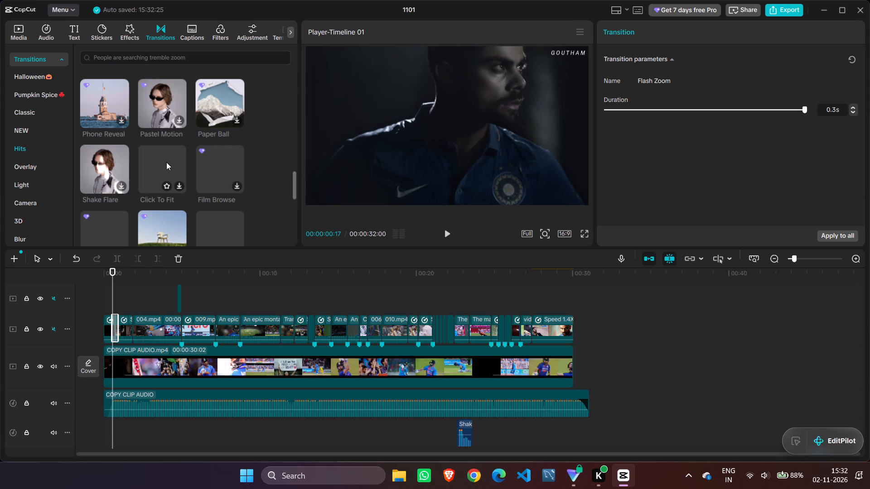
left_click(166, 162)
scroll(166, 162, "up", 1)
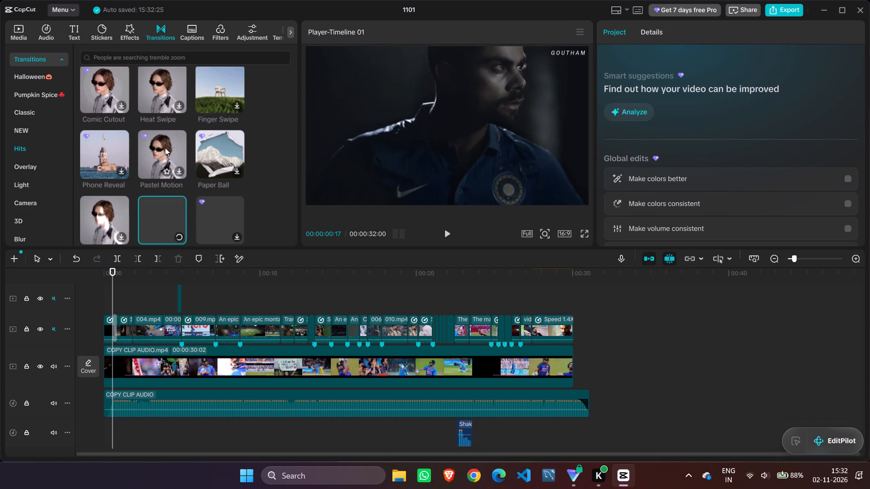
scroll(165, 148, "down", 2)
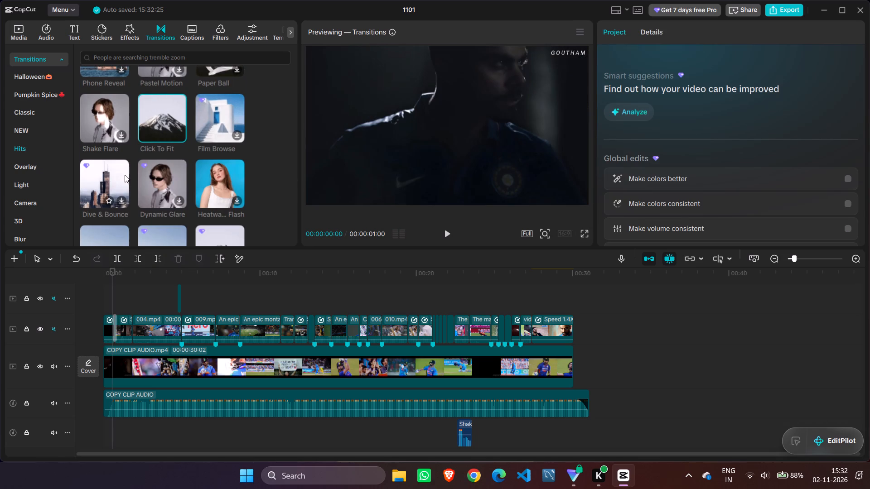
Examine the remaining Hits transitions, return to the first ones and preview Flash Zoom again.
scroll(121, 175, "down", 2)
scroll(37, 149, "down", 2)
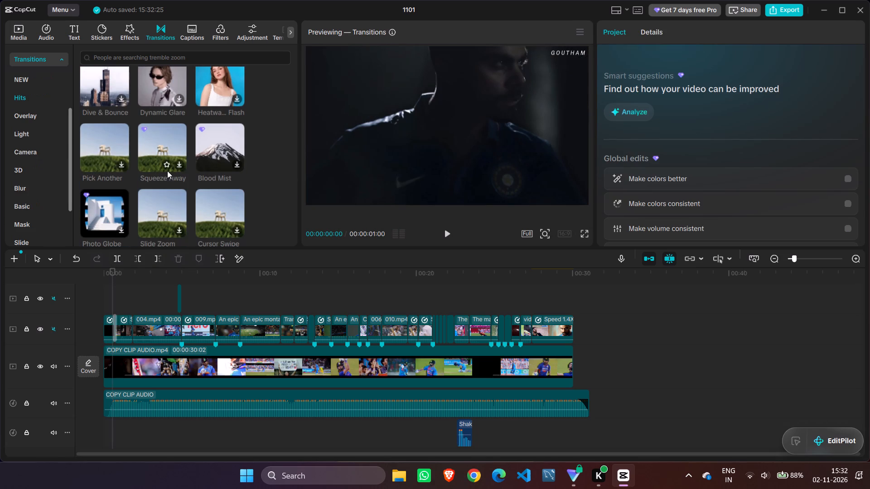
scroll(167, 171, "down", 3)
scroll(169, 174, "up", 18)
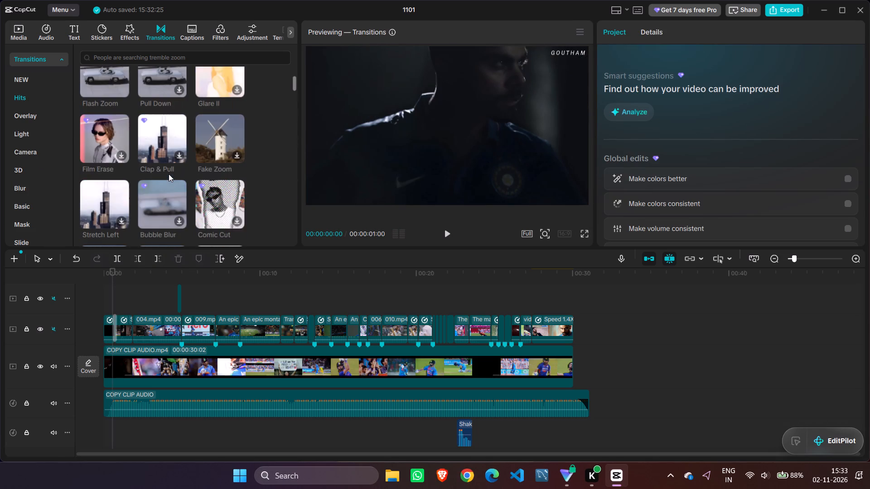
scroll(169, 174, "up", 4)
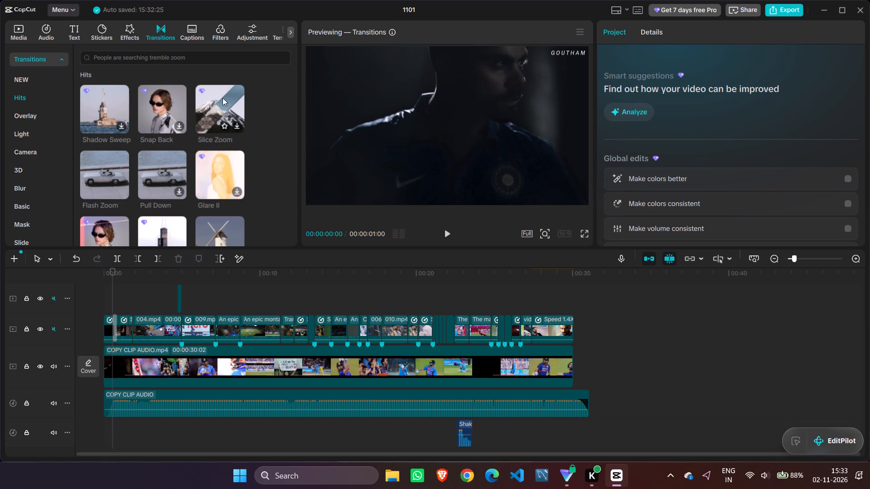
left_click(94, 176)
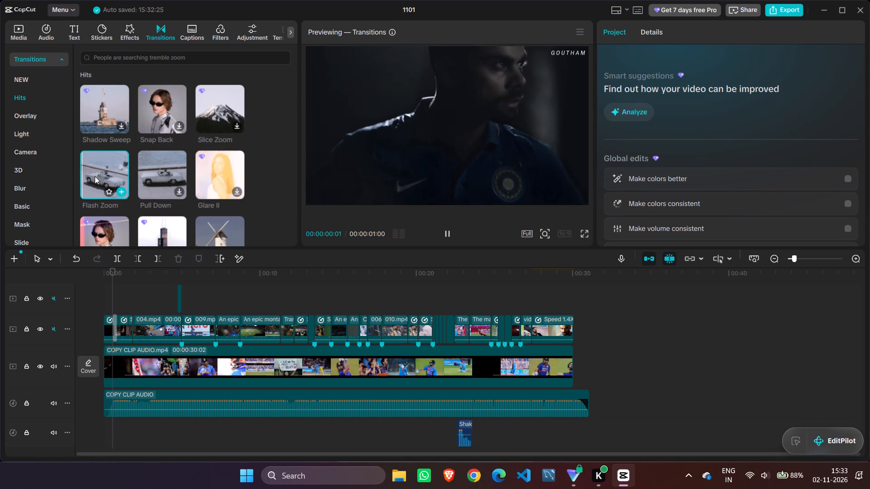
scroll(144, 160, "down", 2)
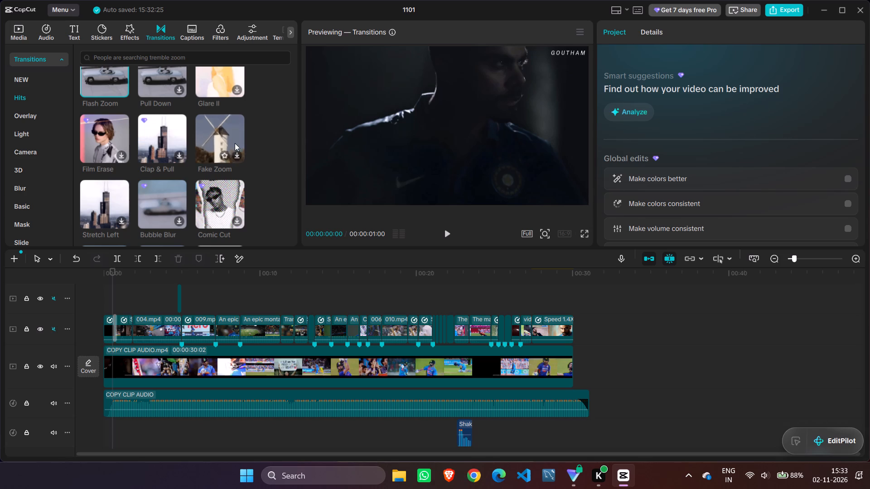
scroll(235, 143, "down", 1)
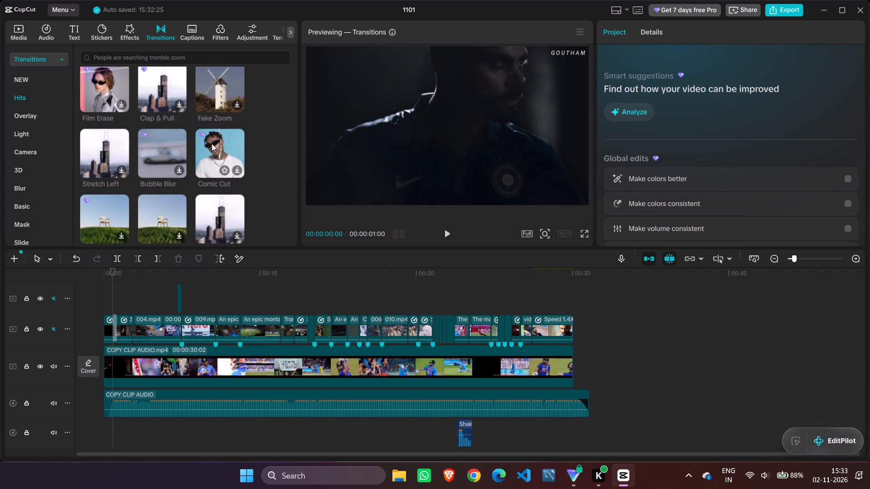
scroll(212, 144, "down", 1)
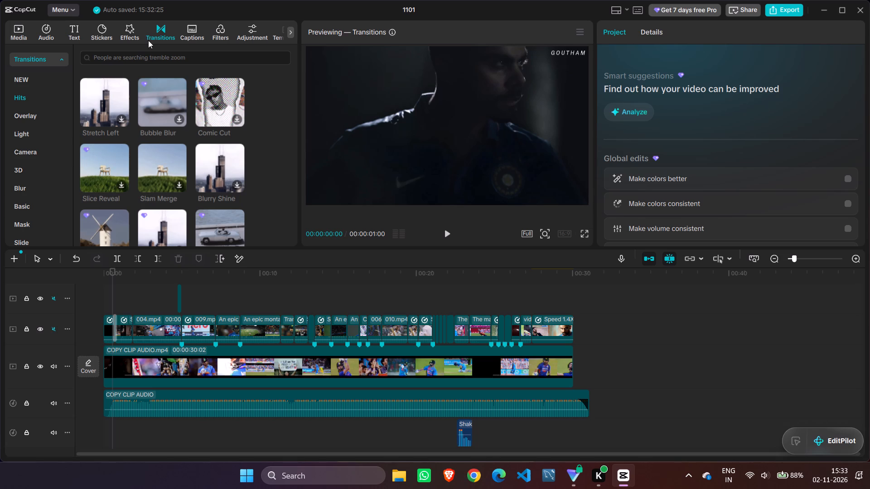
Search the transitions for "shakes" and preview Shake and White Shake.
left_click(148, 53)
key("s")
type("hake")
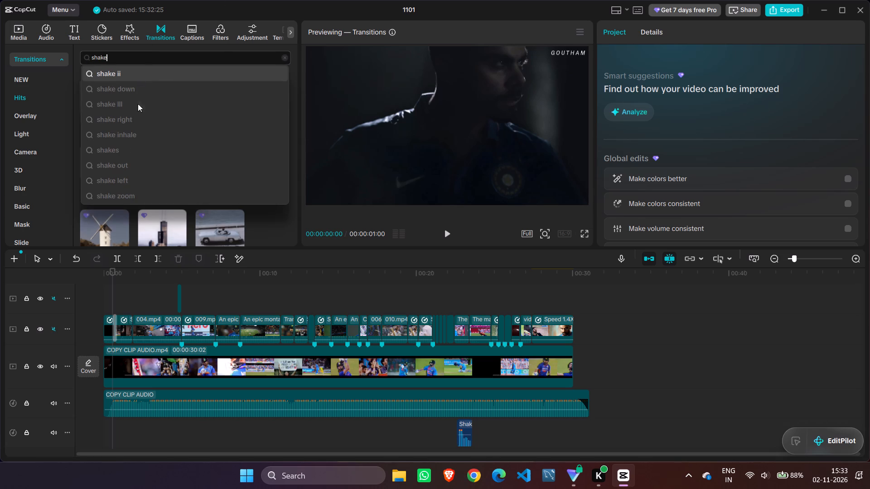
left_click(134, 150)
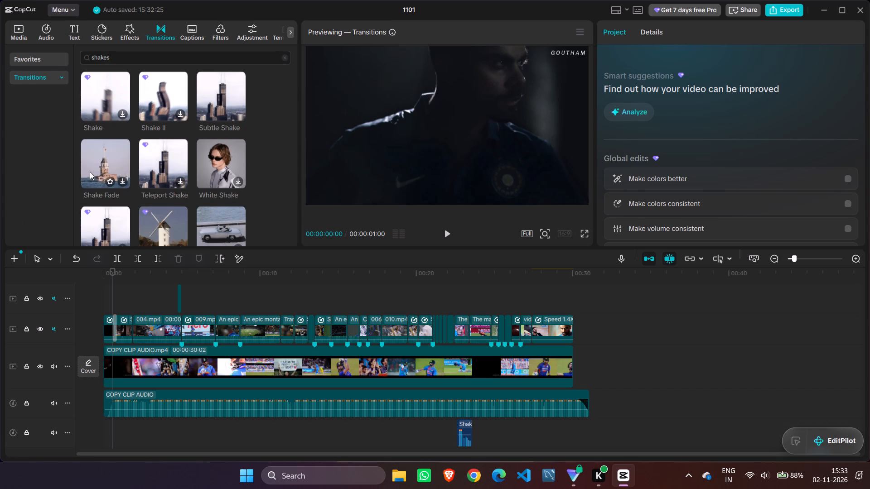
left_click(97, 109)
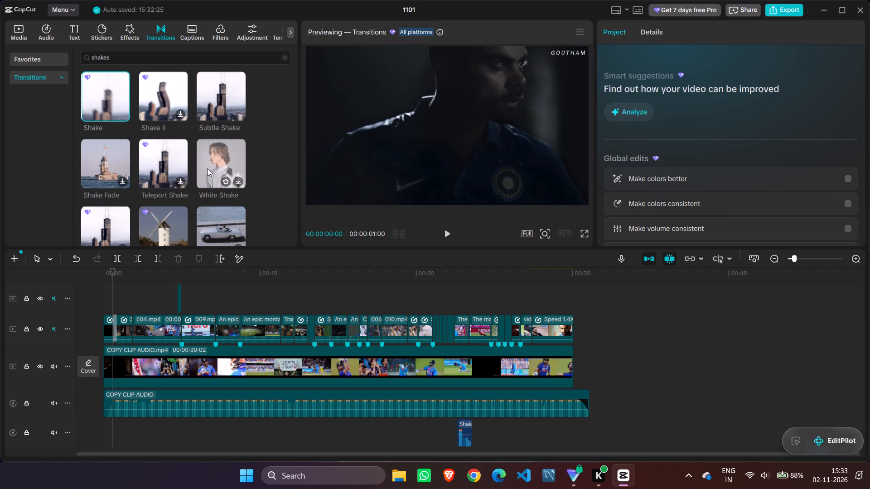
left_click(218, 158)
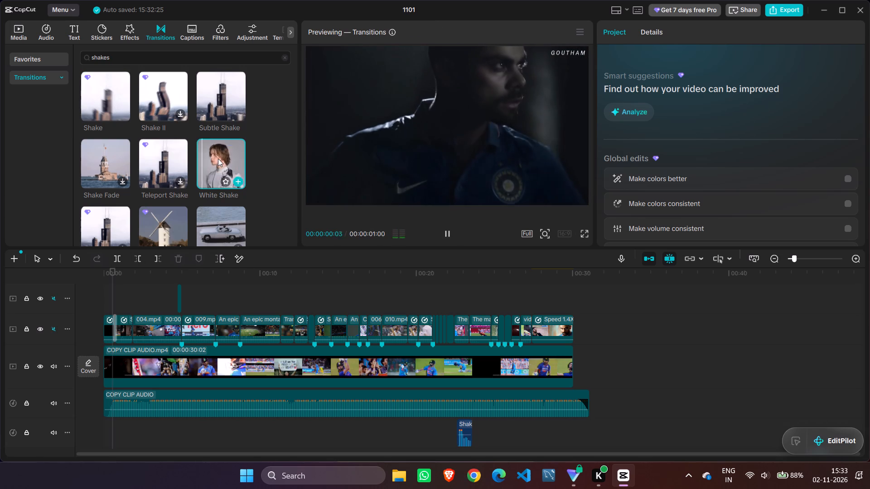
Replay the opening from the start to review the first cut.
left_click(112, 291)
left_click_drag(113, 292, 57, 278)
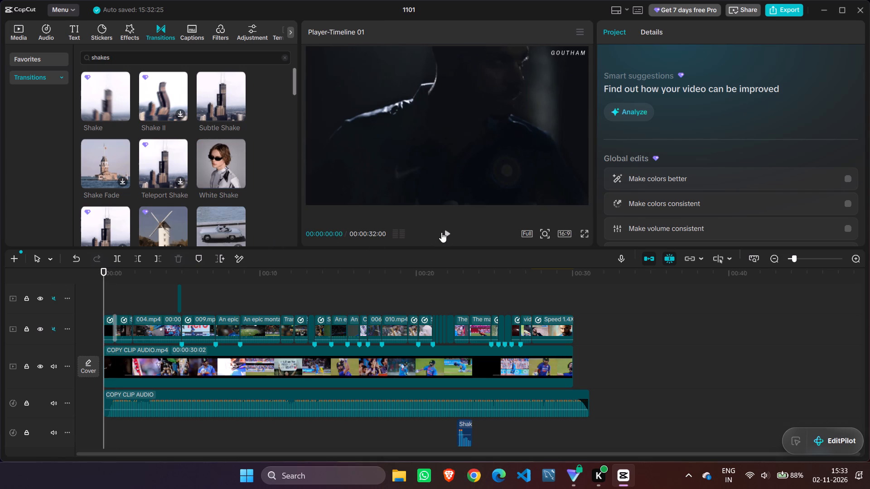
left_click(442, 232)
left_click(445, 232)
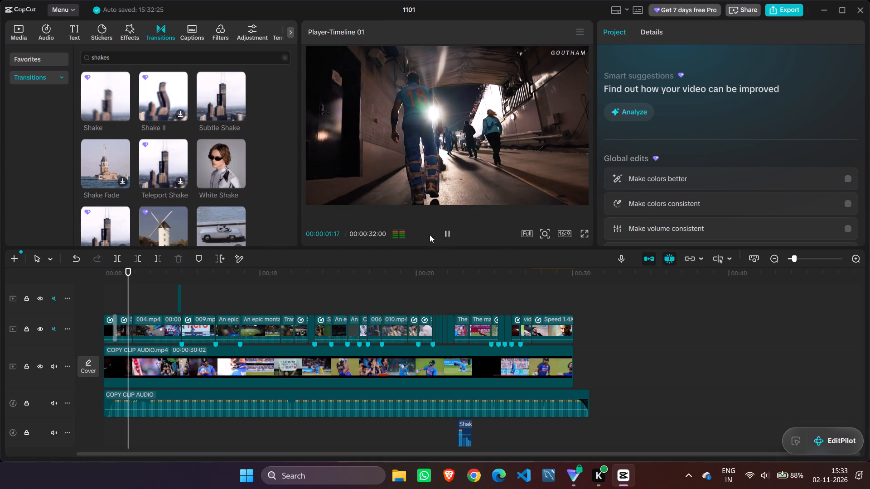
Apply the White Shake transition to the first cut on the upper clip track.
left_click(216, 167)
left_click_drag(216, 167, 200, 198)
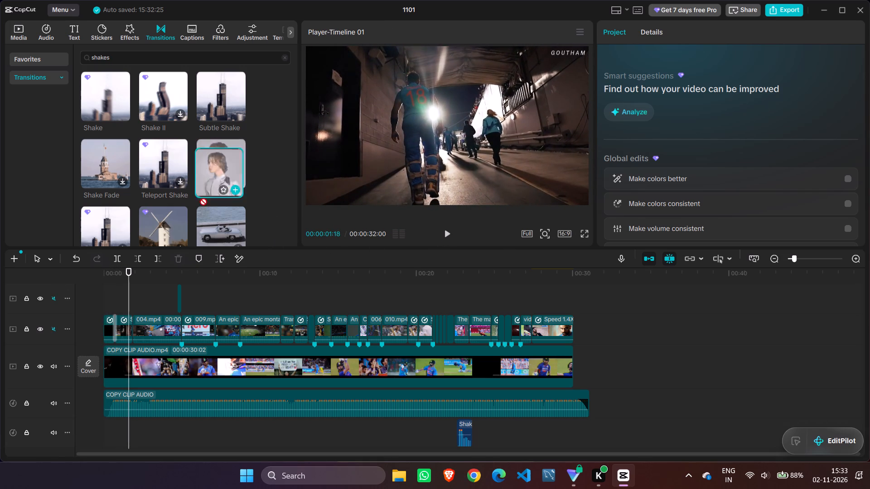
left_click_drag(200, 198, 109, 321)
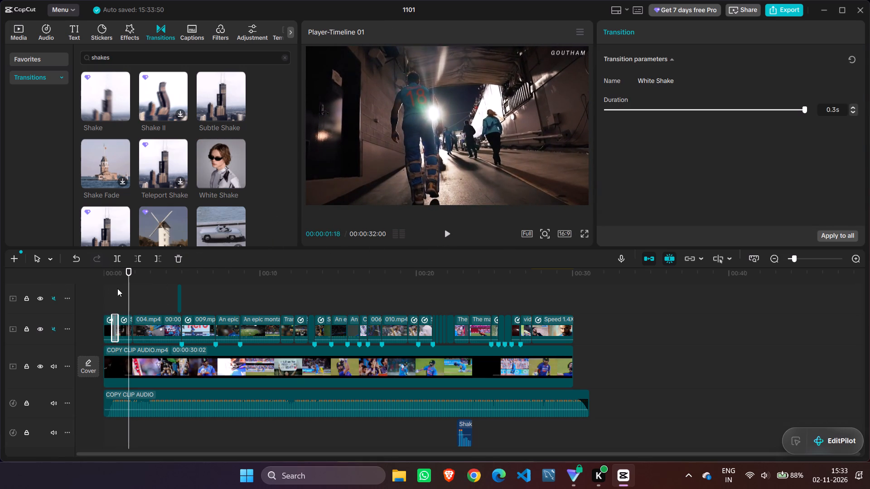
Play the video from the start to review the opening transition and the following clips.
left_click_drag(129, 290, 94, 286)
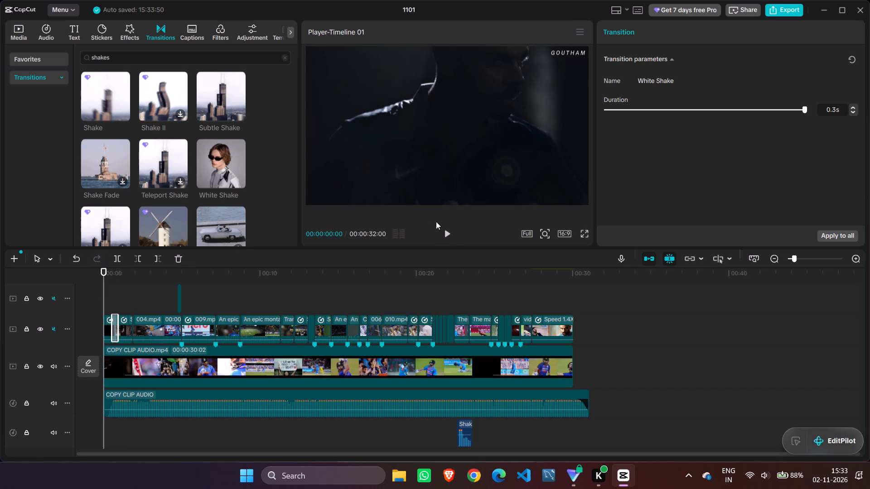
left_click(448, 235)
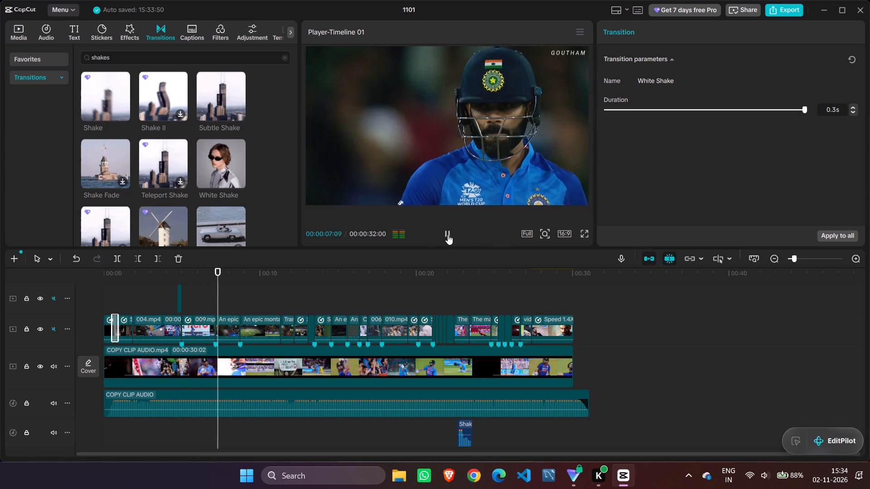
left_click(448, 235)
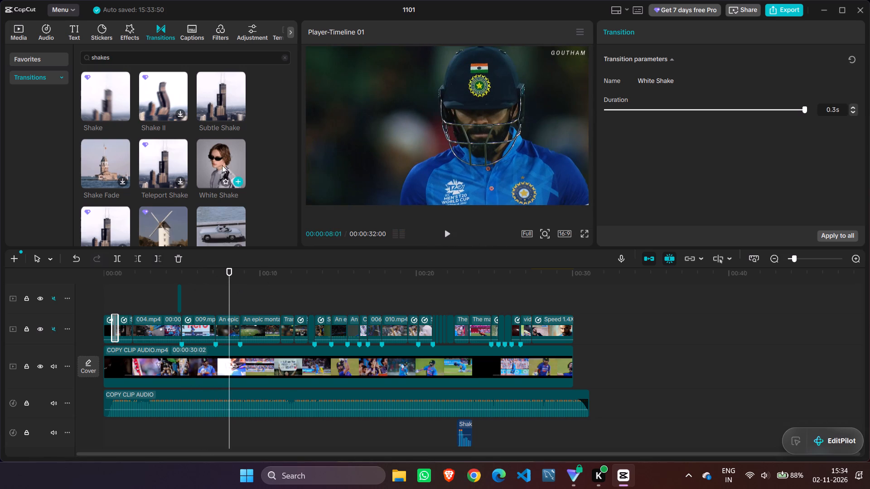
Add a White Shake transition between 009.mp4 and the following epic clip, with its duration set to 0.3s.
left_click_drag(216, 155, 211, 316)
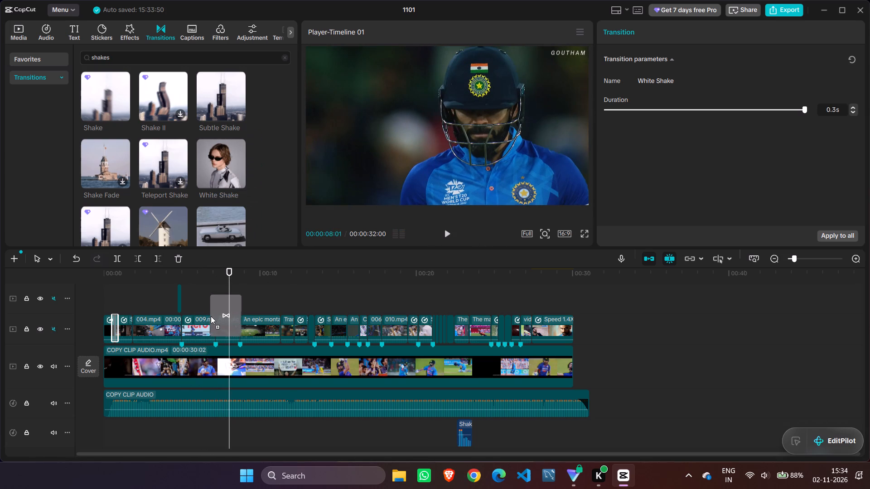
left_click_drag(211, 316, 213, 318)
left_click_drag(804, 108, 740, 122)
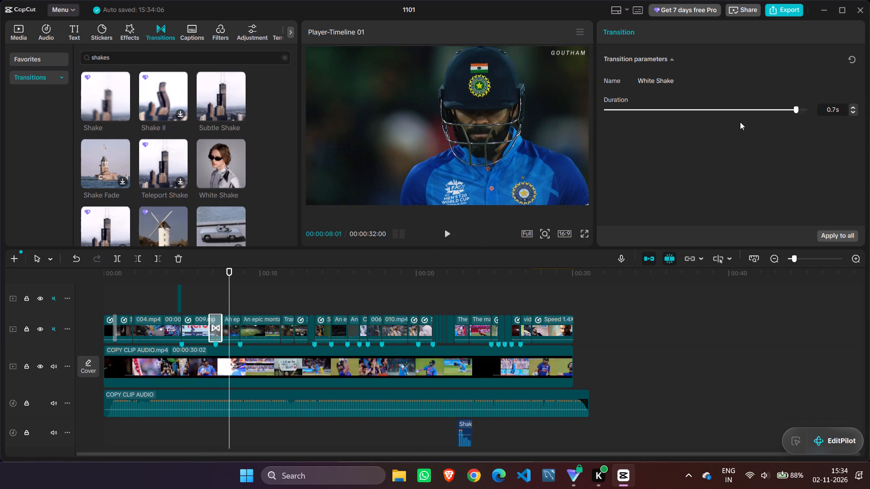
left_click_drag(740, 122, 679, 124)
left_click(200, 302)
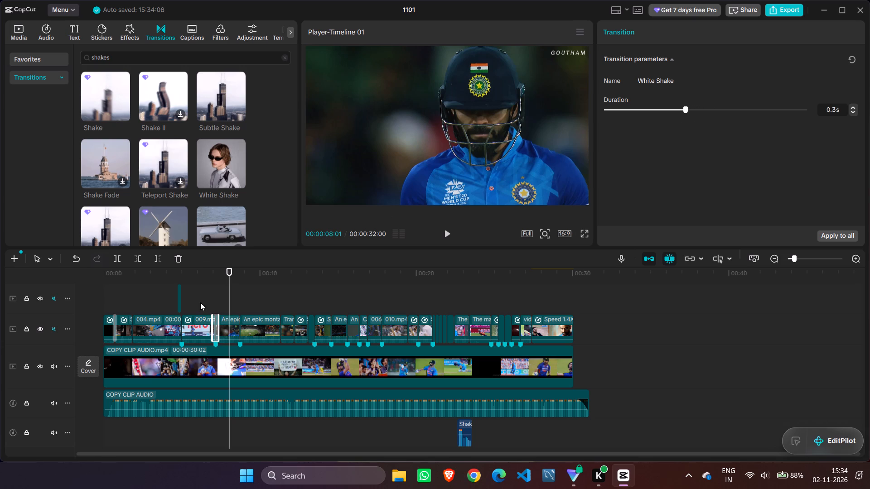
Play the rest of the timeline through to the end, rechecking the birthday title section.
left_click(449, 233)
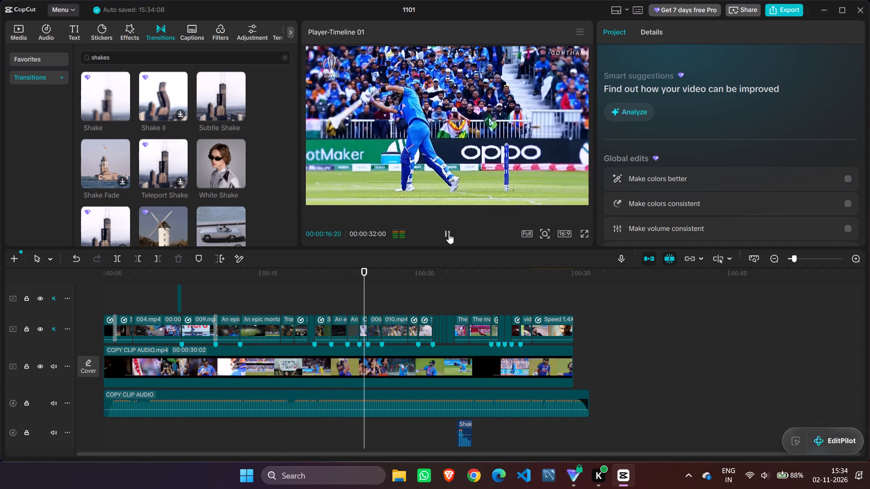
left_click(449, 234)
left_click(449, 234)
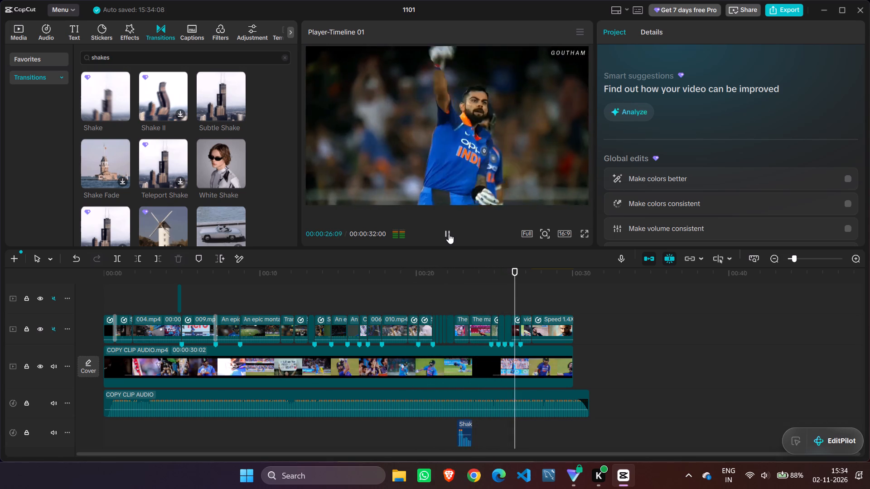
left_click(449, 234)
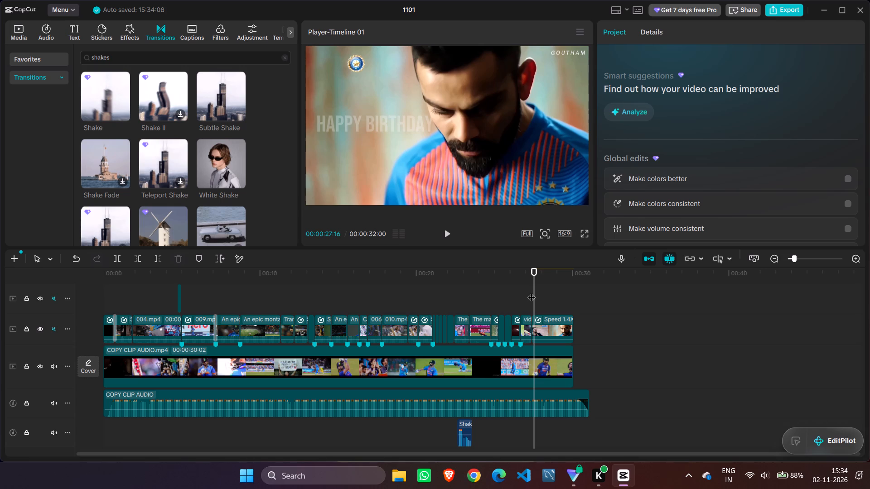
left_click_drag(533, 289, 504, 280)
left_click(448, 238)
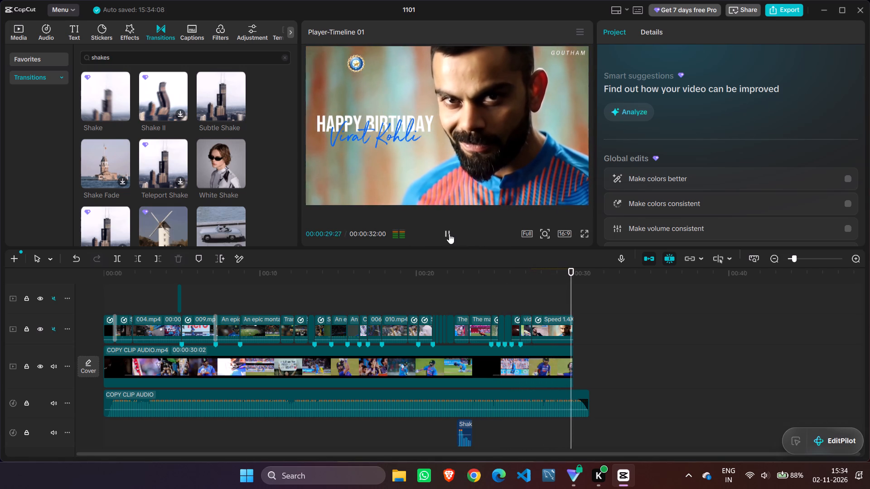
left_click(449, 234)
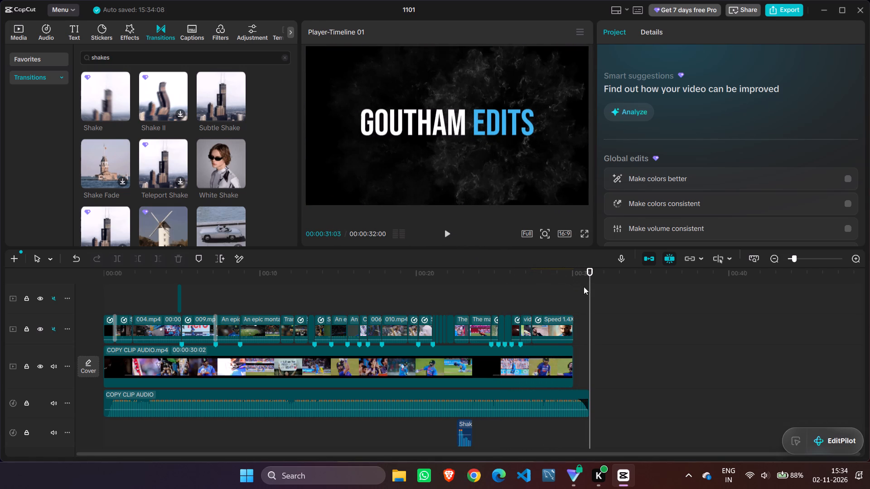
Replay the edit from the start twice to review the transitions and cuts.
left_click_drag(589, 292, 48, 301)
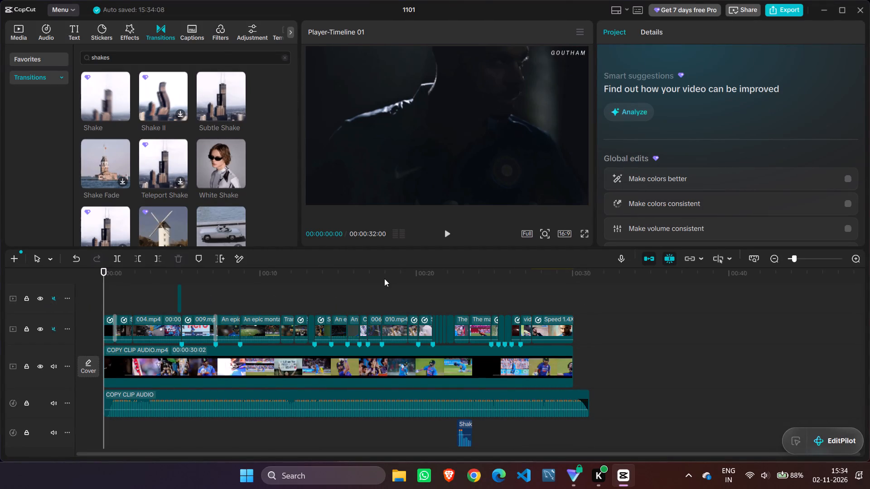
left_click(446, 232)
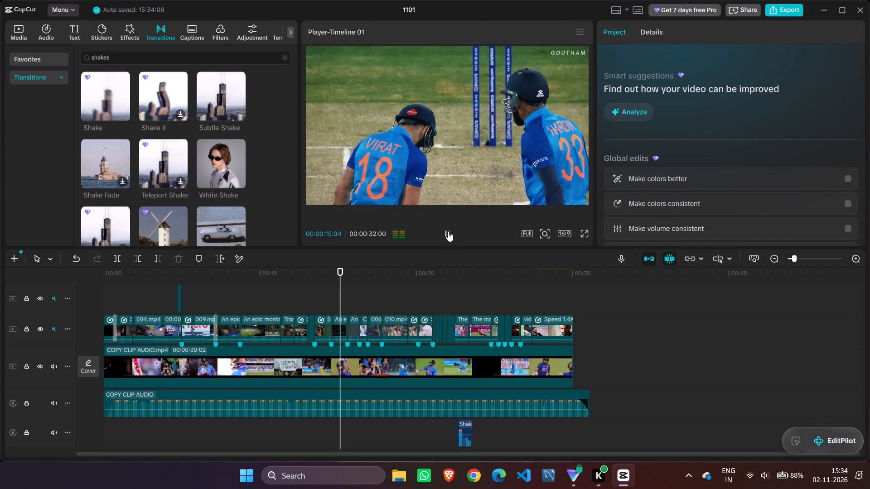
left_click(448, 231)
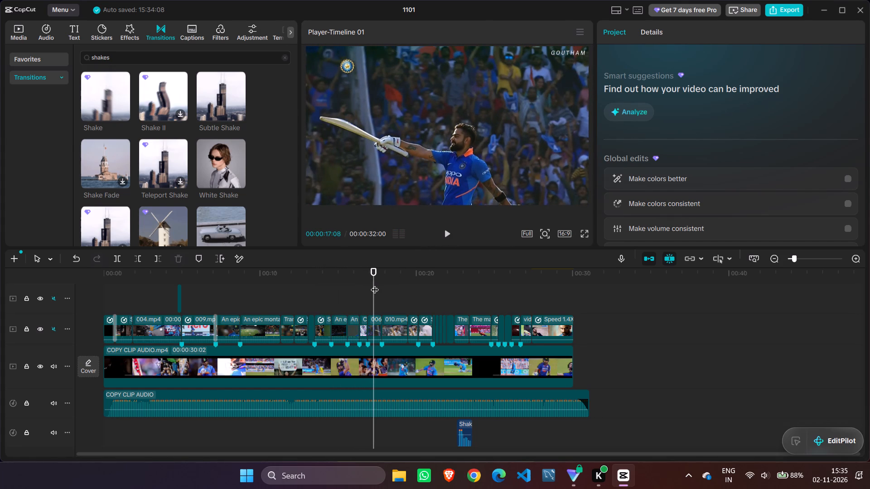
left_click_drag(375, 284, 20, 292)
left_click_drag(444, 231, 449, 232)
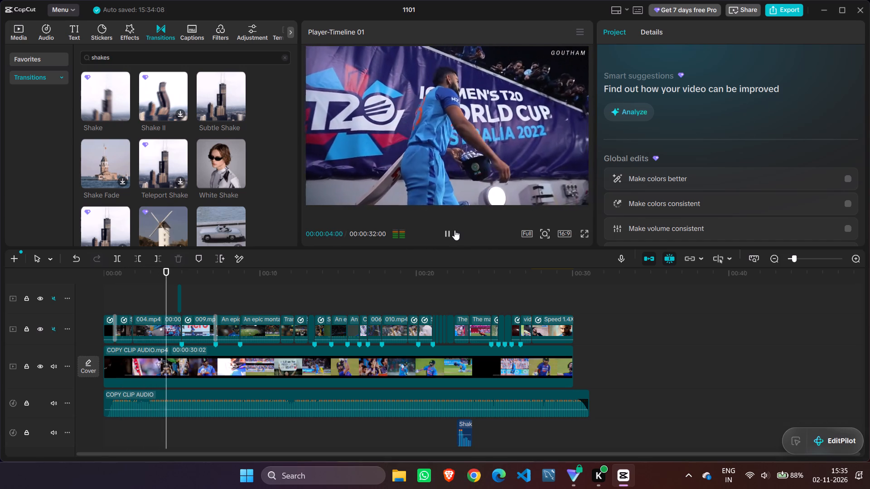
left_click(454, 230)
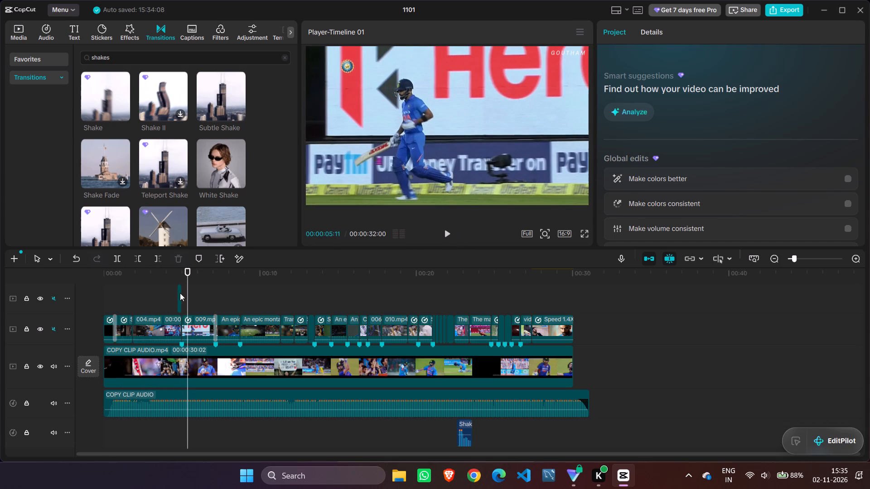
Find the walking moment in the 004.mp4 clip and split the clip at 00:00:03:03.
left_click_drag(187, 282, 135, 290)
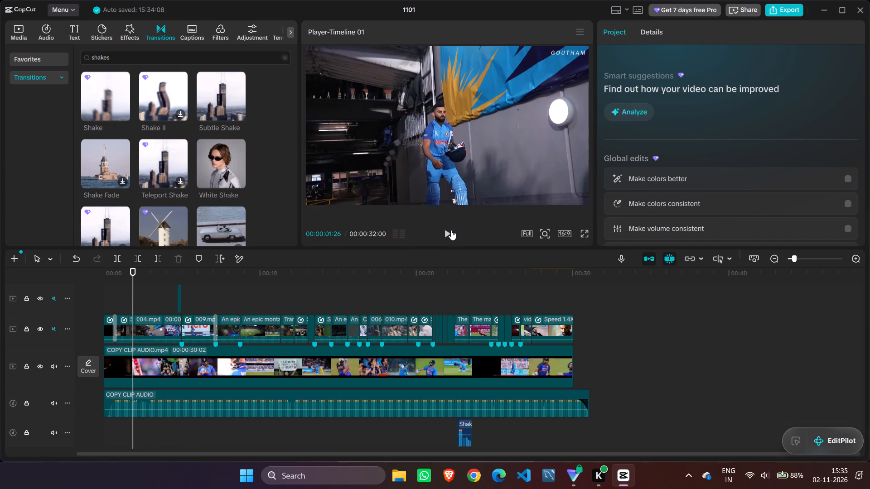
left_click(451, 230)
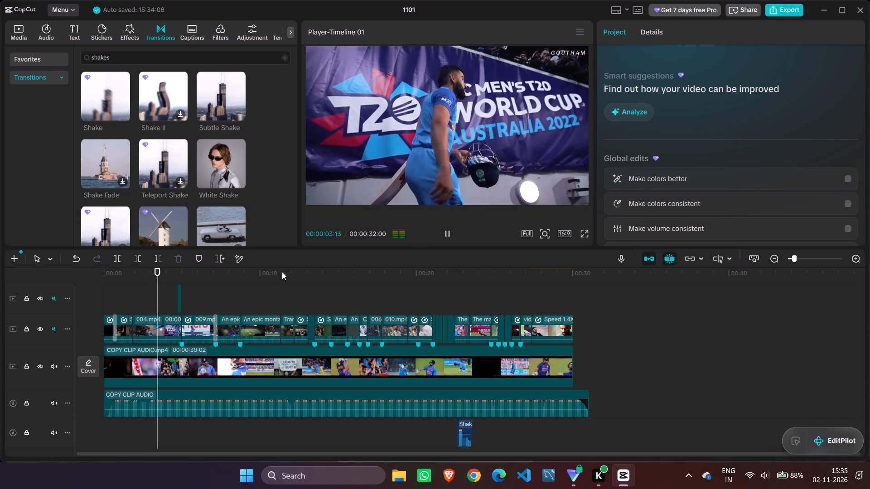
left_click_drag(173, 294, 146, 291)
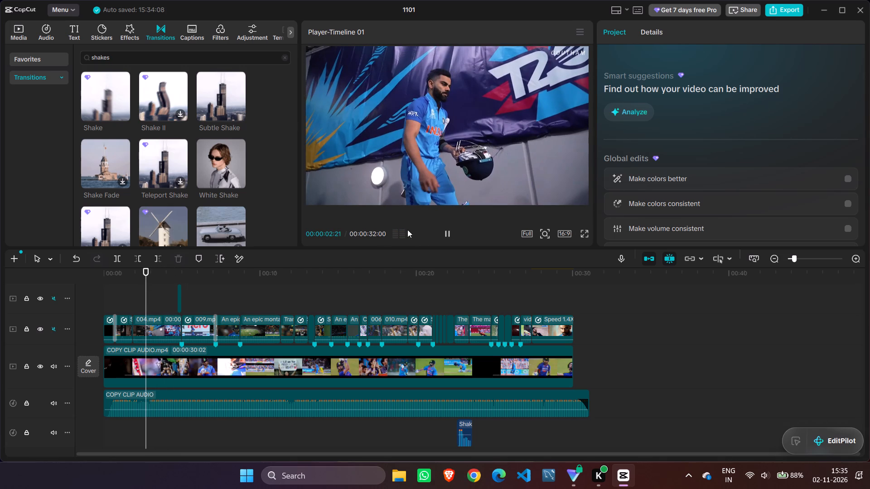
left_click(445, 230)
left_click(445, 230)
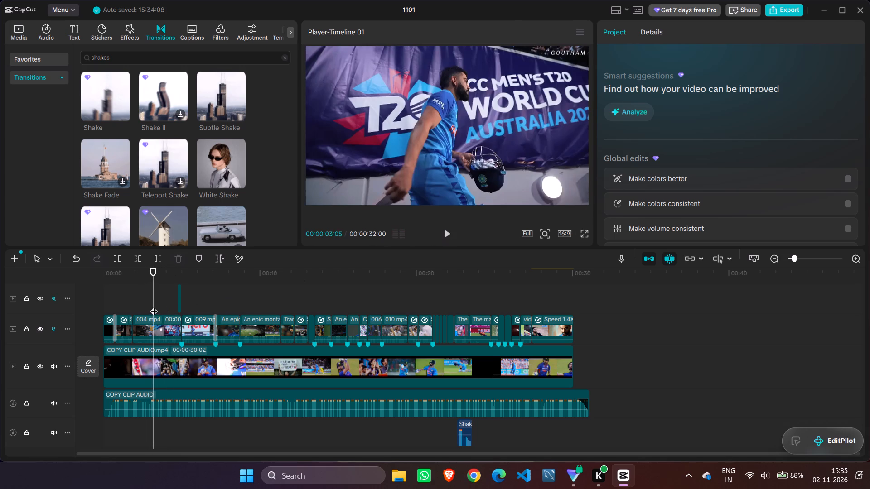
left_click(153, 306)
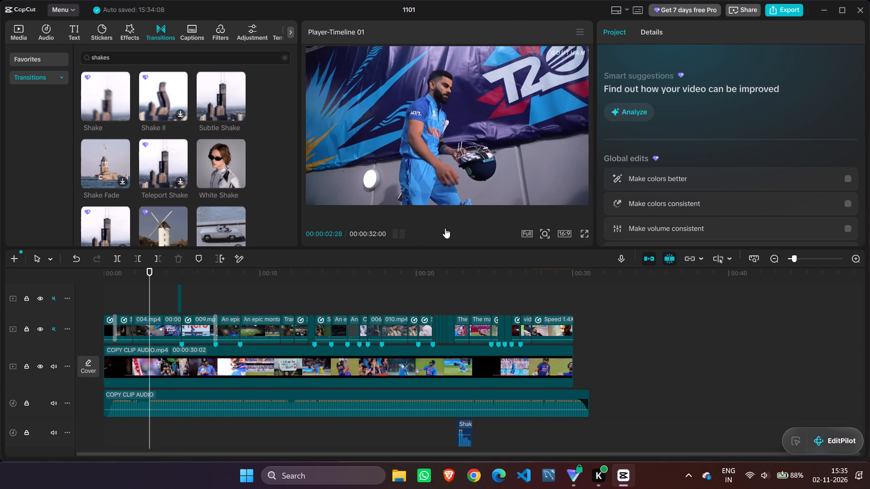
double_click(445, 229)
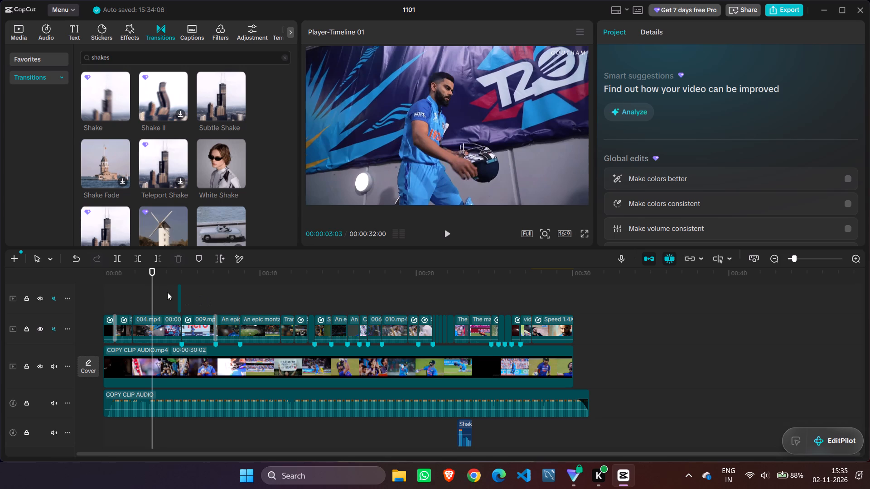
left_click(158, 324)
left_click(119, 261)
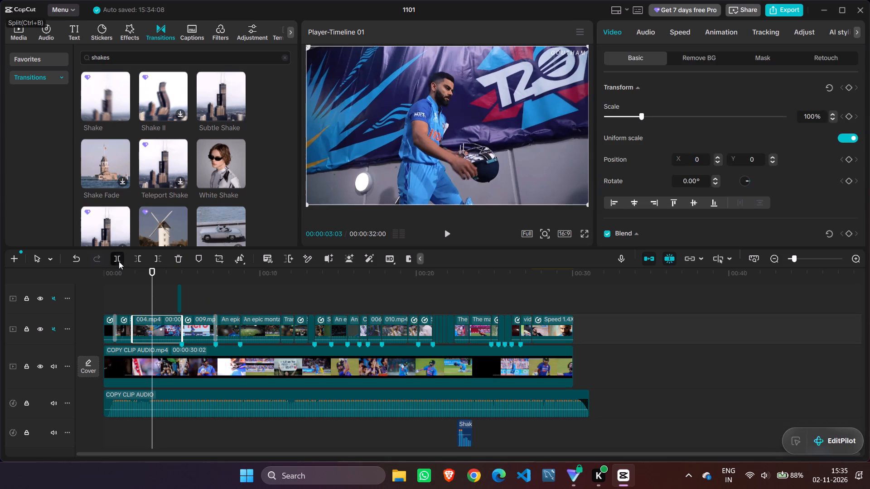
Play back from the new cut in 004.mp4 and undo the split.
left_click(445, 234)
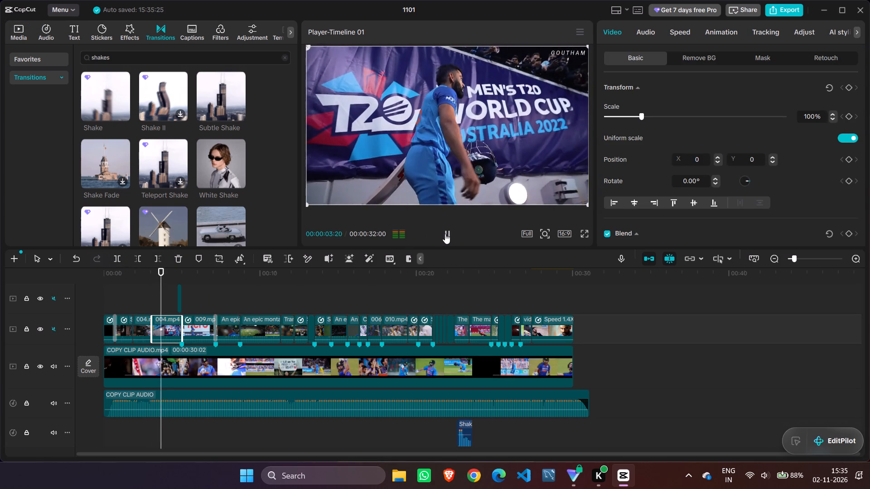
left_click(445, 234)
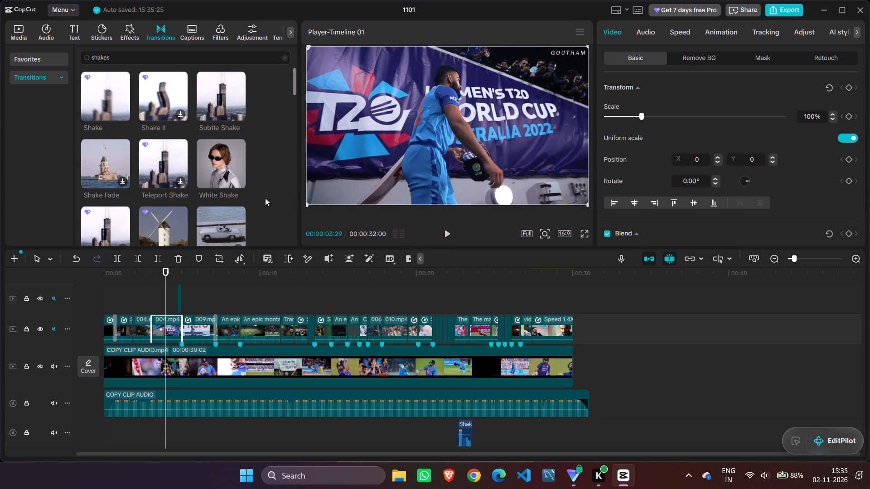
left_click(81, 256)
Locate the frame at 00:00:03:05 and split COPY CLIP AUDIO.mp4 on the main track there.
left_click(153, 302)
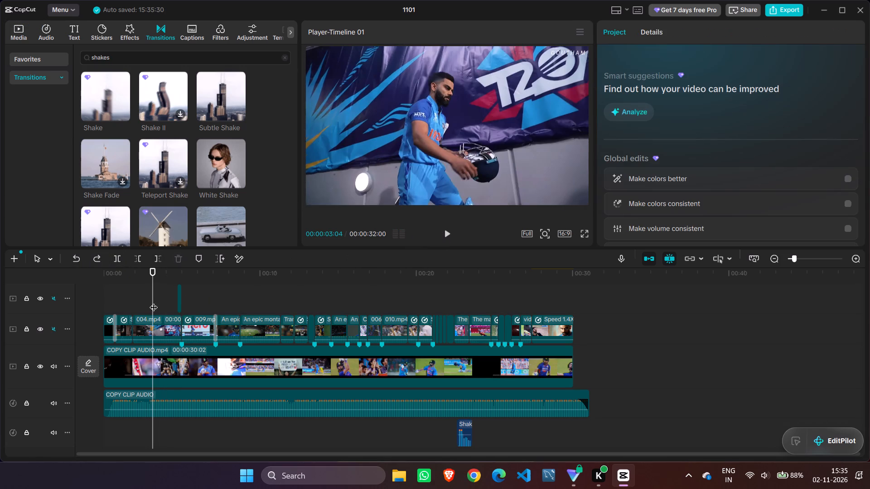
key("space")
key("space")
key("Left")
key("Left")
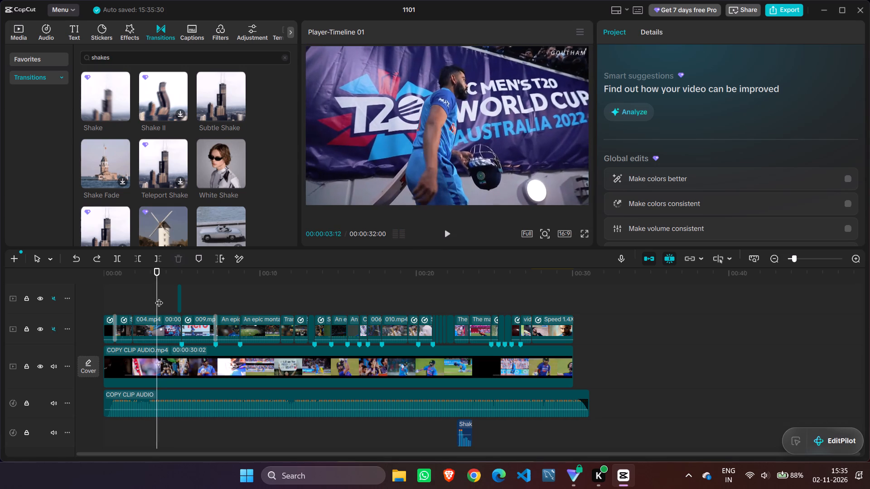
key("Left")
key("Left")
key("Left")
key("Left")
key("Left")
key("Left")
key("Left")
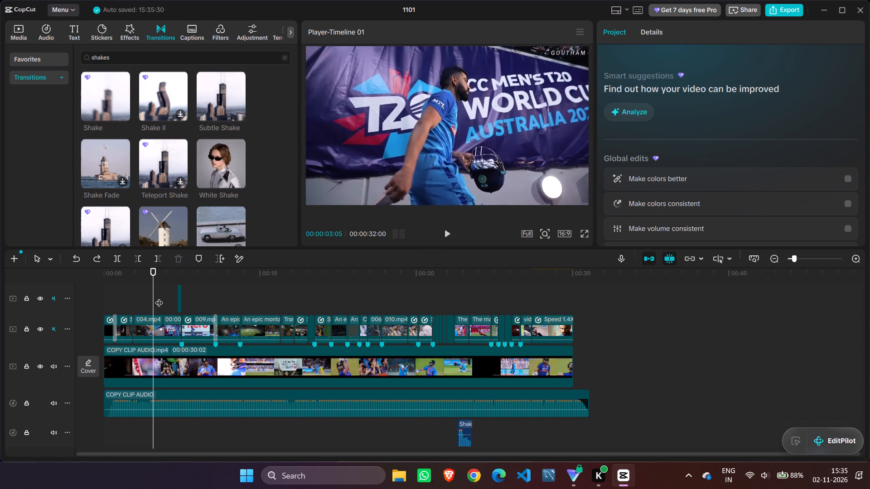
key("Left")
key("Right")
key("Left")
key("Right")
key("Left")
key("Right")
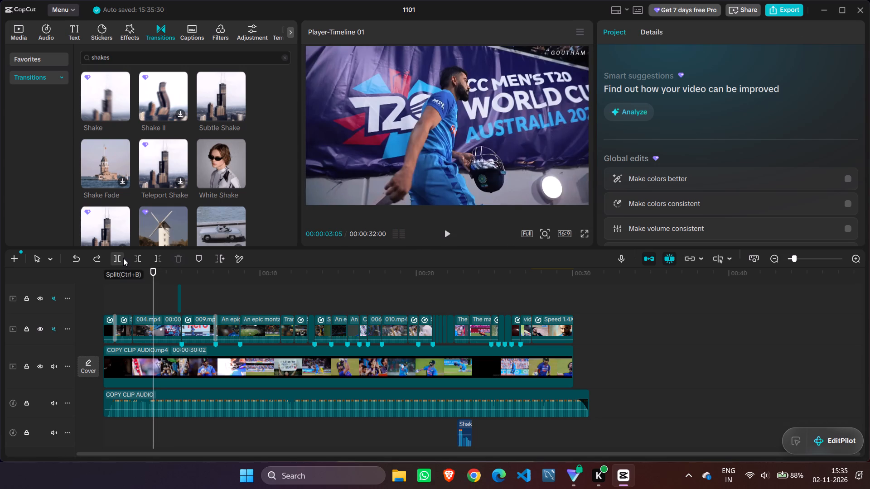
left_click(123, 258)
left_click(117, 261)
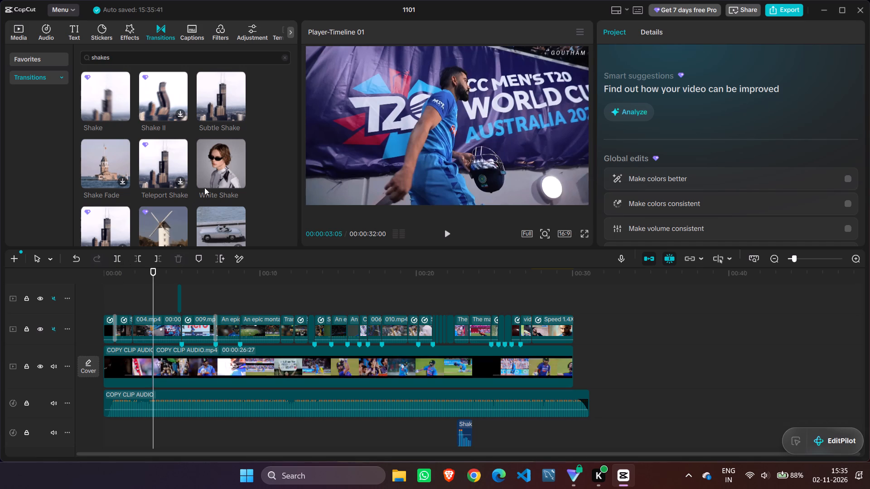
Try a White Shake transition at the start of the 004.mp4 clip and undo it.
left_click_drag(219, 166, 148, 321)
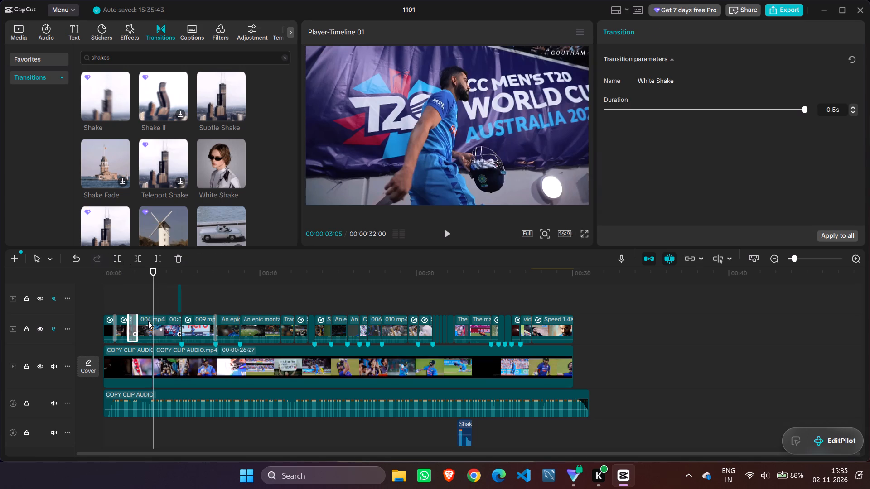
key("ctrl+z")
Undo the split of COPY CLIP AUDIO.mp4 and split the 004.mp4 clip at 00:00:03:05 instead.
left_click(83, 258)
left_click(158, 333)
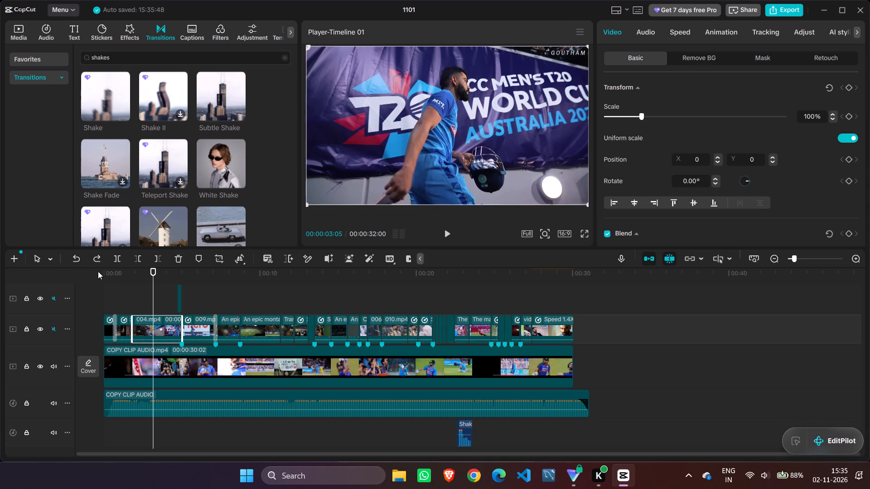
left_click(115, 260)
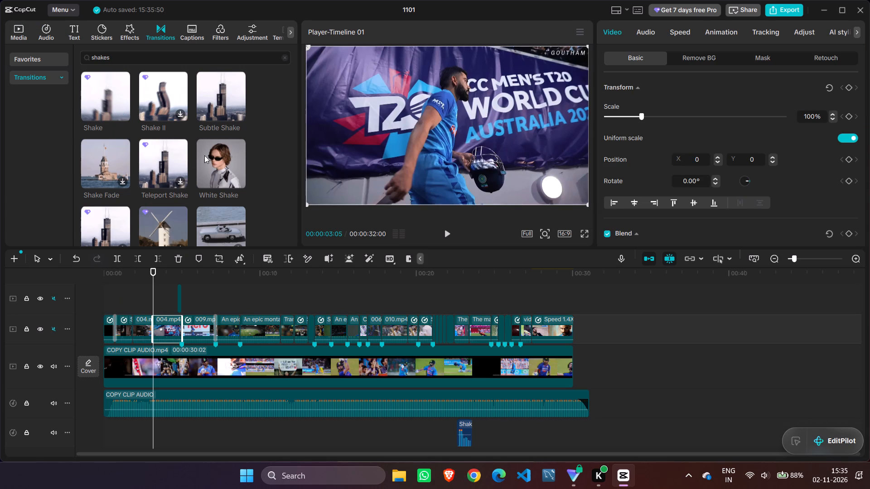
Add a White Shake transition at the new cut in 004.mp4 with a duration of 0.3s.
left_click_drag(208, 155, 145, 327)
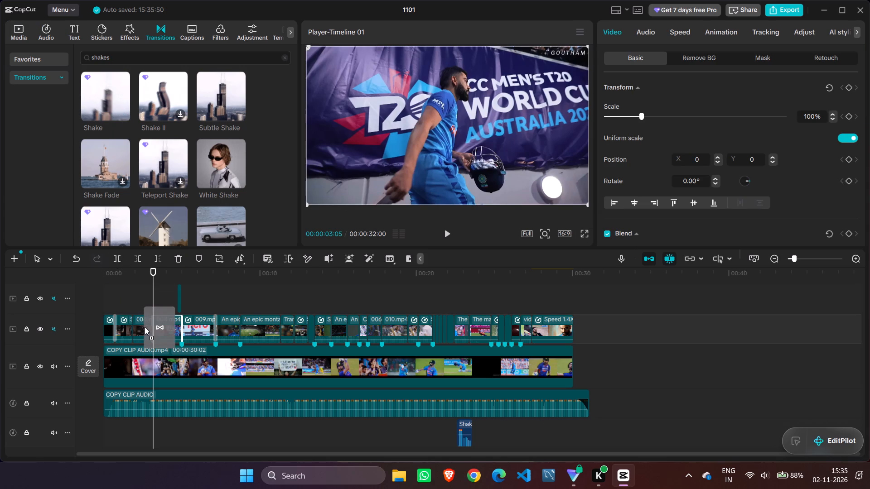
left_click_drag(145, 327, 147, 327)
left_click_drag(804, 110, 685, 132)
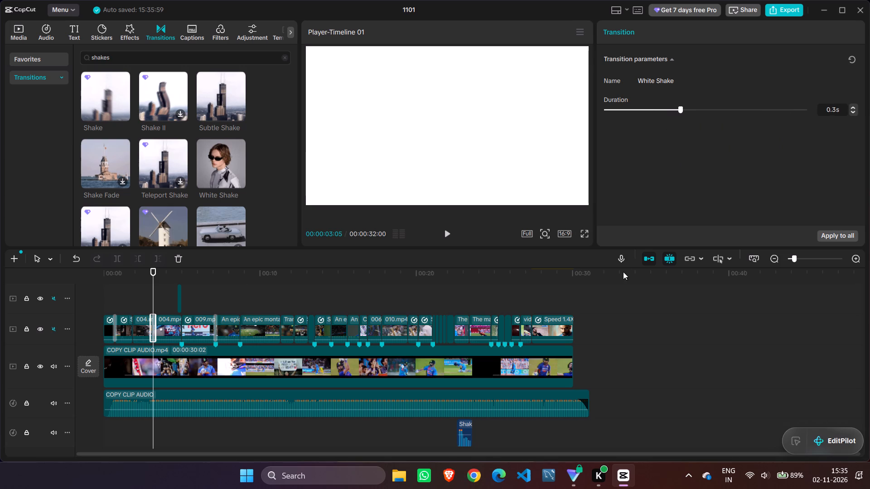
Play back the opening section several times to check the White Shake transition between the two 004.mp4 parts.
left_click(616, 295)
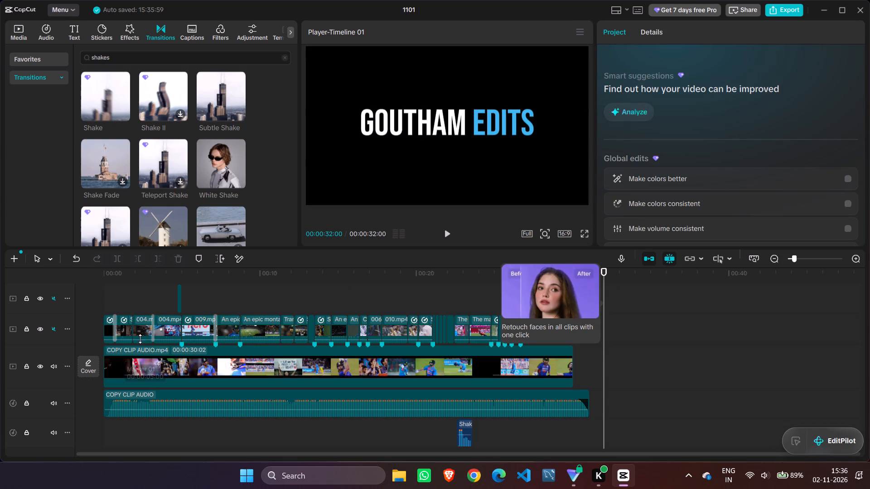
left_click(164, 333)
left_click(151, 306)
left_click(132, 300)
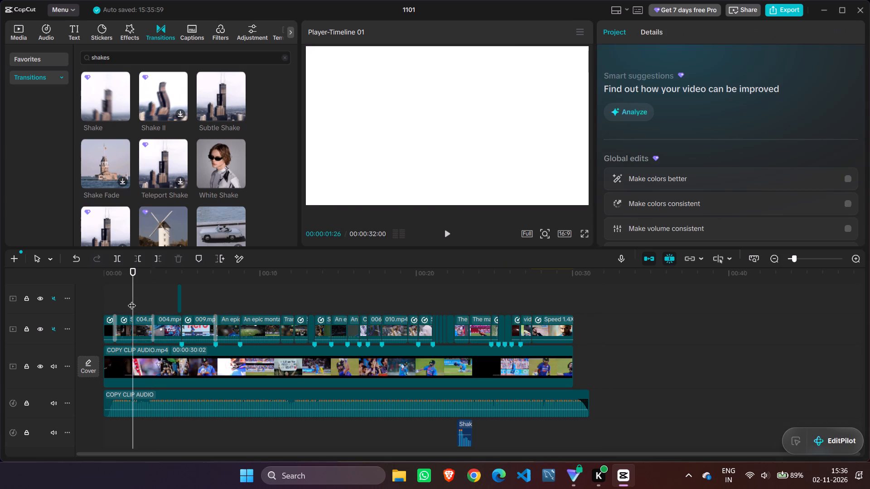
left_click(451, 234)
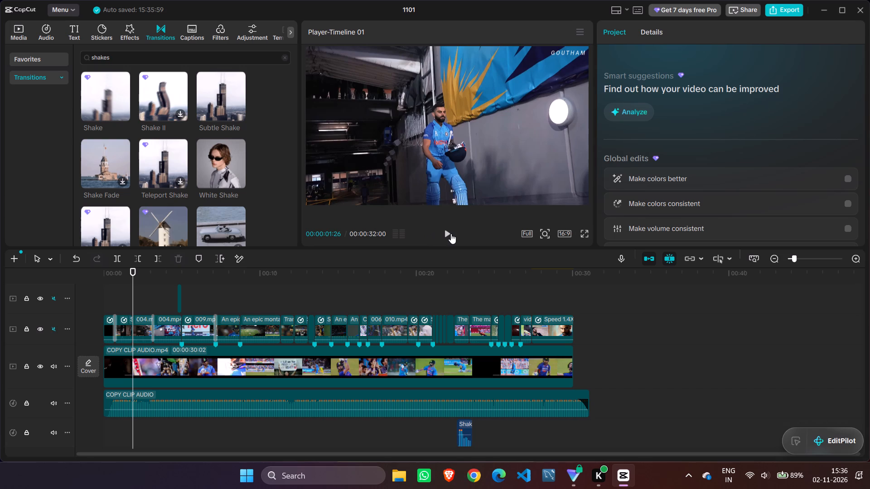
left_click(450, 234)
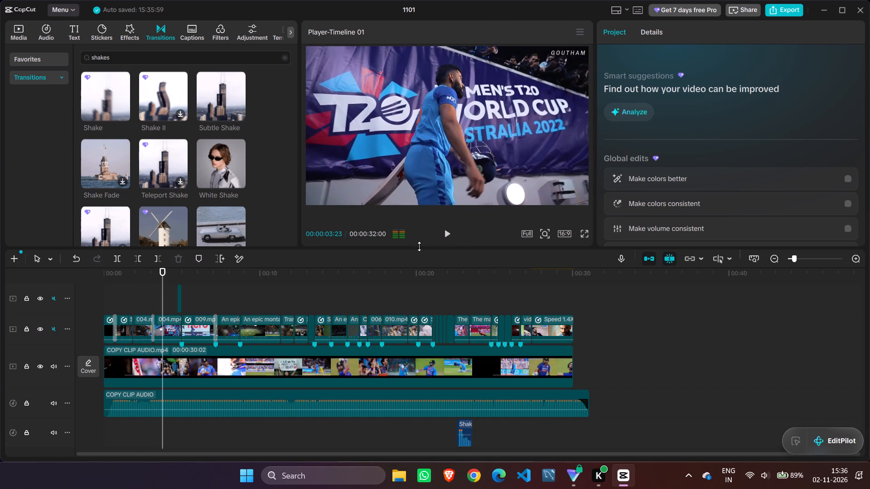
left_click(149, 291)
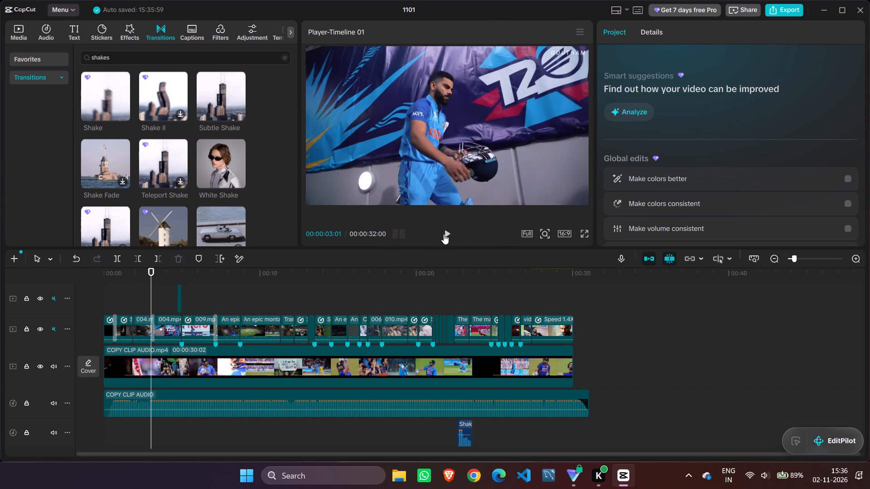
left_click(444, 234)
left_click(444, 234)
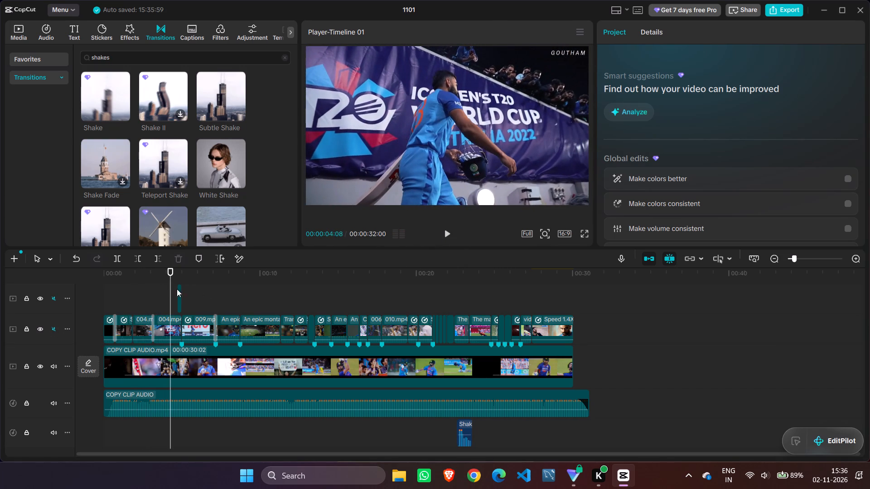
left_click_drag(171, 287, 118, 287)
left_click(127, 289)
left_click_drag(136, 291, 144, 292)
left_click_drag(144, 291, 99, 287)
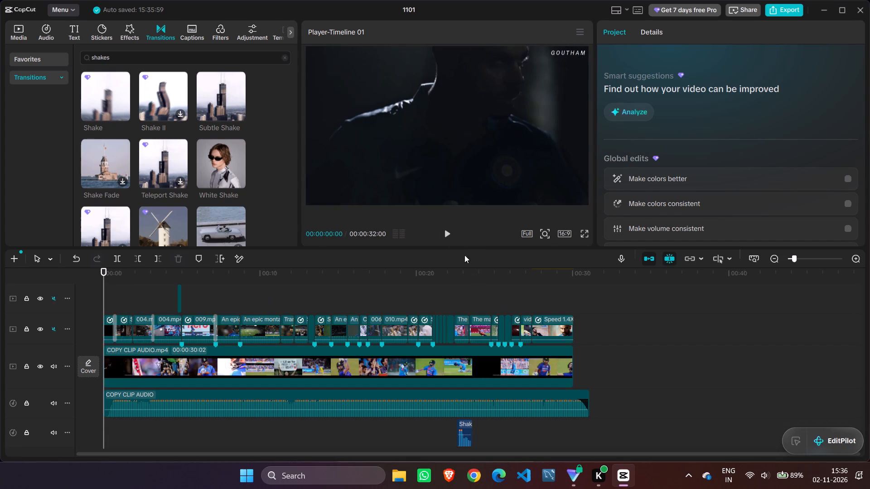
left_click(448, 234)
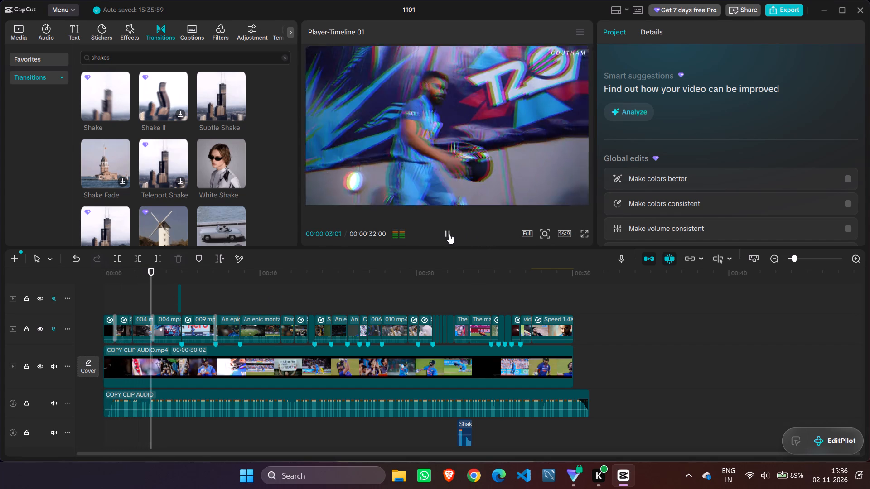
left_click(449, 234)
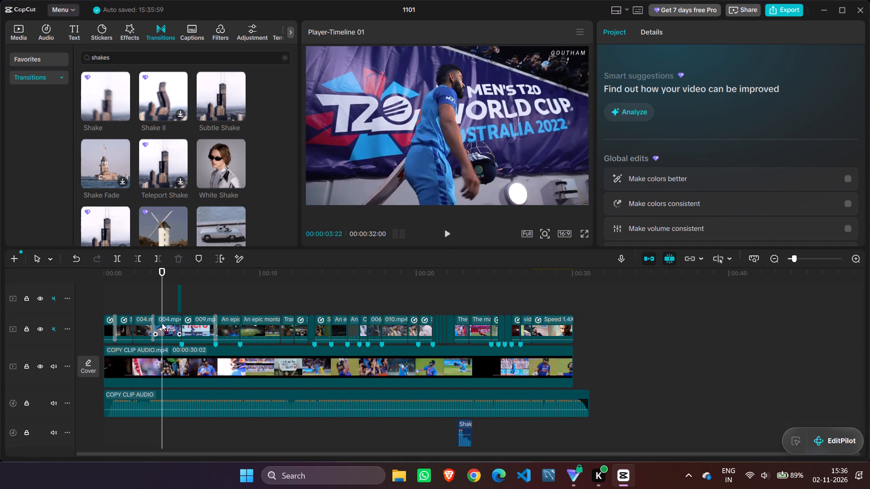
Set the duration of the White Shake transition between the two 004.mp4 parts to 0.5s.
left_click(153, 325)
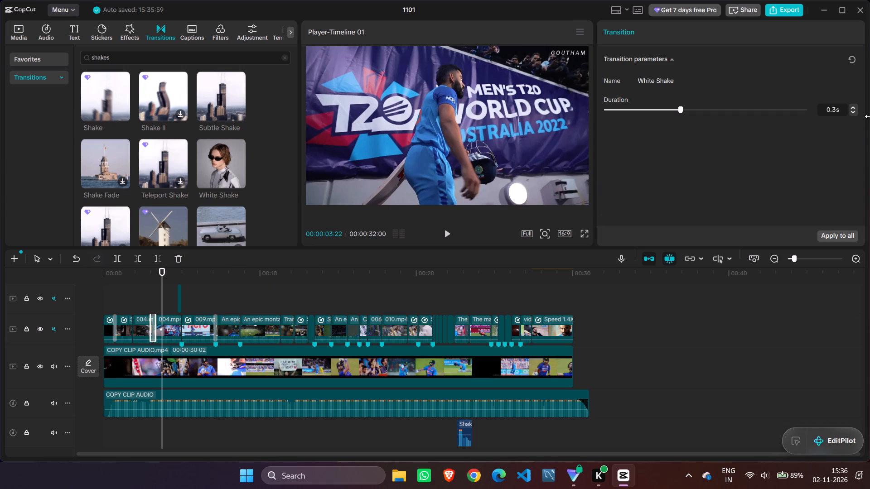
double_click(852, 106)
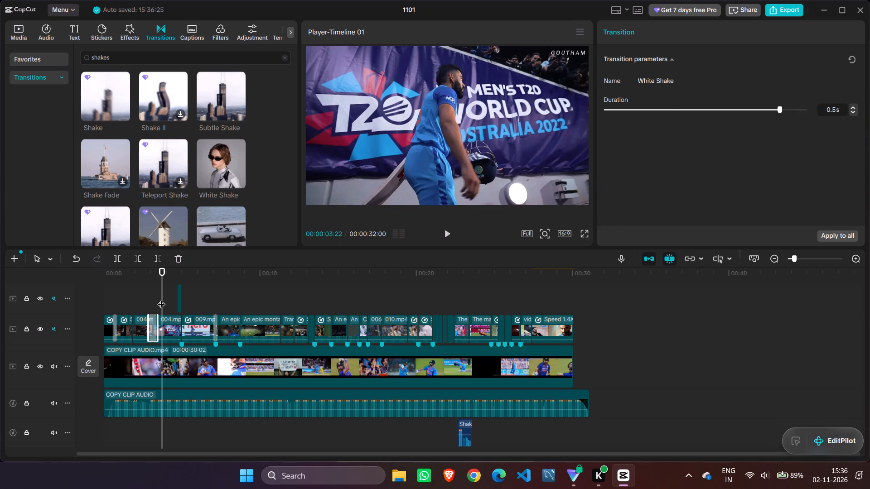
Review the edit from just before the 004.mp4 transition through to the closing title.
left_click(147, 294)
left_click(147, 294)
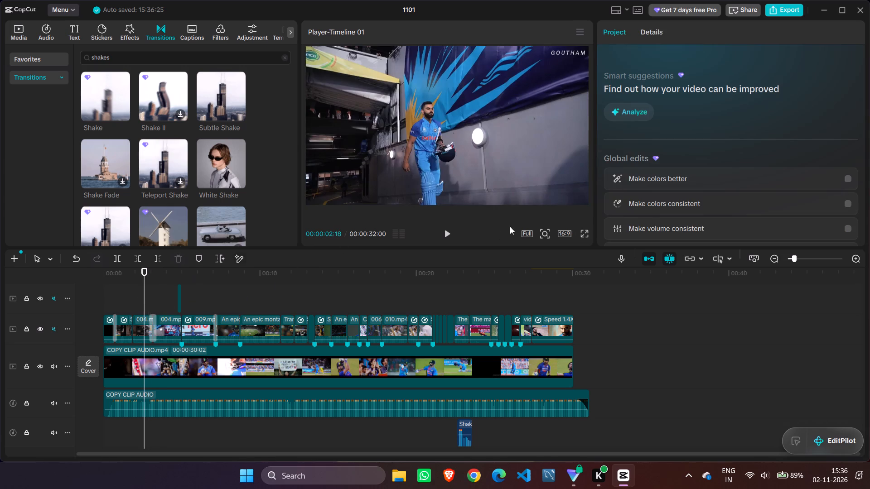
left_click(444, 235)
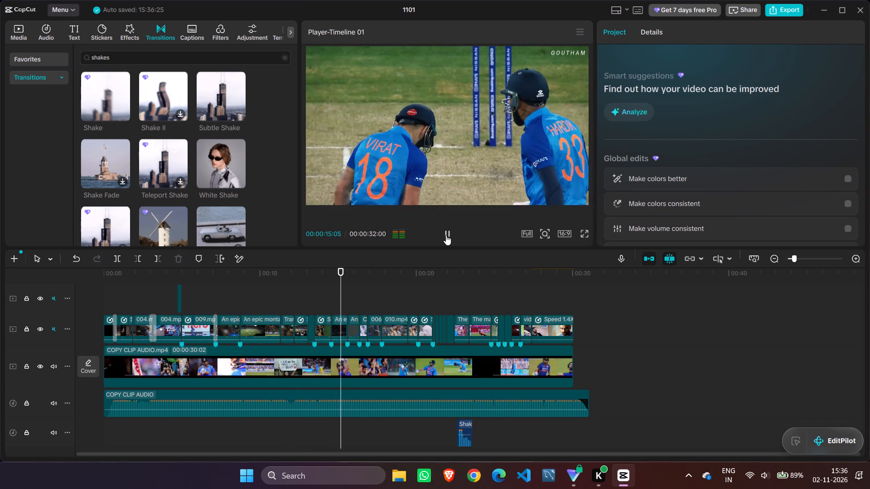
left_click(448, 236)
left_click(448, 236)
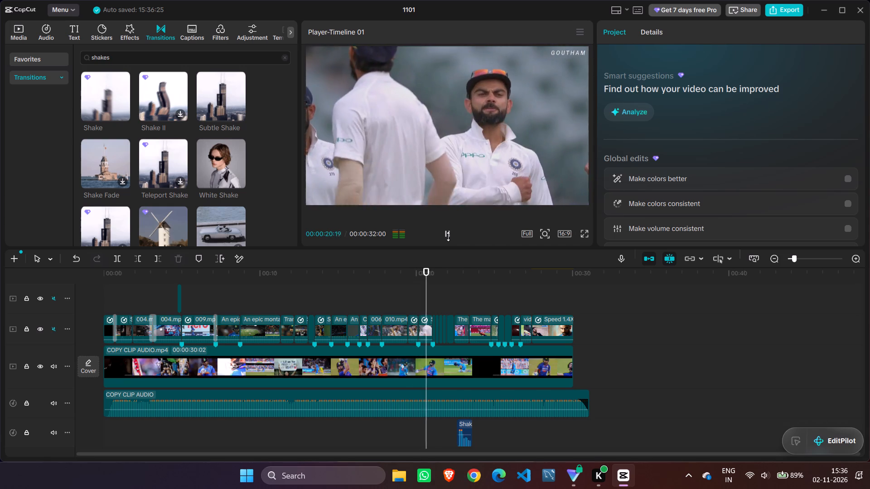
left_click(448, 236)
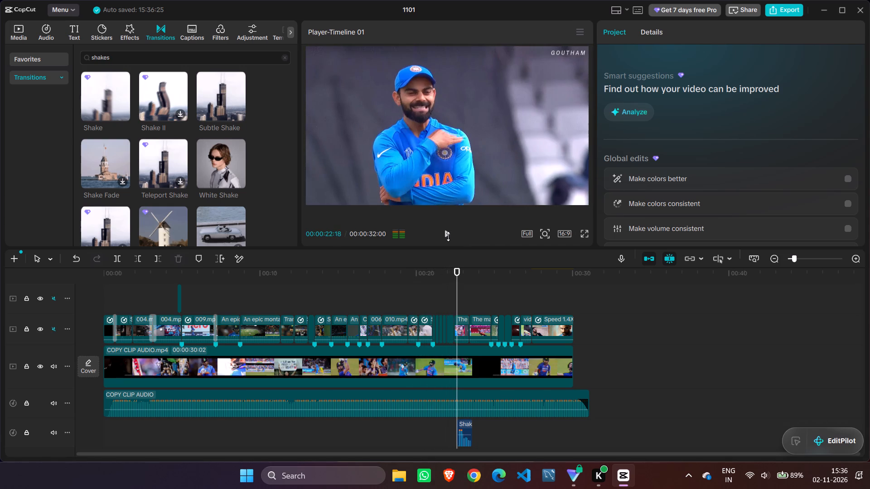
left_click(448, 236)
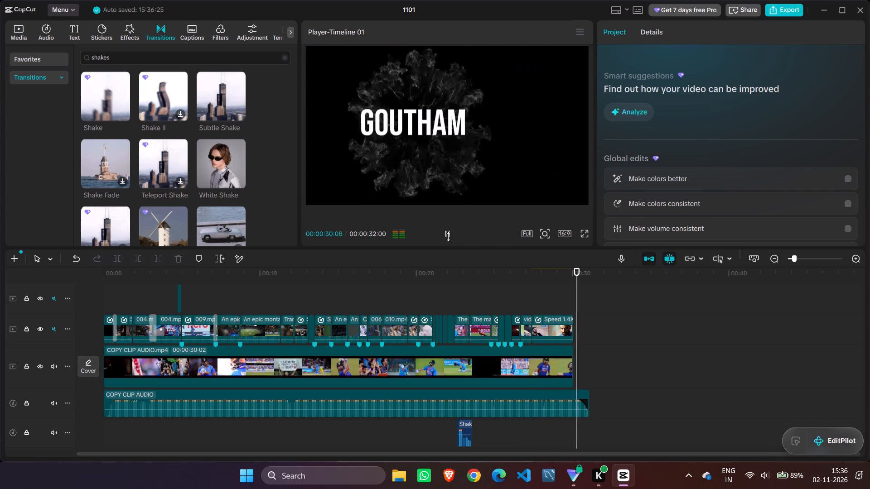
left_click(448, 236)
scroll(582, 311, "up", 1)
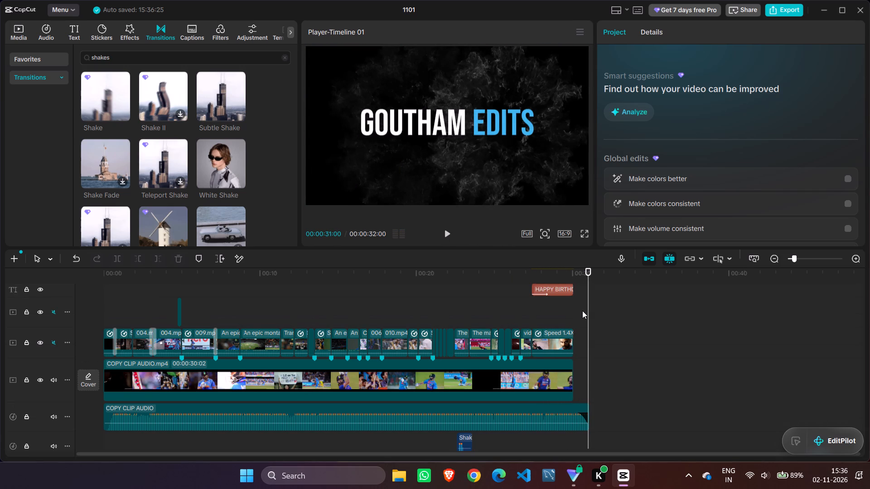
scroll(582, 311, "down", 1)
Replay the edit from the beginning to the wide stadium batting shot.
left_click_drag(589, 298, 82, 350)
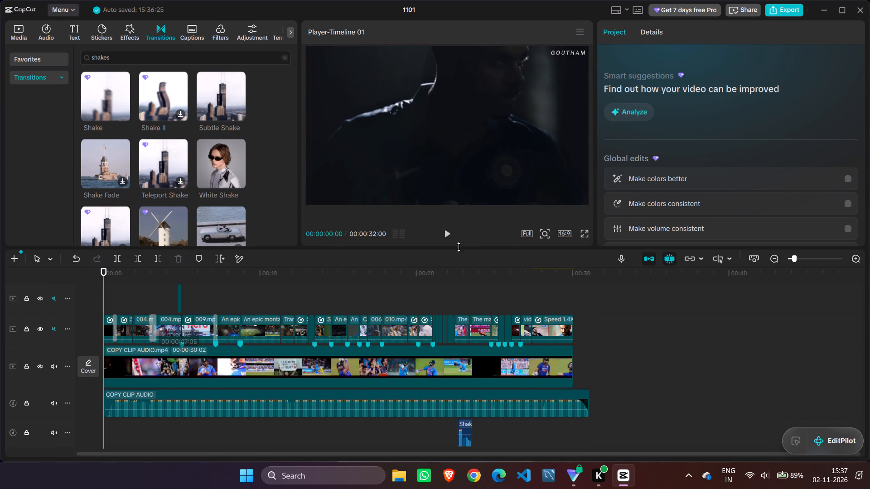
left_click(448, 232)
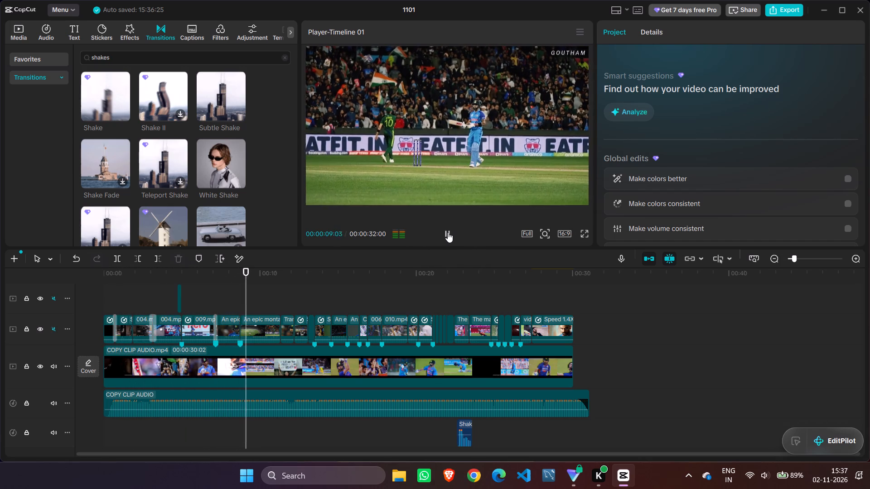
left_click(448, 232)
Add a default text clip starting at 00:00:08:22, at the start of the wide stadium batting shot.
left_click_drag(253, 290, 242, 288)
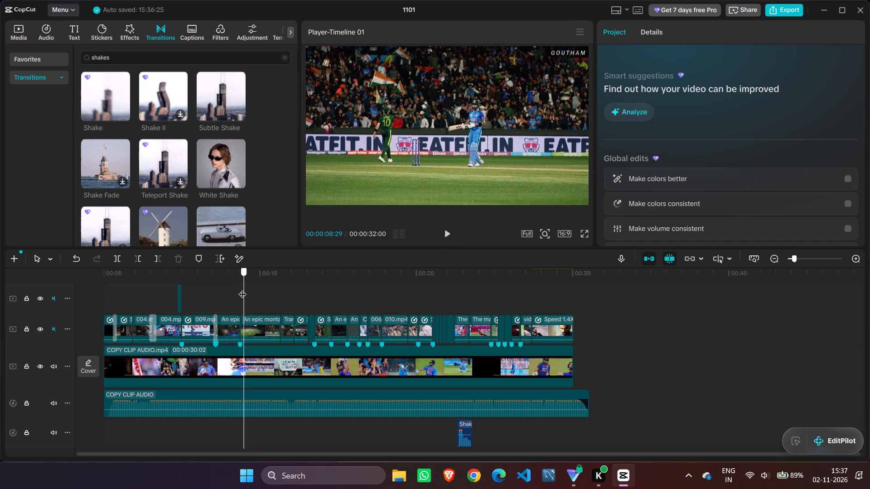
left_click_drag(242, 288, 240, 288)
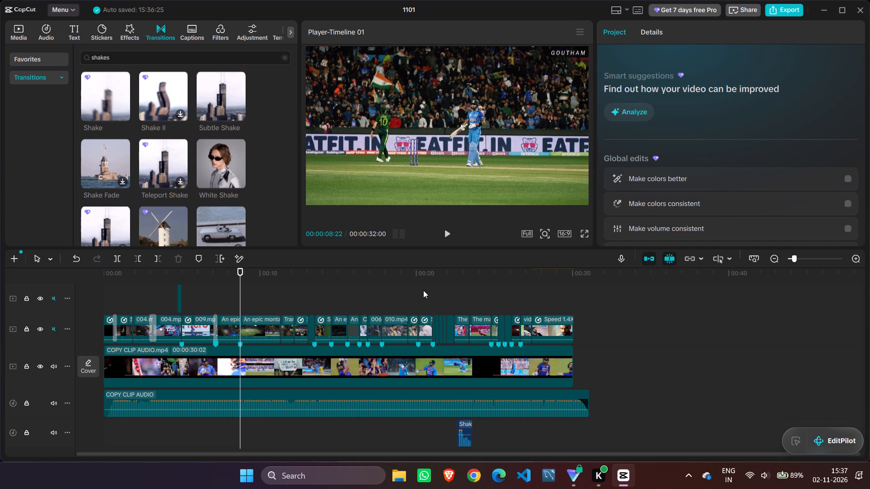
left_click(73, 29)
left_click(94, 75)
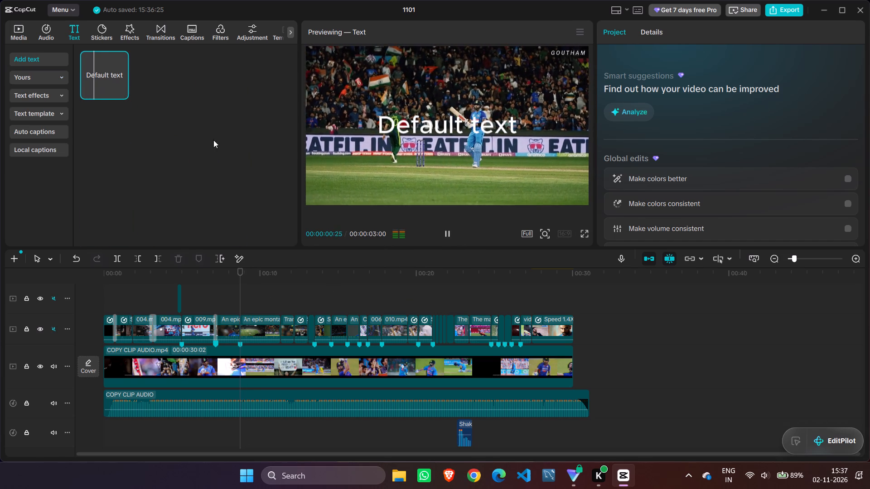
left_click(116, 72)
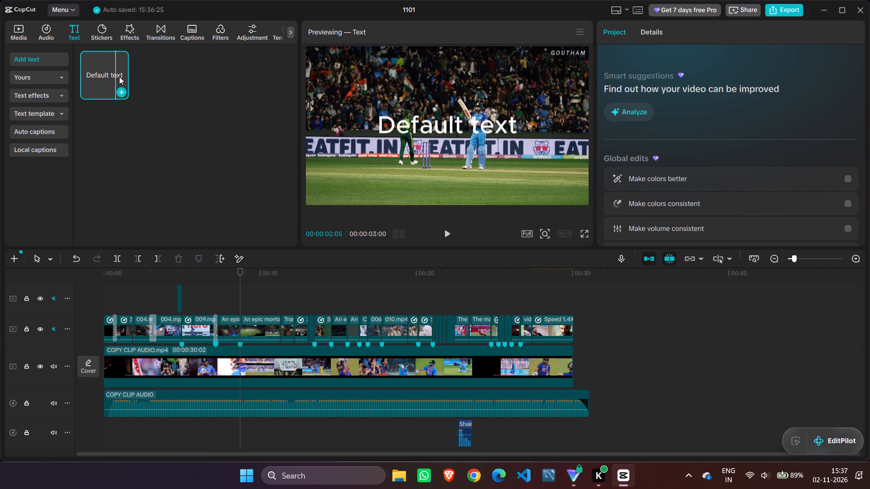
left_click_drag(104, 71, 255, 302)
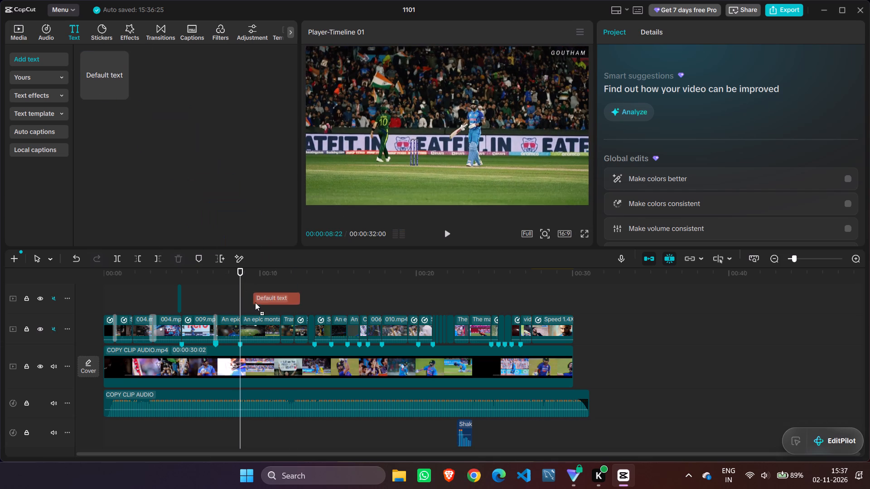
left_click_drag(255, 302, 243, 306)
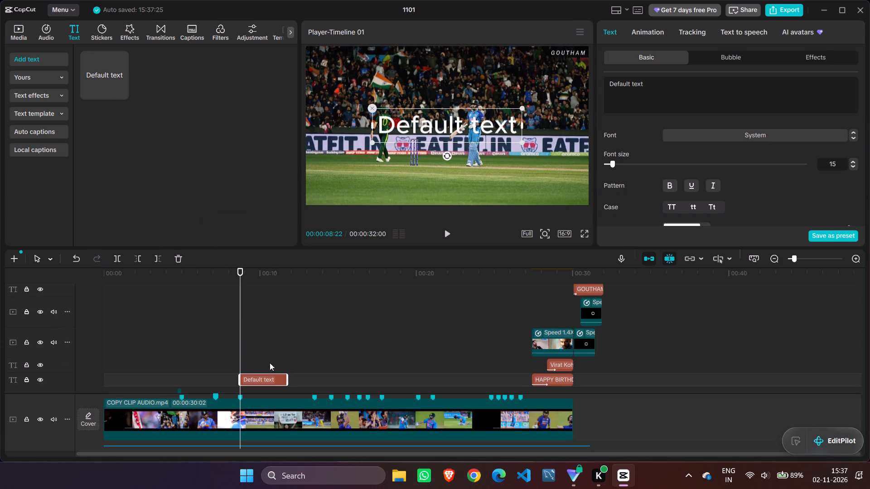
Replace the default text with "ONE" on the first line and "MAN" on the second.
left_click_drag(652, 76, 646, 84)
double_click(646, 86)
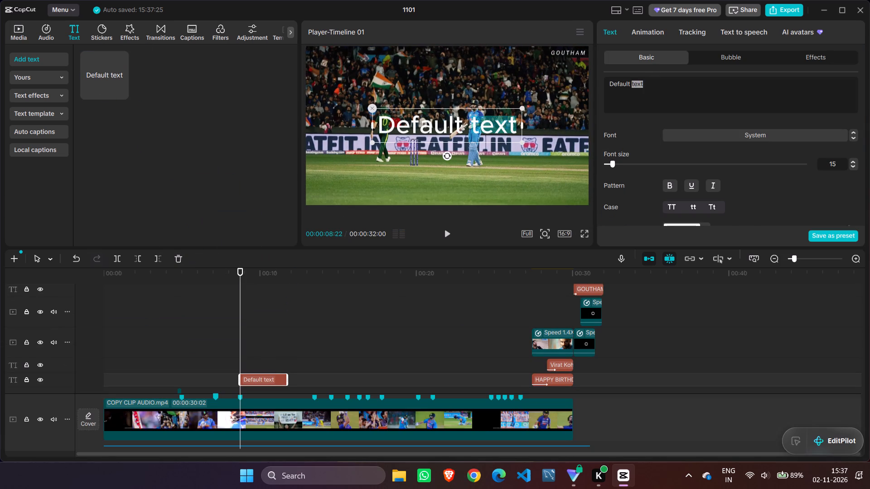
key("BackSpace")
key("BackSpace")
key("BackSpace")
key("BackSpace")
key("BackSpace")
key("BackSpace")
key("BackSpace")
key("BackSpace")
key("BackSpace")
key("BackSpace")
key("BackSpace")
key("BackSpace")
key("BackSpace")
key("BackSpace")
key("BackSpace")
key("BackSpace")
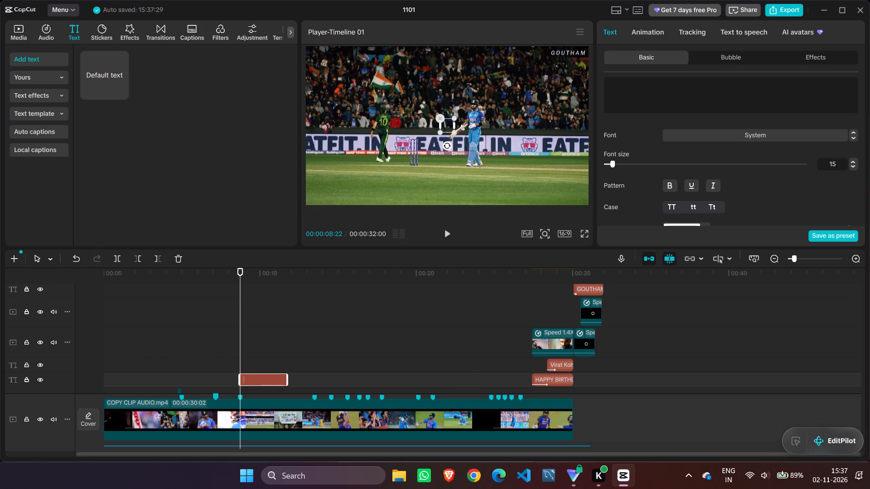
type("ONE")
key("Return")
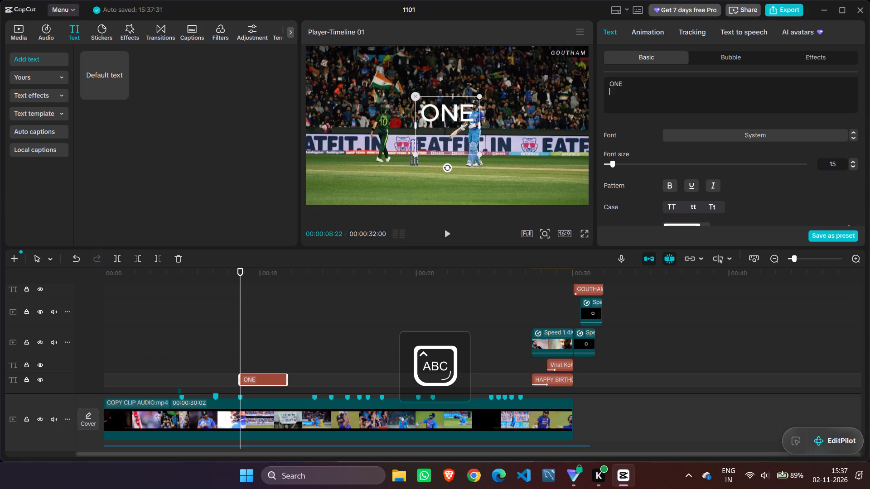
type("MAN")
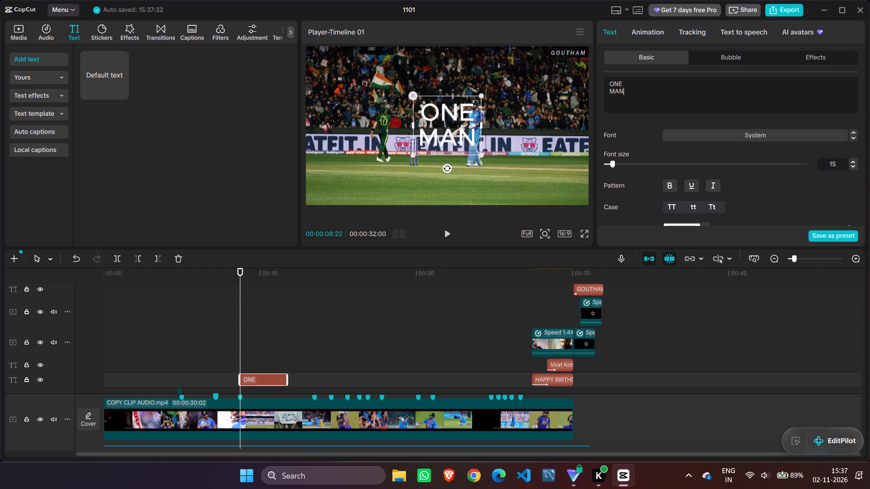
Delete the second line "MAN" from the new text clip so it reads only "ONE".
key("Return")
key("BackSpace")
key("BackSpace")
key("BackSpace")
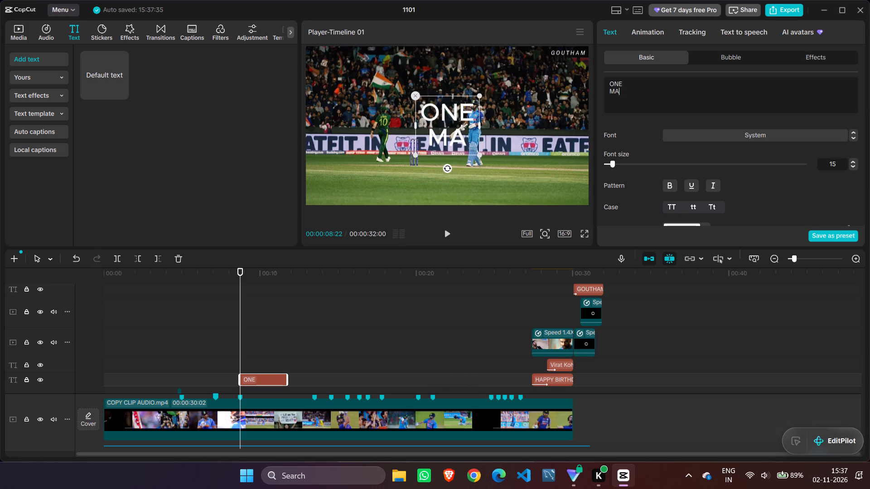
key("BackSpace")
key("BackSpace")
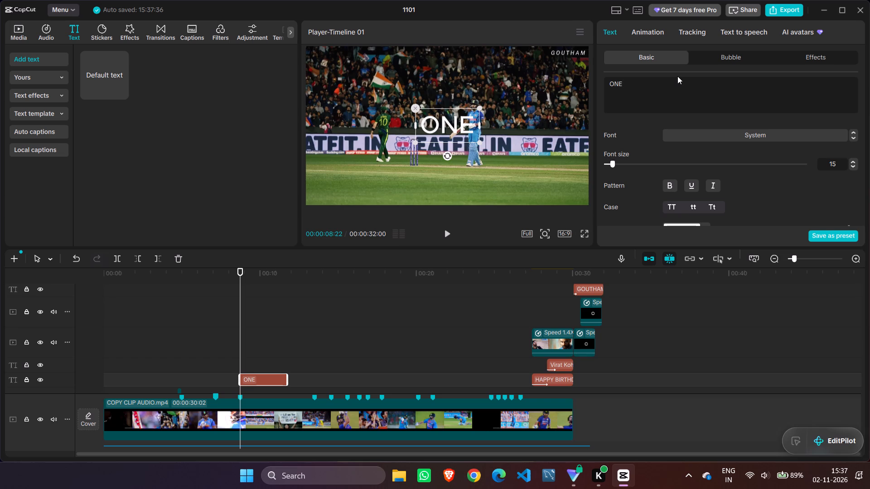
Set the font of the "ONE" text to Oswald-Bold.
scroll(693, 92, "down", 4)
scroll(707, 149, "down", 5)
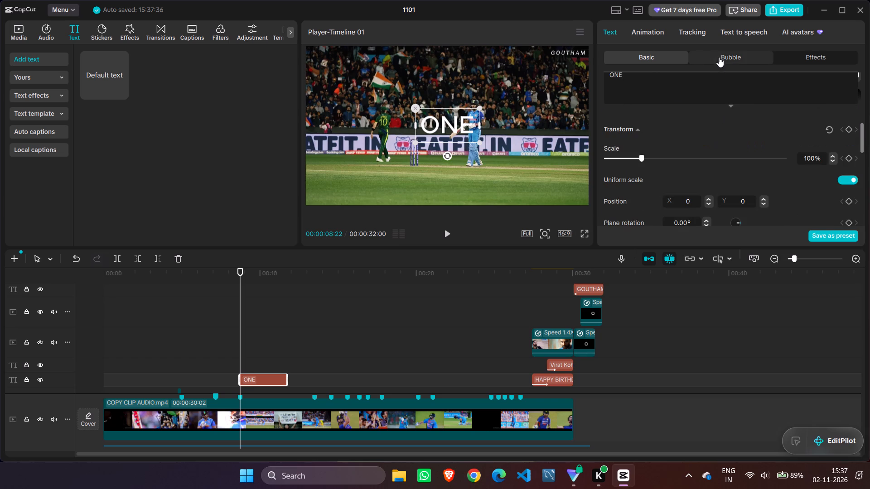
scroll(739, 90, "up", 3)
scroll(755, 132, "up", 3)
scroll(760, 140, "down", 2)
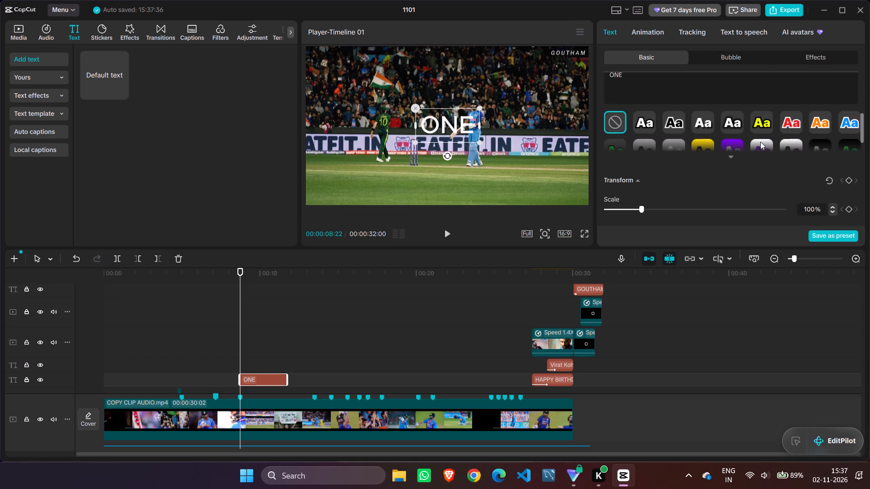
scroll(760, 142, "up", 5)
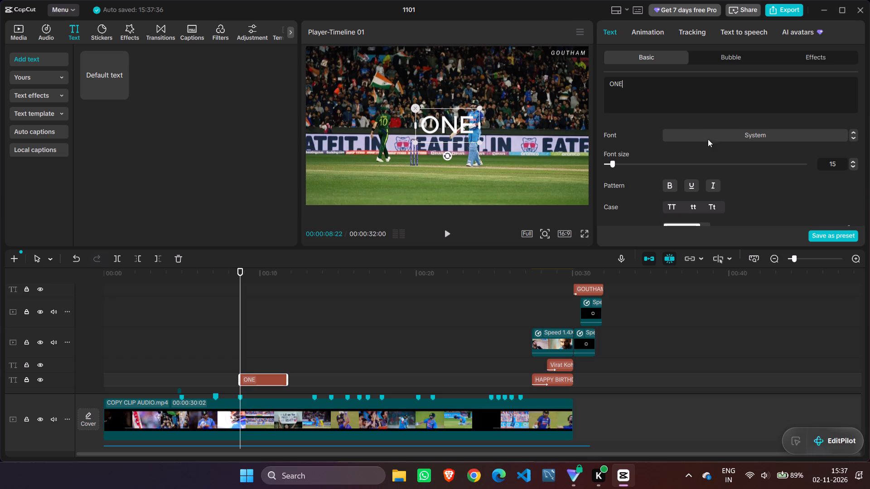
left_click(750, 134)
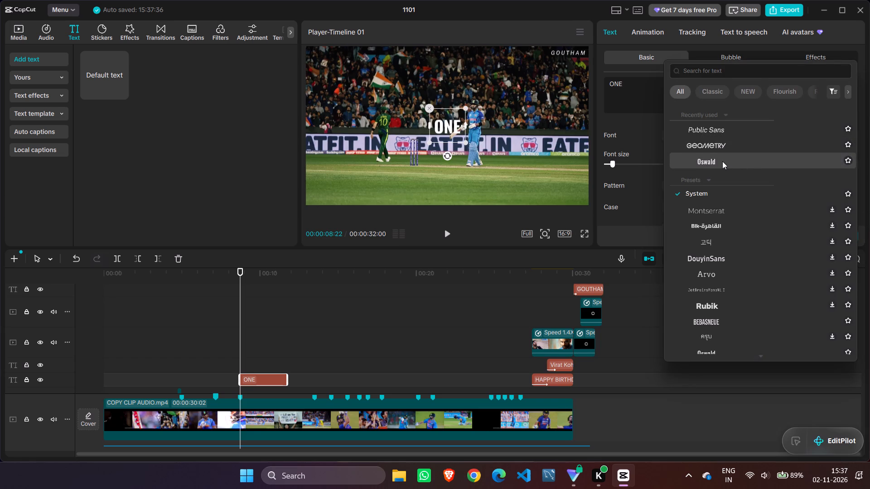
left_click(722, 161)
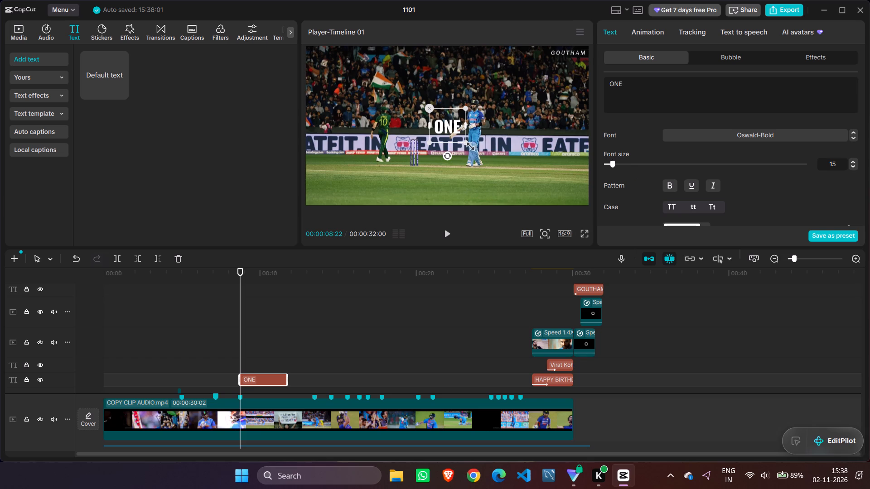
Enlarge the "ONE" text to roughly three times its size and place it in the upper-left area of the video frame.
left_click_drag(463, 141, 532, 218)
left_click_drag(478, 156, 528, 112)
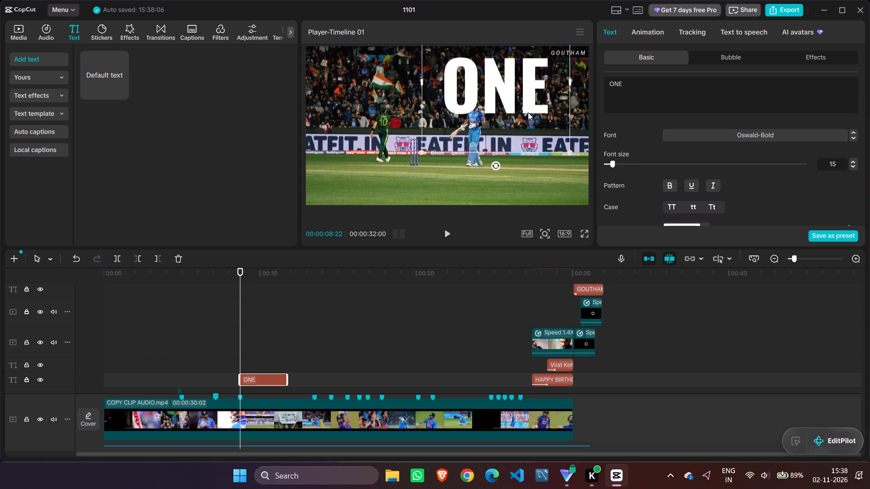
left_click_drag(528, 112, 446, 112)
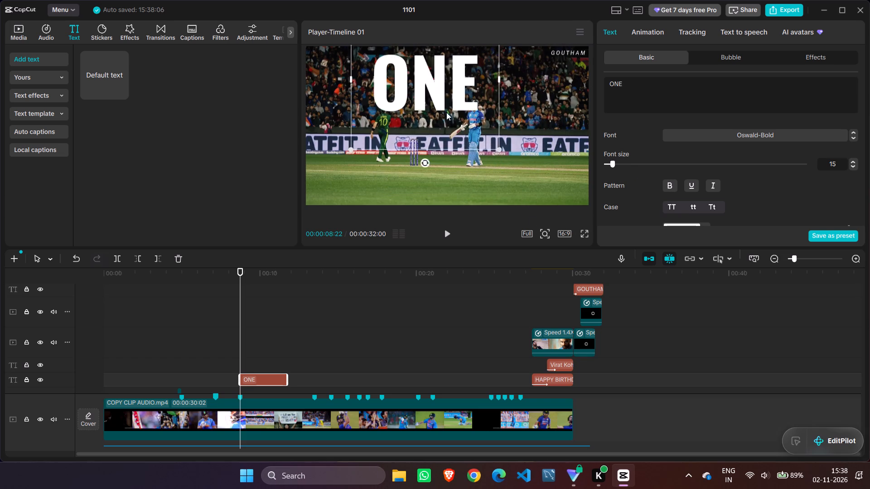
left_click_drag(446, 112, 419, 115)
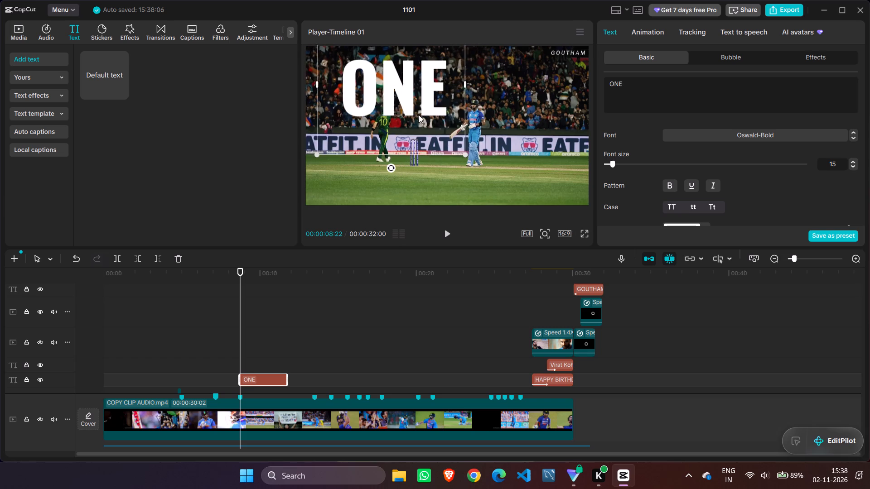
left_click_drag(419, 115, 410, 112)
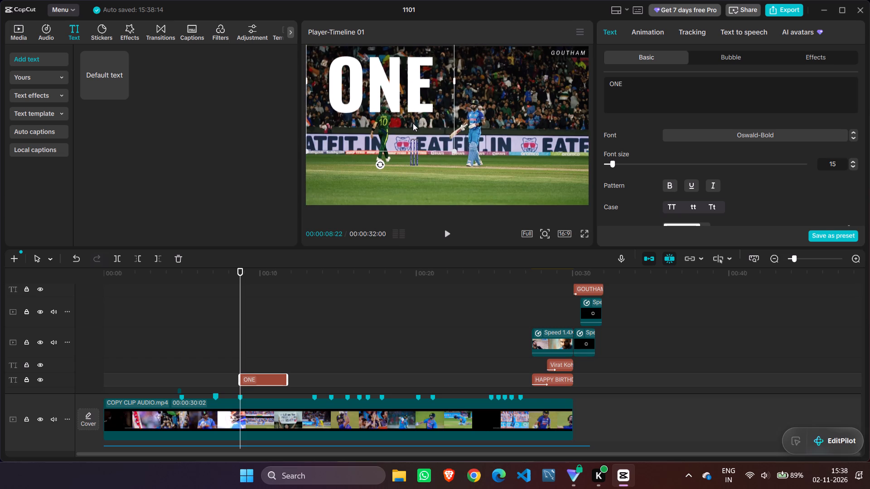
left_click_drag(413, 124, 415, 156)
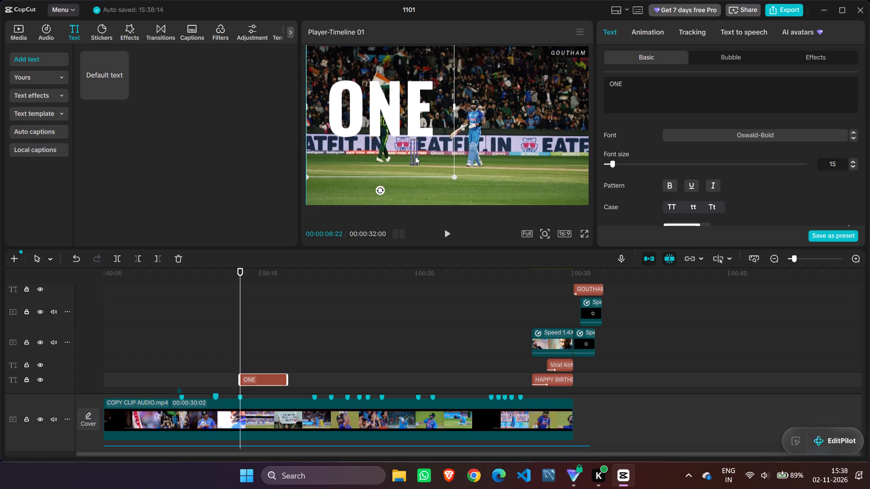
left_click_drag(415, 156, 414, 146)
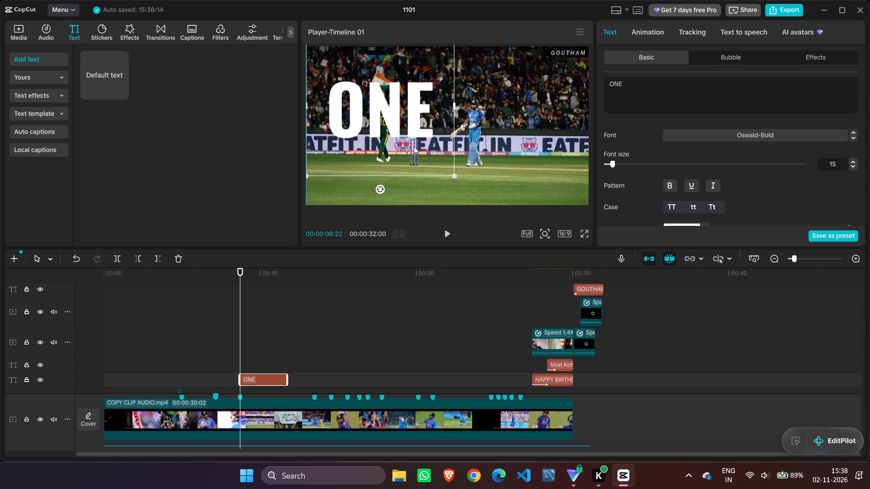
left_click_drag(414, 146, 414, 145)
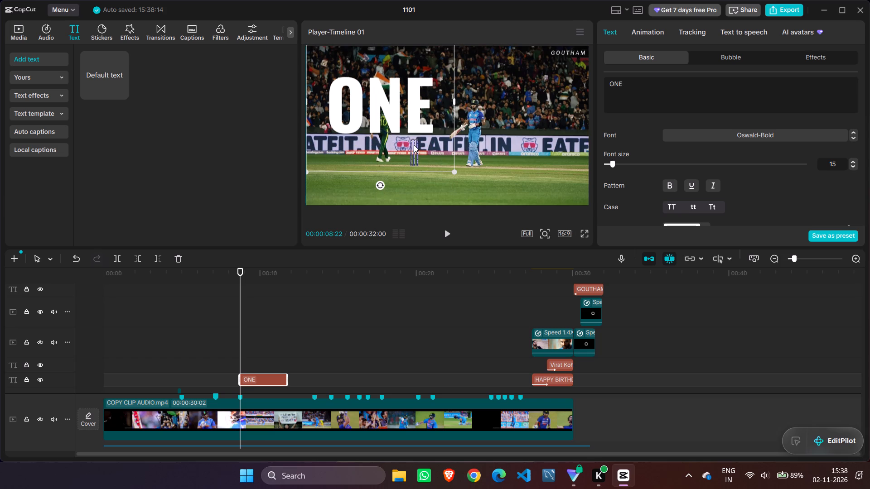
left_click_drag(414, 145, 513, 137)
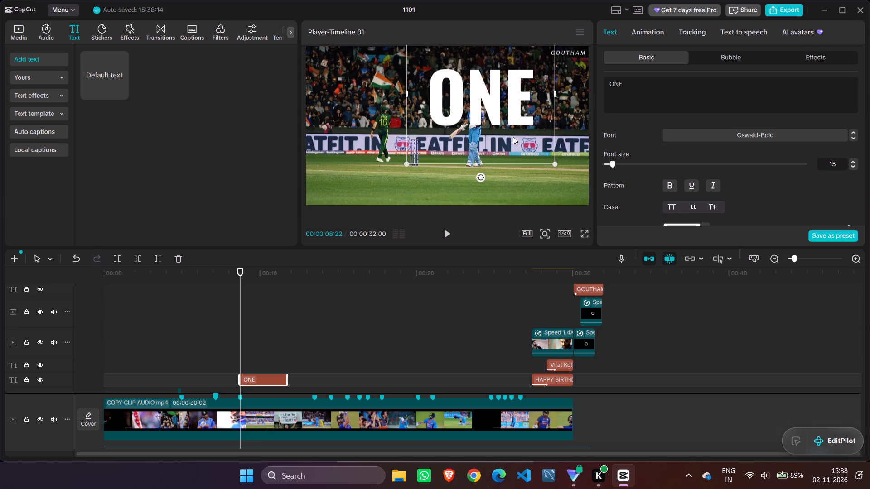
left_click_drag(513, 137, 401, 142)
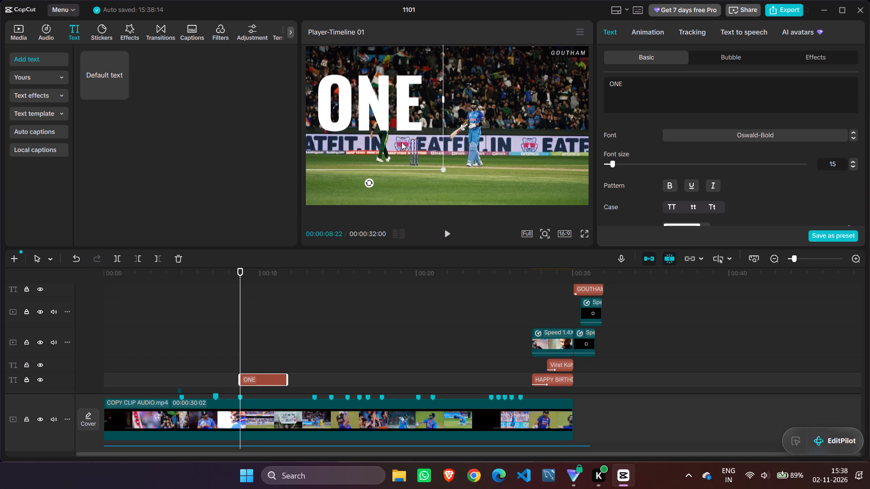
left_click_drag(401, 142, 407, 148)
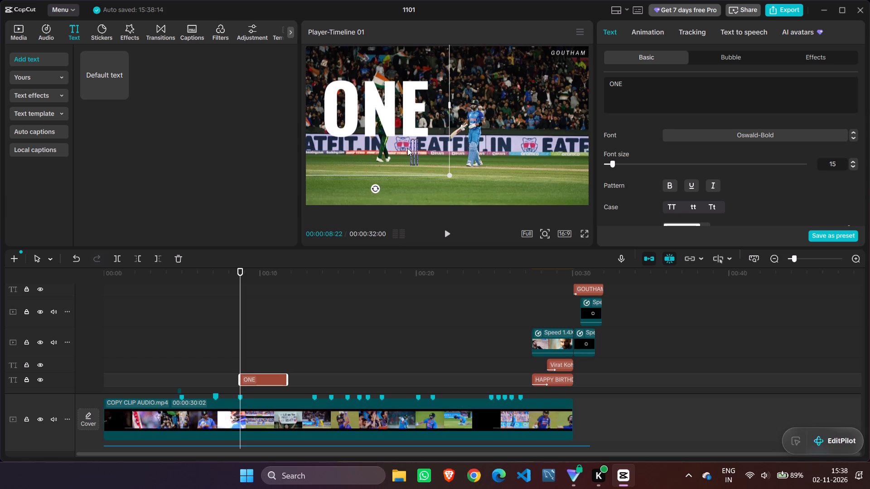
left_click_drag(407, 148, 403, 128)
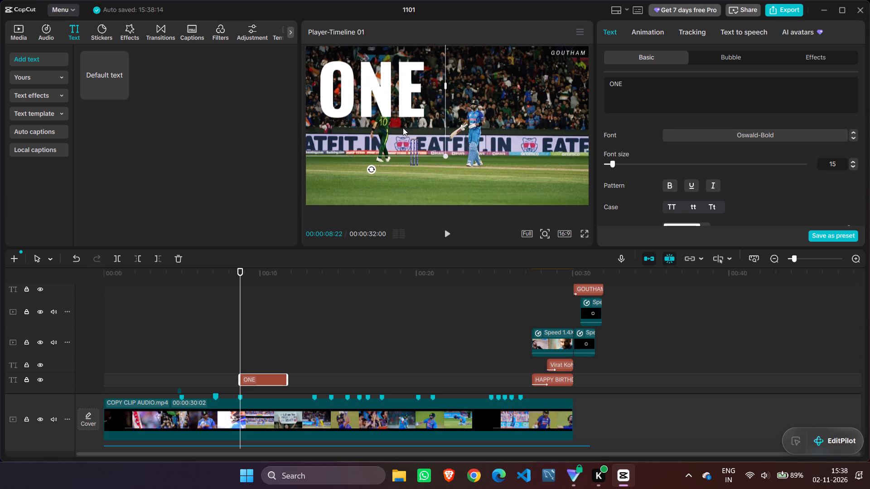
left_click_drag(403, 128, 401, 124)
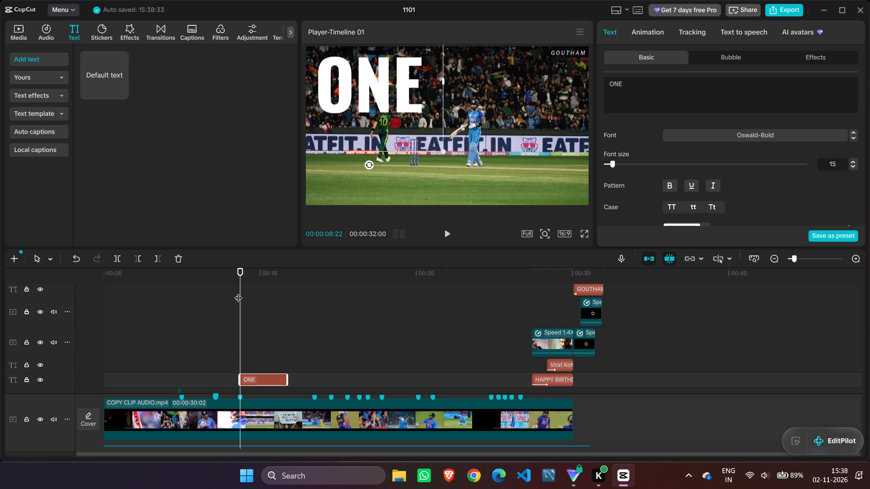
Move the "ONE" clip to start at about 00:00:07:05, over the helmet close-up, on the same track as the HAPPY BIRTHDAY text.
left_click(239, 292)
left_click_drag(265, 374, 241, 373)
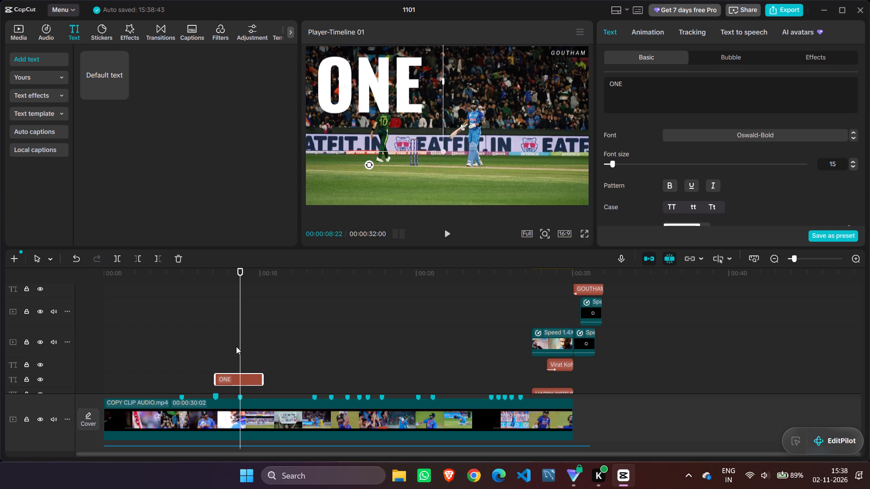
scroll(249, 333, "down", 3)
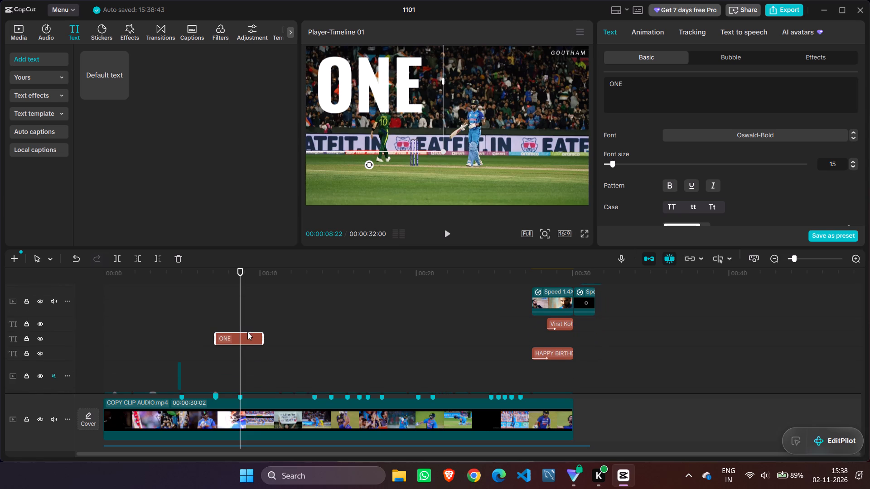
left_click_drag(246, 336, 246, 352)
scroll(246, 343, "down", 1)
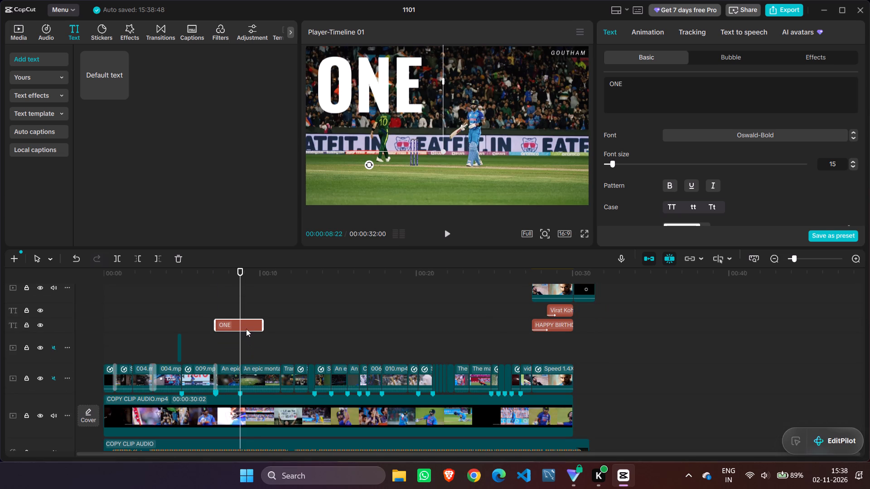
Trim the end of the "ONE" clip back to the marker at 00:00:08:22, where the wide stadium batting shot starts.
left_click_drag(240, 307, 211, 308)
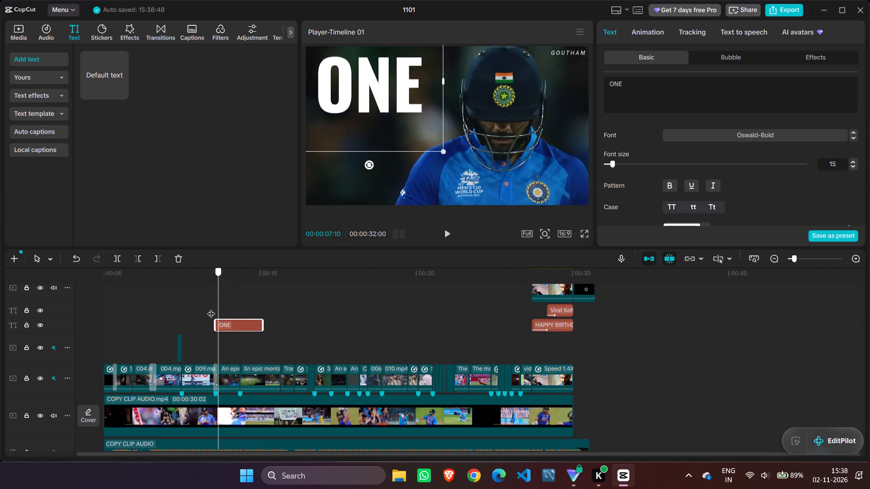
left_click_drag(211, 308, 205, 308)
left_click(447, 232)
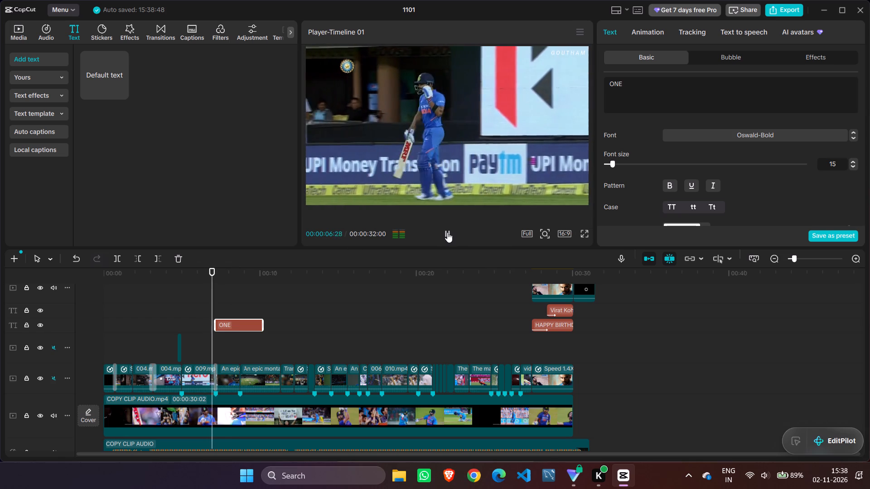
left_click(447, 232)
double_click(447, 232)
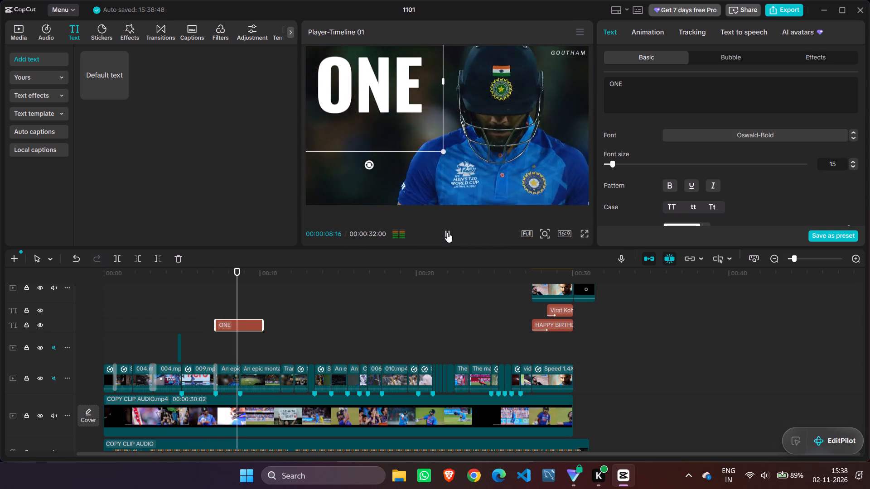
left_click_drag(262, 324, 247, 322)
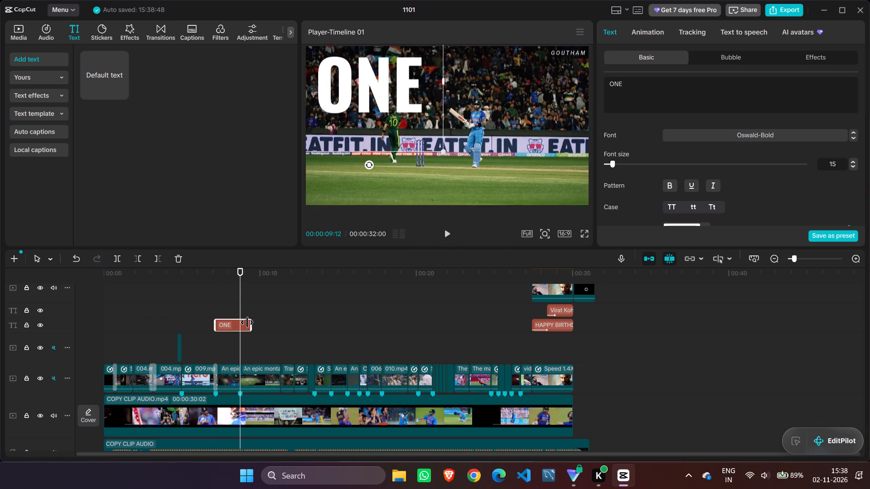
left_click_drag(247, 322, 240, 321)
Review the "ONE" title's timing over the helmet close-up and across the cut to the wide stadium batting shot.
left_click_drag(241, 303, 217, 302)
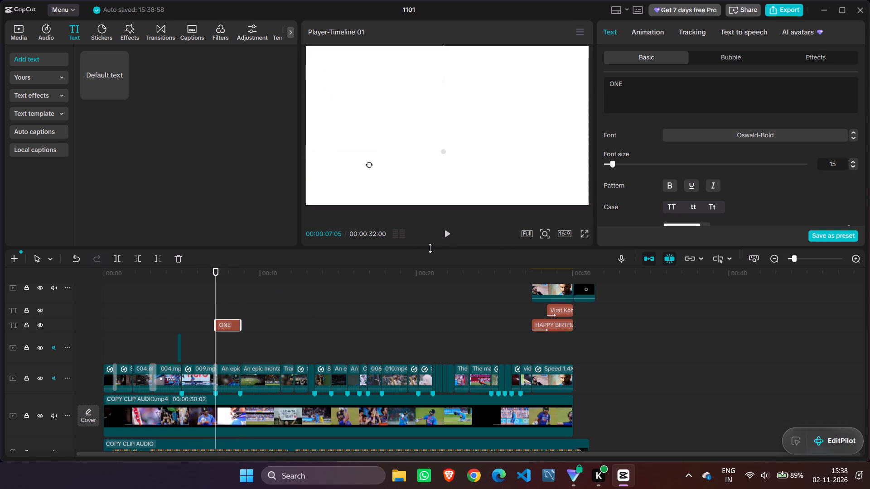
left_click(451, 234)
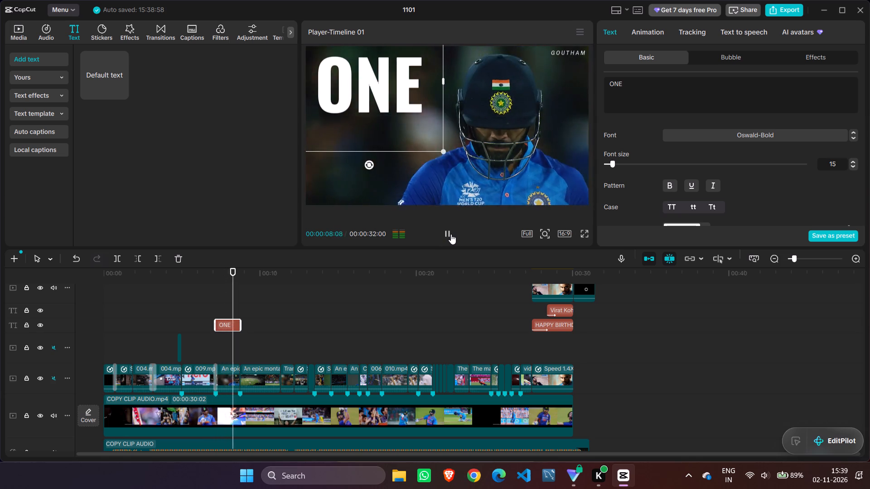
left_click(451, 234)
left_click_drag(252, 297, 252, 296)
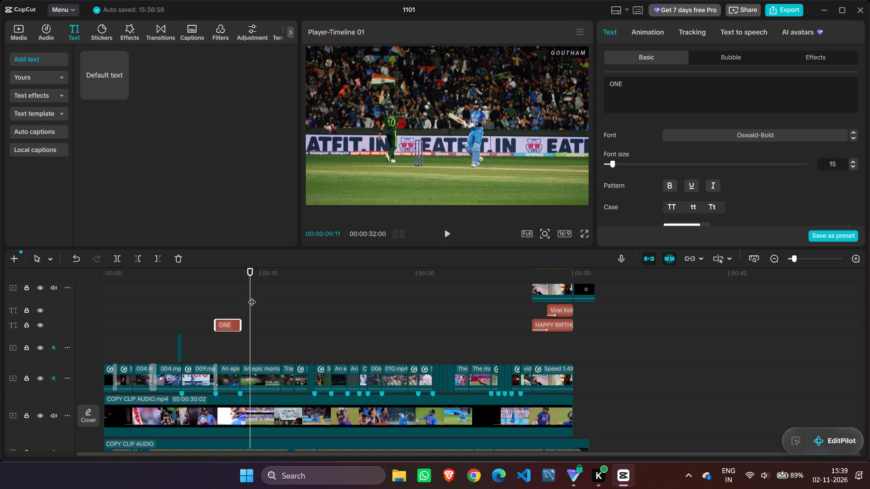
left_click_drag(252, 296, 239, 296)
left_click_drag(239, 296, 233, 295)
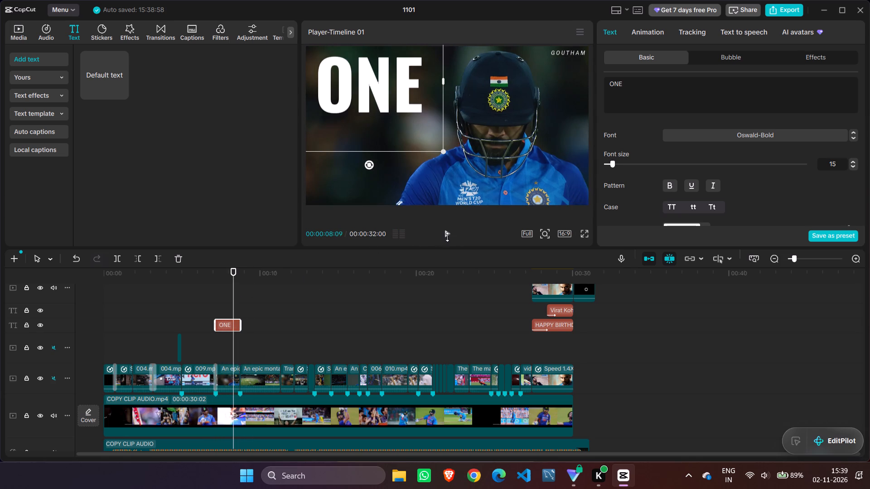
left_click(451, 234)
left_click(451, 234)
left_click(451, 234)
left_click(451, 234)
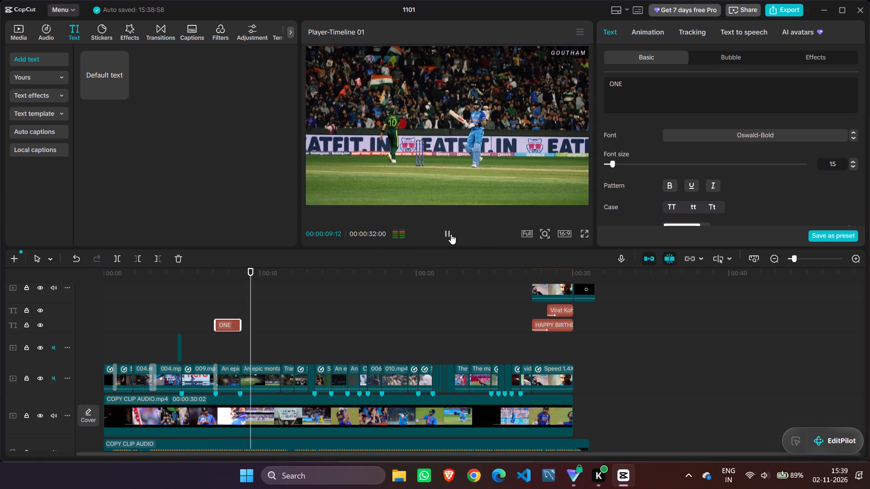
left_click_drag(254, 295, 227, 295)
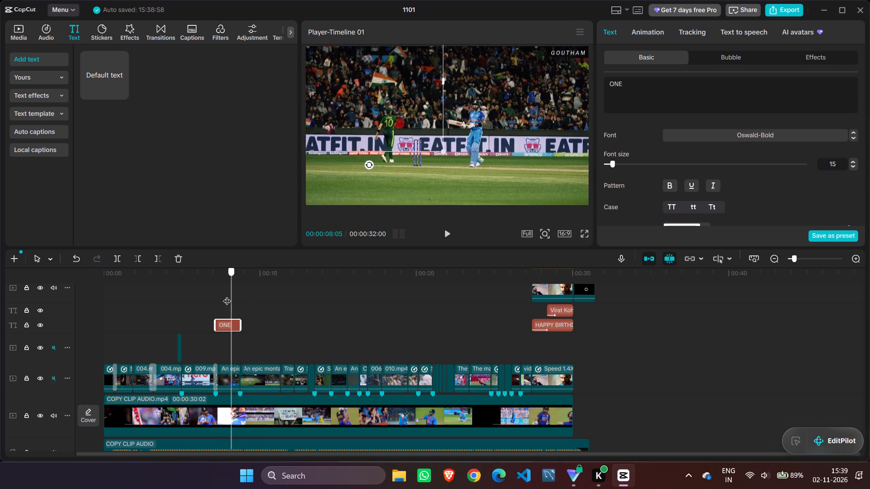
left_click_drag(227, 295, 223, 295)
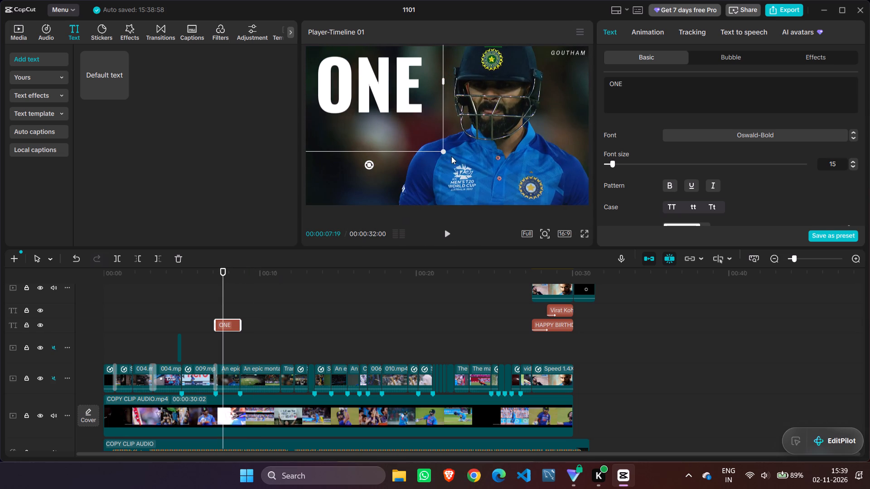
Enlarge the "ONE" text to about 1.2 times its size and reposition it at mid-height beside the helmet, in the left half of the frame.
left_click_drag(443, 149, 469, 161)
left_click_drag(441, 143, 464, 157)
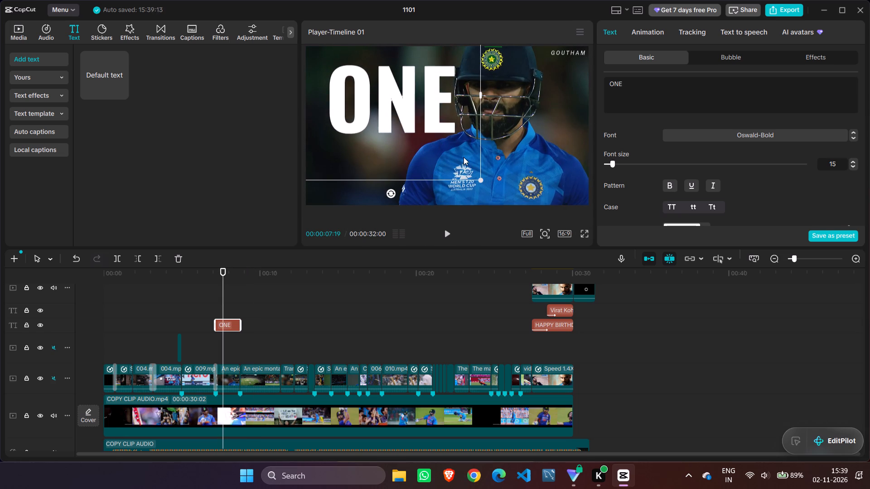
left_click_drag(464, 157, 457, 151)
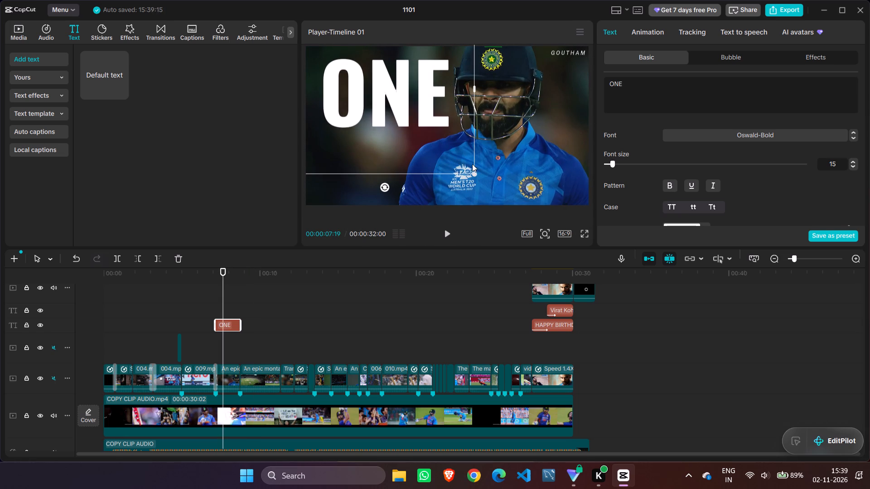
left_click_drag(472, 171, 489, 183)
left_click_drag(474, 173, 483, 177)
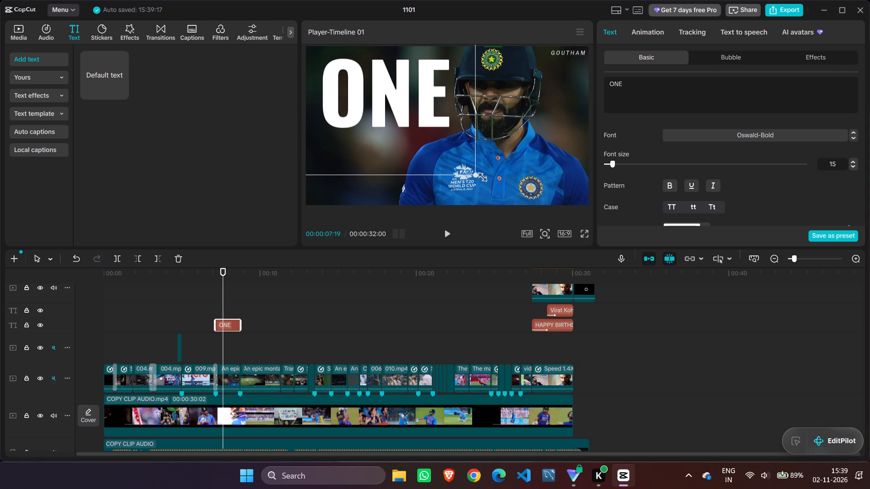
left_click_drag(483, 177, 496, 187)
left_click_drag(476, 174, 498, 190)
left_click_drag(423, 132, 440, 152)
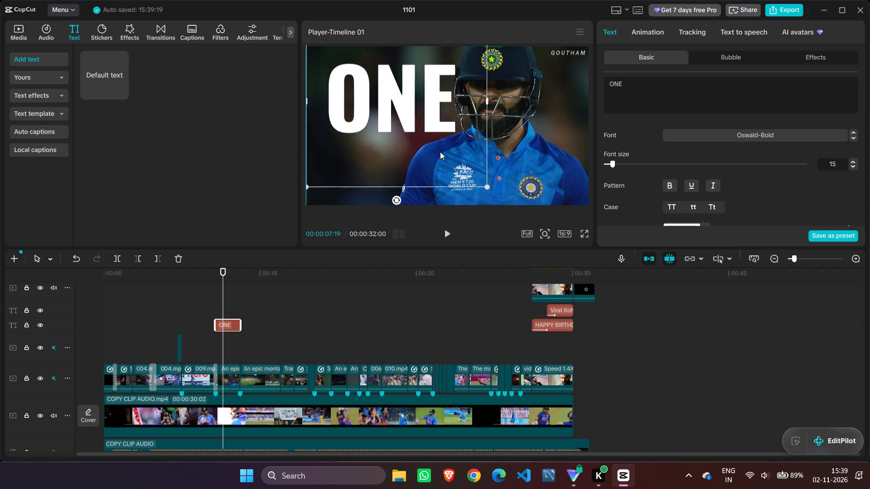
left_click_drag(440, 152, 428, 152)
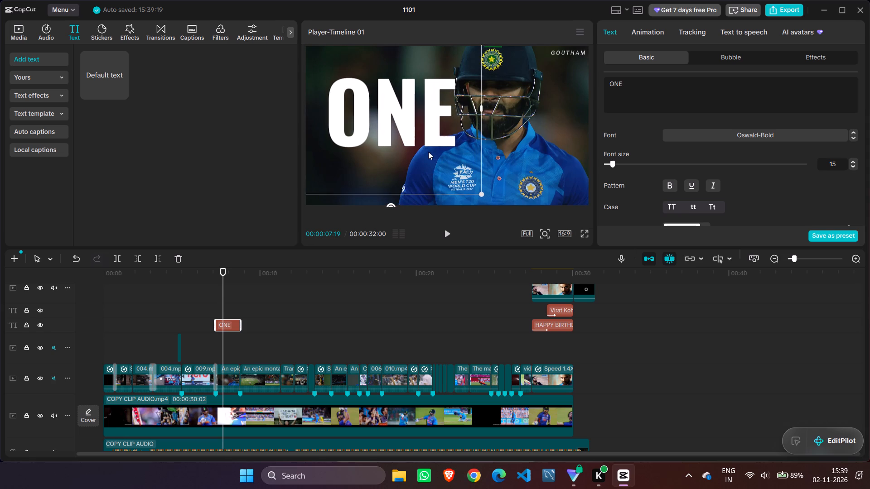
left_click_drag(428, 152, 427, 148)
left_click_drag(478, 190, 488, 199)
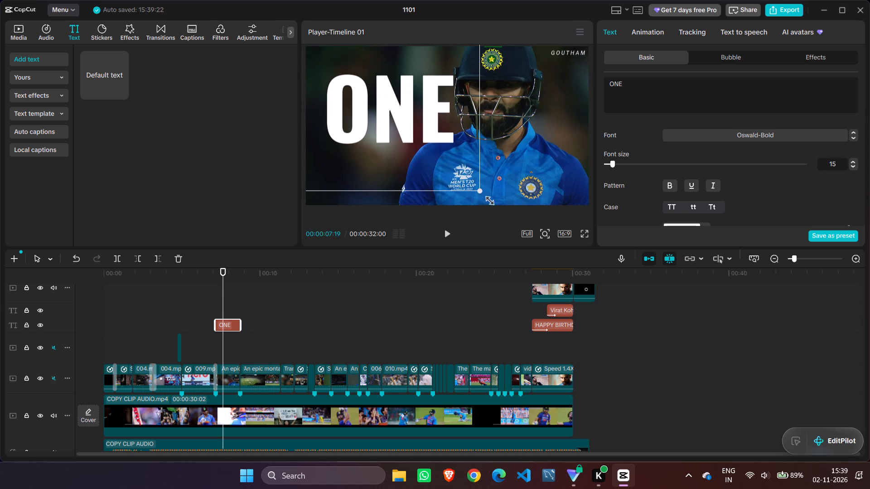
left_click_drag(488, 199, 496, 210)
left_click_drag(435, 168, 427, 190)
left_click(444, 162)
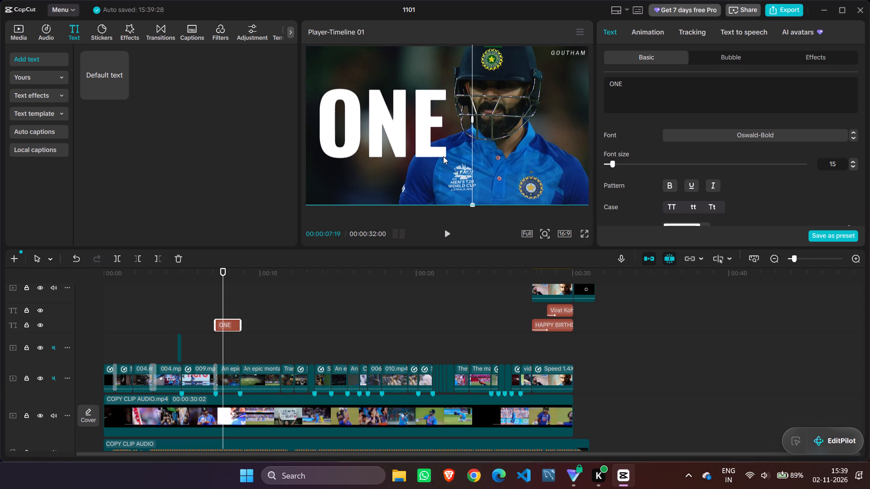
Copy the "ONE" text clip and place the duplicate on the text track directly above, aligned with the original's start at 00:00:07:05.
left_click(224, 271)
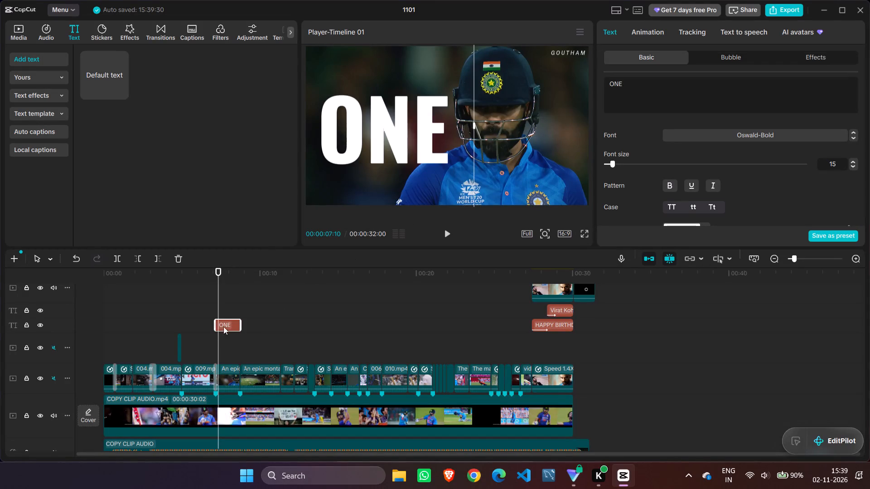
right_click(226, 322)
left_click(284, 240)
left_click(255, 324)
right_click(255, 324)
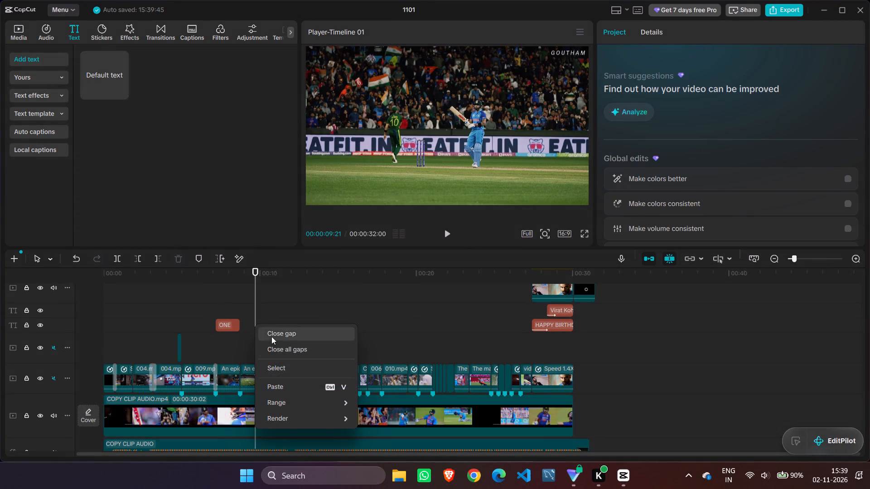
left_click(277, 389)
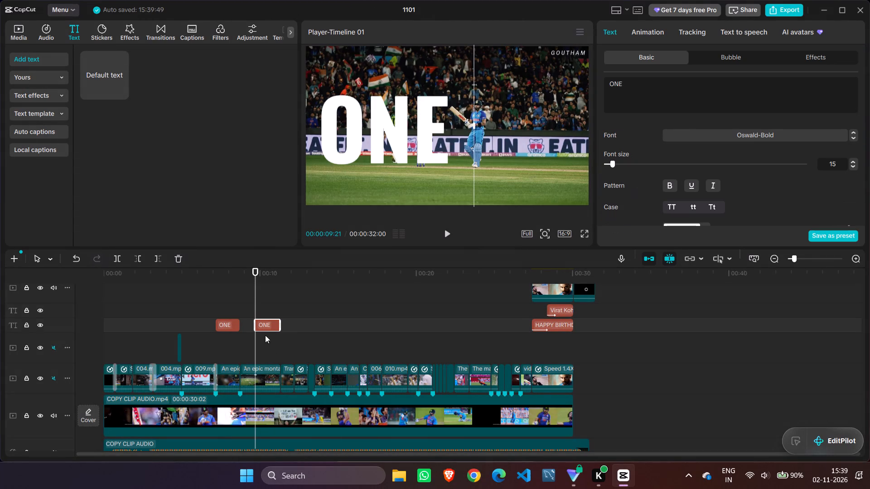
left_click_drag(264, 322, 236, 309)
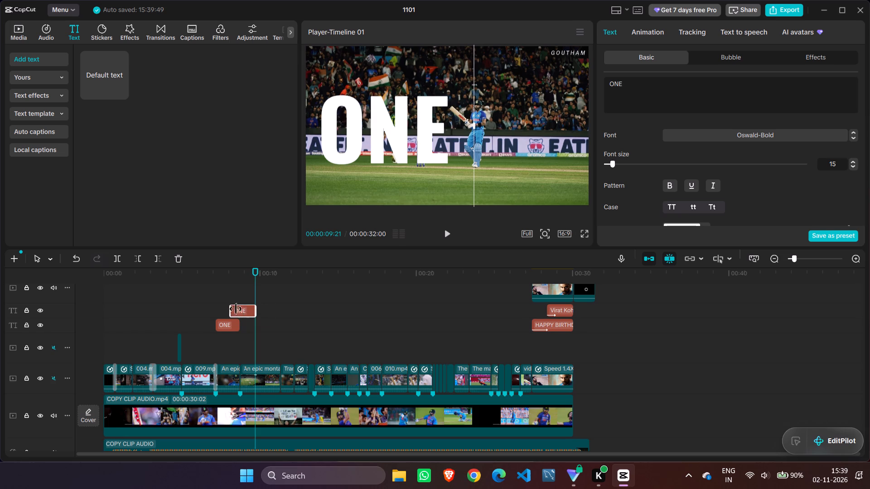
left_click_drag(236, 309, 228, 308)
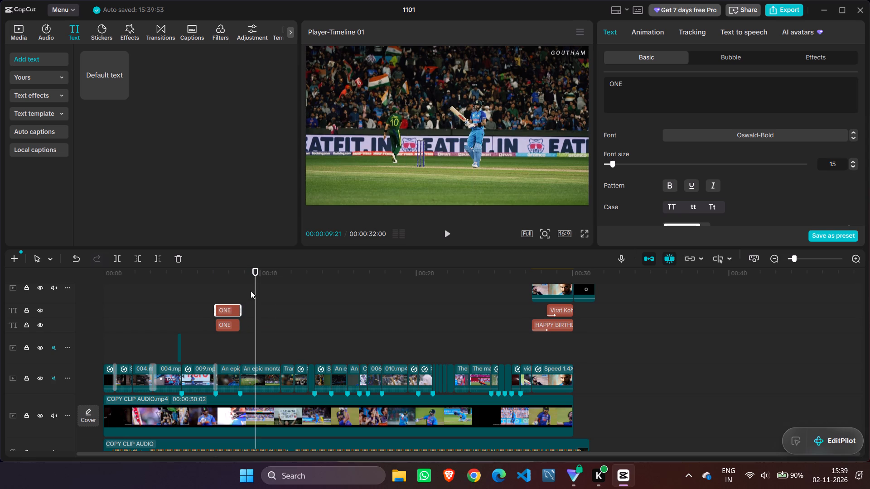
Trim the start of both stacked "ONE" clips to 00:00:07:13, checking the helmet close-up playback for the cut point.
left_click_drag(257, 289, 216, 293)
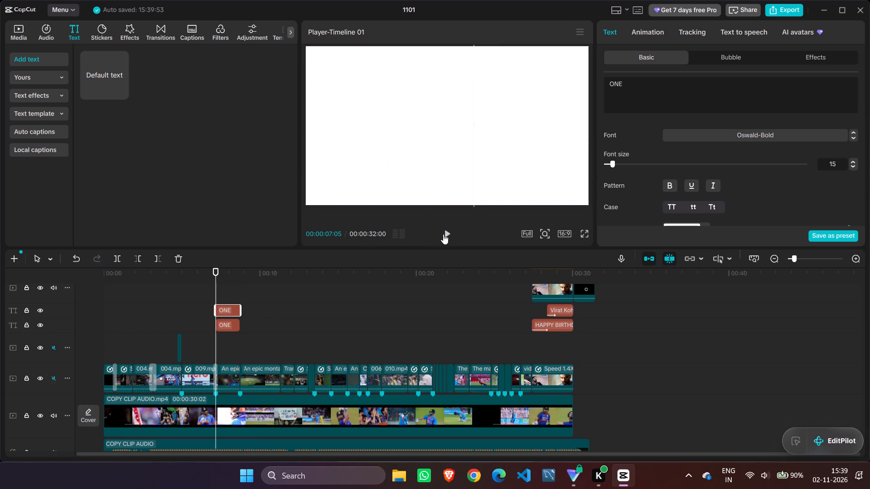
double_click(445, 234)
double_click(445, 234)
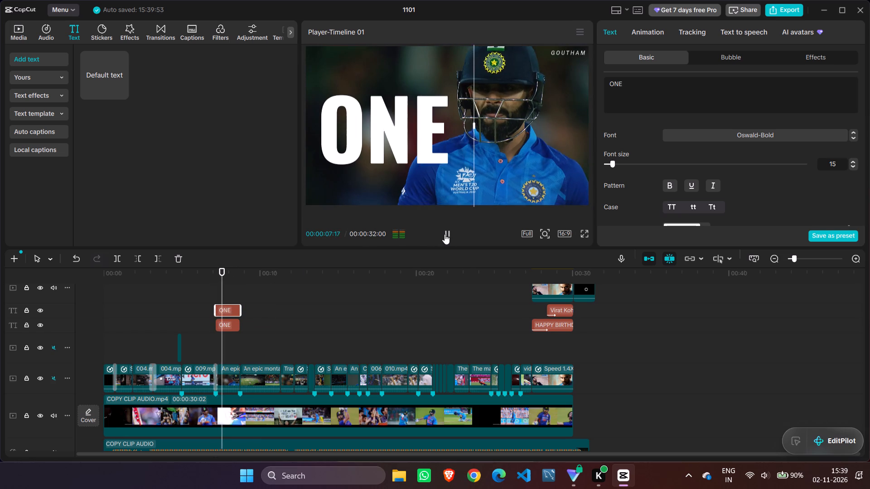
key("Left")
key("Left")
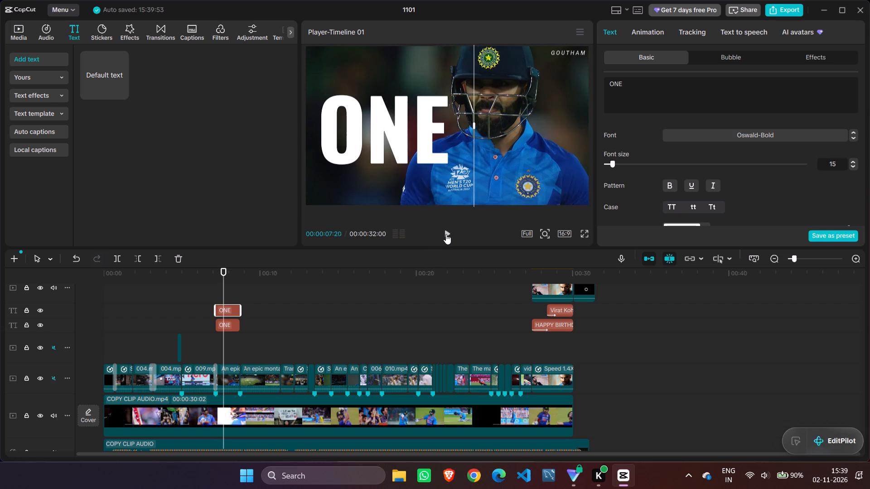
key("Left")
key("Left")
key("Left")
key("Left")
key("Left")
double_click(446, 234)
key("Left")
key("Left")
key("Left")
key("Left")
key("Left")
key("Left")
key("Left")
key("Left")
key("Left")
key("Left")
key("Left")
key("Left")
key("Left")
key("Left")
key("Left")
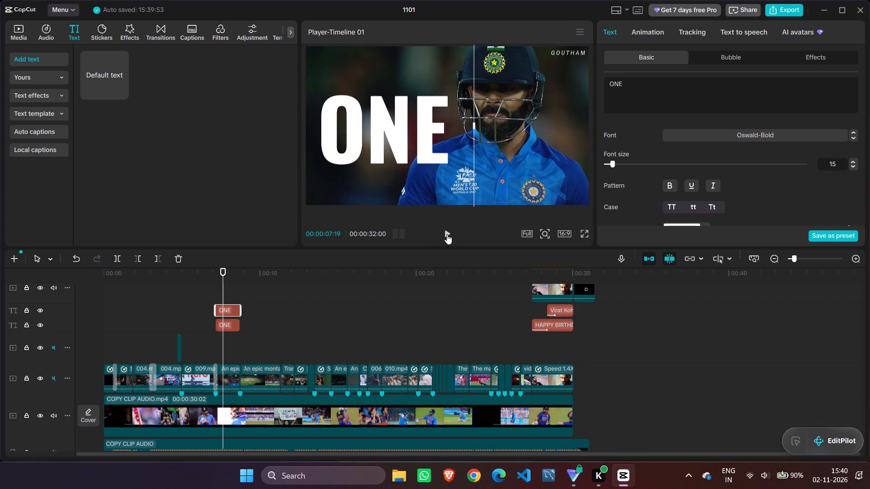
double_click(447, 234)
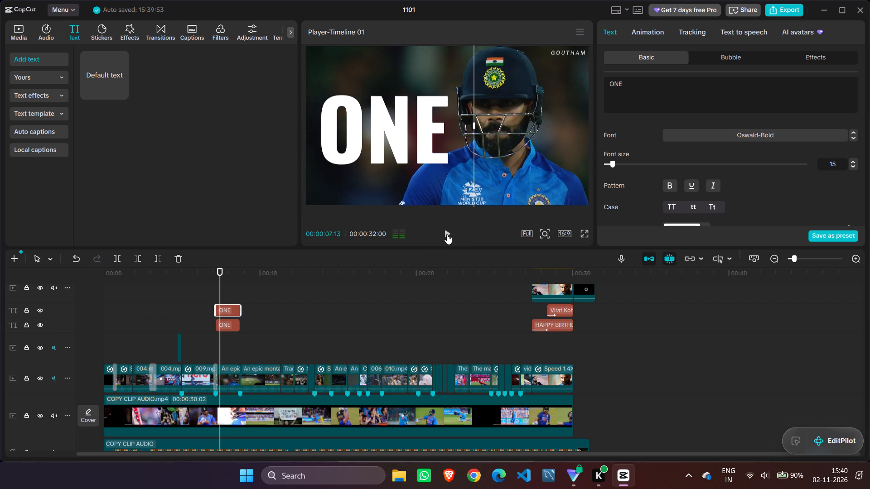
left_click(134, 256)
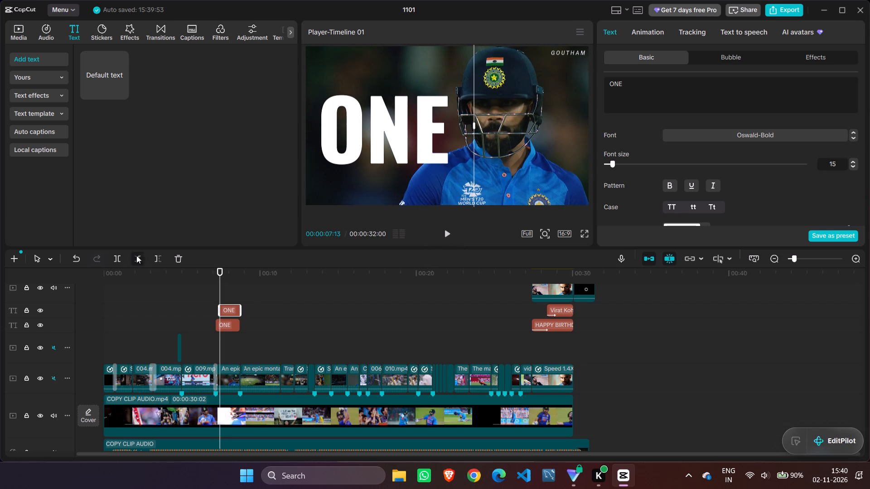
left_click(219, 323)
left_click(138, 261)
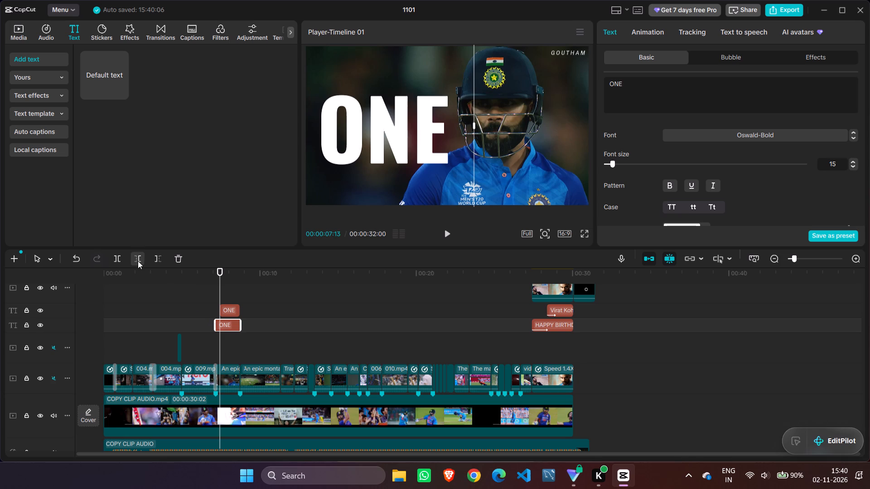
Review the timing of the two trimmed "ONE" titles from the preceding batting shot into the helmet close-up.
left_click(203, 302)
left_click(450, 236)
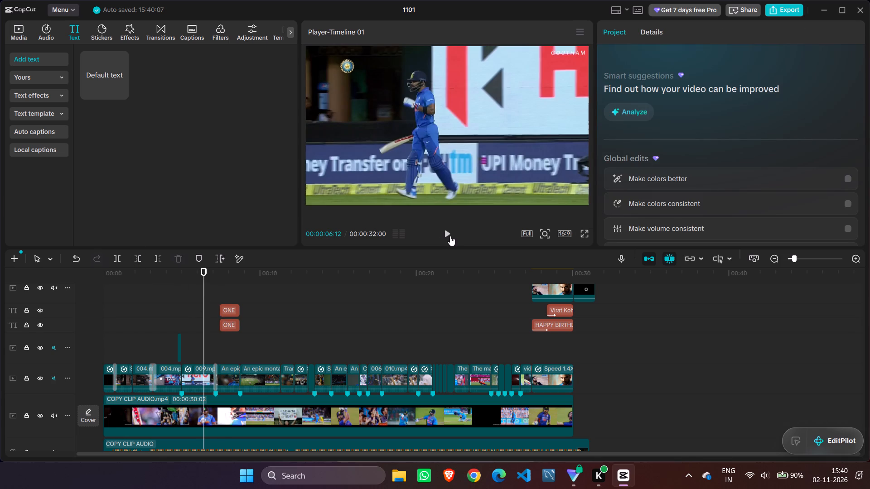
left_click(448, 235)
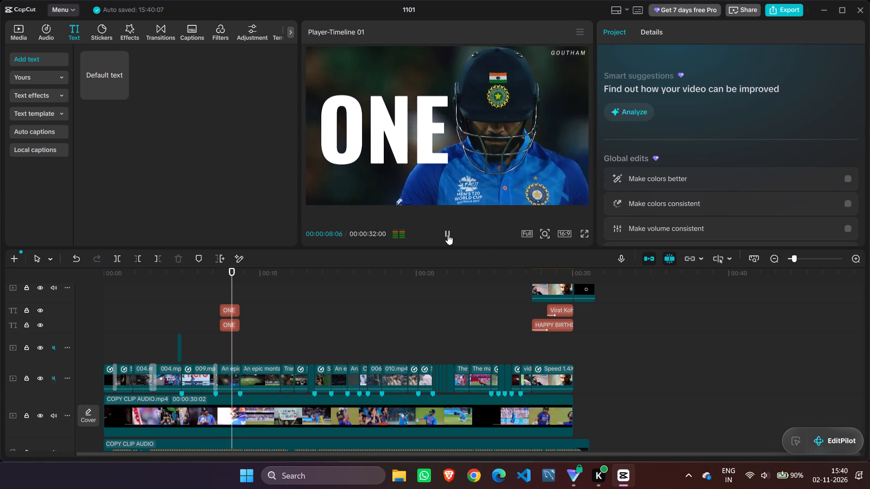
left_click_drag(238, 290, 208, 288)
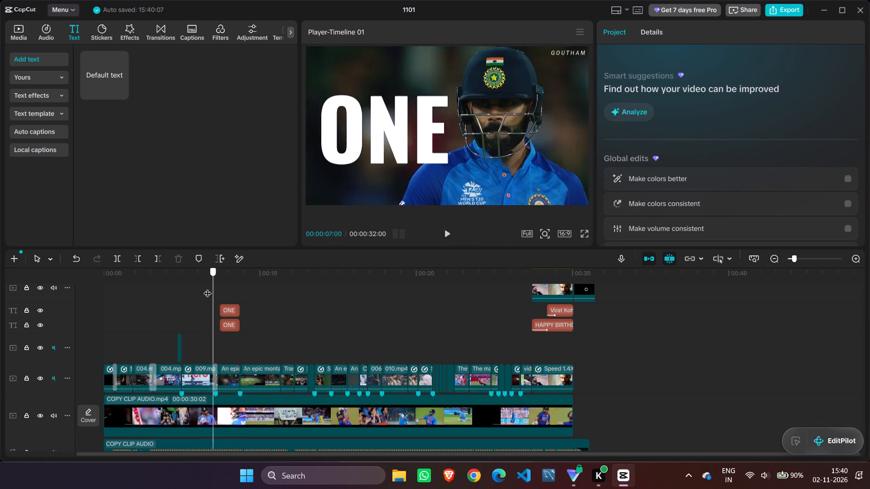
left_click_drag(208, 288, 207, 288)
left_click(447, 234)
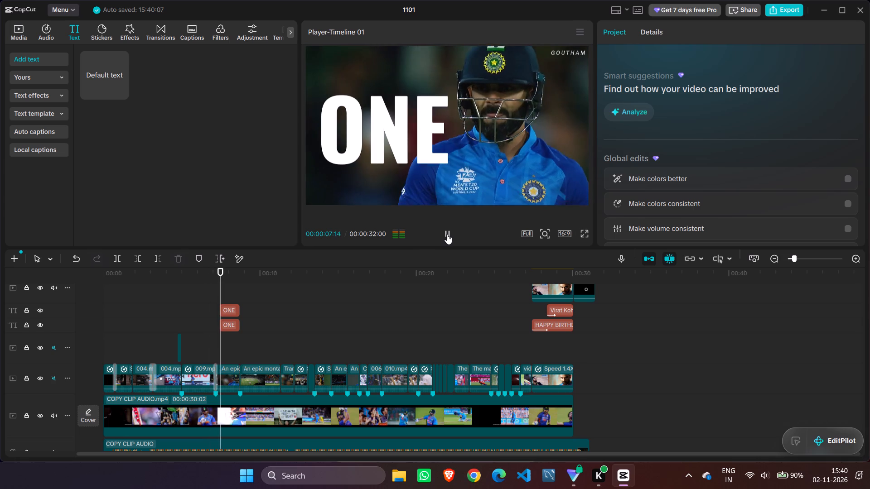
left_click(447, 234)
double_click(447, 235)
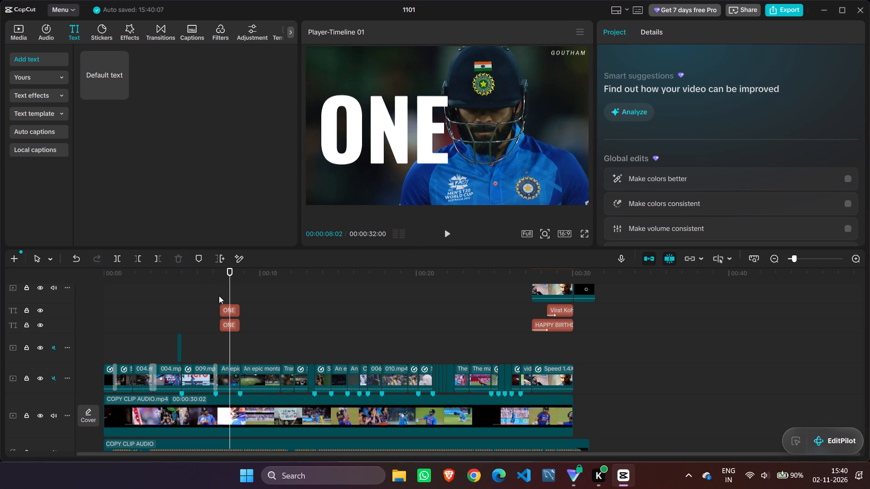
Trim the start of the upper "ONE" clip to 00:00:07:28, replaying the helmet close-up to find the beat.
left_click(230, 291)
key("Left")
key("Left")
key("Left")
key("Left")
left_click(228, 305)
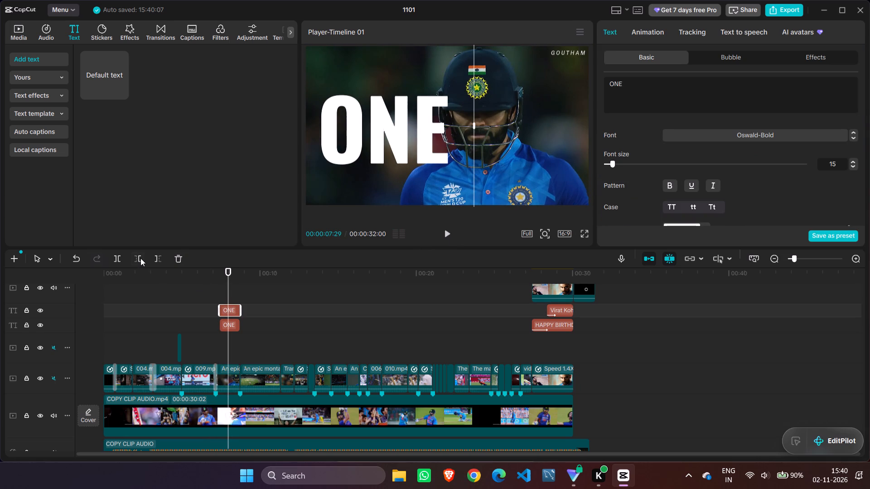
left_click_drag(229, 287, 215, 284)
left_click(448, 234)
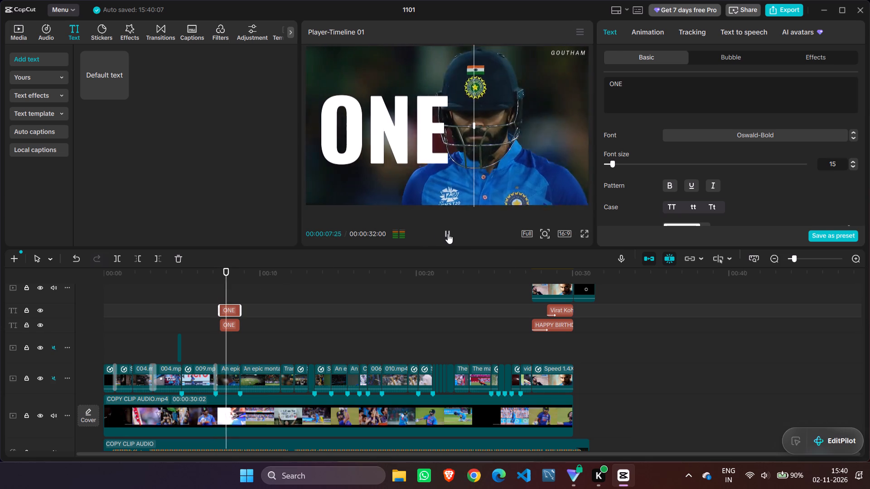
left_click(448, 234)
left_click_drag(228, 287, 222, 285)
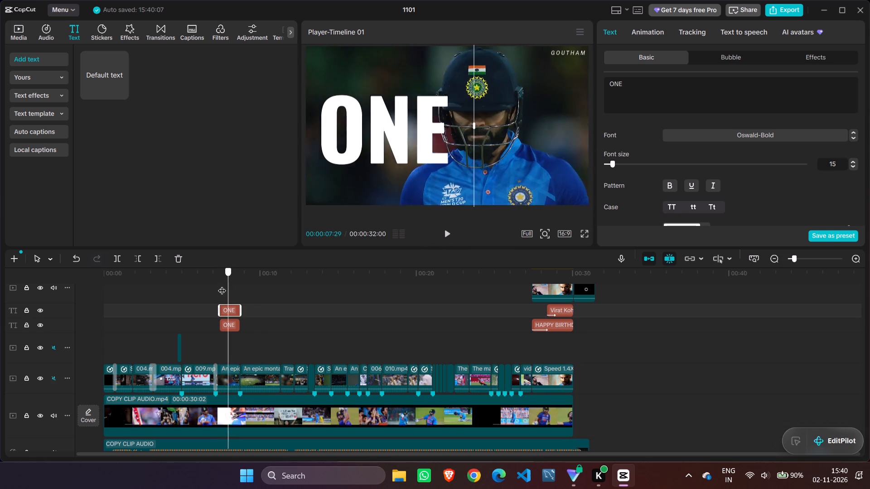
left_click_drag(222, 285, 211, 283)
left_click(449, 230)
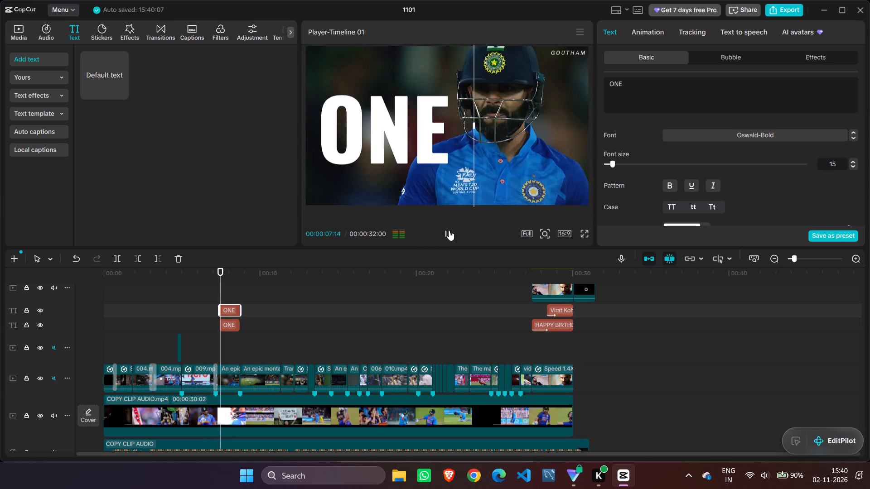
left_click(449, 230)
left_click_drag(227, 287, 223, 287)
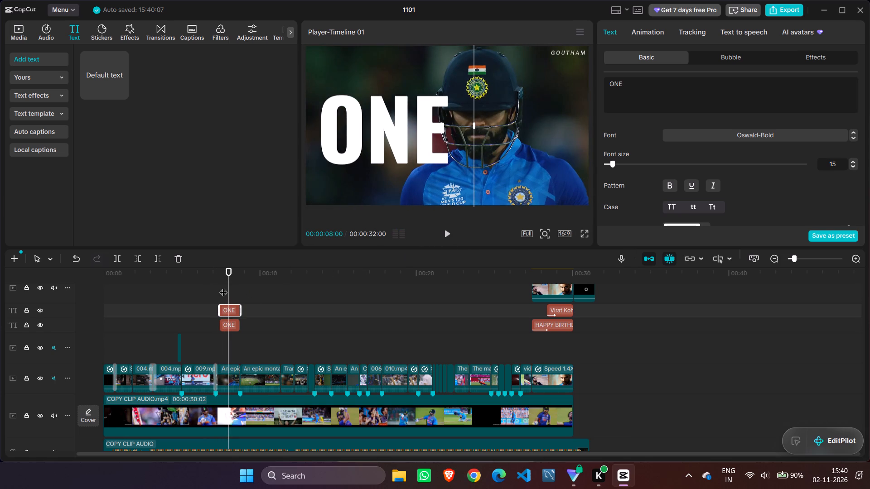
left_click_drag(223, 287, 219, 284)
left_click(448, 232)
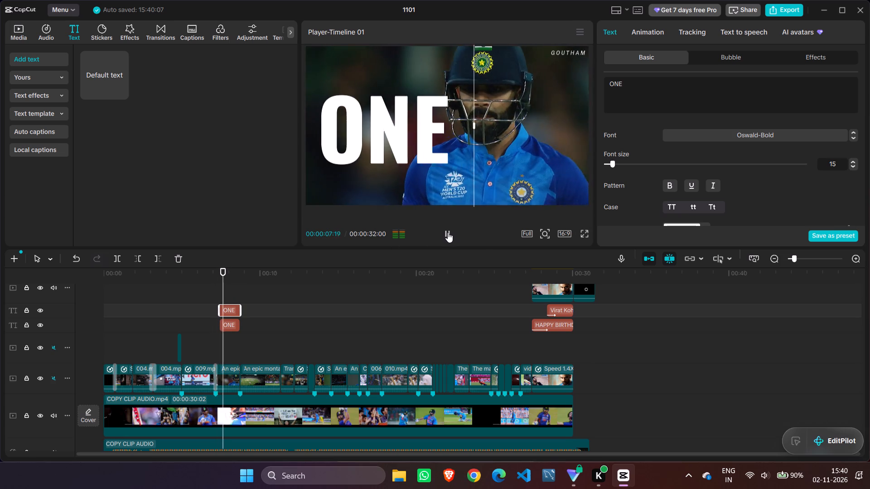
left_click(448, 232)
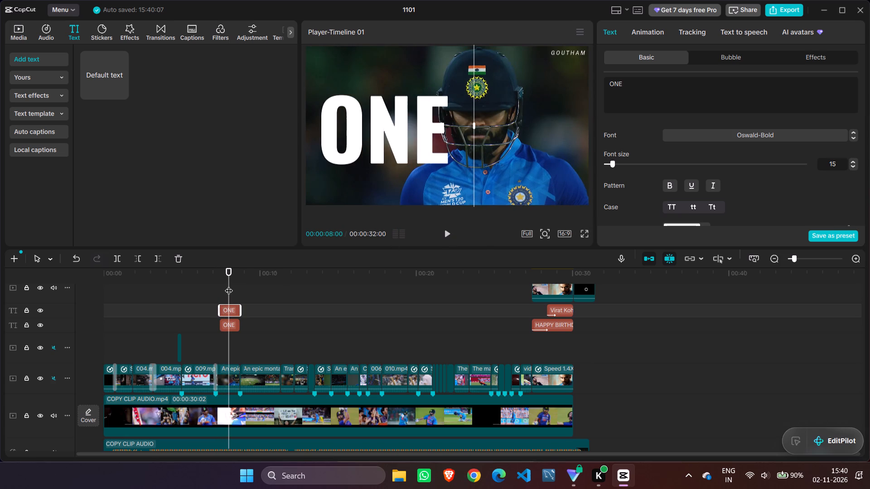
key("Left")
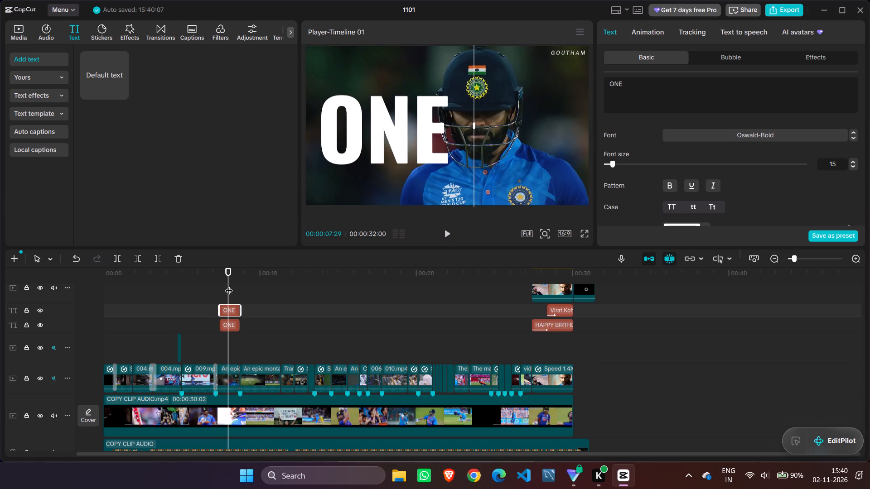
key("Left")
left_click(140, 257)
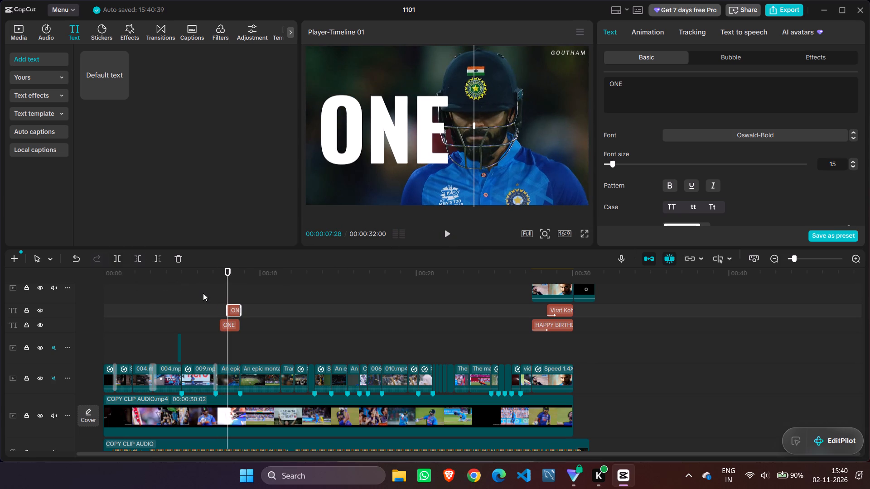
Replace the text of the upper "ONE" clip with "MAN".
left_click(640, 86)
key("BackSpace")
key("BackSpace")
key("BackSpace")
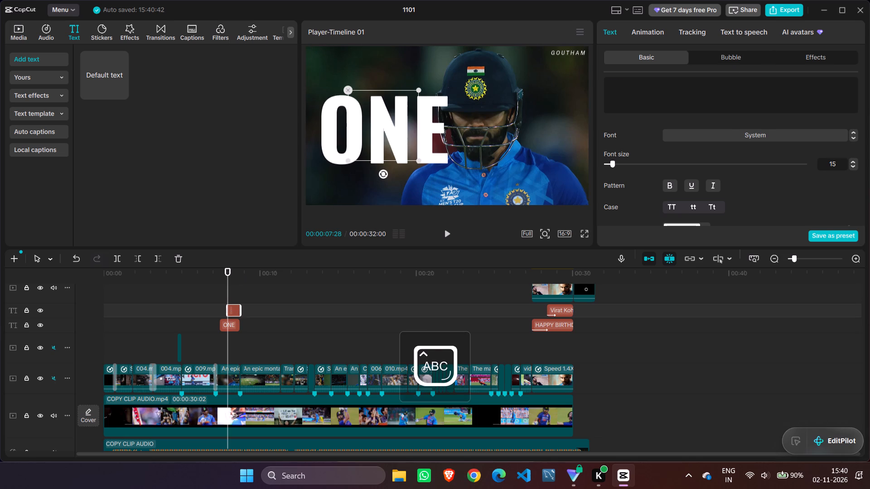
type("MAN")
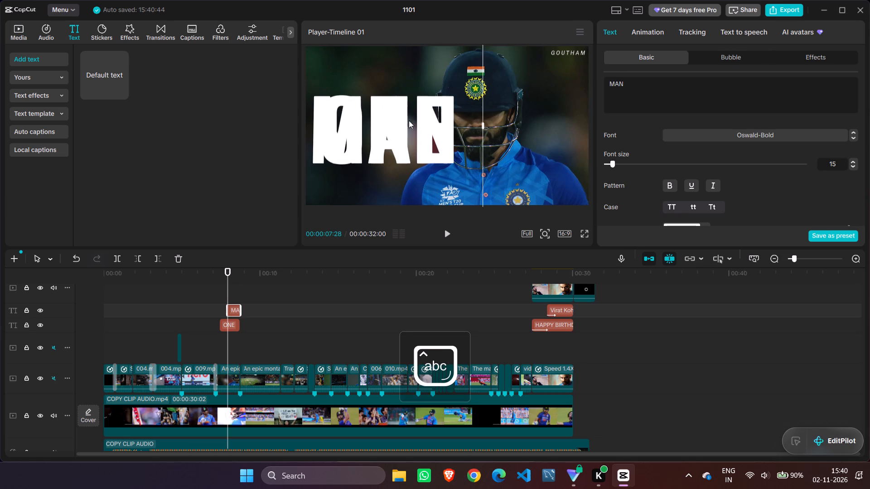
Scale down the "MAN" title to well below the size of "ONE" and place it beneath the "O" and "N".
left_click_drag(436, 77, 421, 30)
left_click_drag(466, 165, 378, 126)
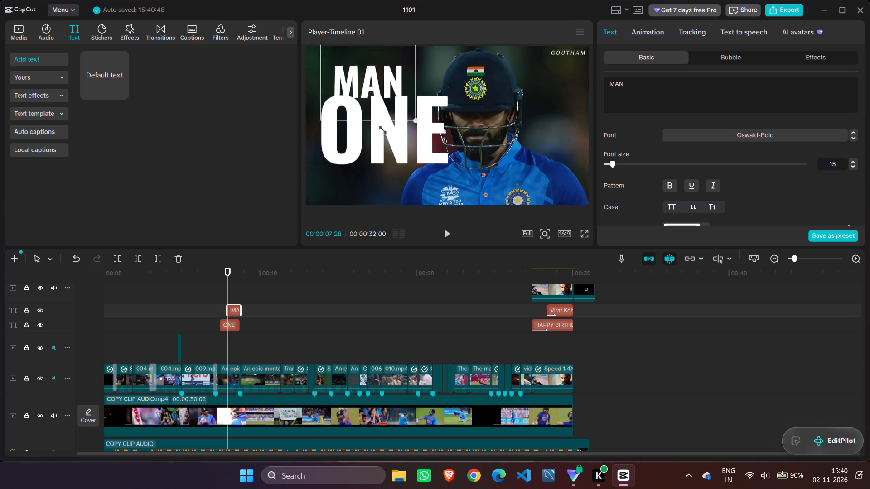
left_click_drag(378, 126, 366, 117)
left_click_drag(378, 73, 367, 171)
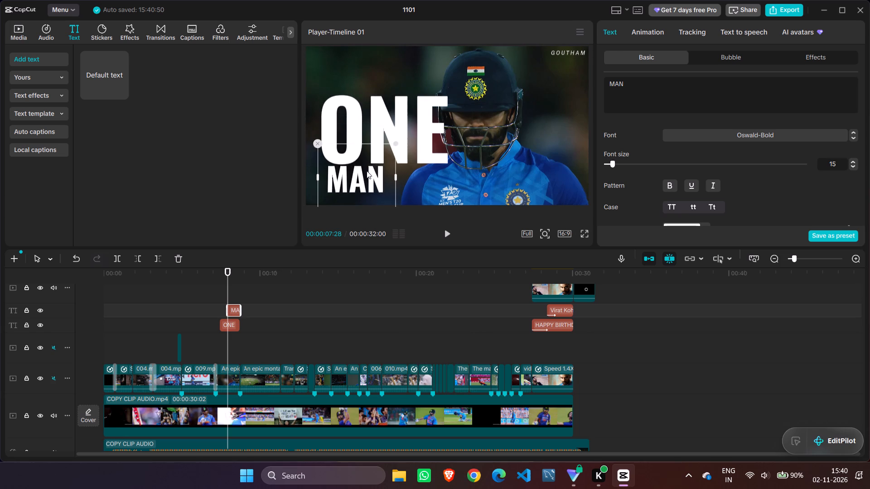
left_click_drag(367, 171, 364, 174)
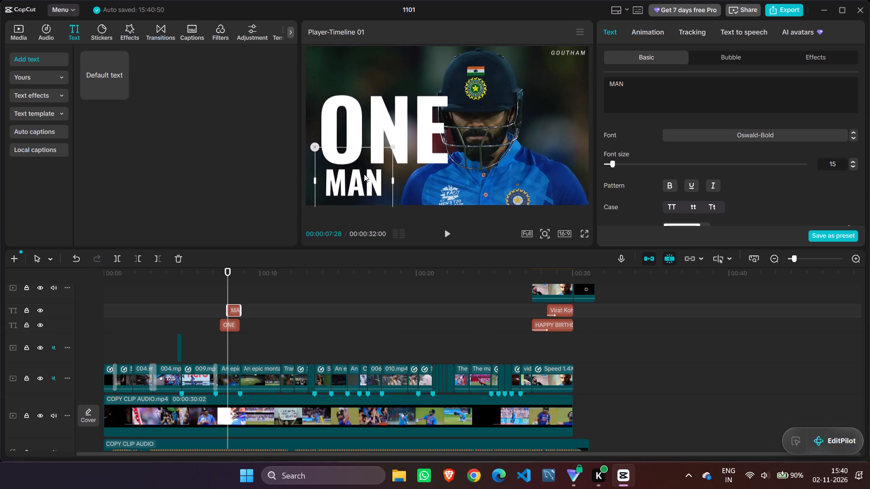
left_click_drag(364, 174, 366, 174)
left_click_drag(366, 174, 378, 64)
left_click_drag(407, 104, 399, 96)
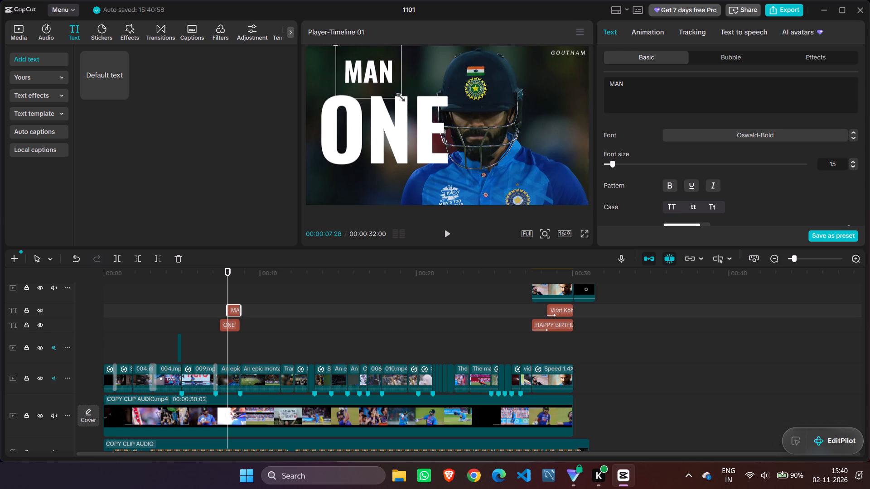
left_click_drag(399, 96, 397, 95)
left_click_drag(381, 70, 362, 177)
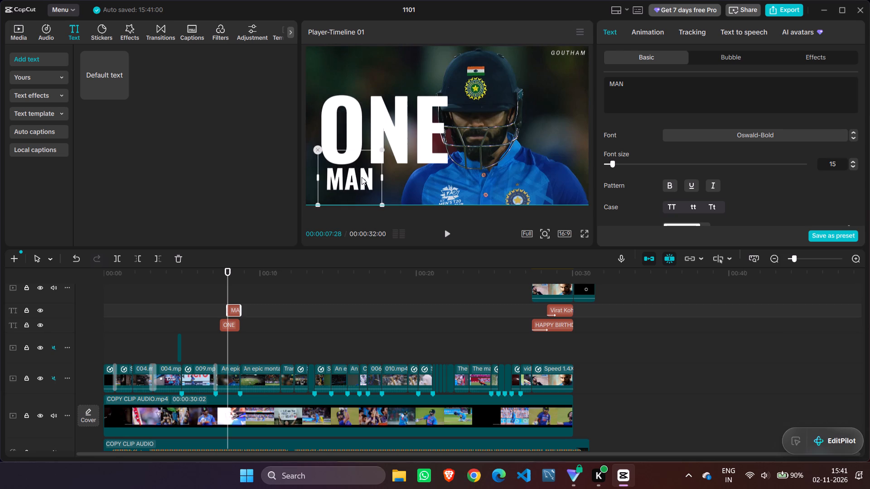
left_click_drag(362, 177, 362, 177)
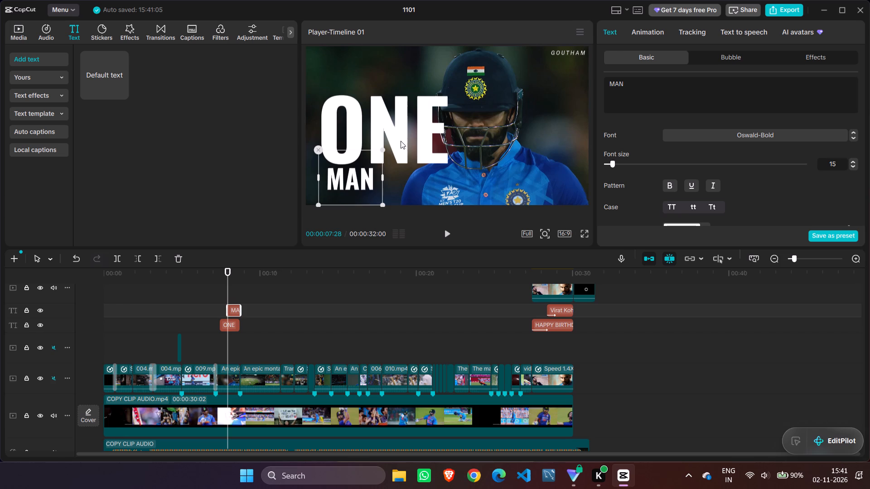
Shift the "ONE" title slightly left, keeping it vertically centred in the frame just above "MAN".
left_click_drag(401, 139, 400, 127)
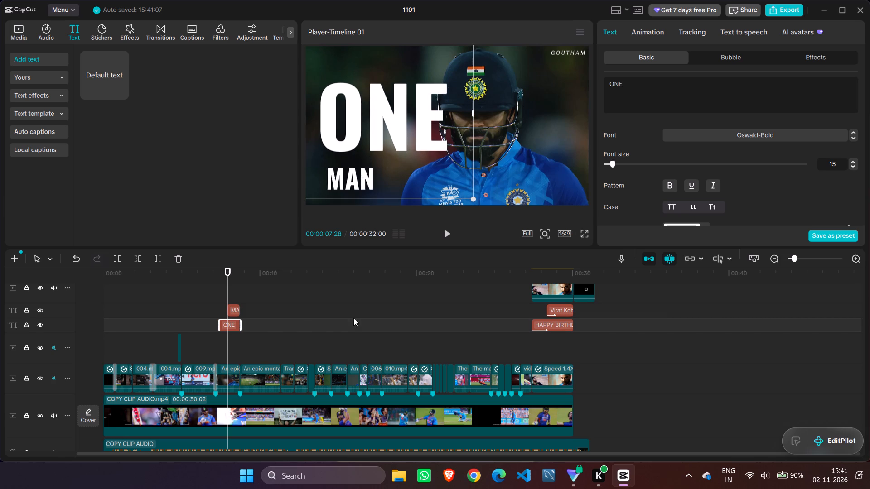
left_click(228, 284)
left_click_drag(367, 120, 366, 125)
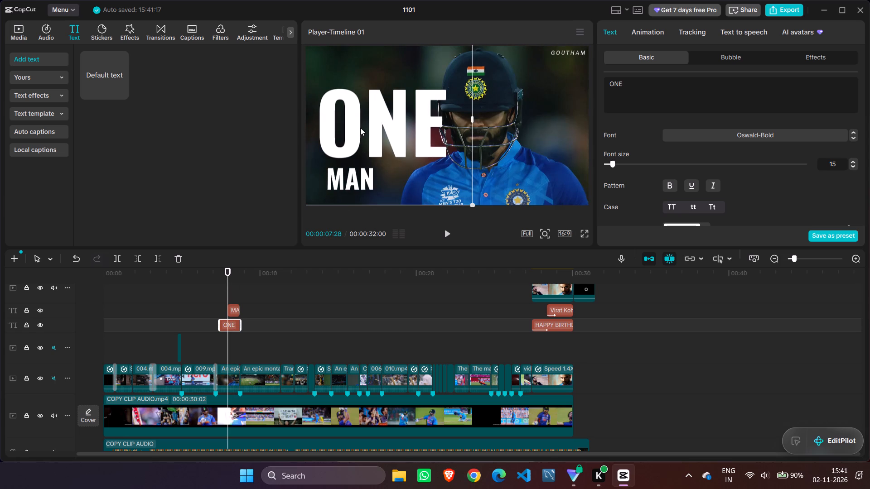
left_click_drag(360, 128, 361, 135)
left_click(362, 132)
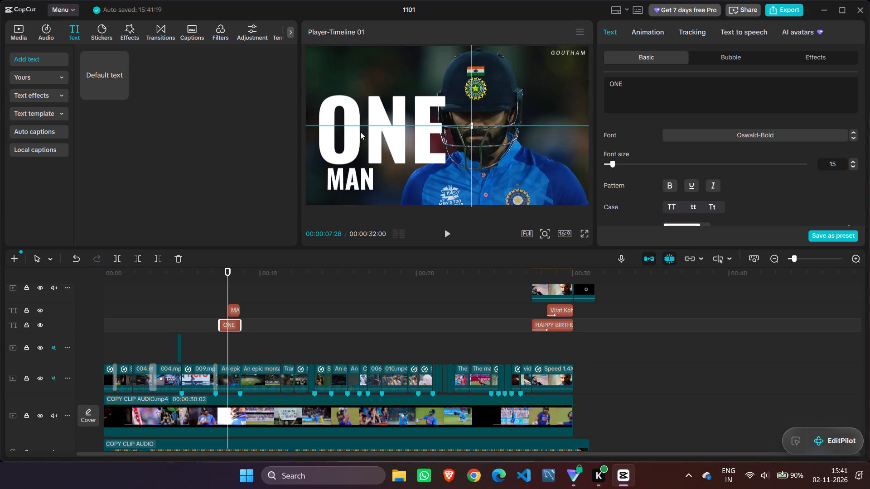
left_click(357, 178)
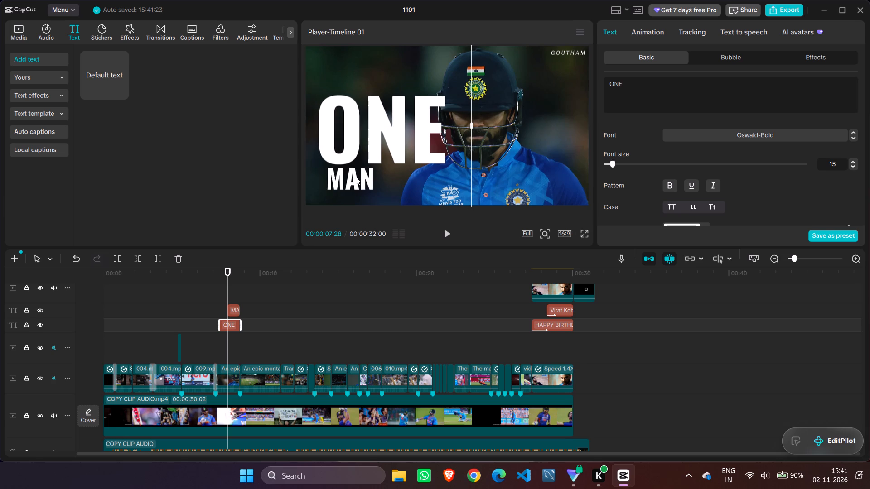
left_click(352, 183)
left_click_drag(409, 128, 405, 127)
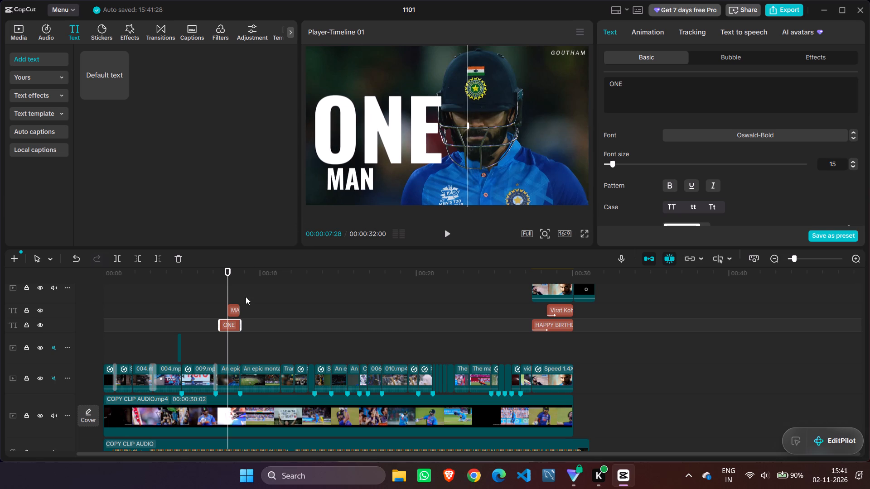
Shrink the "MAN" title slightly and place it under the "O", near the left edge of "ONE".
left_click(233, 311)
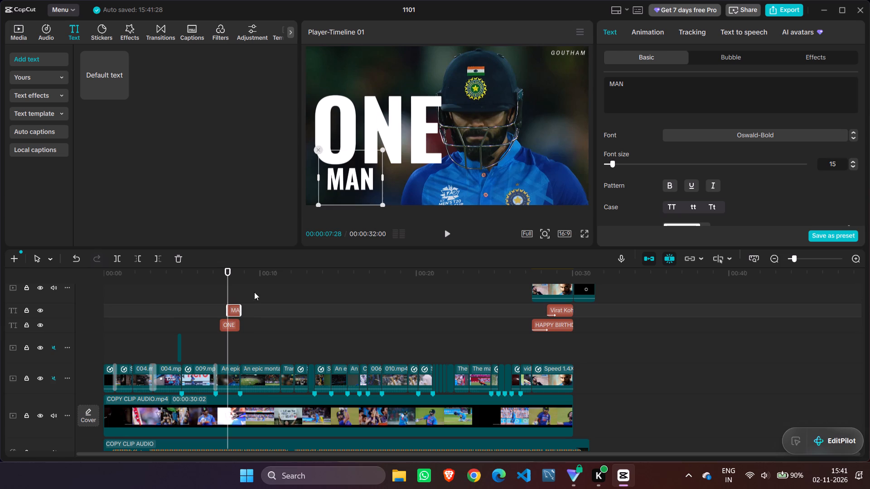
left_click(351, 178)
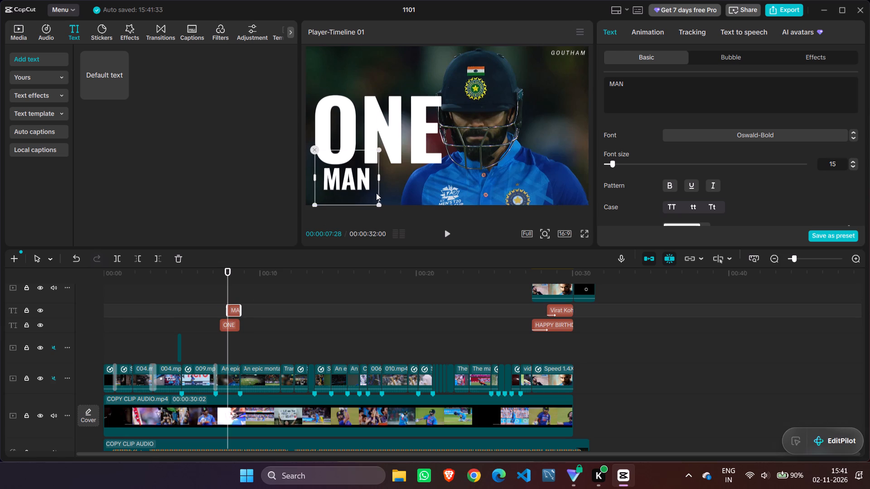
left_click_drag(378, 205, 371, 196)
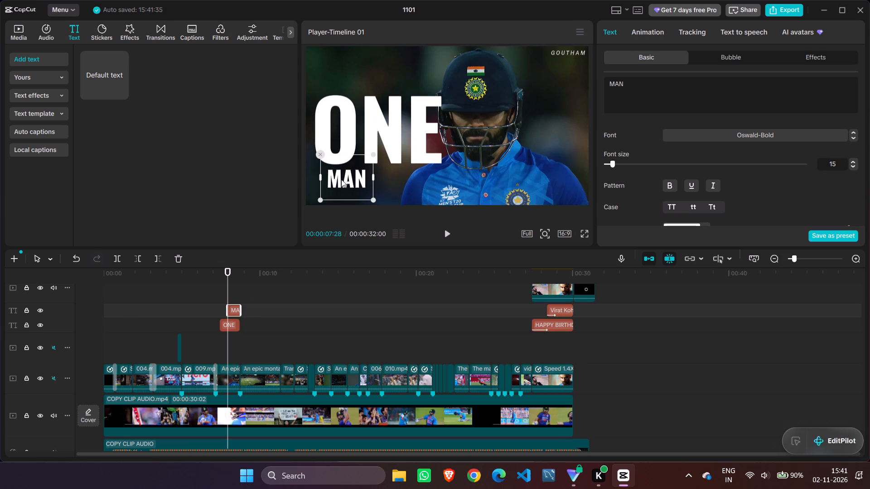
left_click_drag(341, 179, 336, 177)
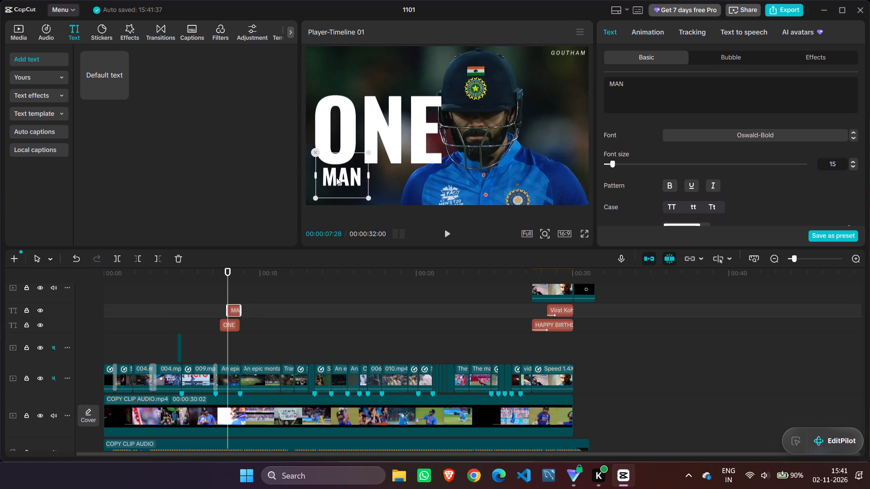
Duplicate the "MAN" clip onto a new text track above, starting at 00:00:08:08, after replaying the helmet close-up to find the beat.
left_click(247, 292)
left_click_drag(247, 293, 190, 294)
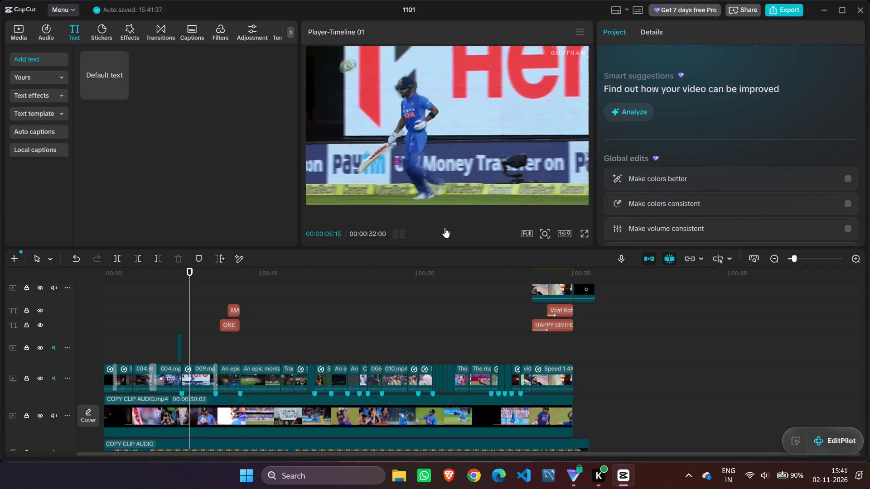
left_click(447, 231)
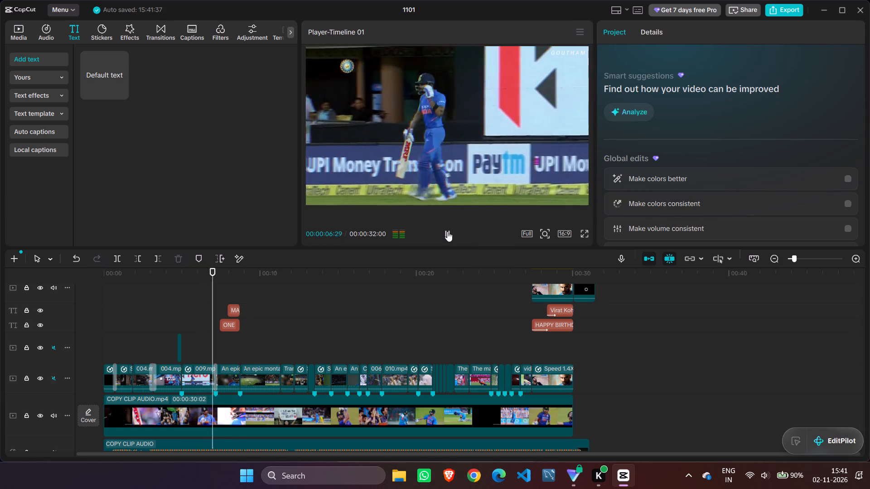
left_click(447, 231)
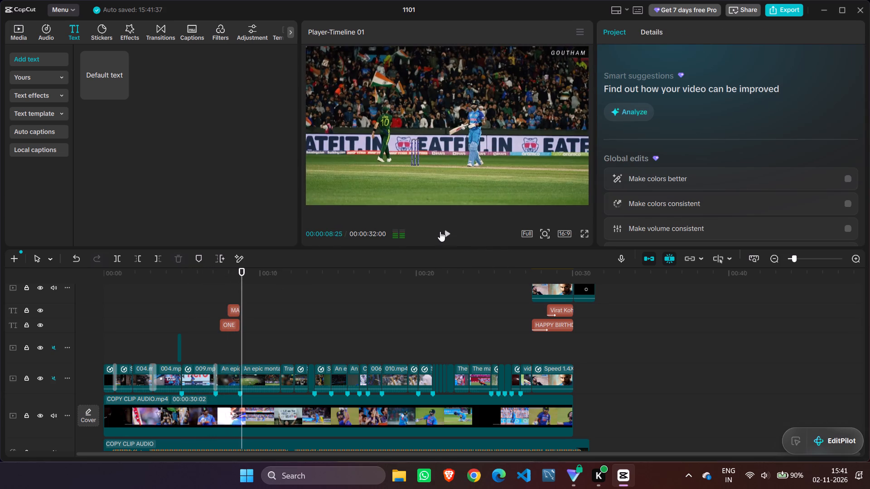
left_click(226, 287)
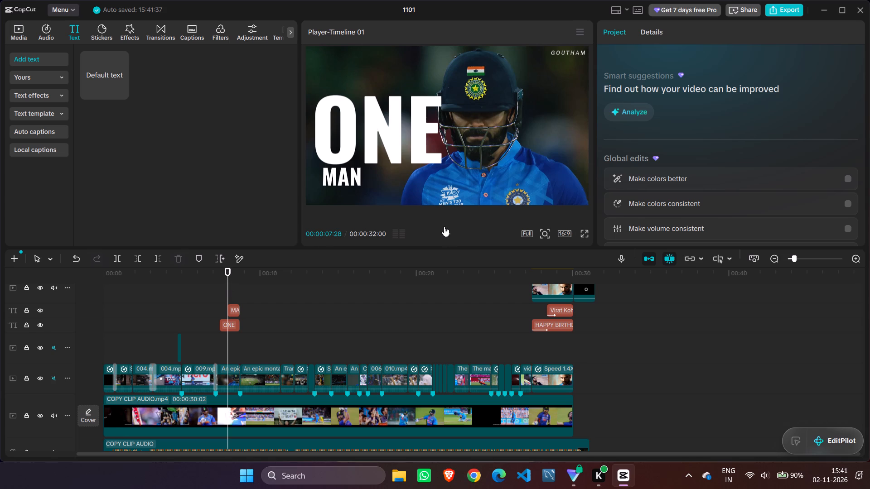
left_click(448, 236)
left_click(448, 236)
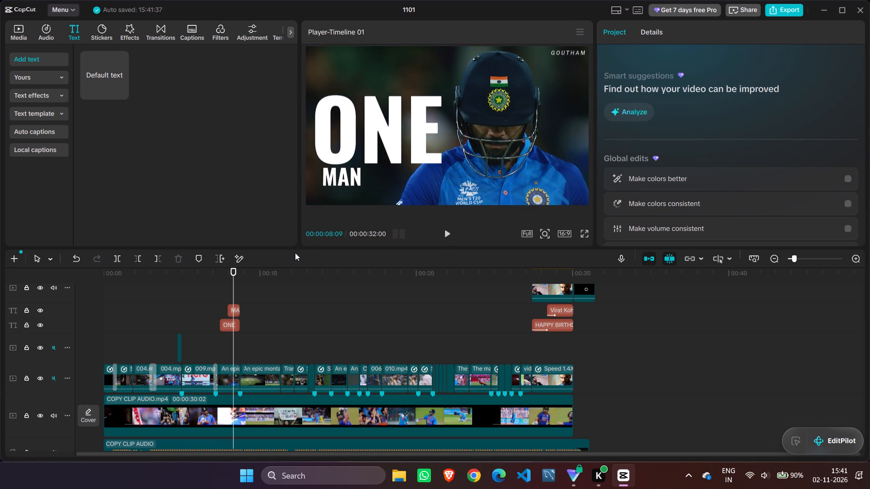
key("Left")
scroll(432, 247, "up", 1)
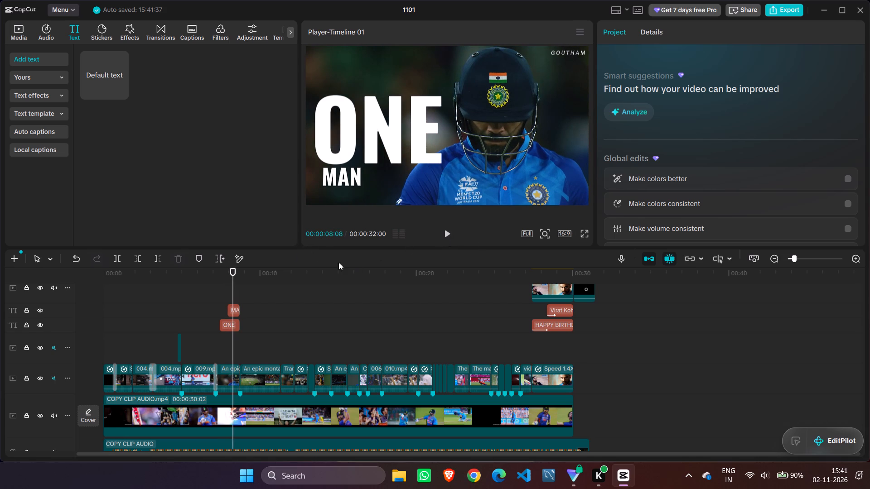
scroll(272, 245, "up", 1)
left_click(235, 309)
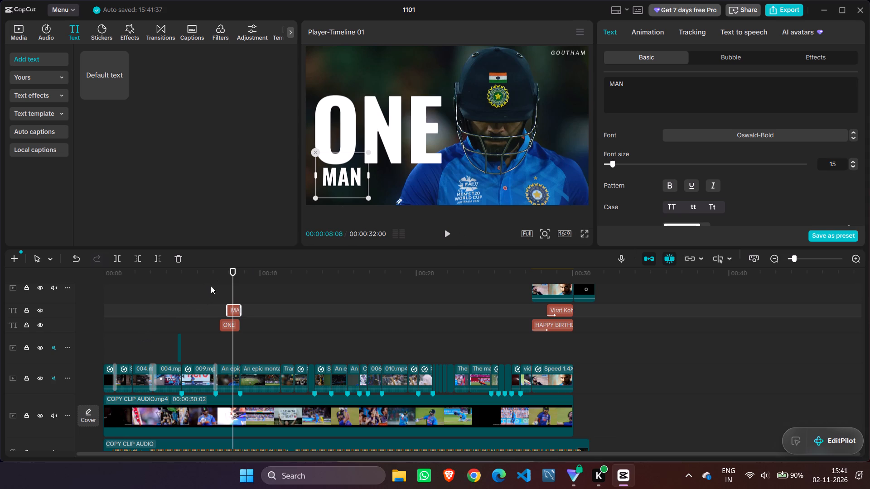
right_click(233, 310)
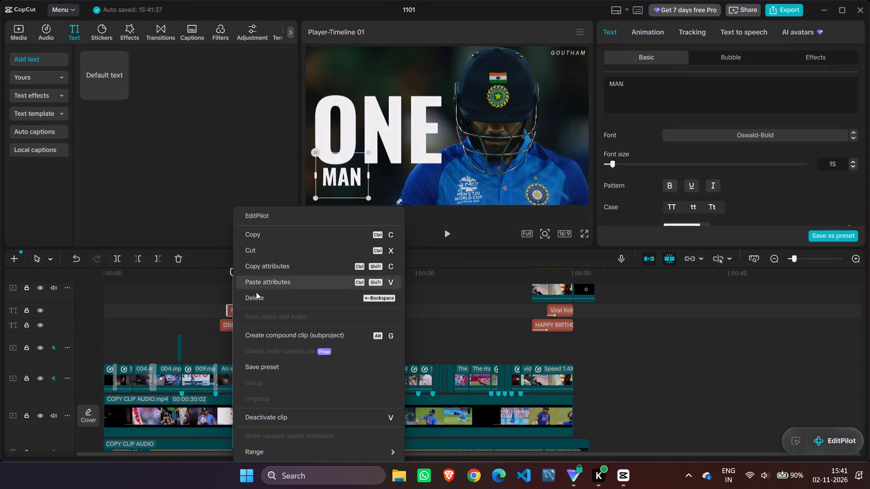
left_click(250, 238)
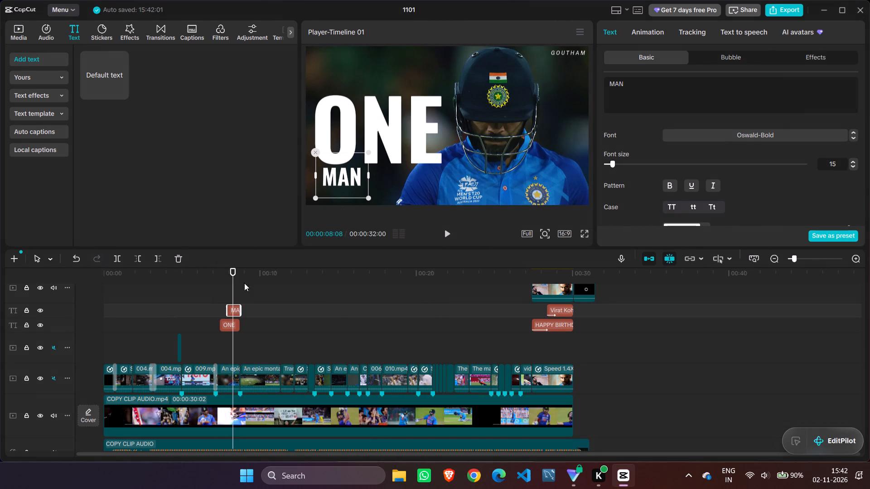
right_click(235, 294)
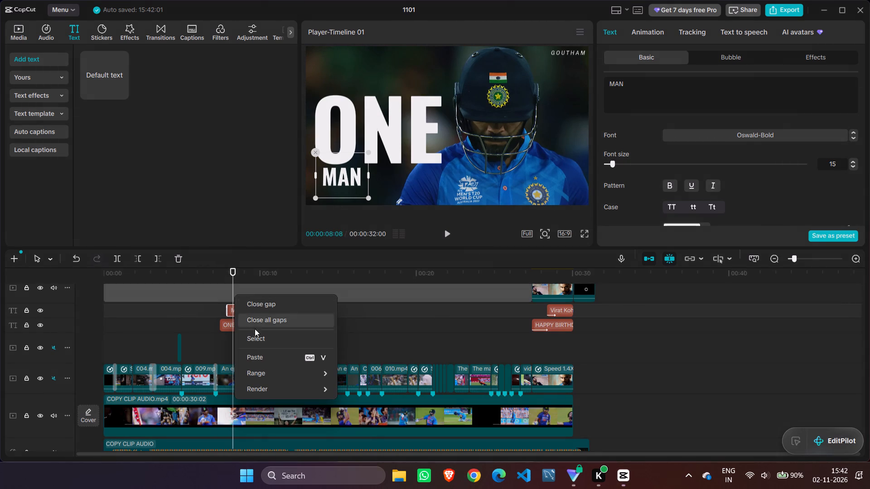
left_click(258, 353)
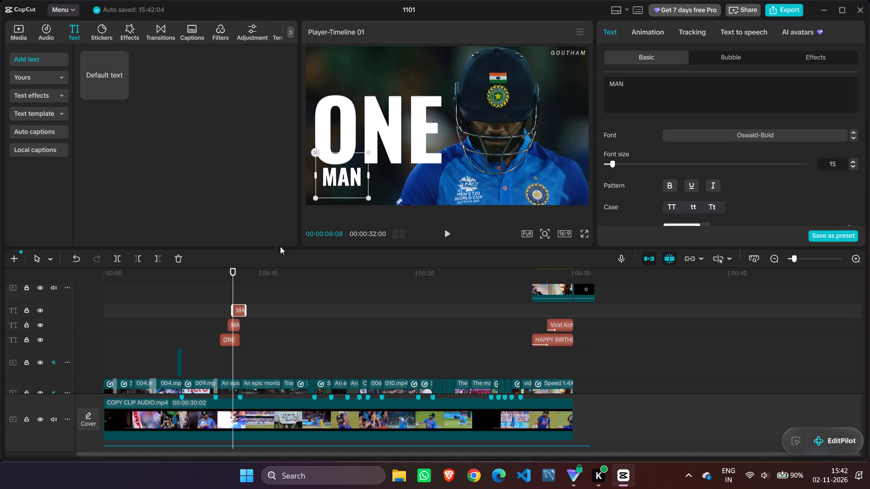
Change the duplicate's text to "ARMY" and place it just after "MAN" on the same line beneath "ONE".
left_click(635, 81)
key("BackSpace")
key("BackSpace")
key("BackSpace")
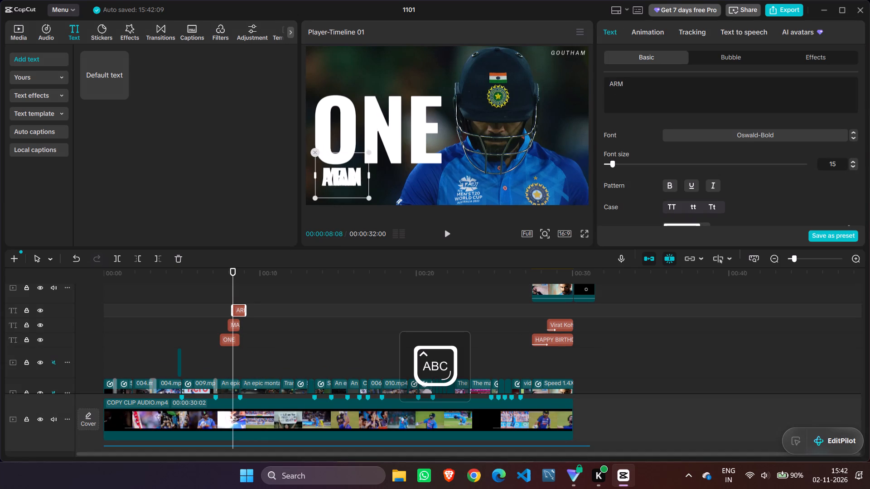
key("Return")
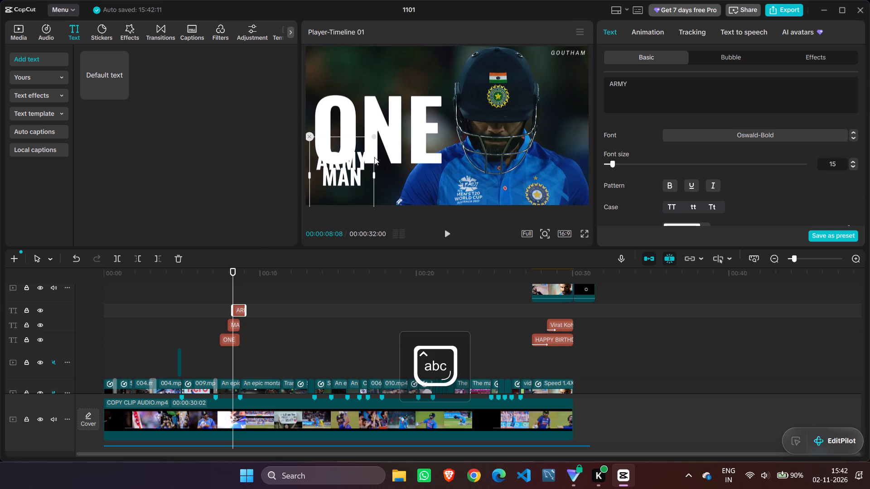
left_click_drag(342, 171, 393, 188)
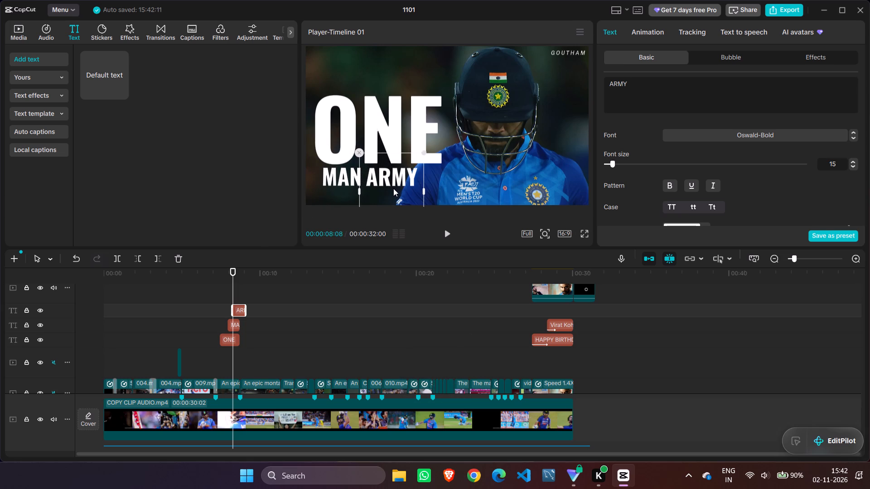
Fine-tune the "ARMY" title's position so it sits a small gap after "MAN" on the same line beneath "ONE".
left_click_drag(393, 188, 413, 185)
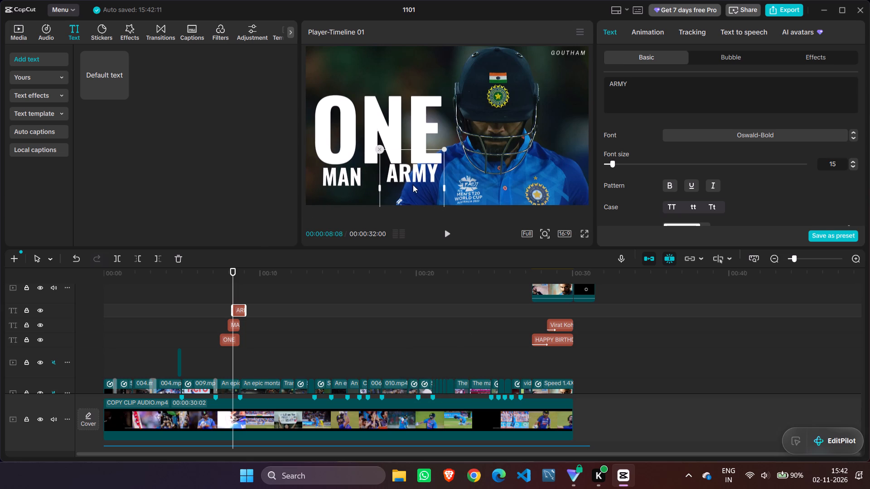
left_click_drag(413, 185, 416, 187)
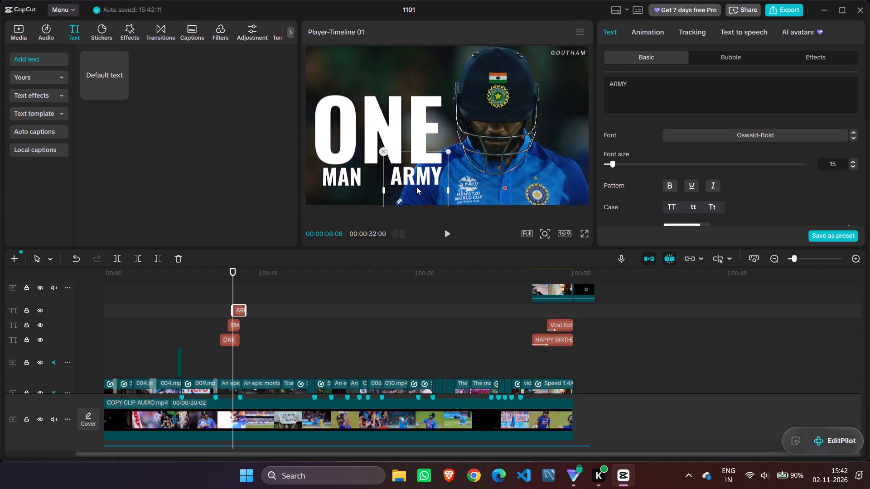
left_click_drag(416, 187, 392, 187)
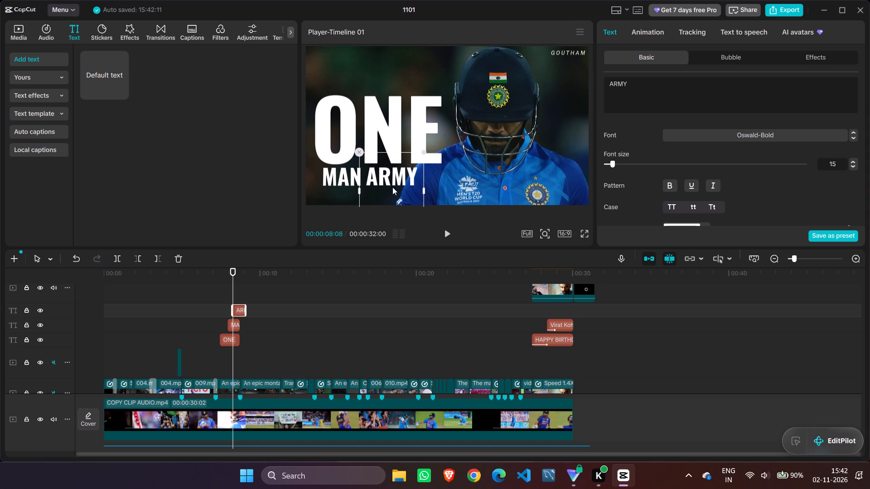
left_click_drag(392, 187, 387, 187)
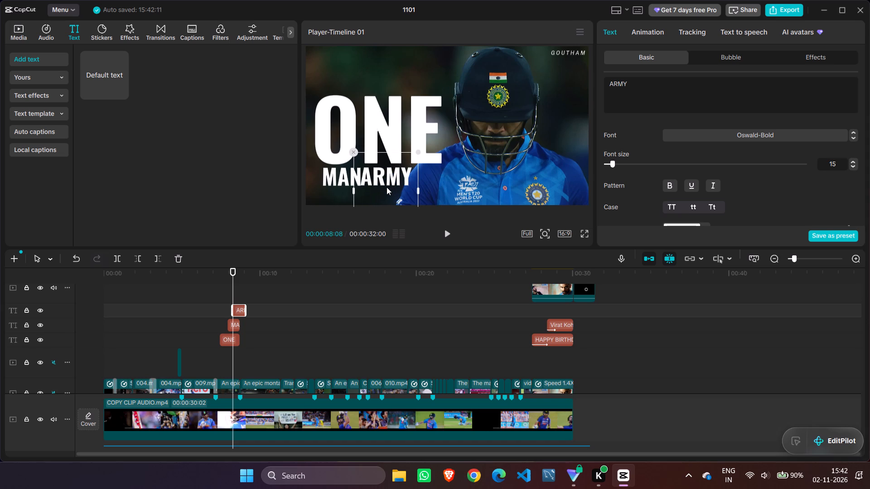
left_click_drag(387, 187, 397, 186)
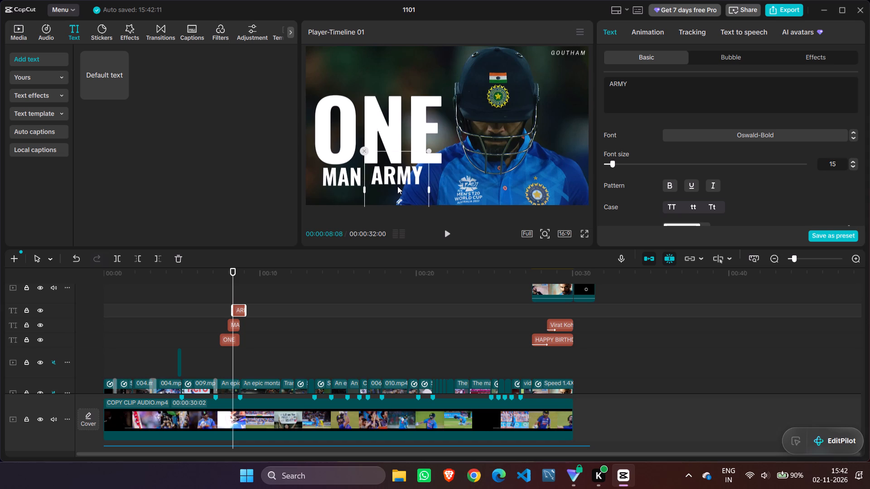
left_click_drag(397, 186, 395, 189)
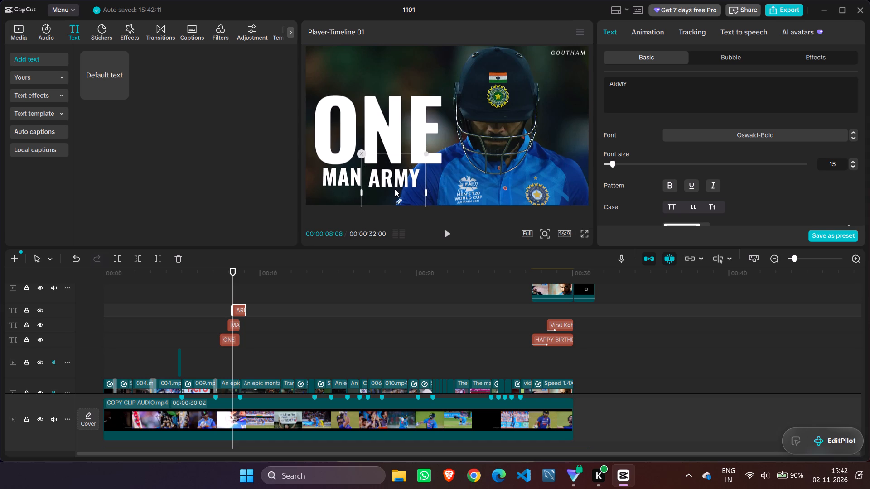
left_click_drag(395, 189, 395, 187)
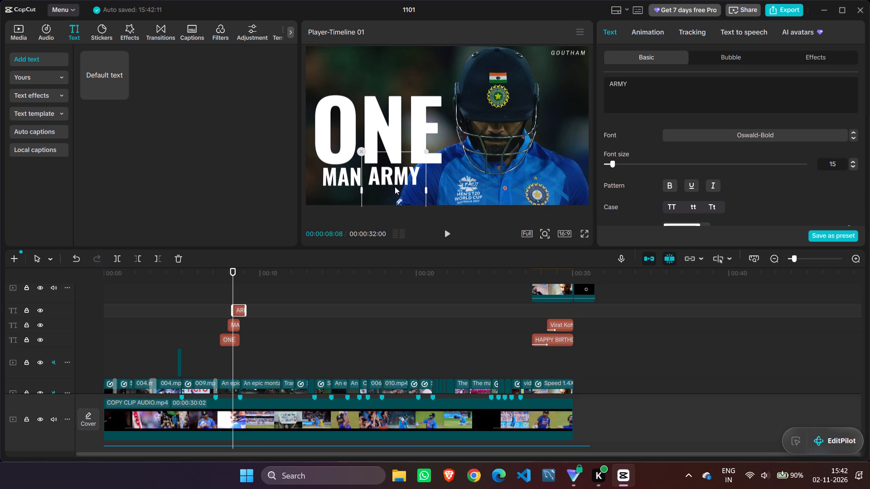
left_click_drag(395, 187, 395, 189)
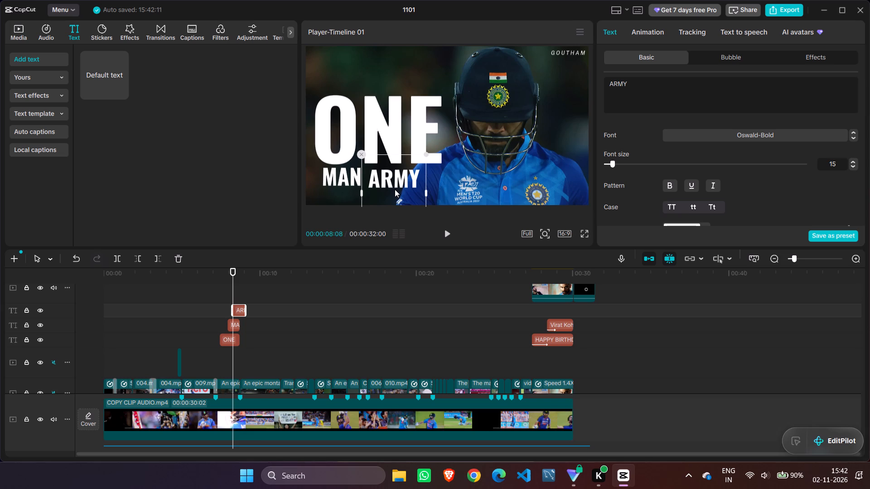
left_click_drag(395, 189, 394, 187)
left_click(159, 320)
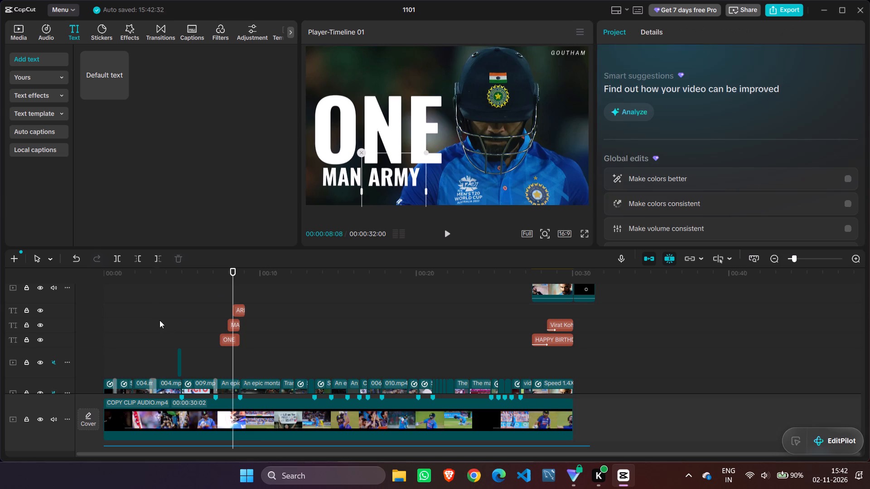
Replay the helmet close-up and trim the end of the "ARMY" clip to line up with the ends of "MAN" and "ONE".
left_click(444, 230)
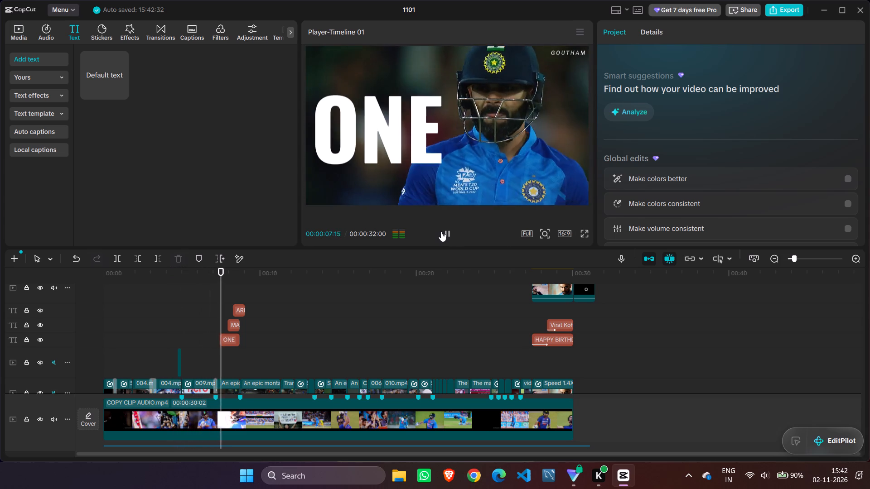
left_click(441, 231)
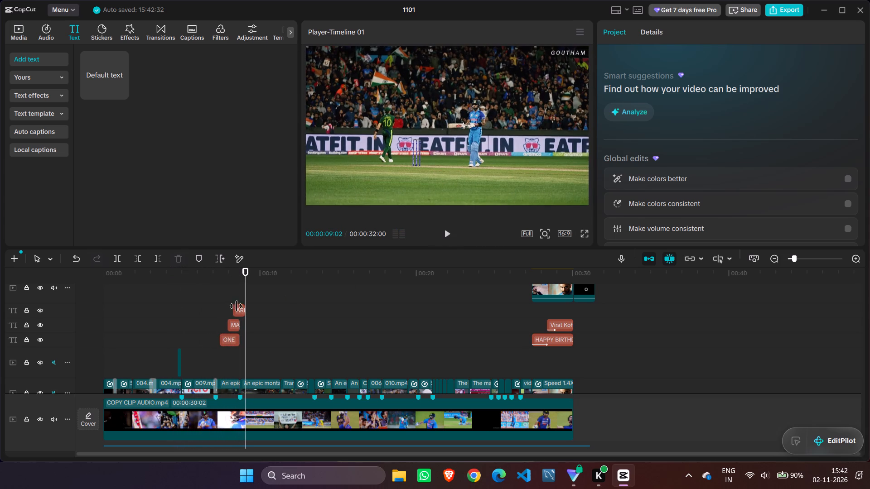
left_click(239, 309)
left_click_drag(246, 309, 242, 310)
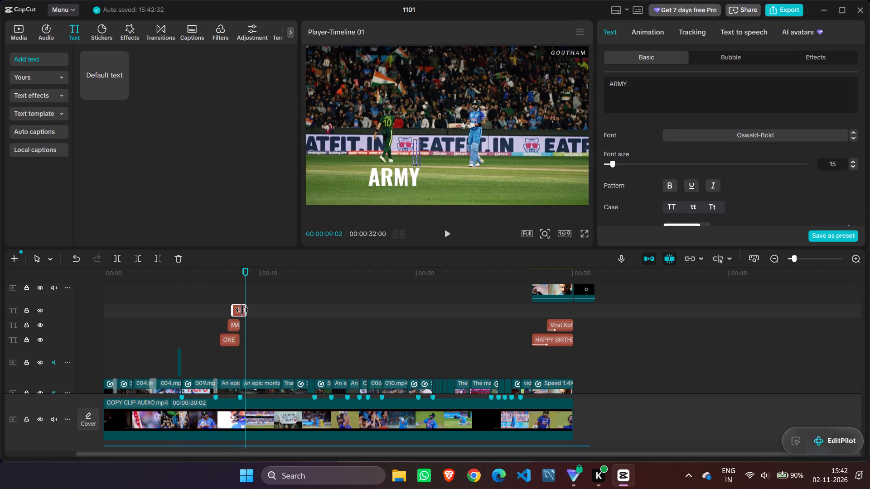
left_click_drag(242, 310, 238, 311)
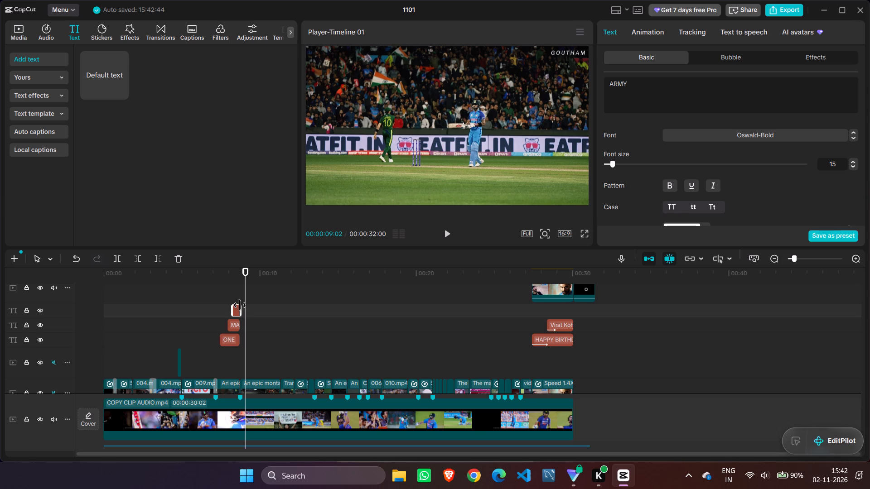
left_click(241, 307)
Recolour the "ONE" title with orange sampled from the flag on the helmet, brightened to hex ED5F1B.
triple_click(851, 259)
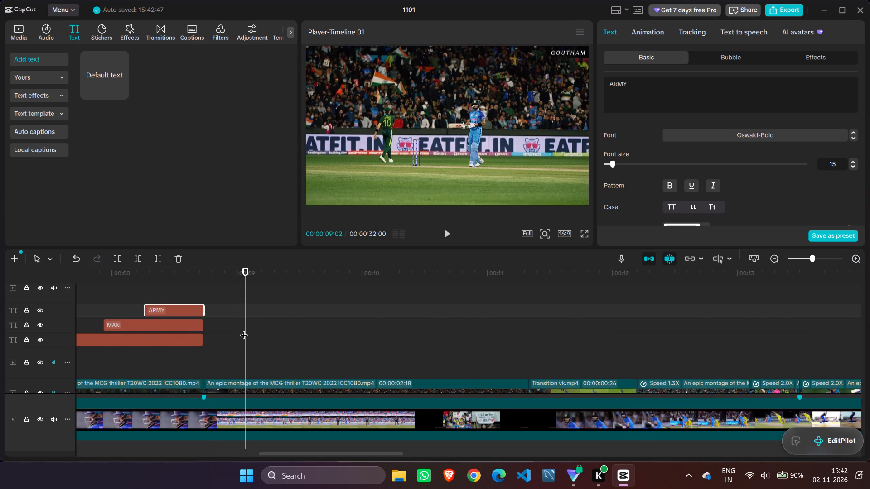
left_click_drag(245, 329, 126, 340)
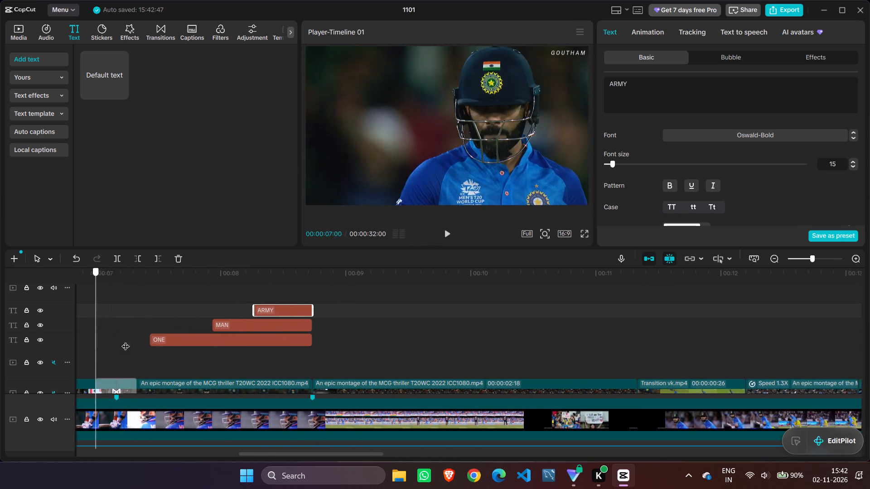
left_click_drag(126, 340, 277, 325)
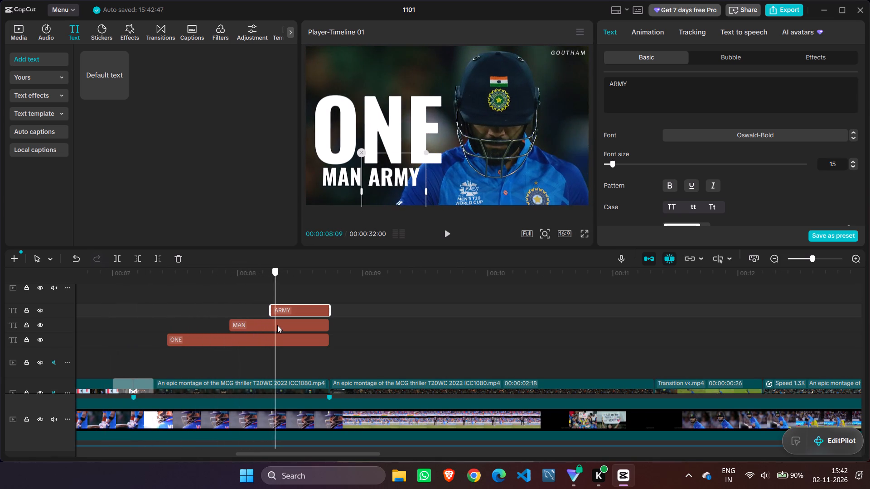
left_click_drag(277, 325, 208, 338)
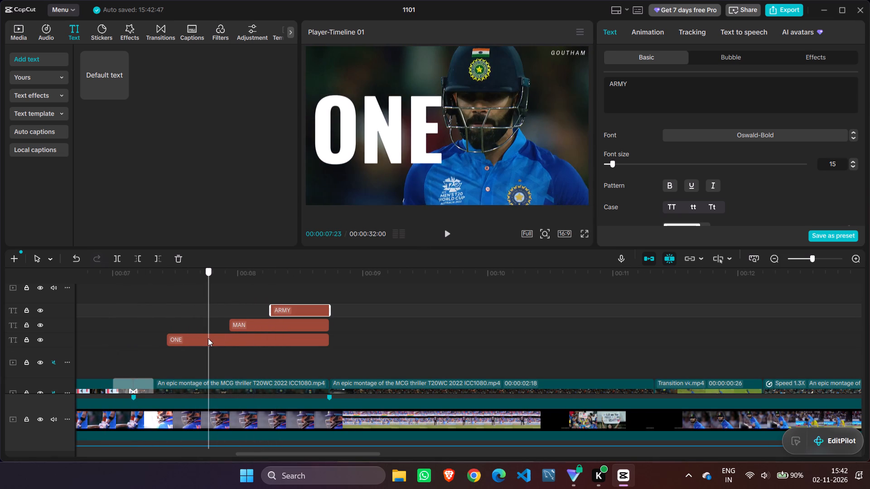
left_click_drag(208, 338, 226, 345)
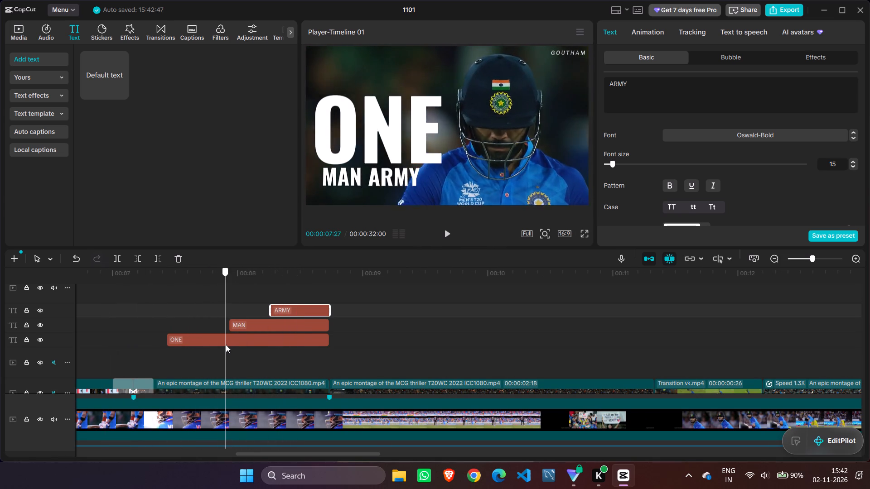
left_click_drag(226, 345, 221, 346)
left_click(251, 340)
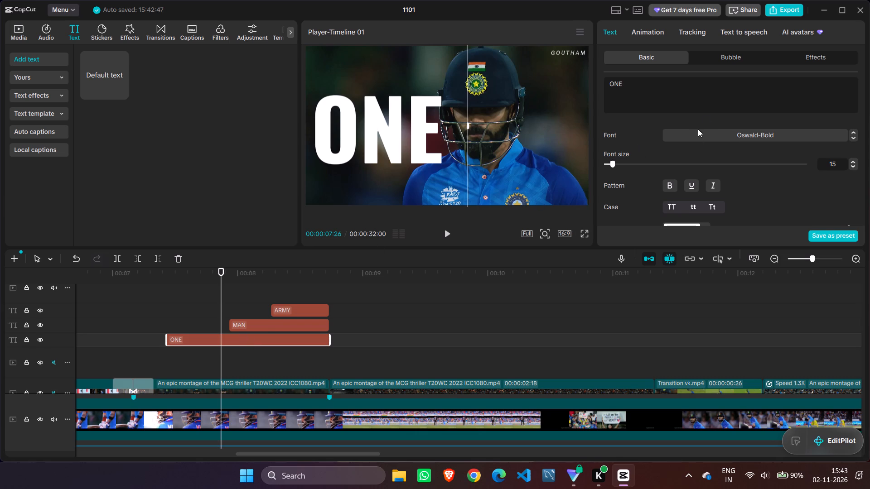
scroll(706, 118, "down", 3)
scroll(665, 201, "down", 1)
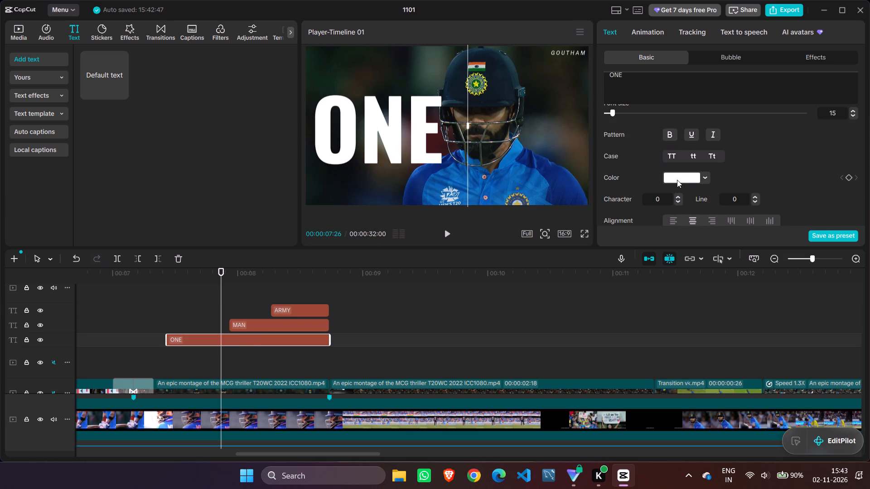
left_click(677, 180)
left_click(646, 279)
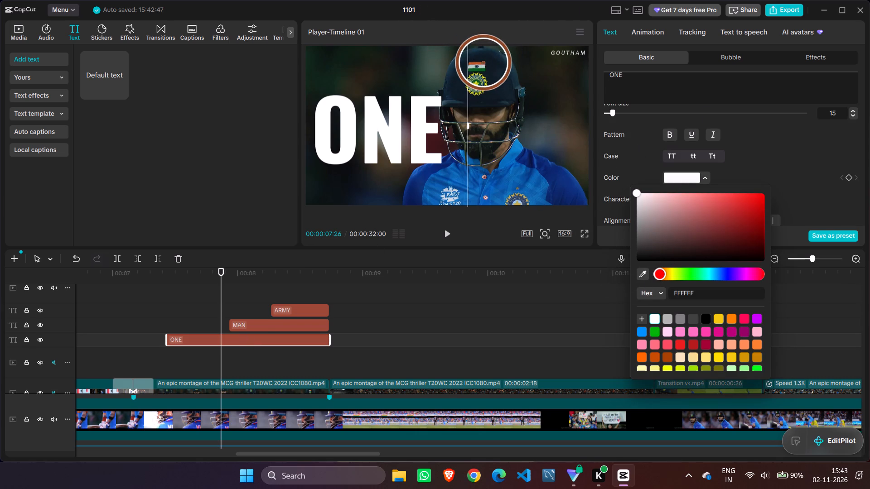
left_click(482, 62)
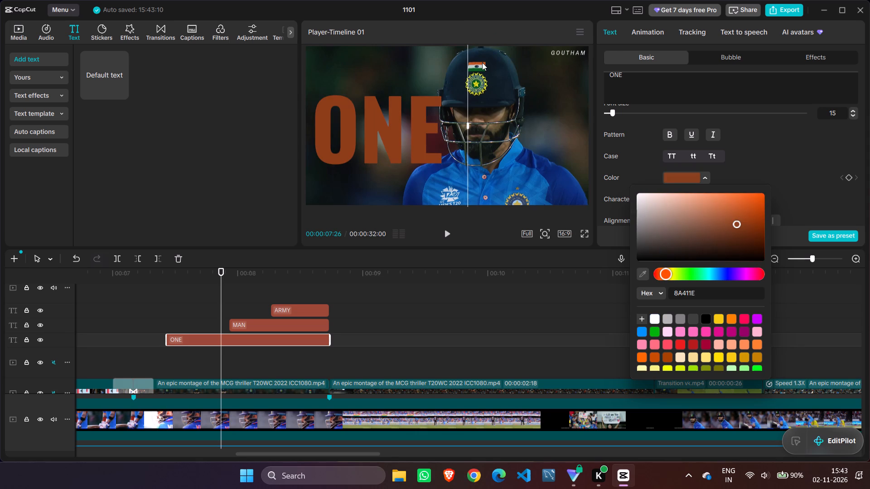
left_click_drag(737, 224, 752, 195)
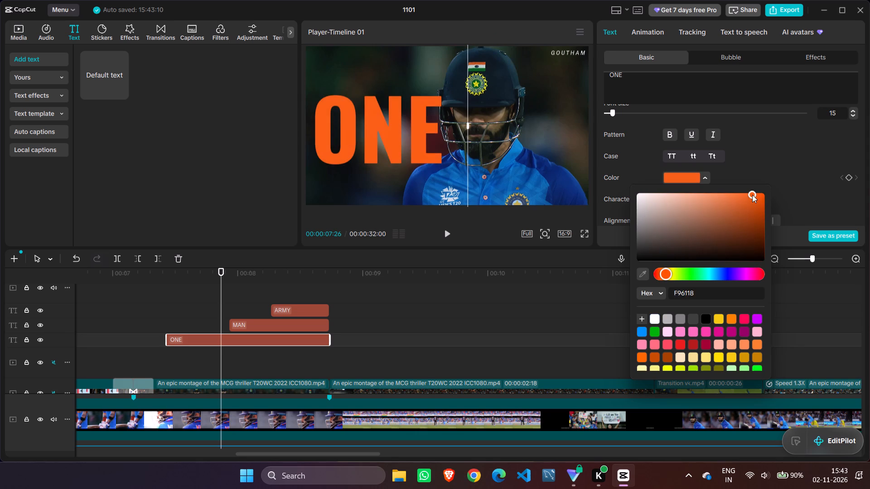
left_click_drag(752, 195, 750, 198)
Recolour the "ARMY" title with the green sampled from the helmet's flag, hex 085E22.
left_click(294, 324)
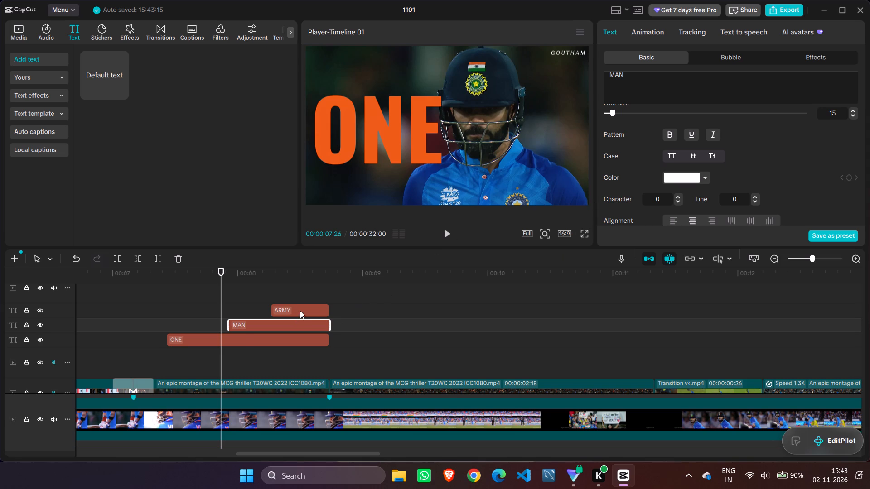
left_click(300, 311)
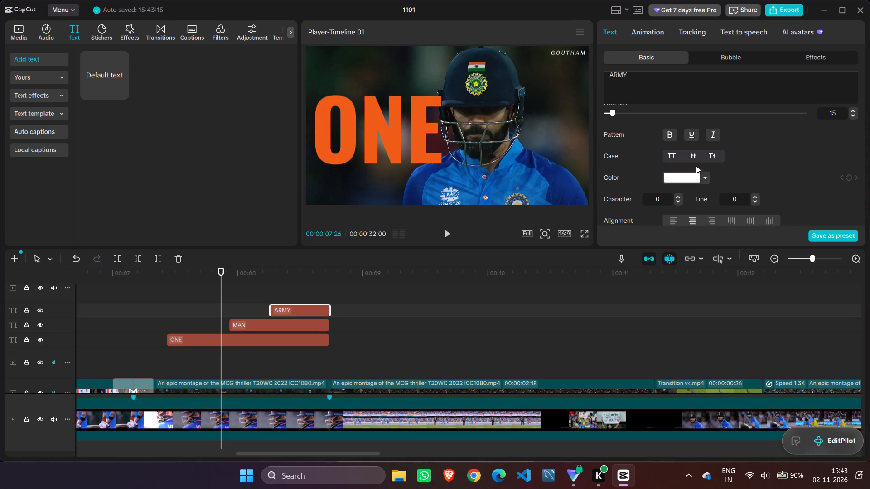
left_click(691, 177)
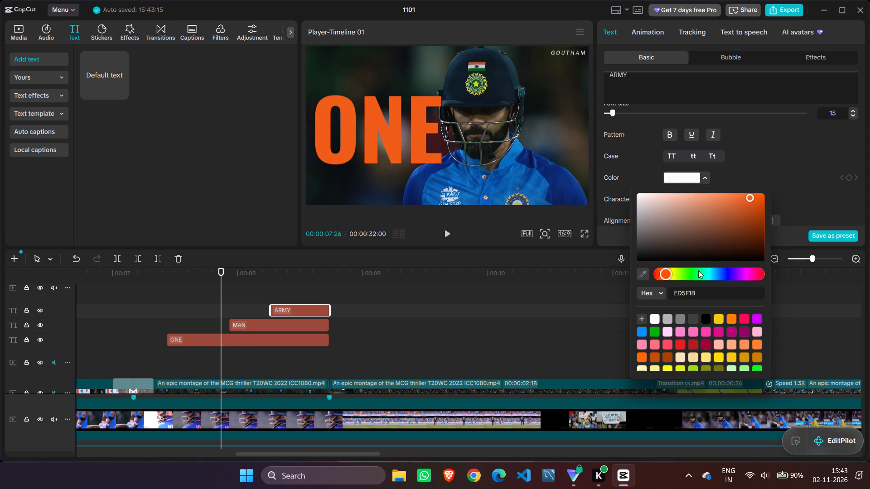
left_click(644, 275)
left_click(481, 70)
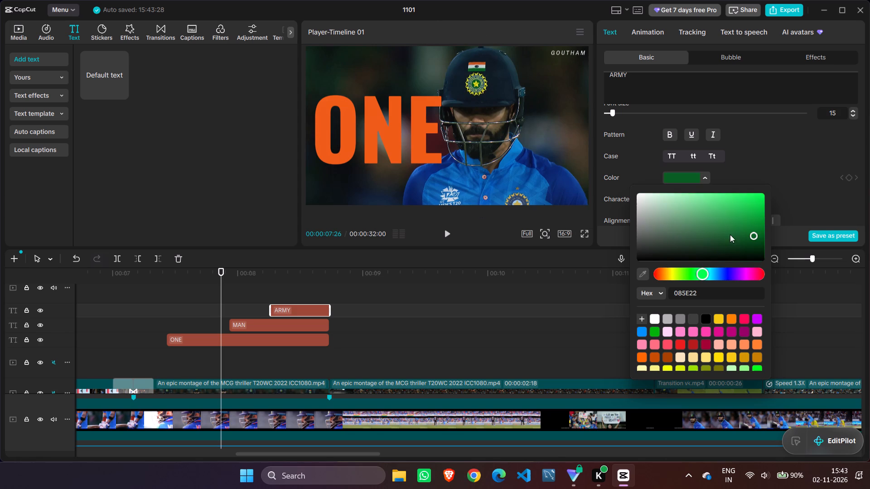
left_click(228, 298)
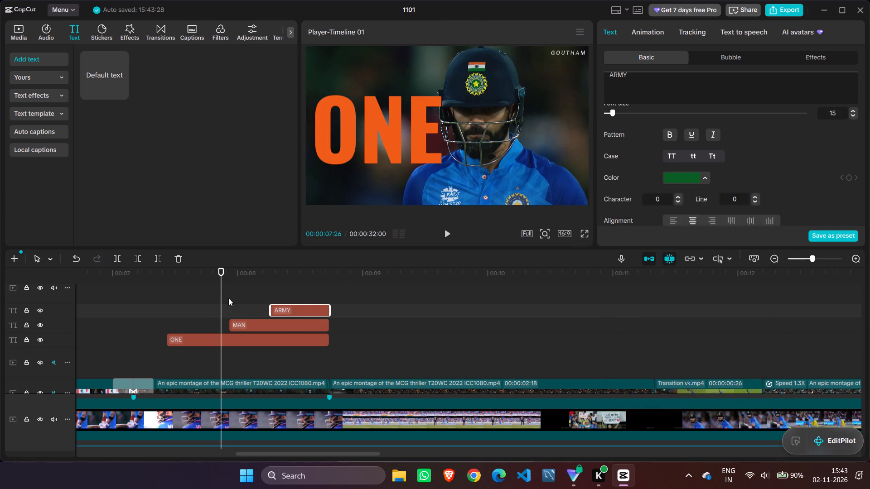
Replay the word-by-word titles and brighten the "ARMY" title's green to hex 08892F.
left_click_drag(228, 298, 178, 294)
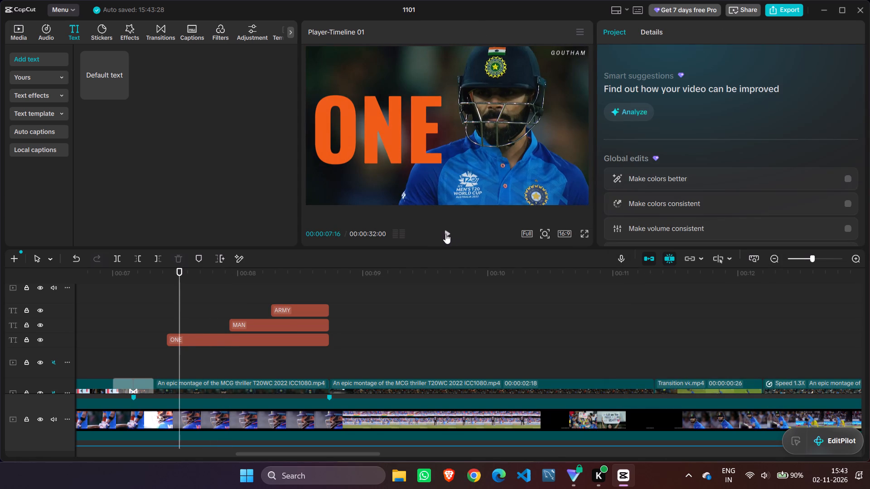
left_click(445, 234)
left_click(445, 234)
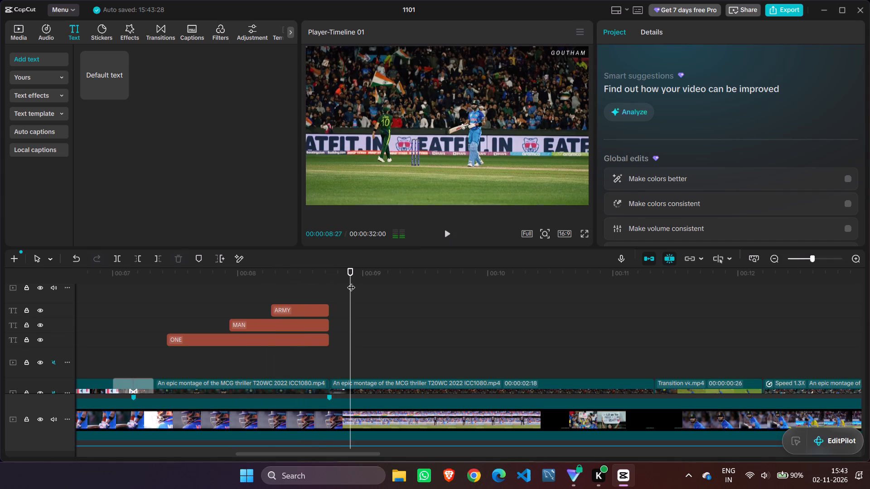
left_click(303, 307)
left_click_drag(353, 283, 350, 284)
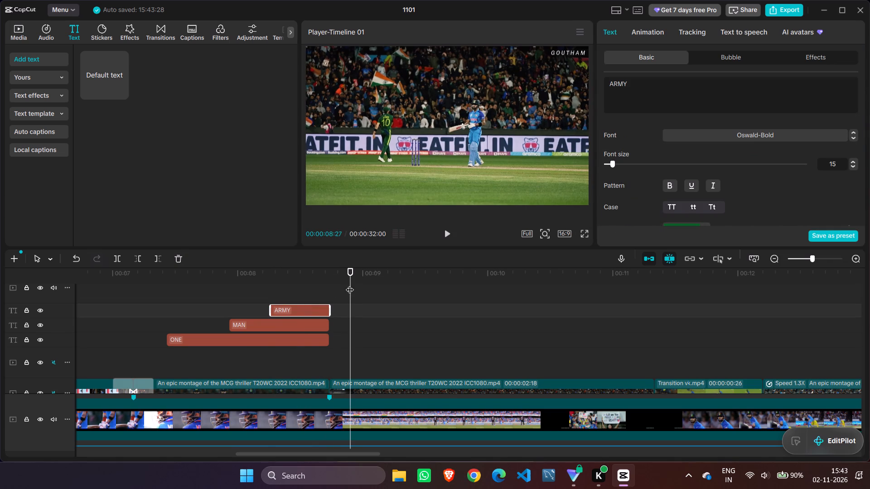
left_click_drag(350, 284, 313, 286)
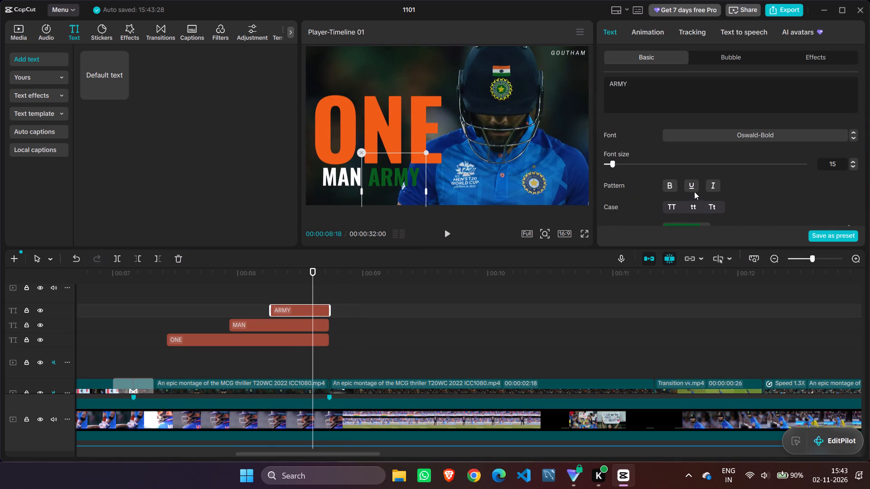
scroll(694, 192, "down", 1)
left_click(681, 181)
left_click_drag(756, 235, 756, 230)
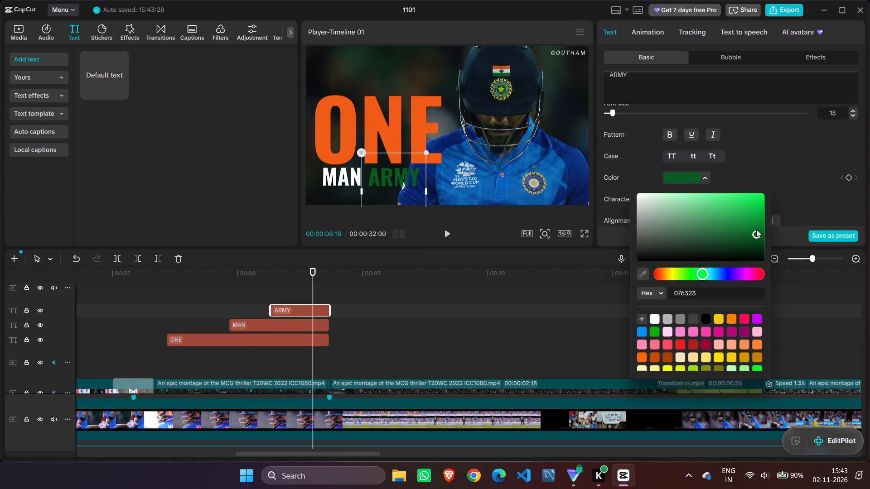
left_click_drag(756, 230, 758, 225)
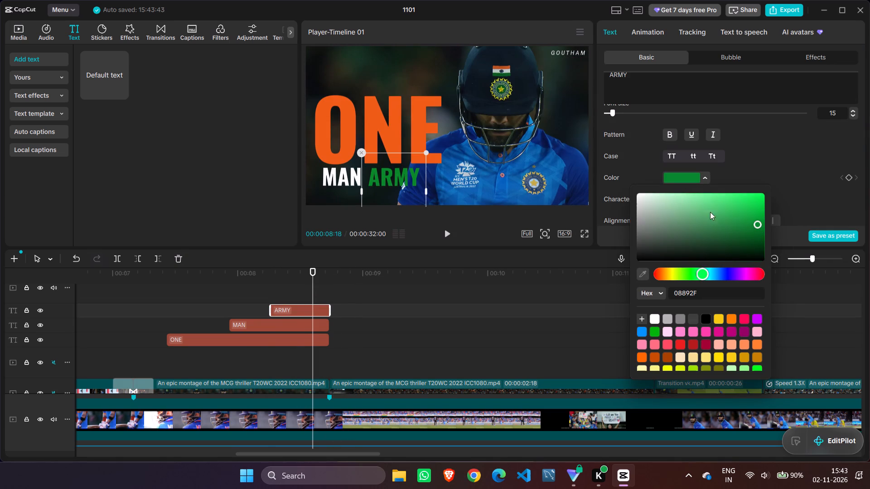
left_click(225, 298)
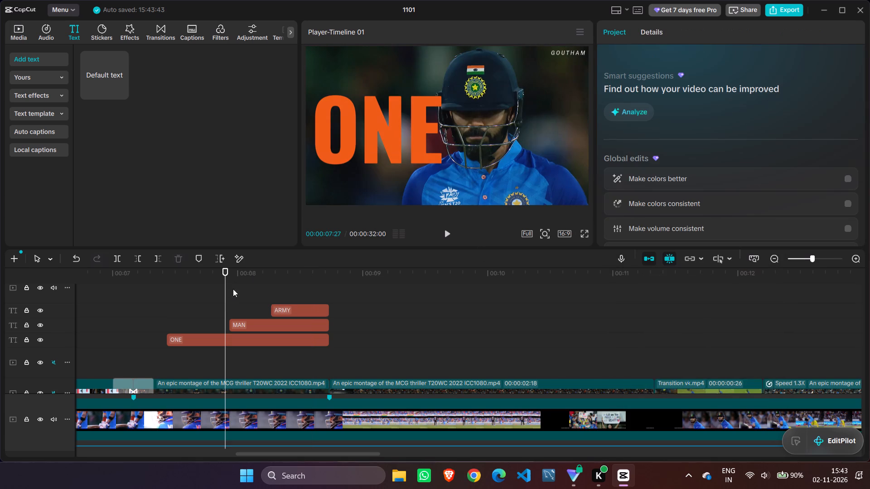
Copy the helmet close-up clip and paste it onto a video track above the "ARMY", "MAN" and "ONE" titles.
scroll(242, 309, "down", 2)
left_click(244, 365)
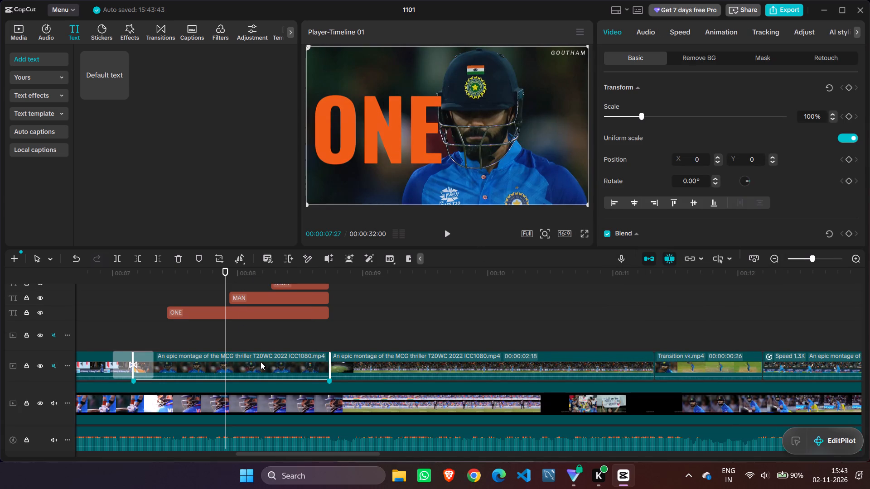
scroll(261, 362, "up", 1)
scroll(261, 362, "down", 1)
scroll(261, 362, "up", 1)
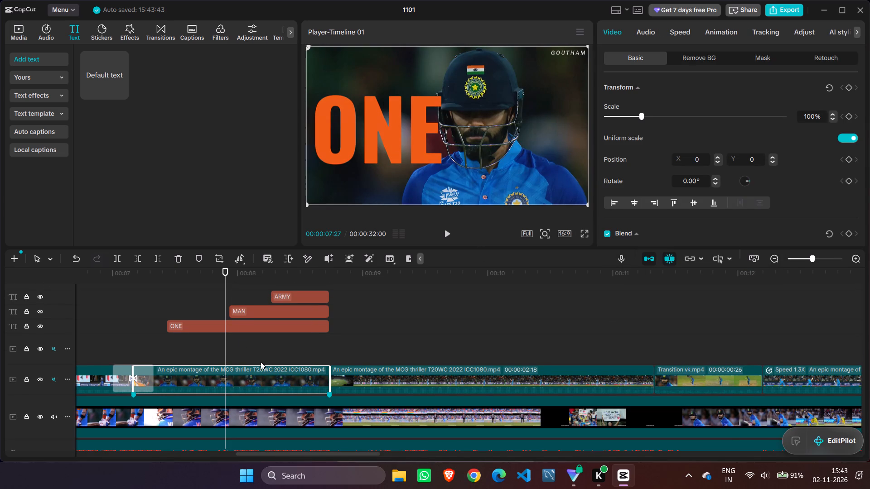
scroll(184, 337, "up", 1)
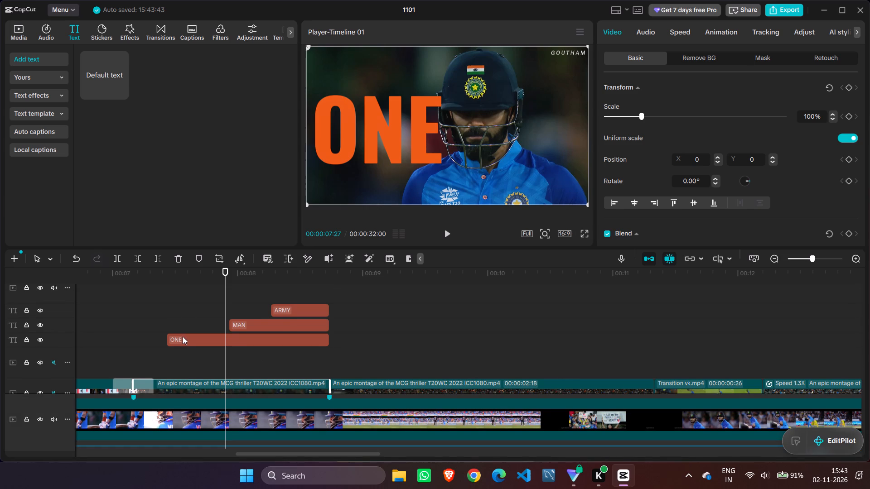
scroll(307, 288, "down", 1)
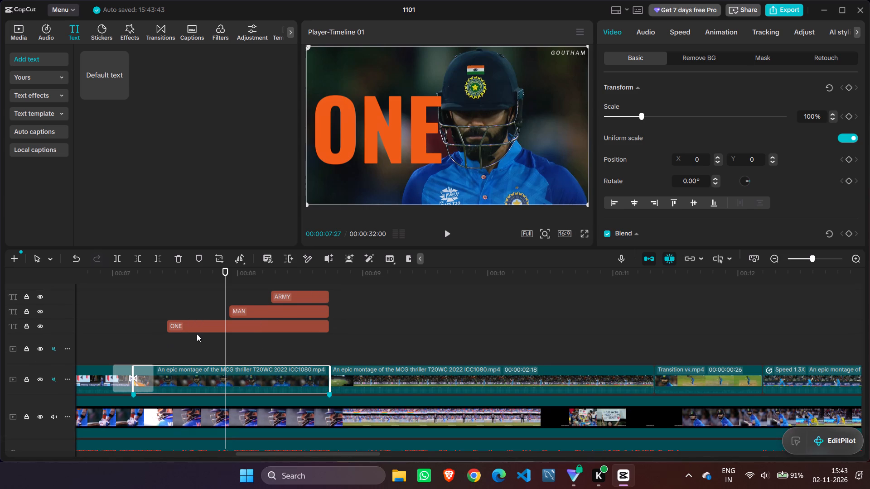
right_click(222, 381)
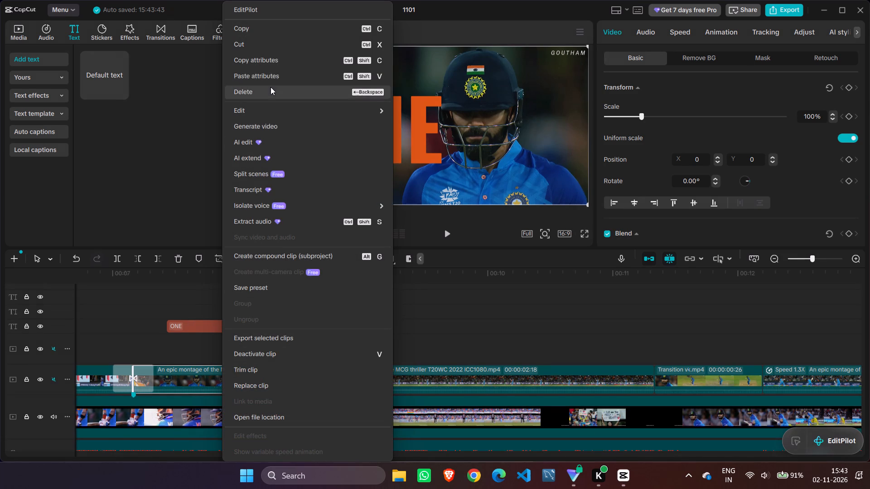
left_click(270, 32)
scroll(194, 316, "up", 2)
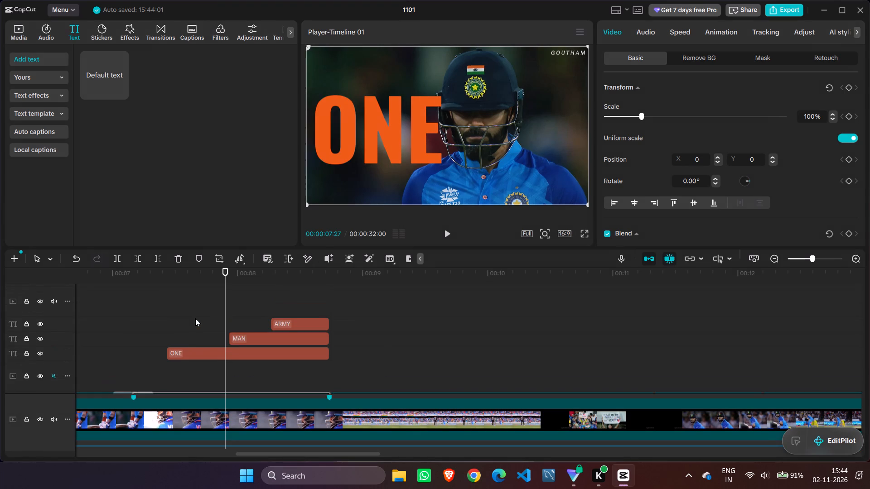
left_click(213, 301)
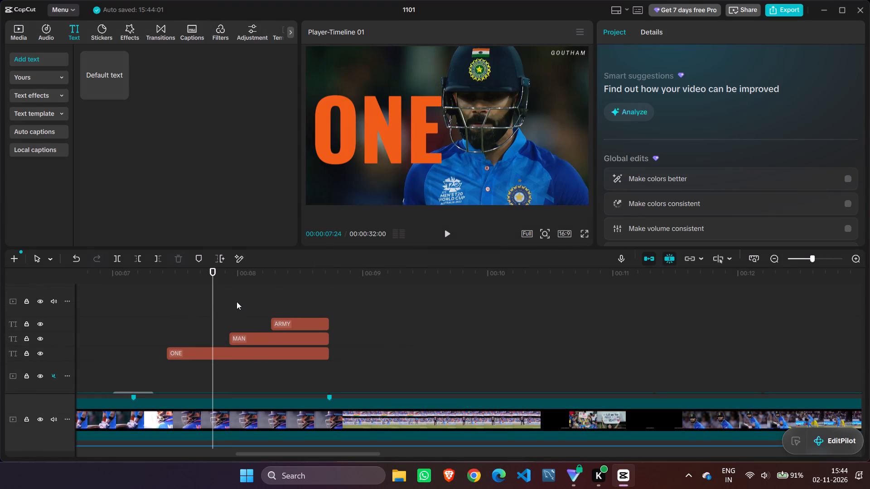
left_click(237, 302)
right_click(237, 302)
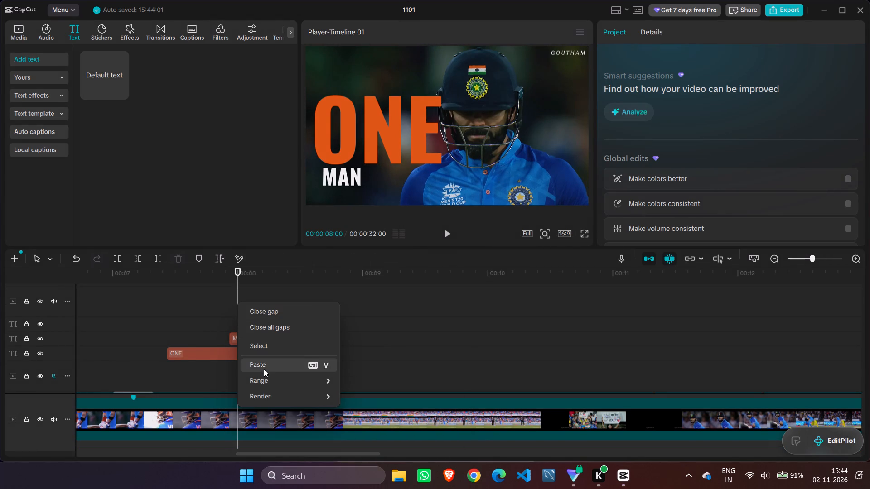
left_click(264, 368)
left_click_drag(317, 369, 329, 292)
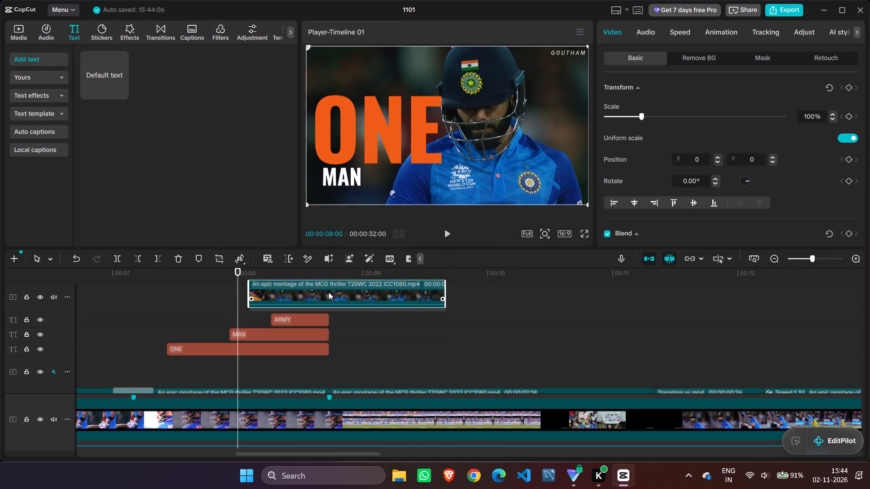
Align the copied helmet close-up above the titles with the start and end of the original clip.
left_click_drag(329, 292, 246, 297)
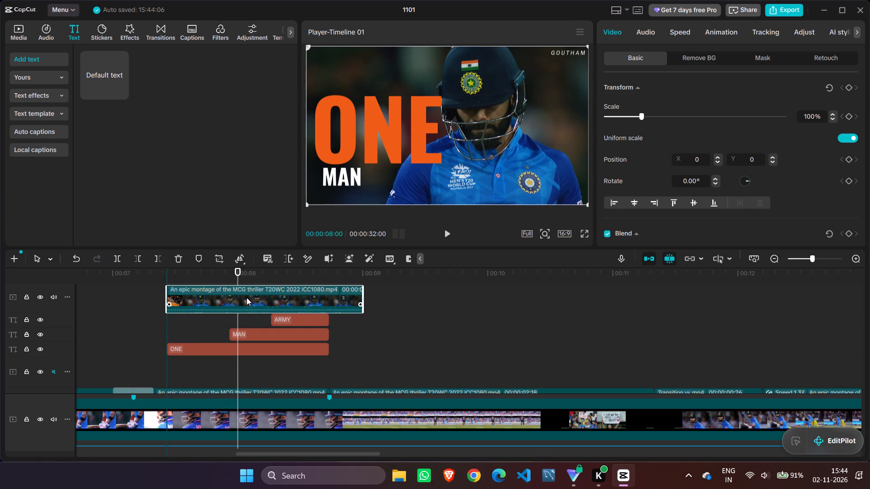
left_click_drag(246, 297, 247, 297)
scroll(252, 309, "up", 3)
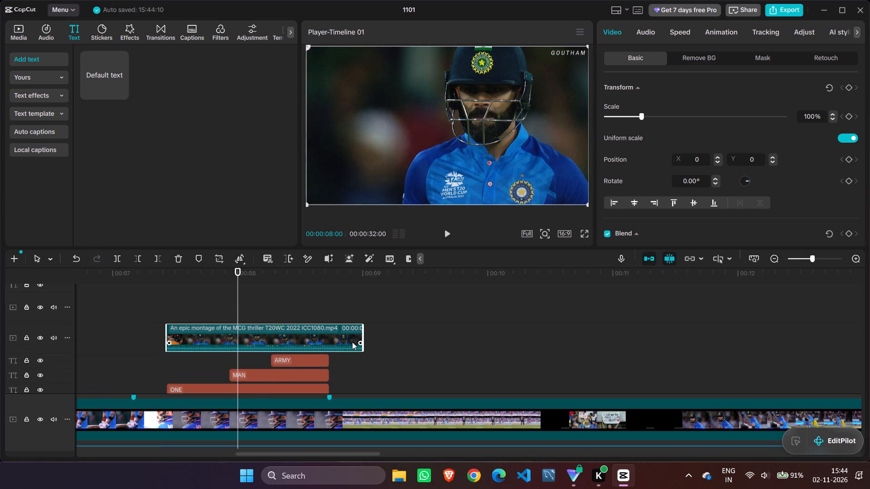
scroll(352, 342, "down", 4)
scroll(305, 315, "up", 2)
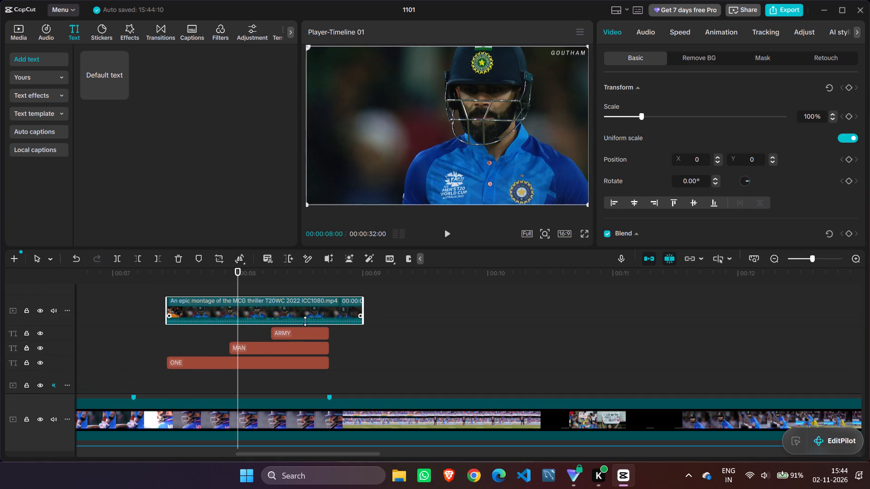
scroll(268, 313, "down", 1)
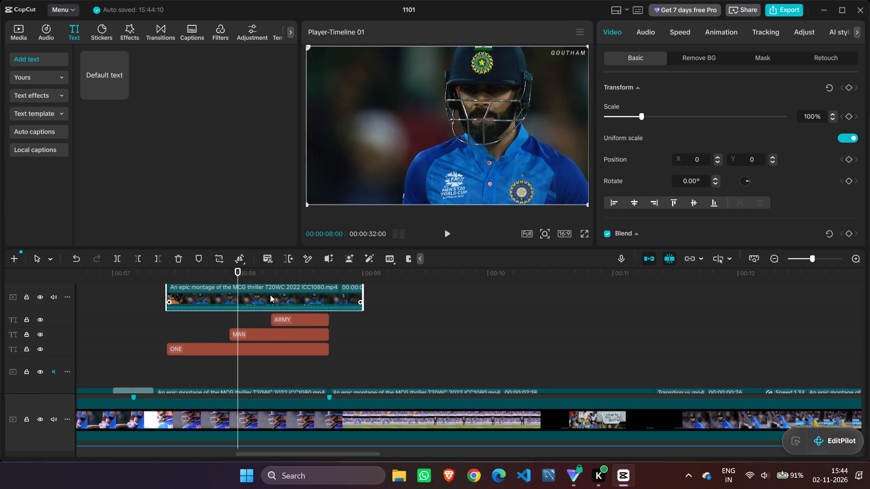
left_click_drag(270, 295, 237, 294)
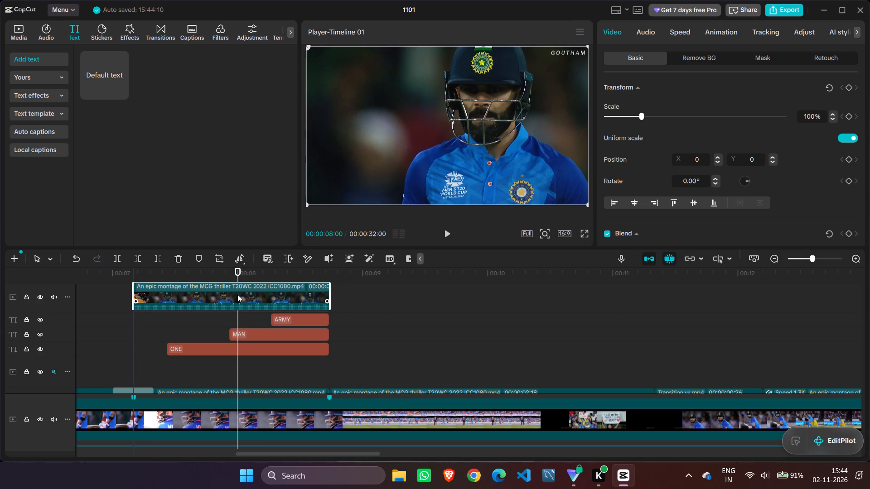
left_click_drag(237, 294, 234, 314)
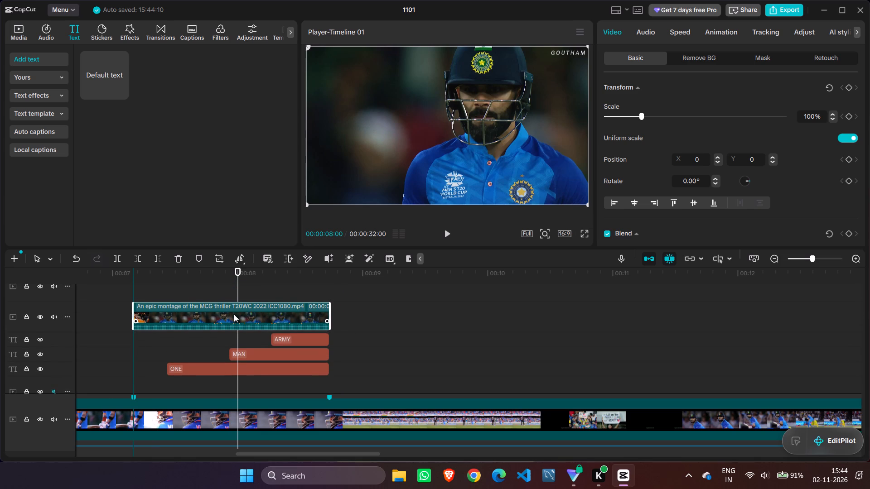
left_click_drag(234, 314, 234, 315)
Trim the start of the copied helmet close-up to line up with the start of the "ONE" title.
scroll(233, 315, "down", 2)
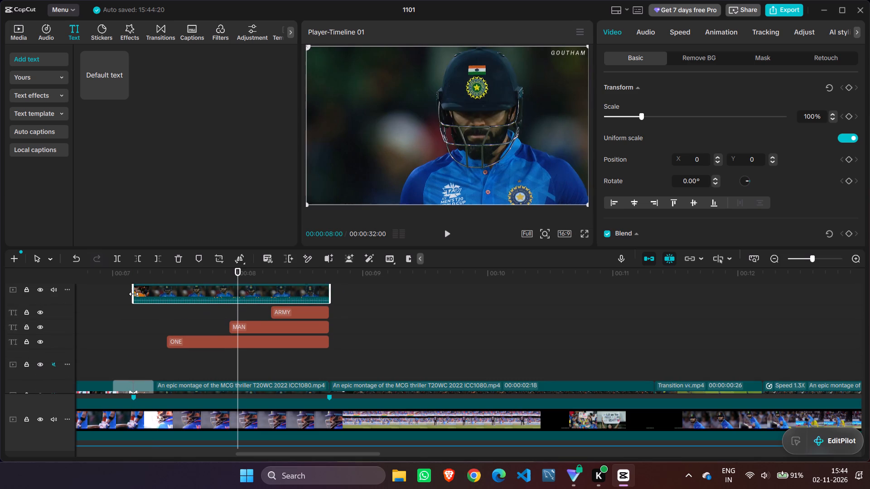
left_click_drag(131, 290, 159, 299)
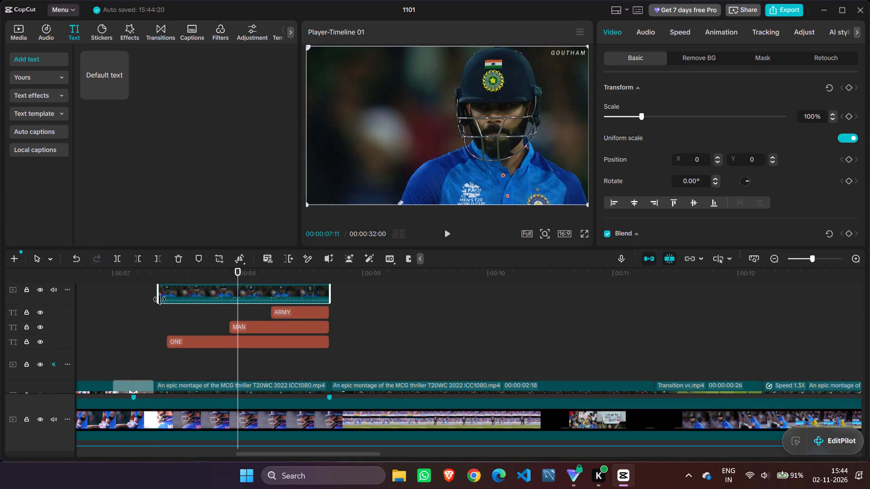
left_click_drag(159, 299, 165, 302)
Apply automatic background removal to the copied helmet close-up so the titles sit behind the player, and play it back.
scroll(223, 321, "up", 1)
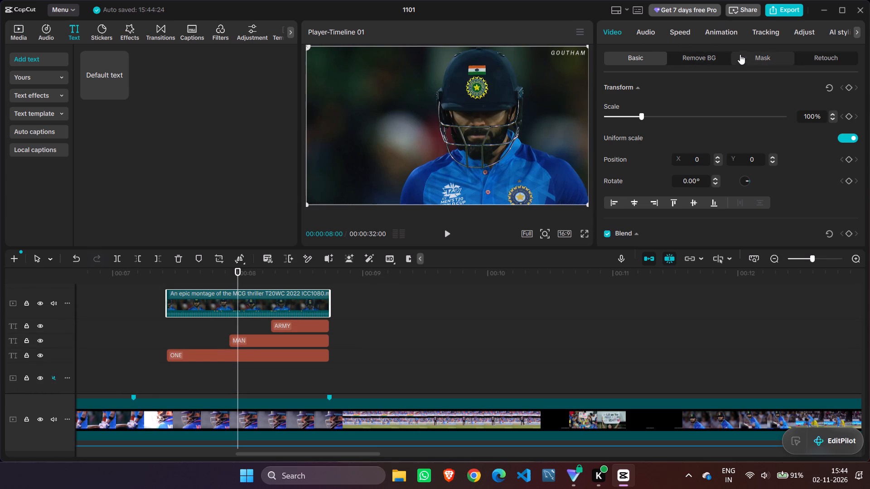
left_click(706, 56)
left_click(609, 87)
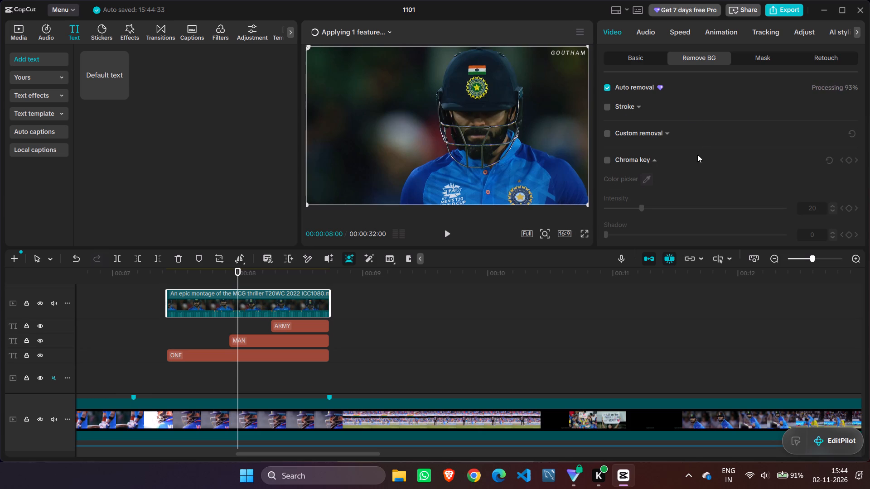
left_click(451, 233)
left_click(451, 233)
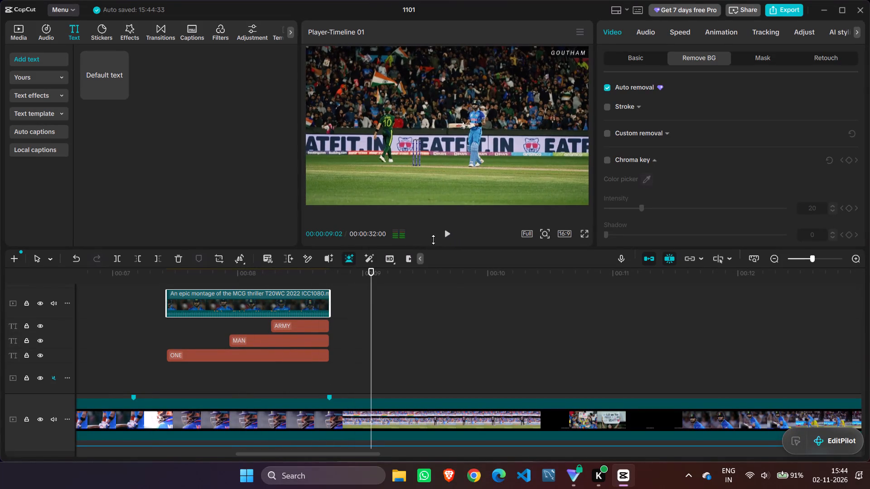
Return to the start of the video and look over all tracks across the full length of the edit.
left_click(383, 300)
left_click_drag(383, 302, 105, 308)
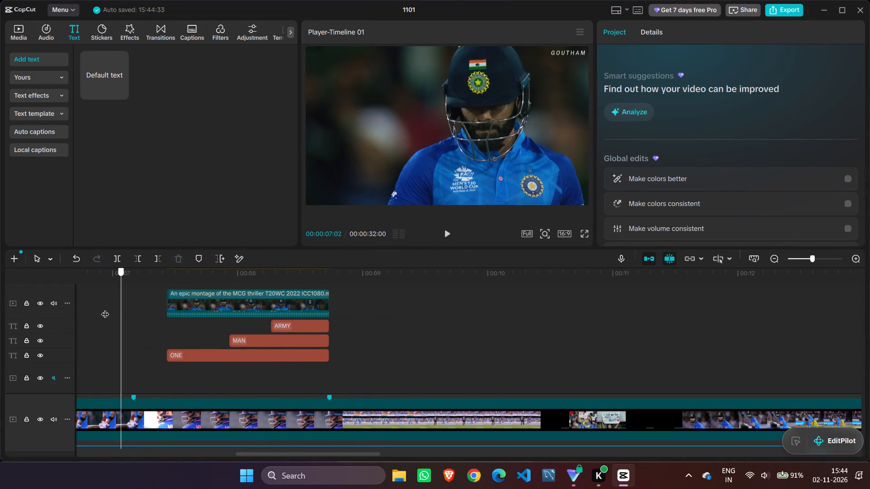
left_click_drag(105, 308, 0, 289)
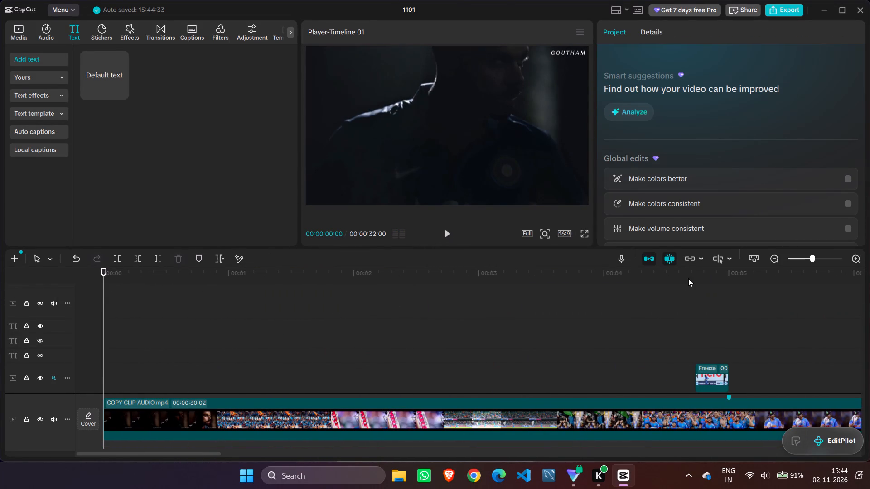
double_click(772, 259)
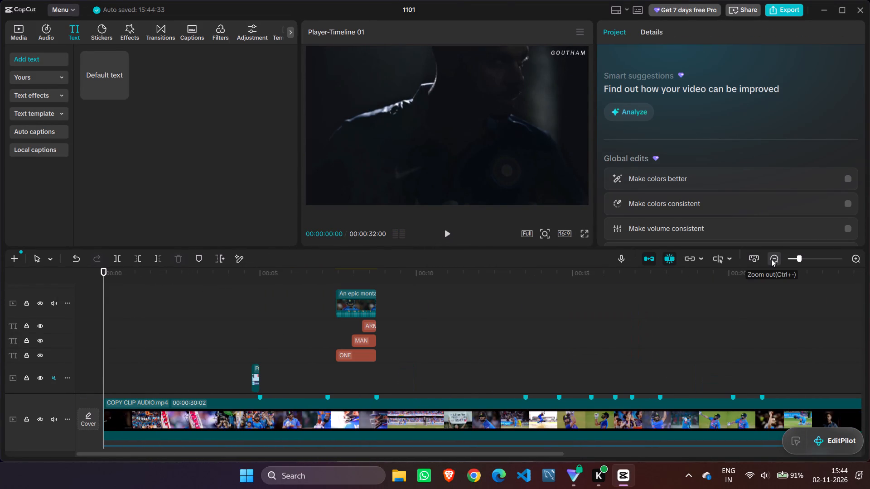
left_click(857, 259)
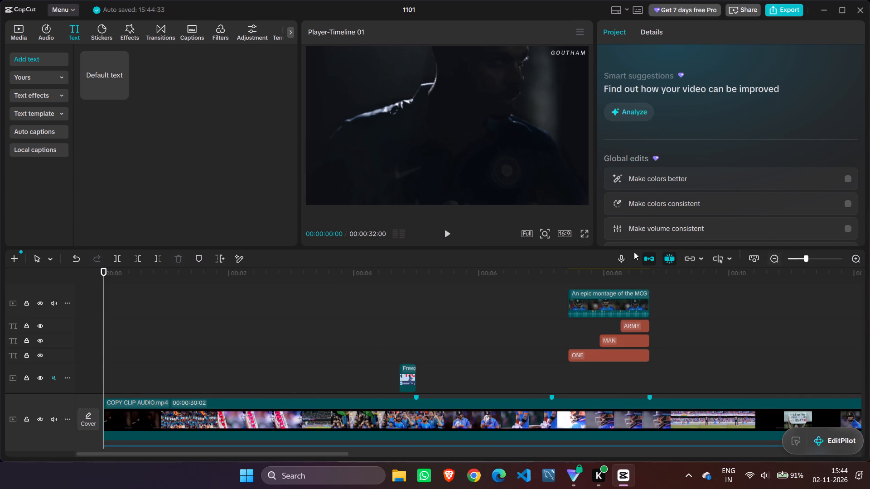
double_click(772, 261)
scroll(676, 286, "down", 2)
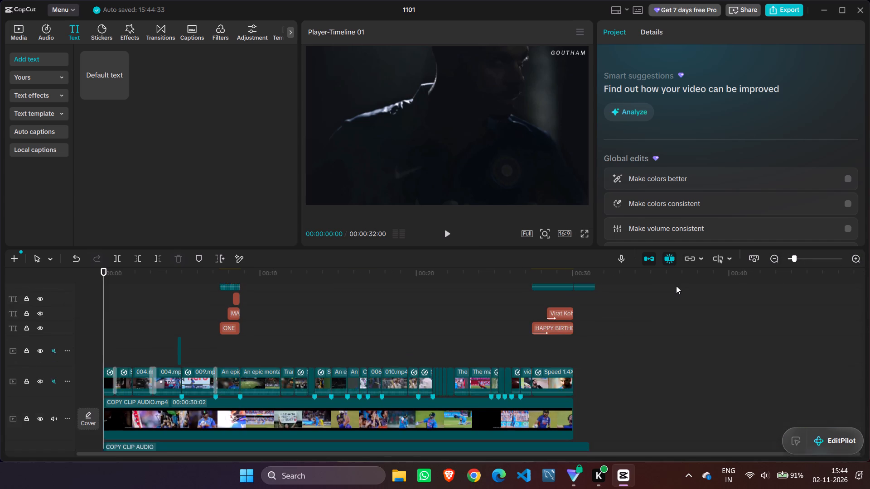
scroll(676, 286, "up", 5)
scroll(676, 286, "down", 6)
scroll(640, 312, "up", 7)
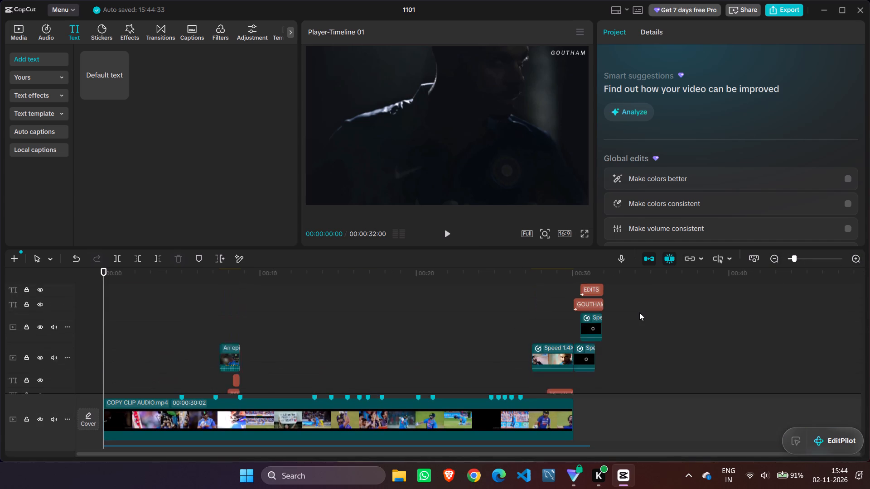
scroll(639, 312, "up", 5)
scroll(638, 312, "down", 12)
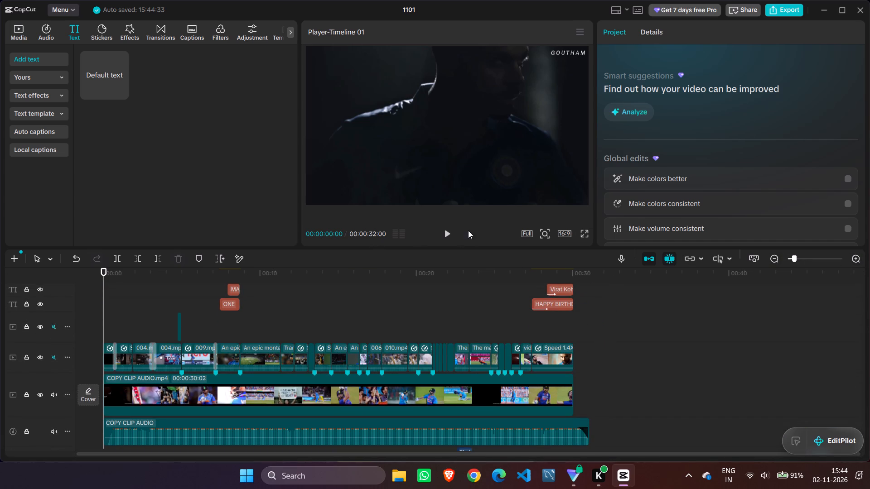
Play the whole edit from the start through the "GOUTHAM EDITS" end card, replaying the shots around 16 to 17 seconds.
left_click(451, 232)
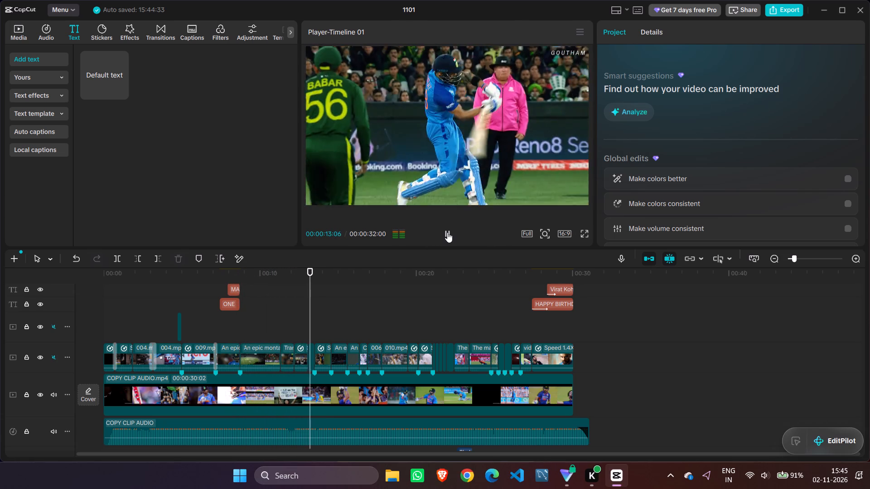
double_click(447, 232)
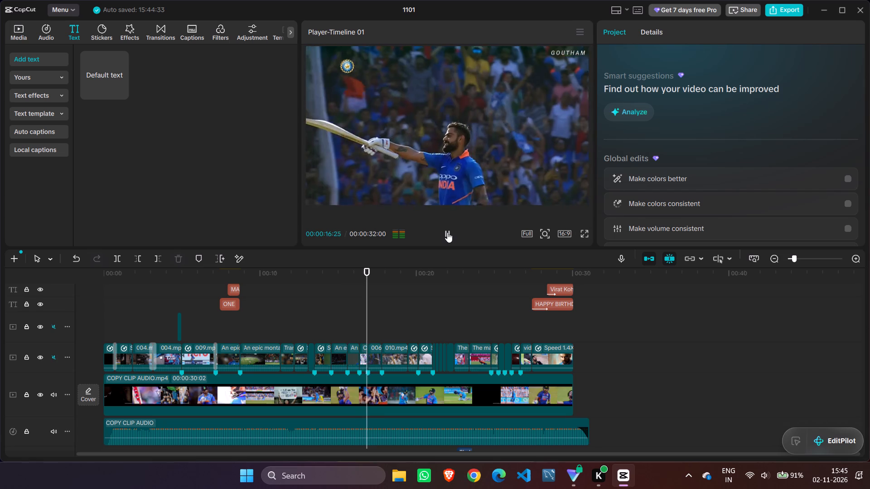
left_click(447, 232)
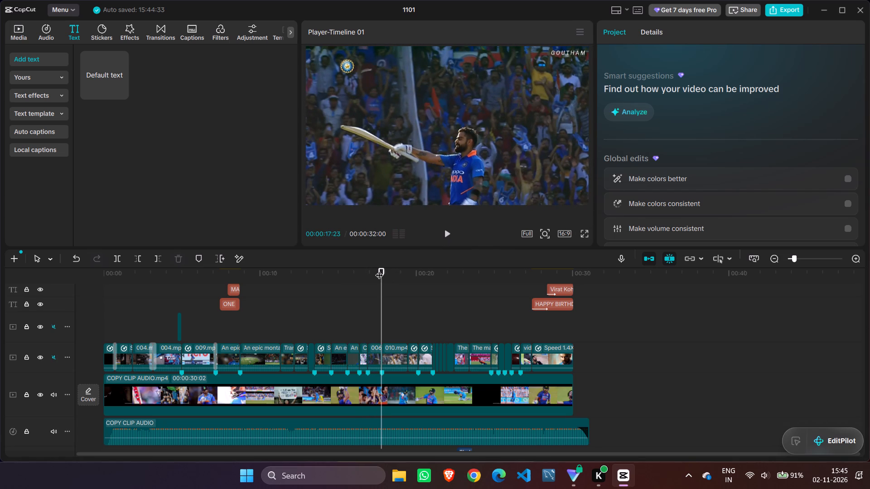
left_click_drag(379, 269, 358, 265)
left_click(449, 231)
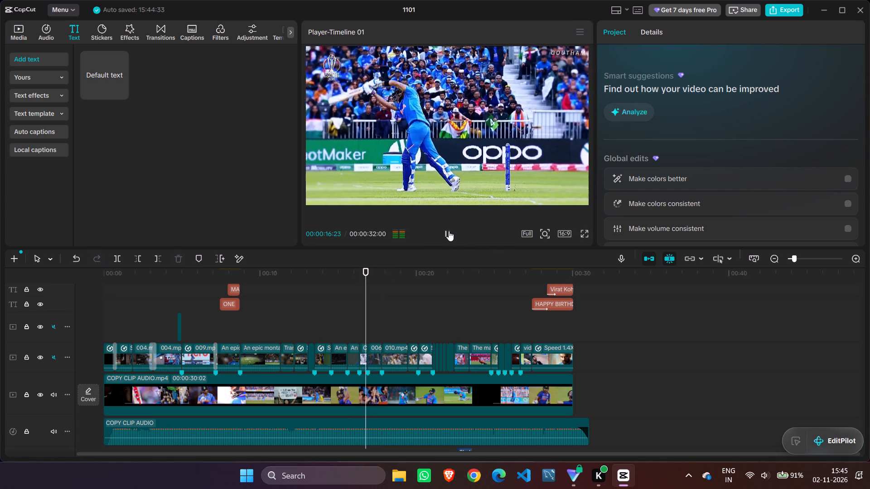
left_click(449, 231)
double_click(449, 231)
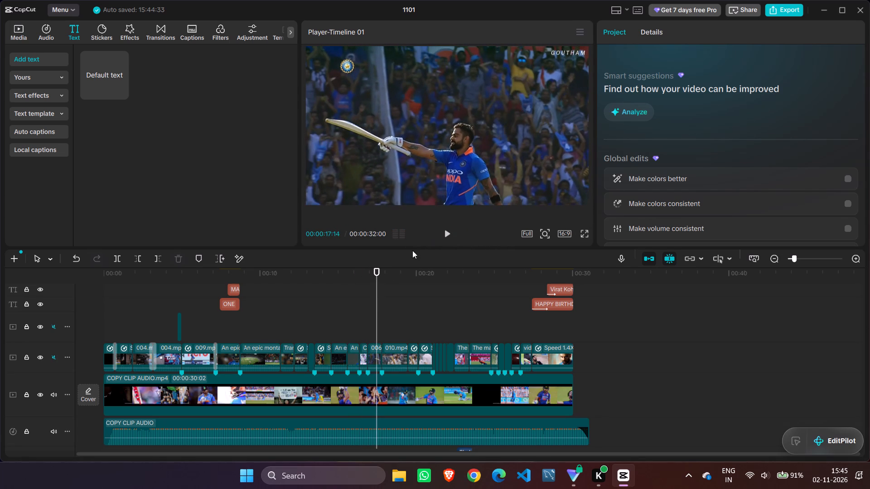
left_click(448, 234)
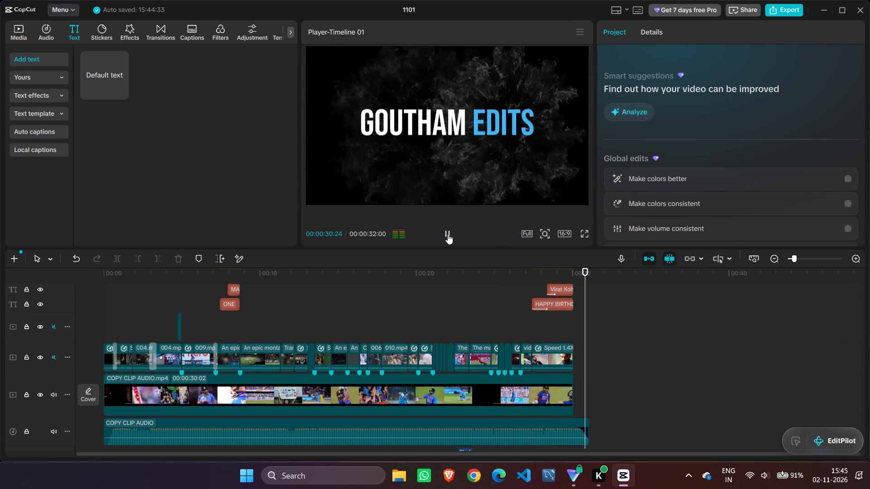
left_click(448, 234)
Play the edit again from the start to about 13 seconds, checking the opening clips and the title section.
left_click_drag(591, 279, 390, 320)
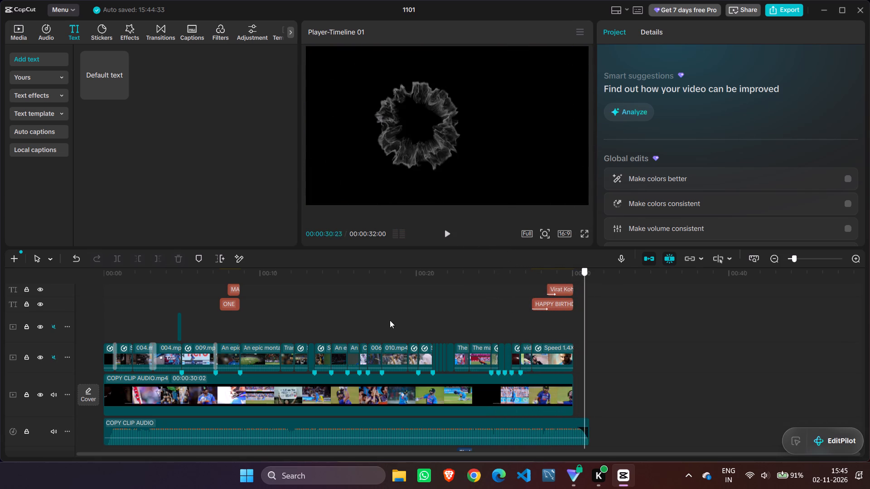
left_click_drag(390, 320, 60, 295)
left_click(445, 229)
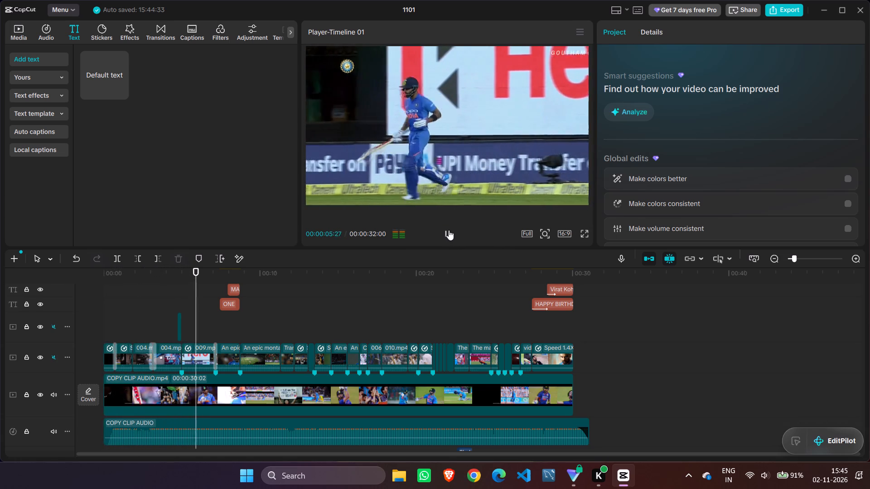
scroll(449, 230, "up", 1)
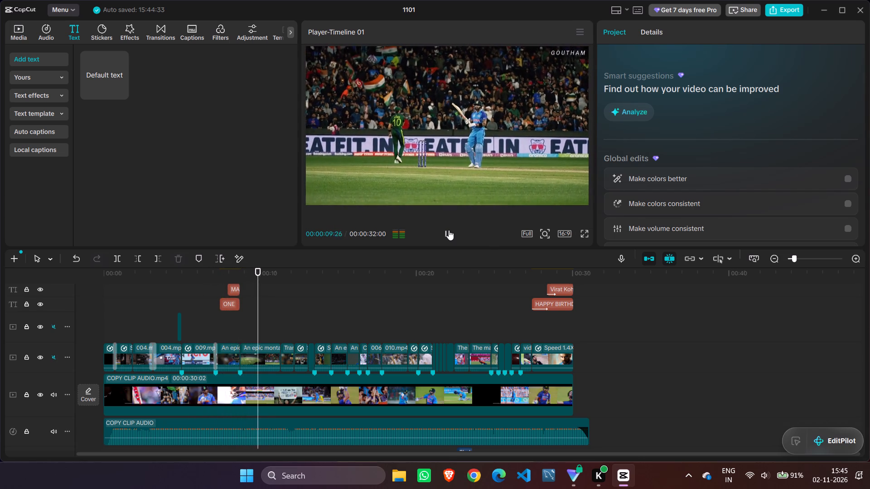
scroll(463, 316, "up", 4)
scroll(463, 316, "down", 3)
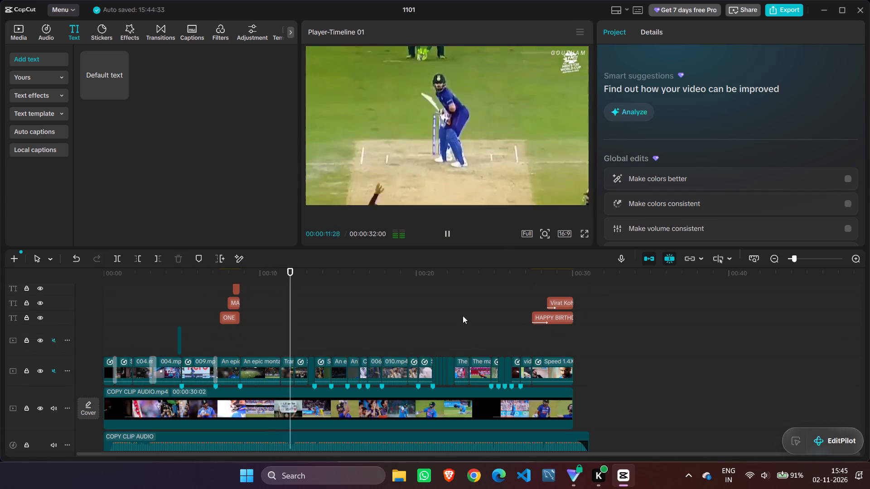
left_click(448, 235)
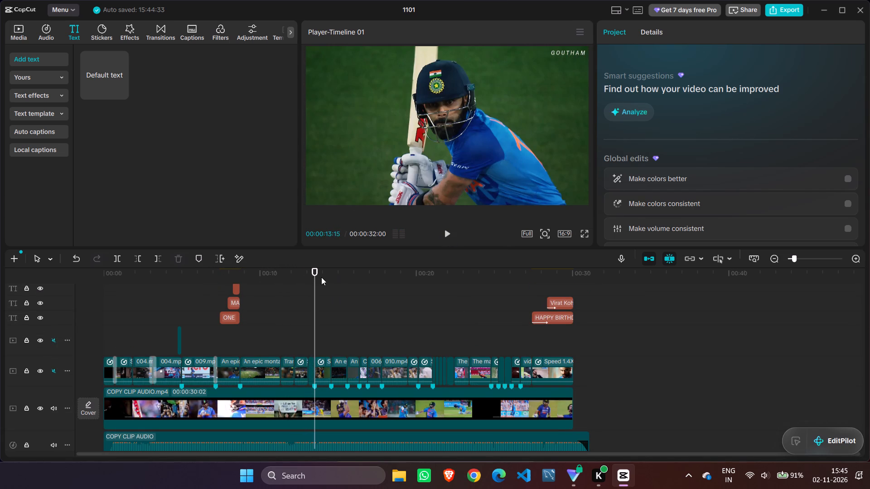
Replay the batting clips between about 10 and 17 seconds several times to check the cuts against the music.
left_click_drag(314, 270, 266, 270)
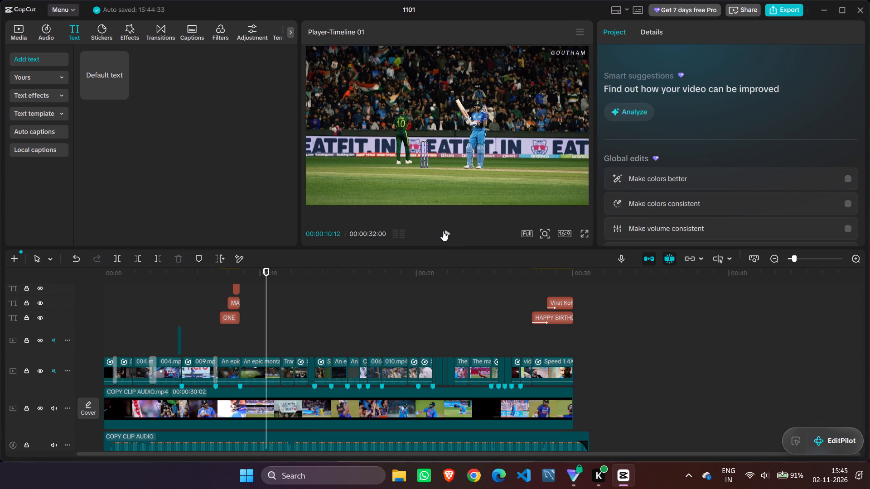
left_click(443, 231)
left_click(449, 228)
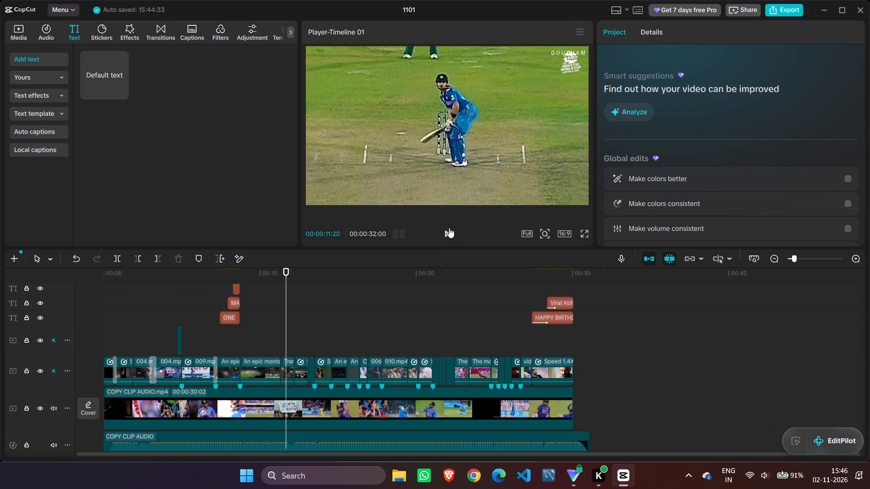
left_click(449, 228)
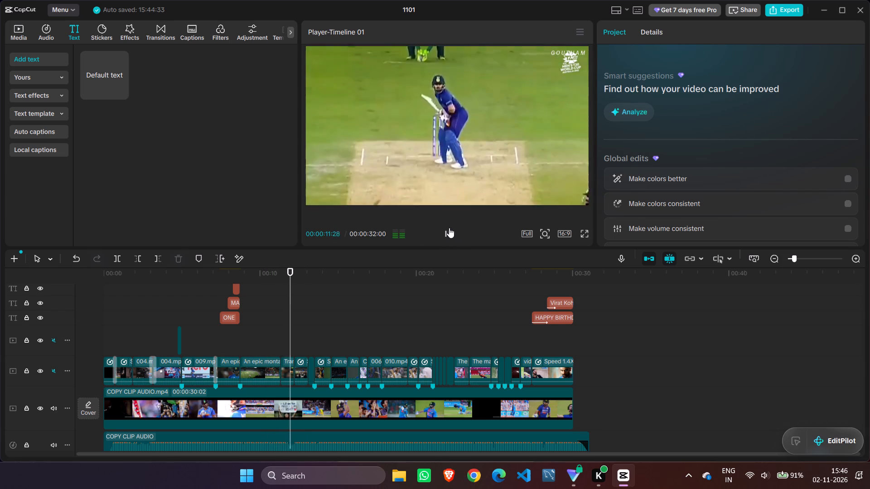
left_click(449, 228)
left_click_drag(295, 283, 274, 283)
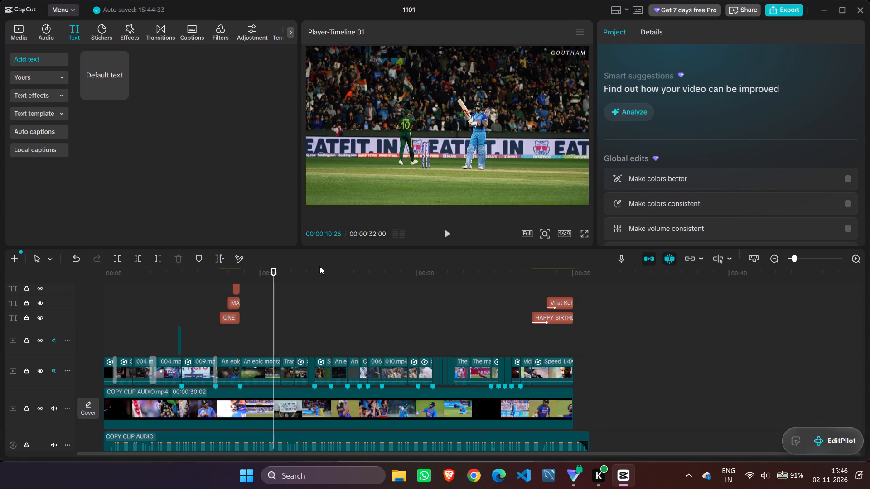
left_click(447, 235)
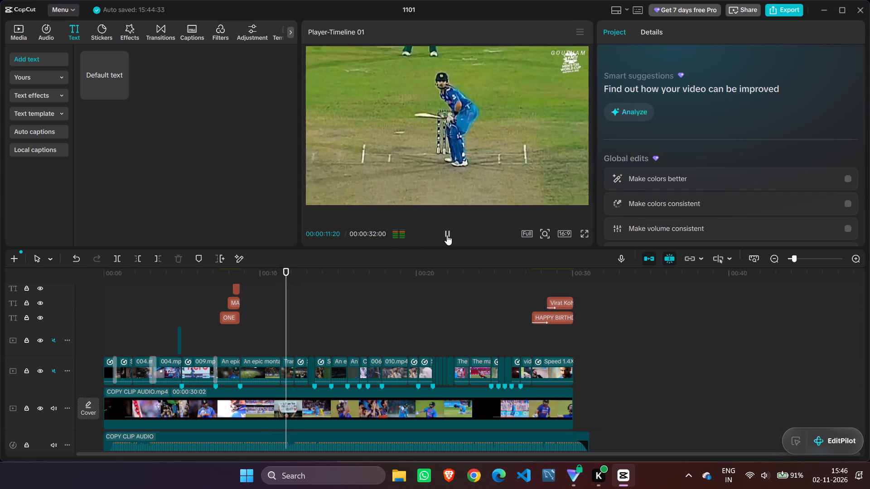
left_click(447, 235)
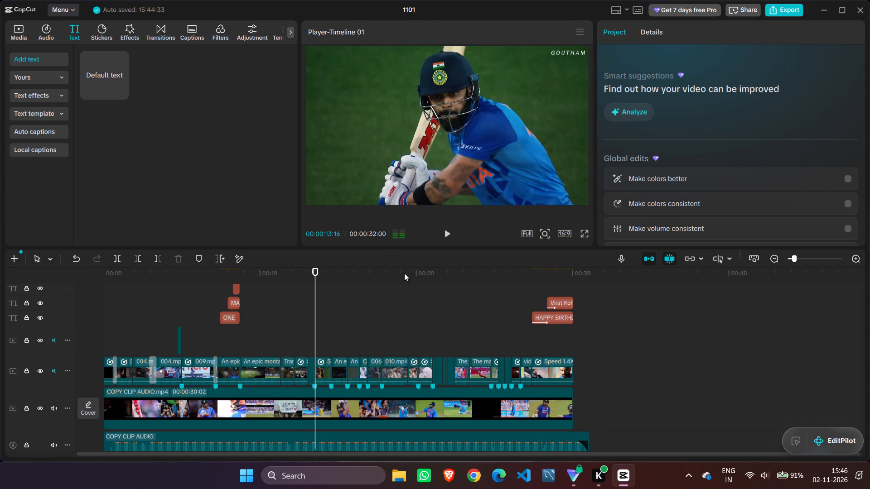
left_click(298, 291)
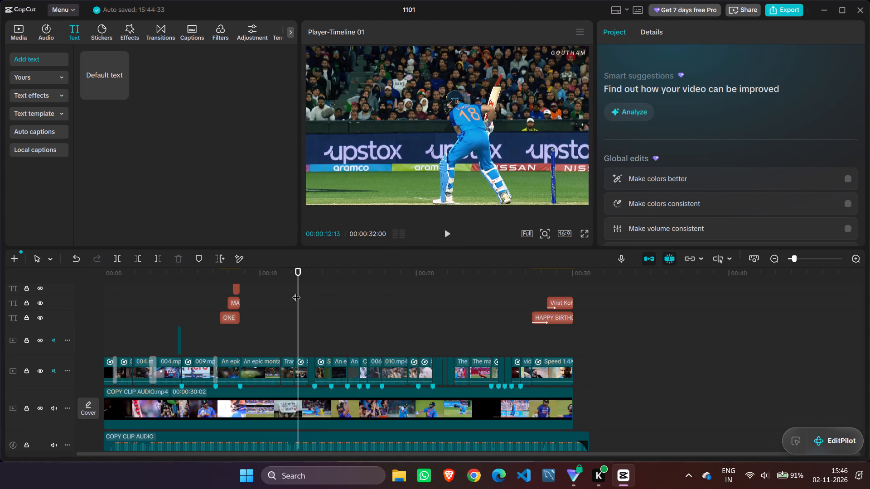
left_click_drag(296, 292, 281, 292)
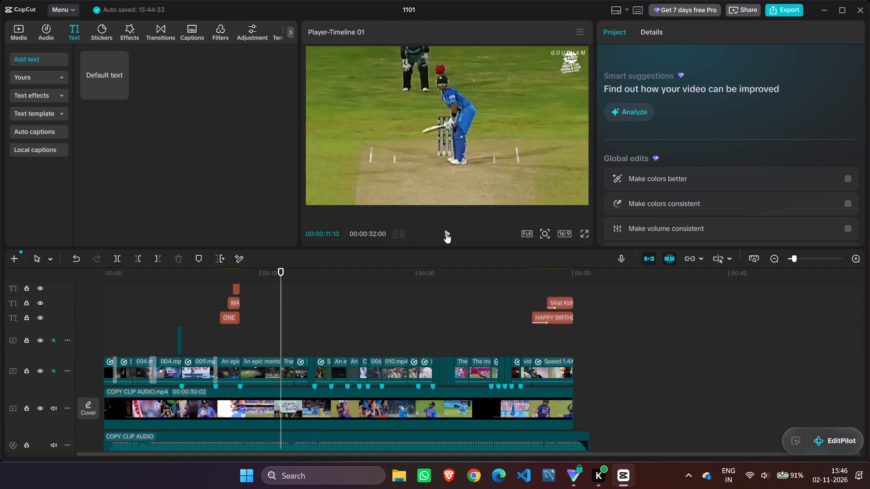
left_click(446, 233)
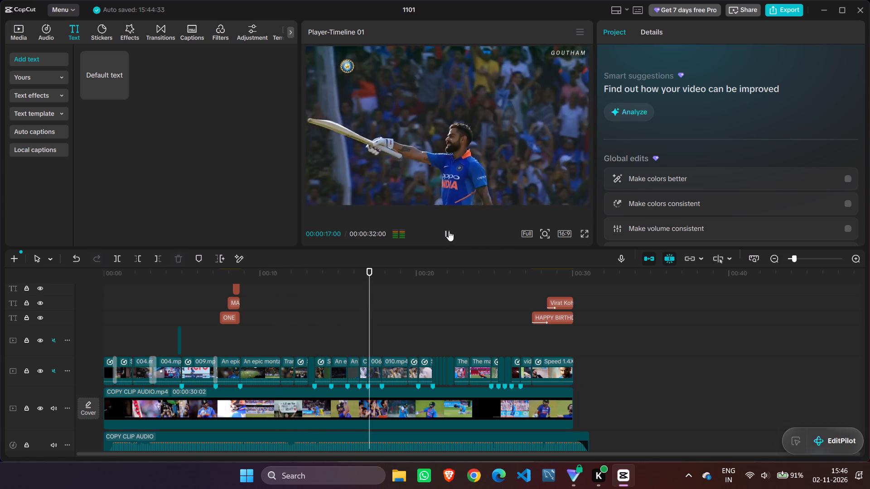
left_click(449, 231)
Replay the edit from before the "ONE MAN ARMY" titles, first to about 13 seconds and again to about 24 seconds.
left_click_drag(378, 291, 282, 305)
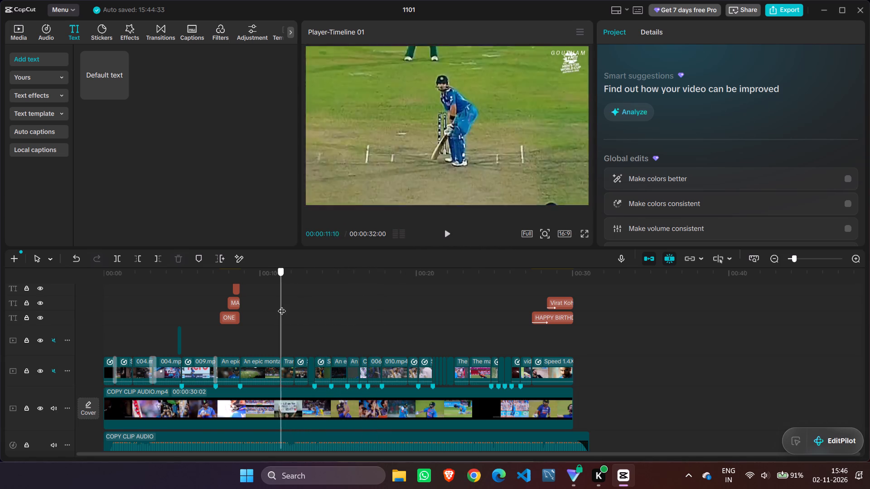
left_click_drag(282, 305, 202, 333)
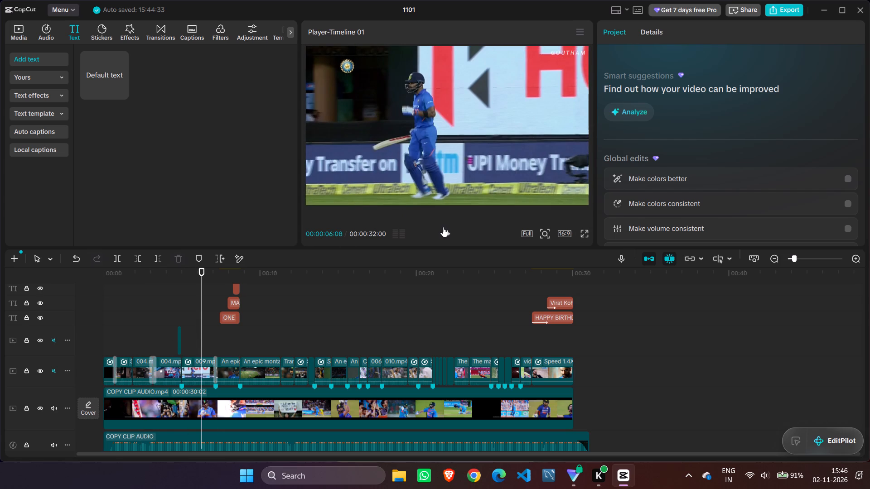
left_click(444, 227)
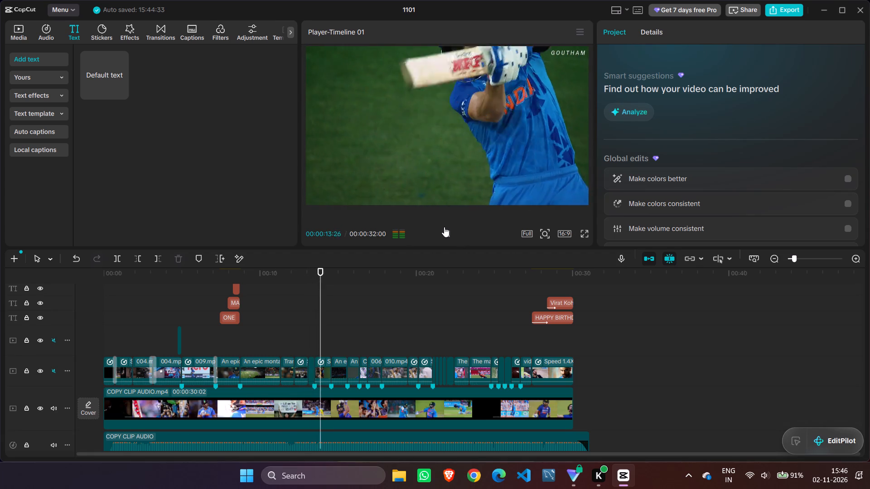
left_click(444, 227)
left_click_drag(331, 284, 239, 290)
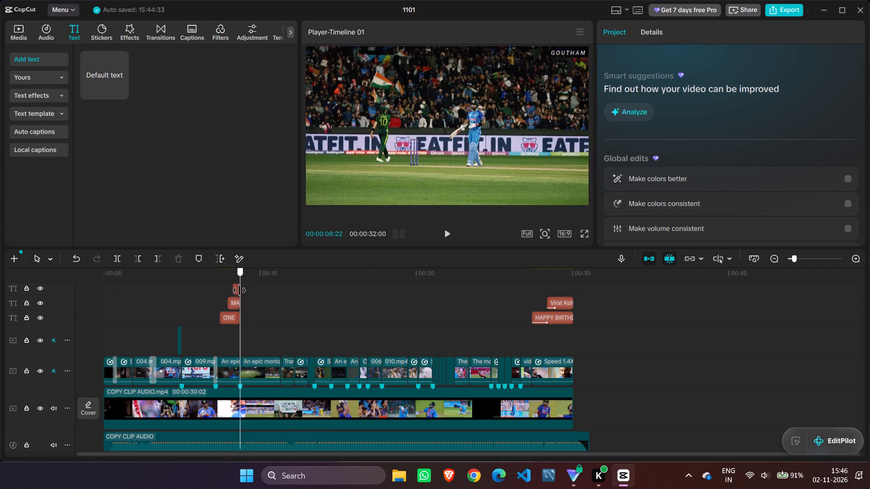
left_click_drag(239, 290, 239, 291)
left_click_drag(239, 291, 187, 291)
left_click(445, 231)
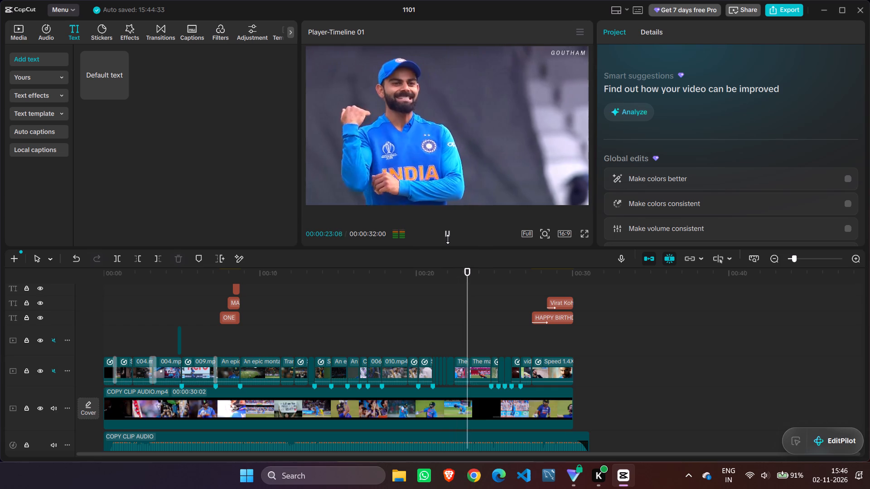
left_click(448, 239)
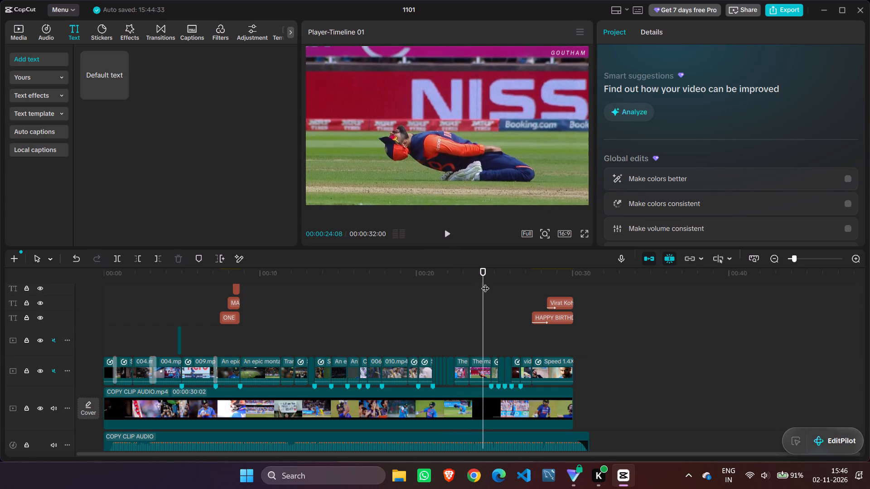
Play the edit from the start to about 27 seconds, pausing repeatedly through the fast cuts after 23 seconds.
left_click_drag(485, 283, 8, 392)
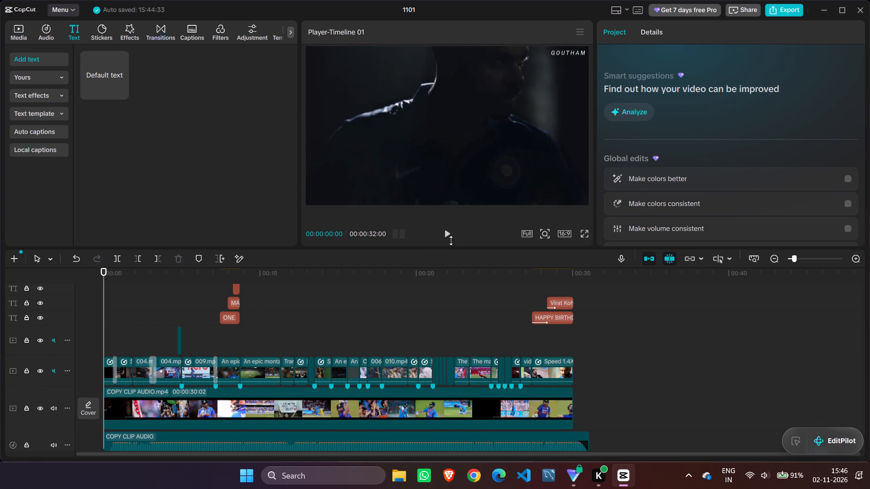
left_click(448, 235)
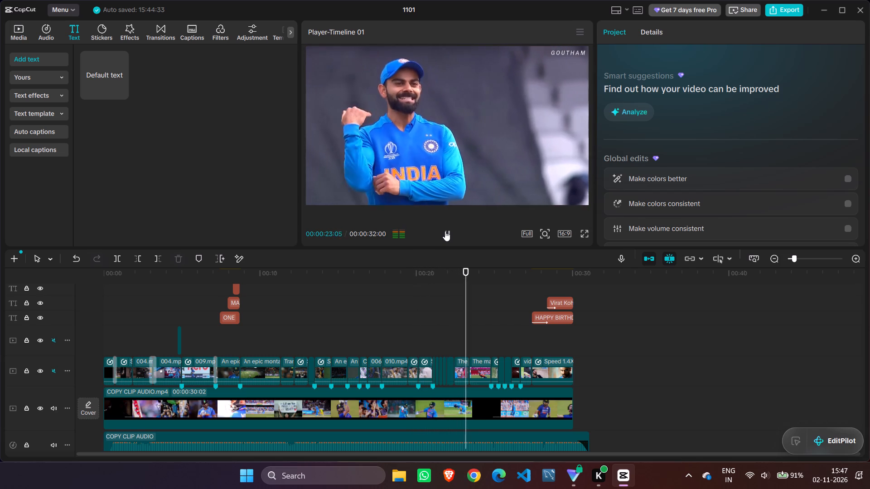
left_click(445, 231)
left_click(445, 231)
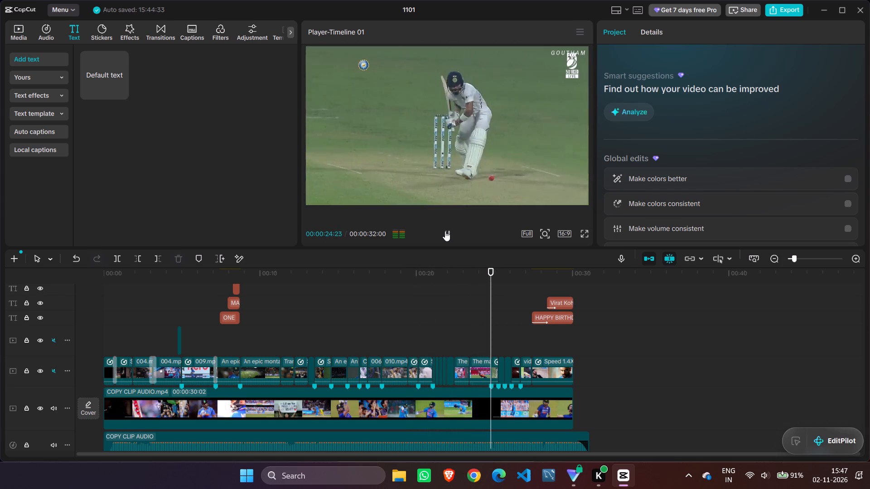
left_click(445, 231)
triple_click(445, 231)
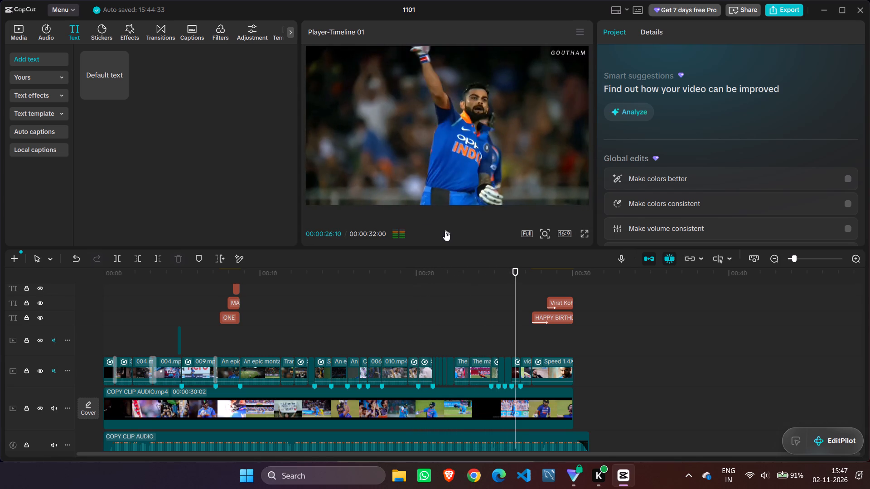
triple_click(445, 231)
triple_click(445, 231)
triple_click(445, 231)
left_click(445, 231)
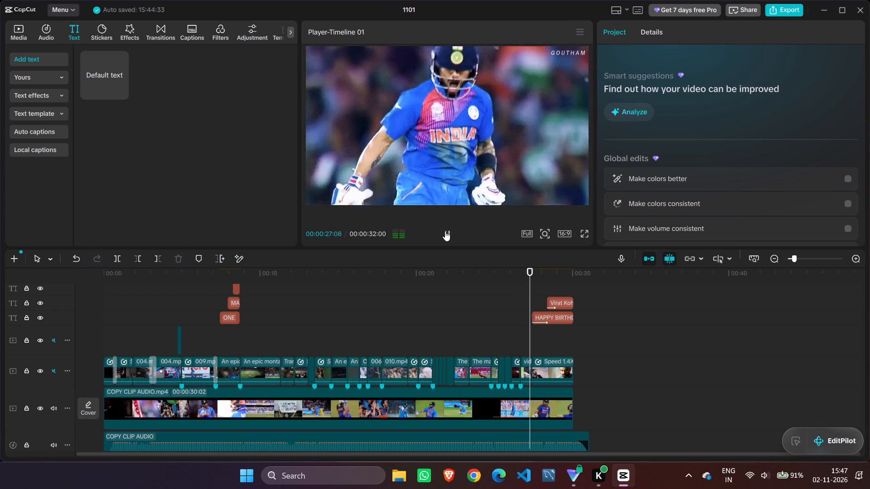
left_click(445, 231)
Replay the final section from about 21 seconds through the "HAPPY BIRTHDAY Virat Kohli" titles to the end card.
left_click_drag(533, 276, 435, 278)
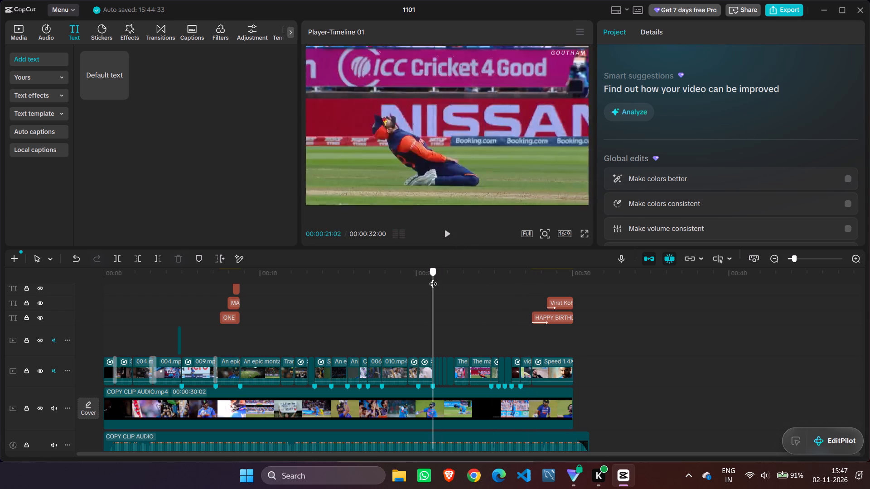
left_click(447, 235)
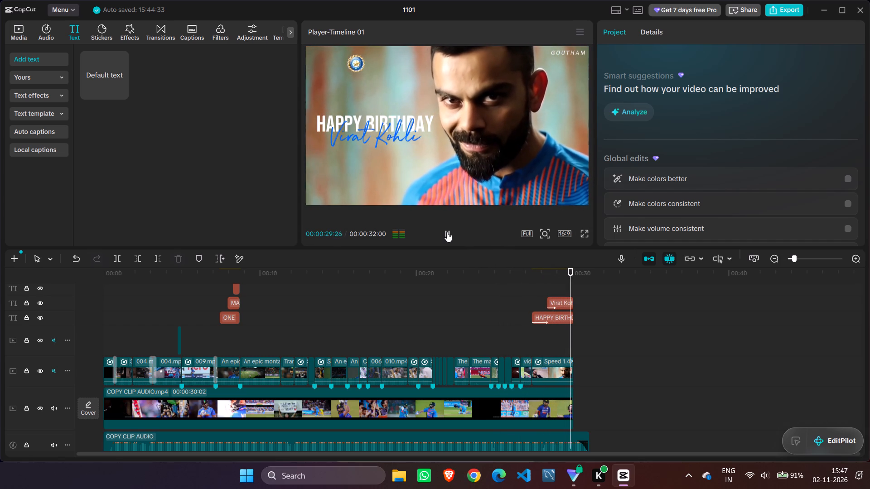
left_click(447, 232)
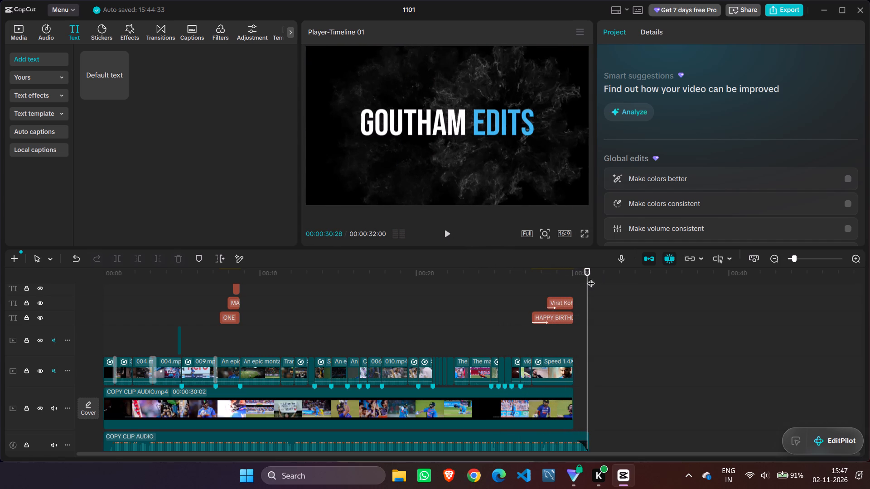
Play the edit from the start to about 10 seconds while looking over the text, filter, video and audio tracks.
left_click_drag(585, 284, 78, 336)
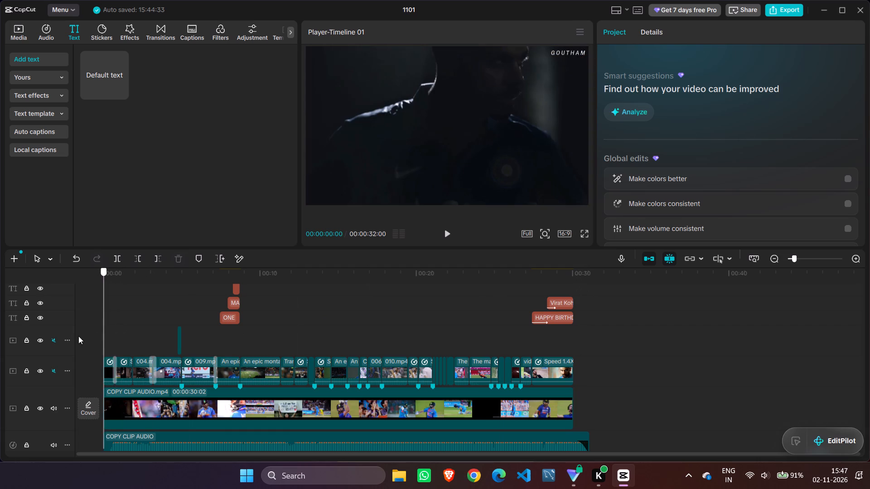
left_click_drag(78, 336, 75, 336)
left_click(446, 232)
scroll(405, 260, "down", 2)
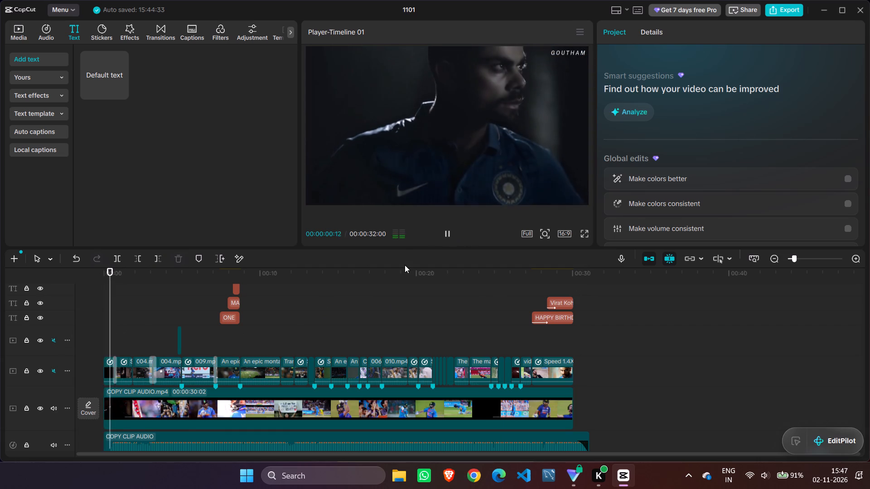
scroll(405, 265, "down", 1)
scroll(405, 266, "up", 5)
scroll(399, 302, "up", 10)
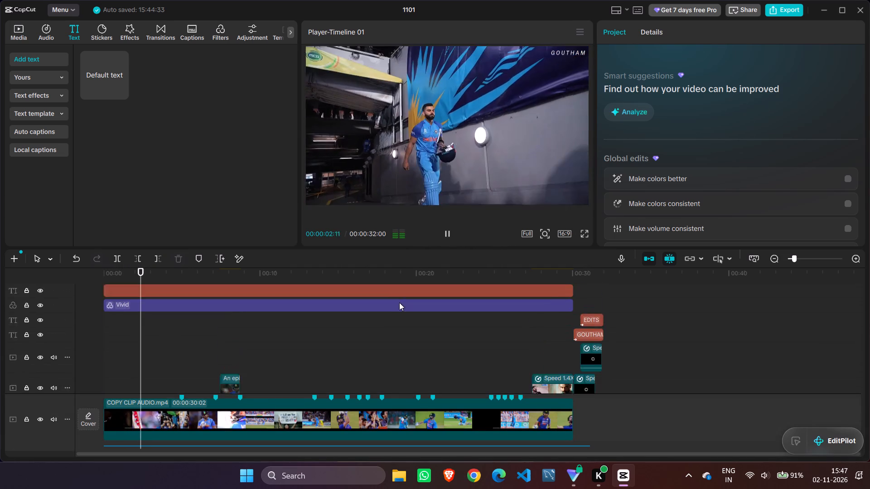
scroll(399, 302, "down", 11)
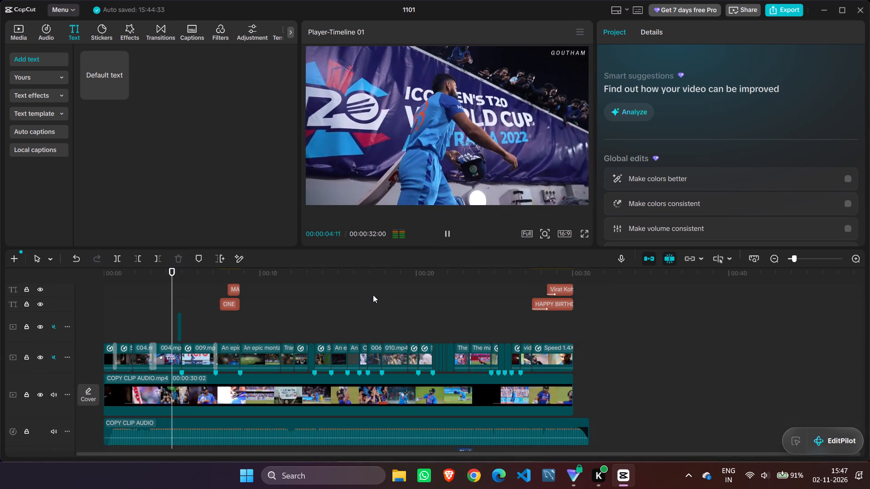
scroll(373, 294, "down", 1)
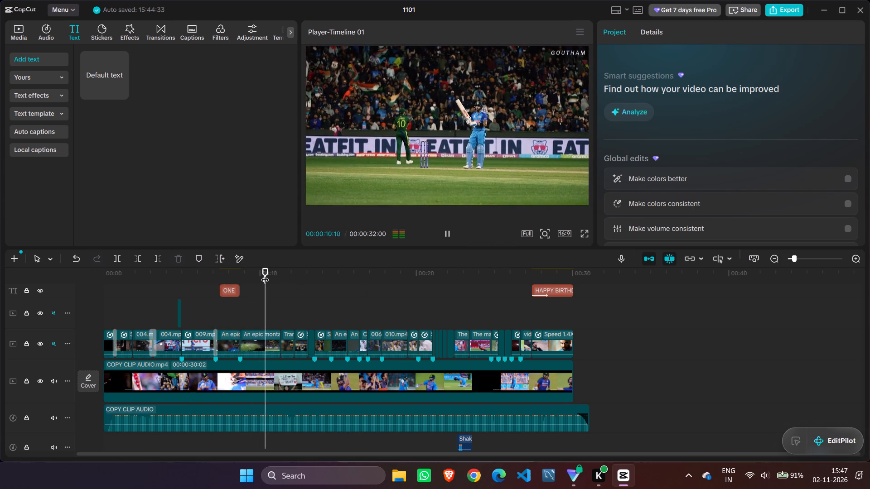
Replay the edit from about 2.5 seconds through to the "GOUTHAM EDITS" end card, pausing briefly among the batting clips.
left_click_drag(265, 274, 144, 282)
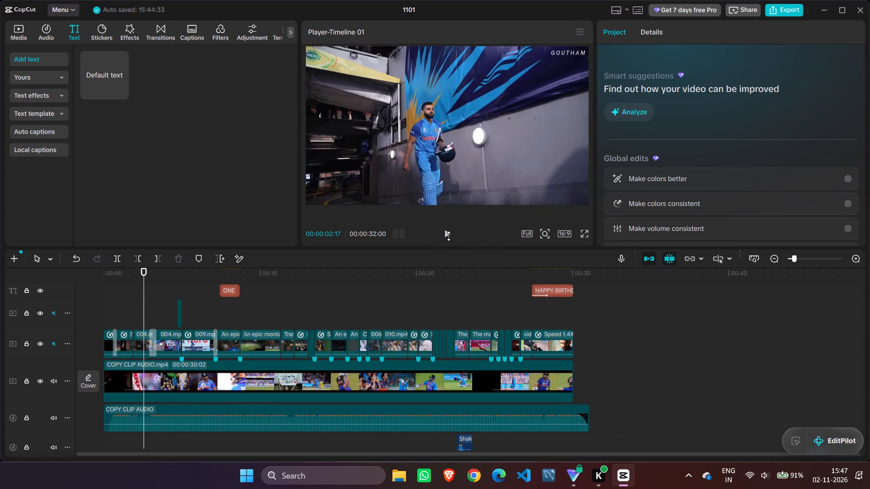
left_click(449, 235)
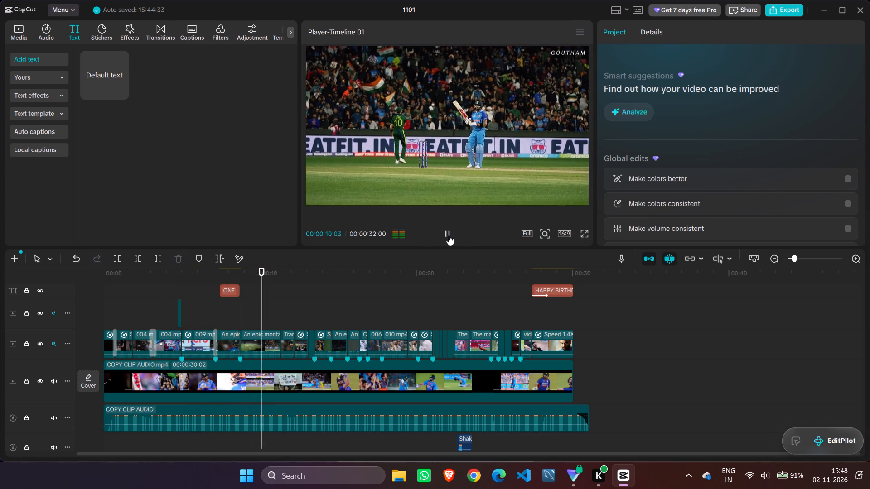
double_click(449, 235)
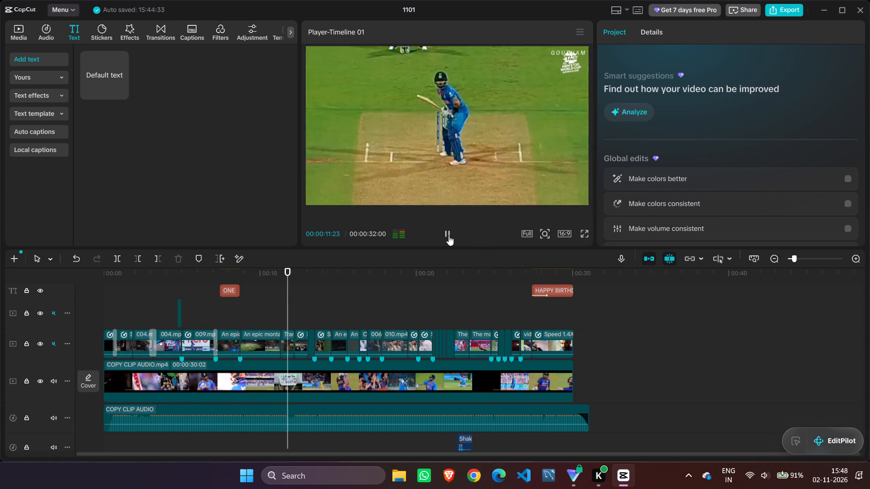
left_click(449, 235)
left_click(449, 235)
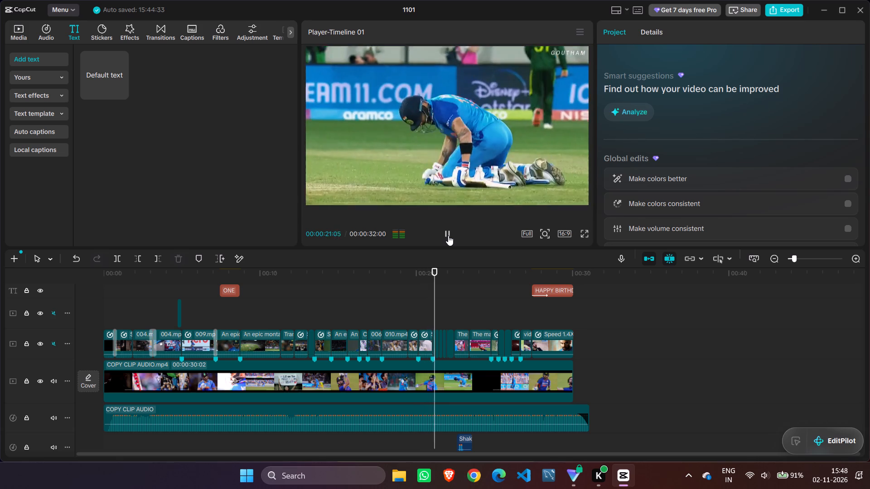
double_click(448, 235)
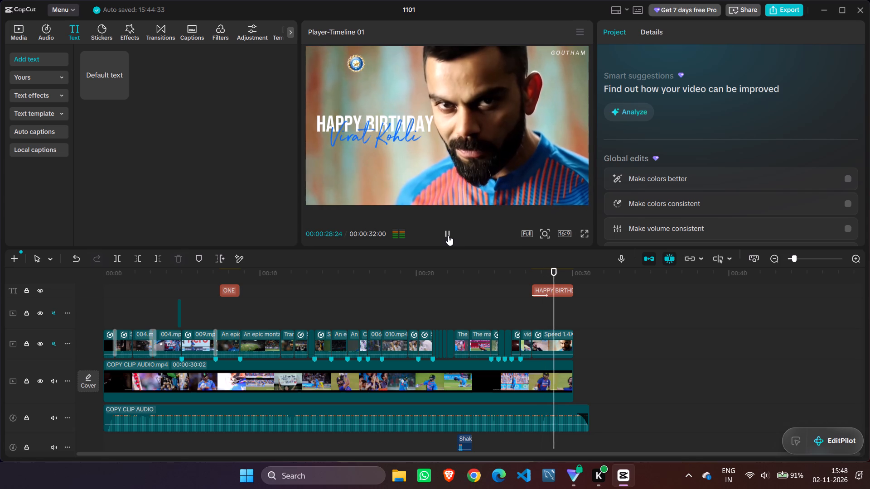
left_click(448, 235)
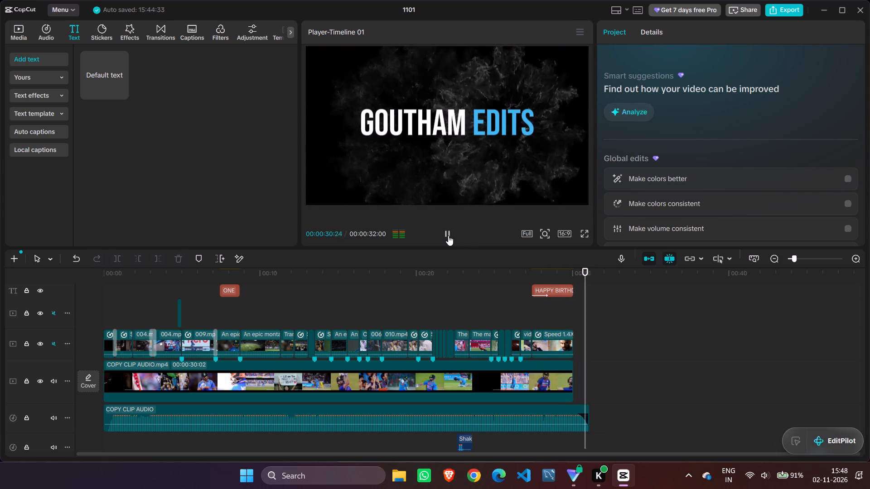
Play the whole edit from the start to the end card, pausing briefly at about 15, 19 and 22 seconds.
left_click_drag(586, 290, 201, 316)
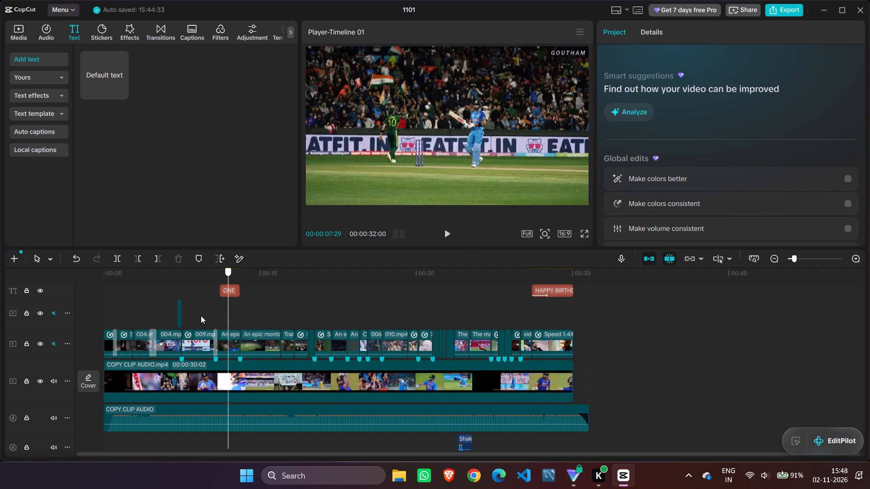
left_click_drag(201, 316, 80, 329)
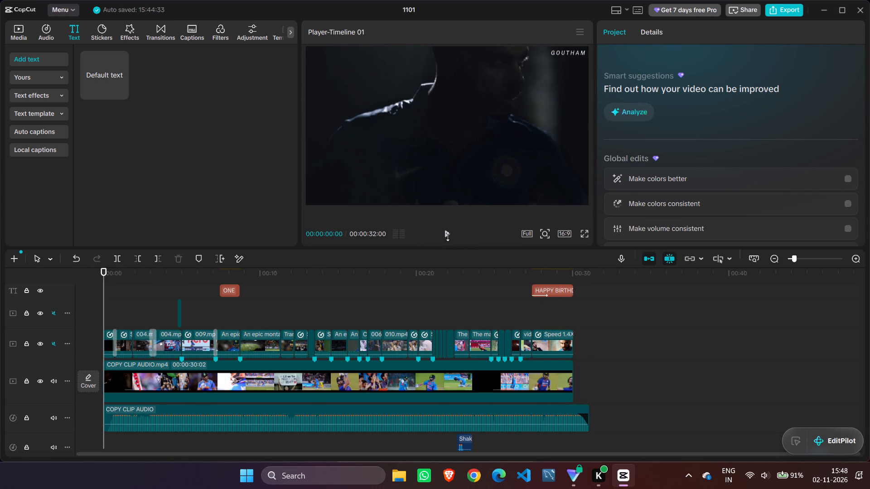
left_click(448, 236)
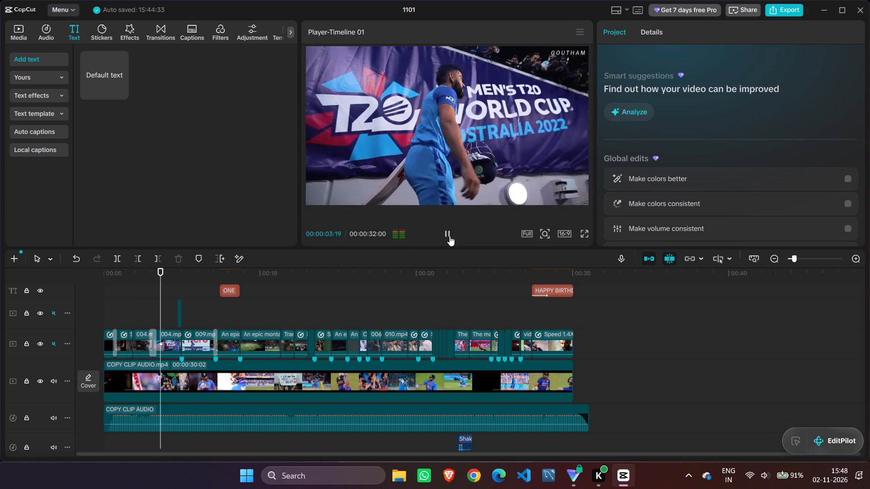
double_click(449, 236)
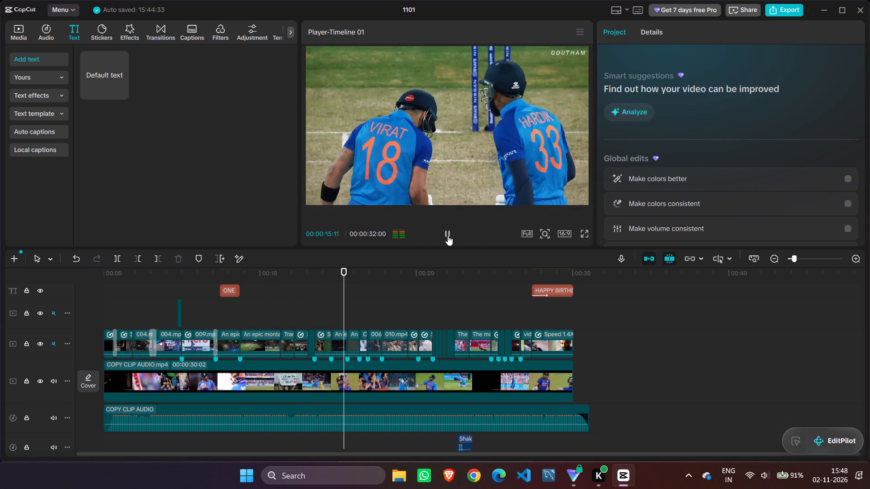
left_click(448, 235)
left_click(448, 235)
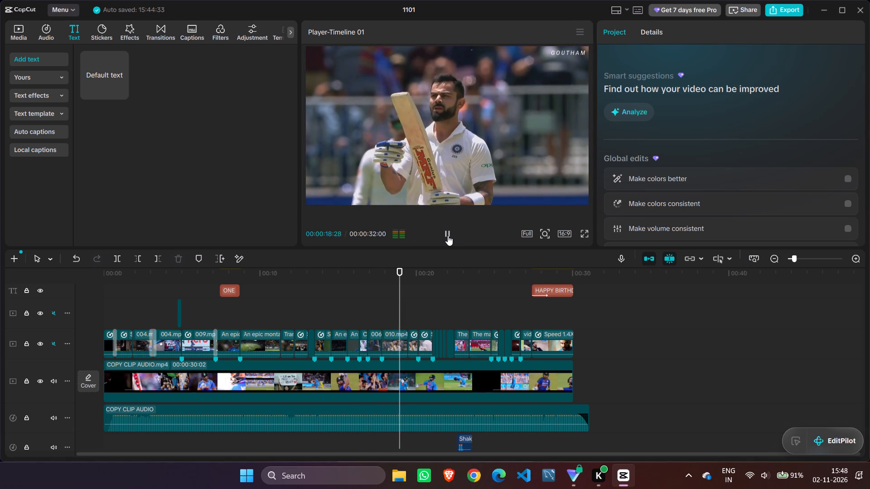
left_click(448, 235)
left_click(448, 235)
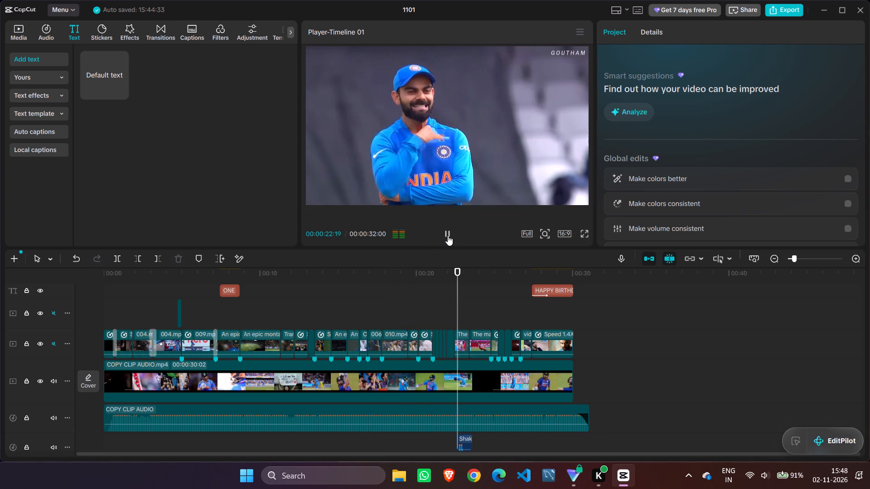
left_click(448, 235)
left_click(448, 235)
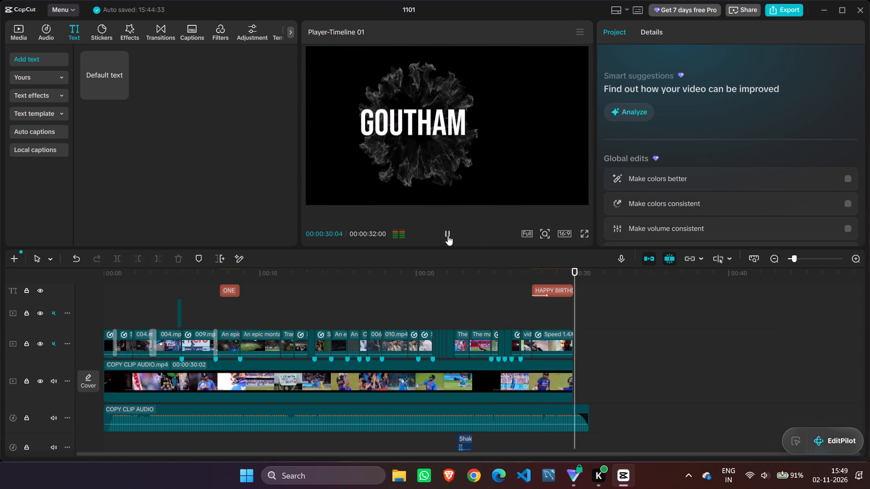
Look over all the timeline's tracks, and replay the opening clips from the start to about 4 seconds.
scroll(618, 296, "up", 2)
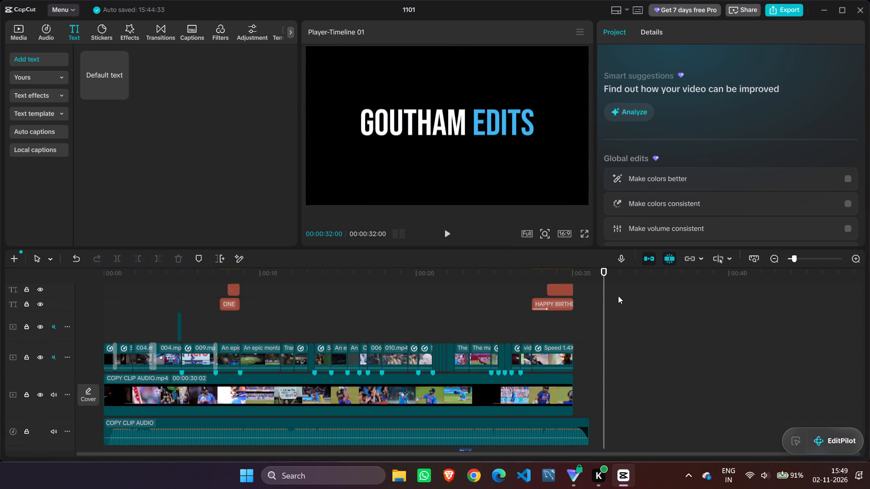
scroll(618, 296, "up", 13)
scroll(618, 296, "down", 6)
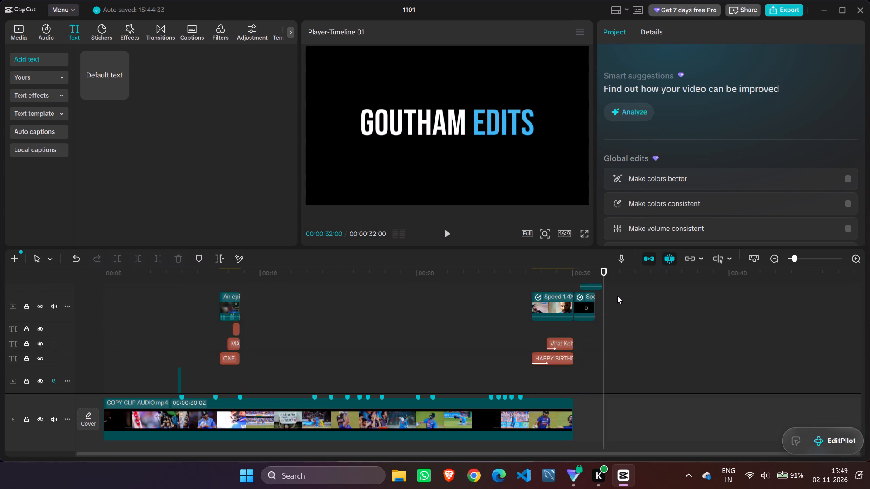
scroll(617, 296, "down", 15)
left_click_drag(604, 303, 520, 304)
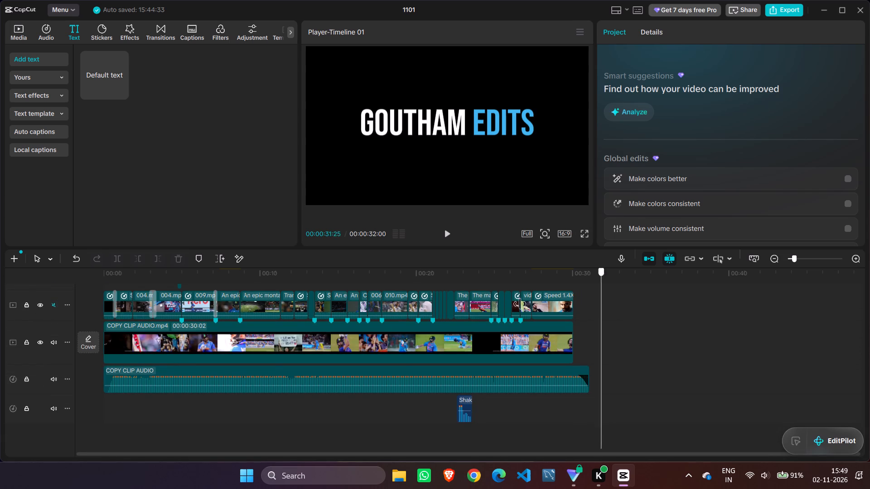
left_click_drag(520, 304, 55, 347)
scroll(517, 315, "up", 14)
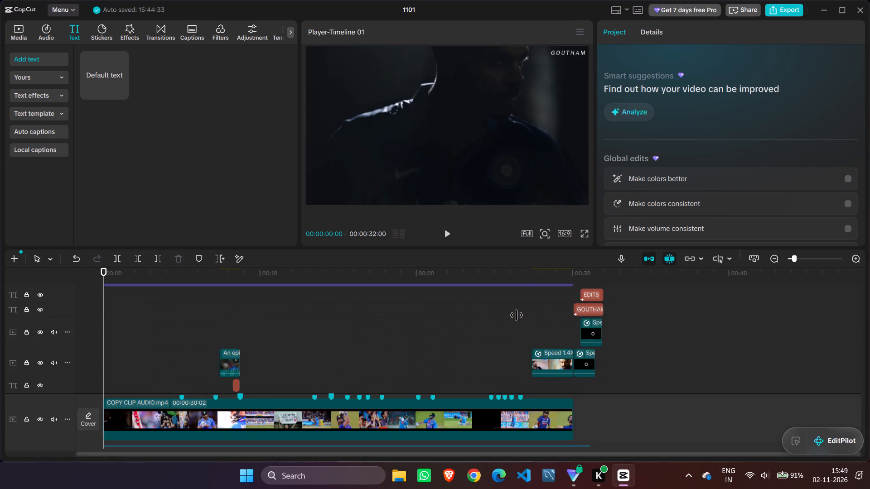
scroll(517, 315, "up", 12)
scroll(508, 315, "down", 14)
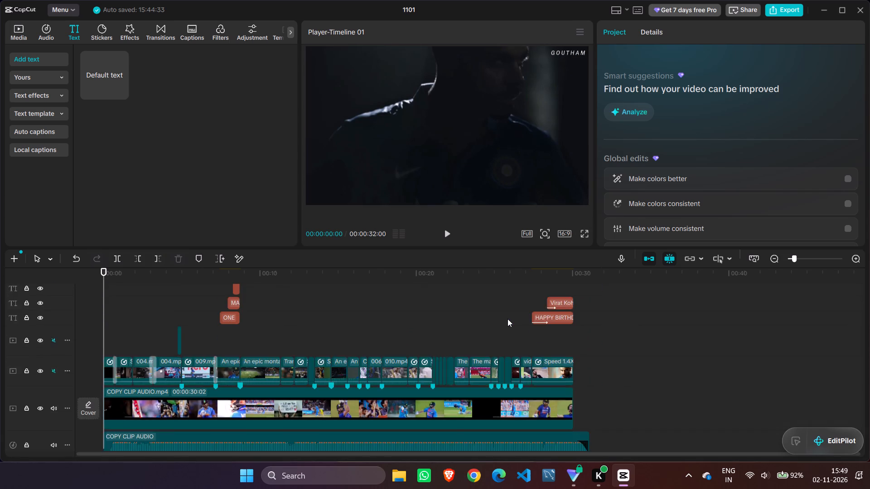
scroll(507, 319, "down", 4)
left_click(447, 235)
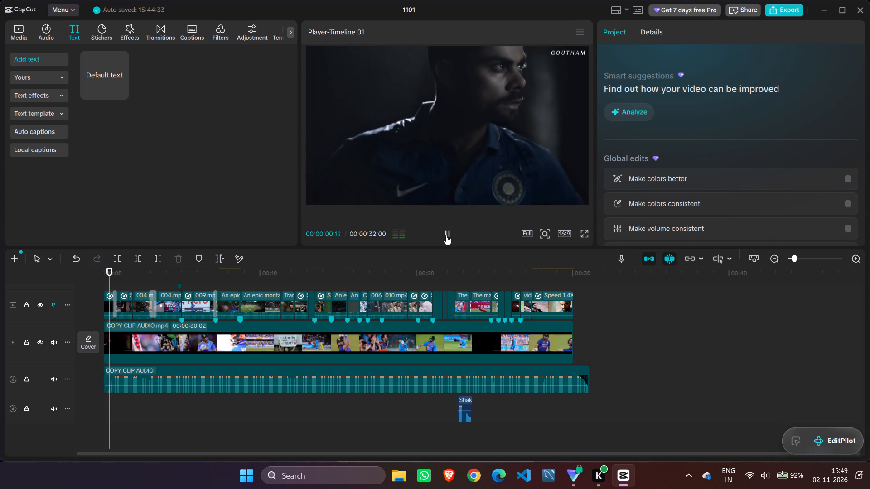
scroll(476, 288, "up", 7)
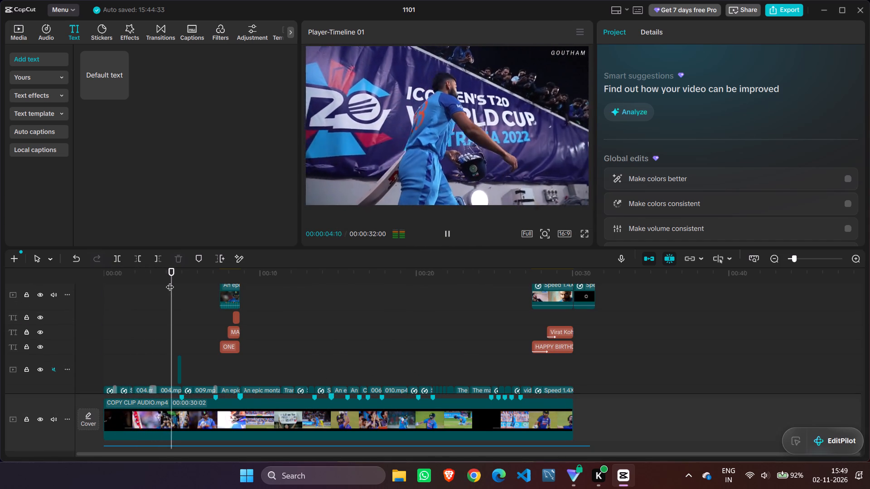
Play the whole edit again from the start through to the "GOUTHAM EDITS" end card with the imported media shown.
left_click_drag(180, 278, 84, 280)
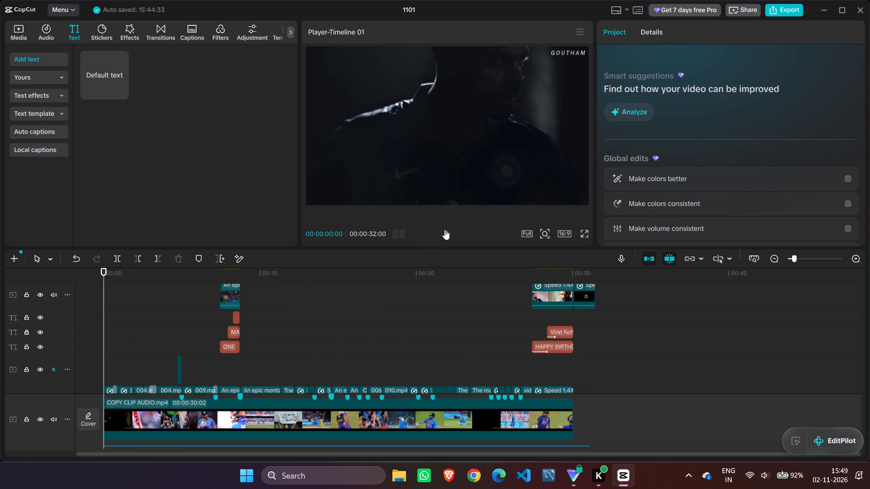
left_click(444, 234)
double_click(445, 235)
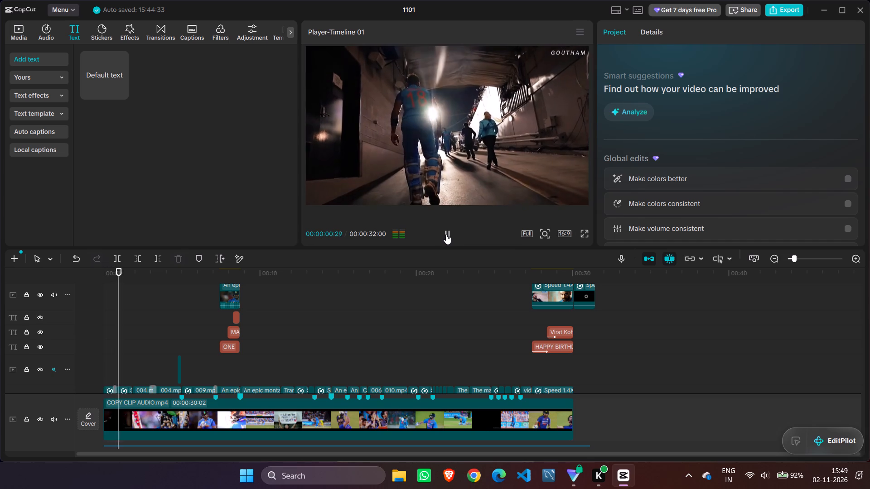
left_click(20, 35)
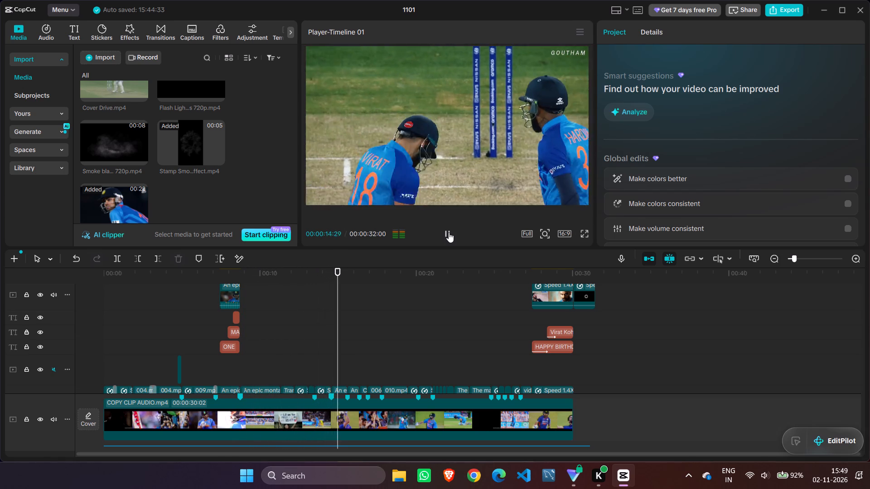
double_click(449, 232)
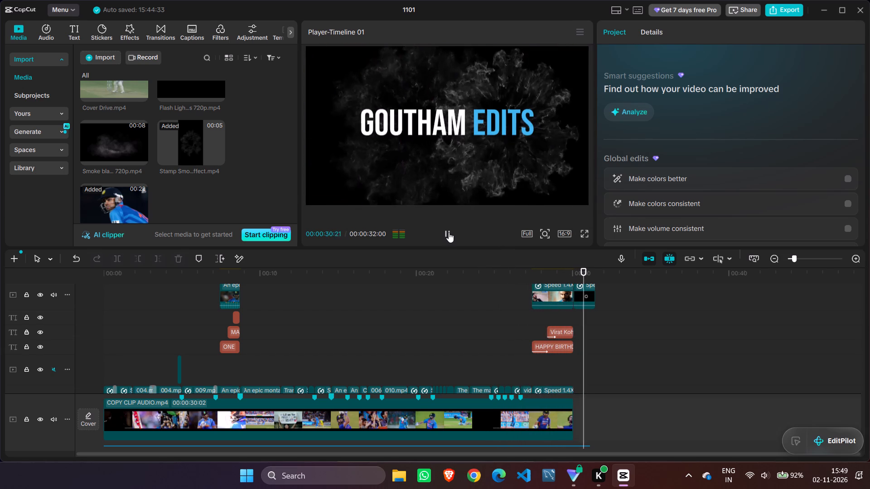
left_click(448, 231)
Replay the ending several times from about 25 seconds through the birthday title to the "GOUTHAM EDITS" end card, scrubbing between the two.
left_click_drag(590, 272, 485, 298)
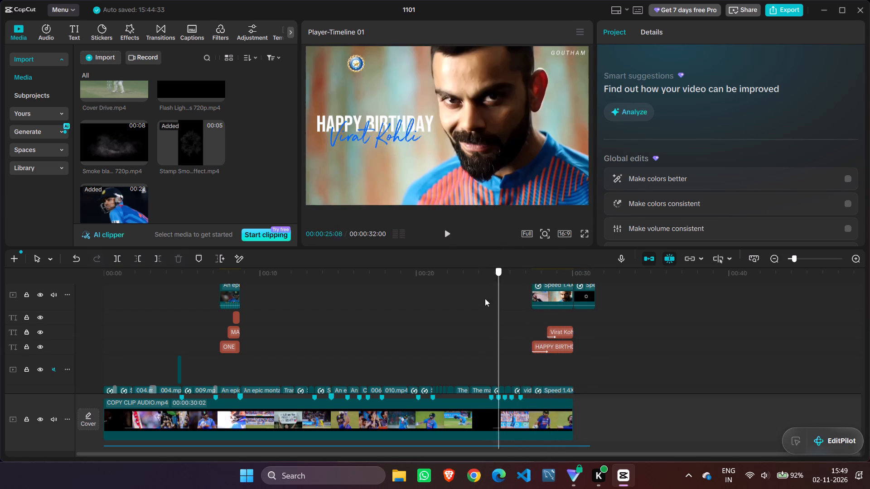
left_click_drag(485, 298, 484, 299)
left_click(446, 242)
left_click(445, 231)
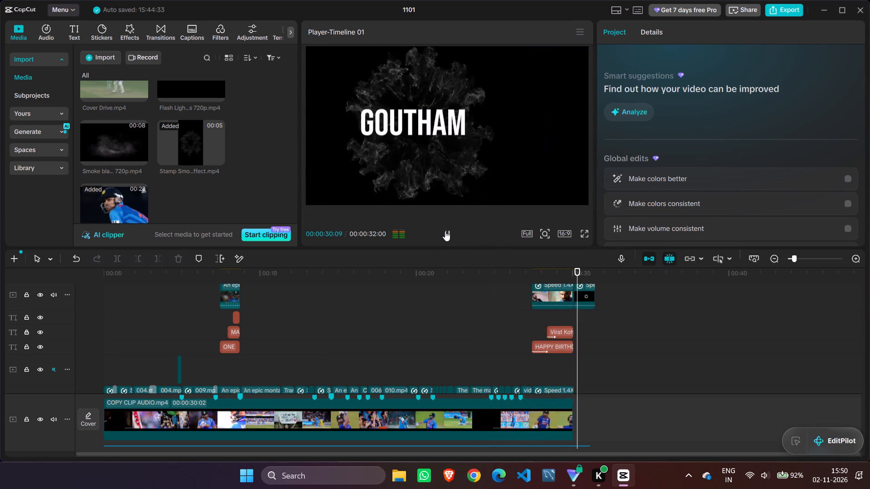
left_click(445, 231)
left_click_drag(587, 275, 517, 284)
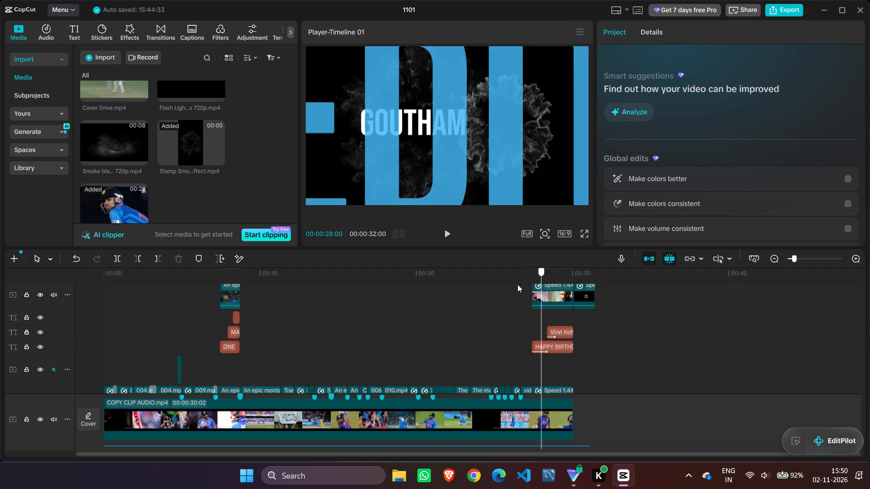
left_click_drag(517, 284, 502, 288)
left_click(451, 234)
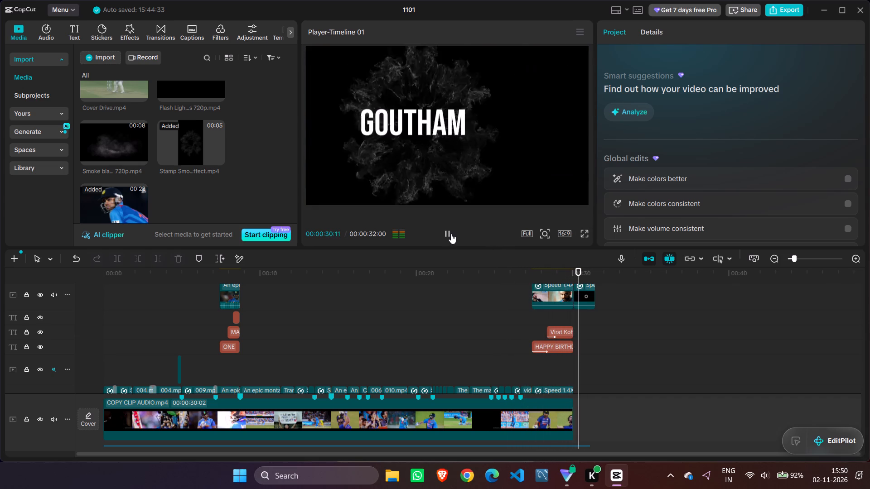
left_click(451, 234)
left_click_drag(588, 277, 586, 277)
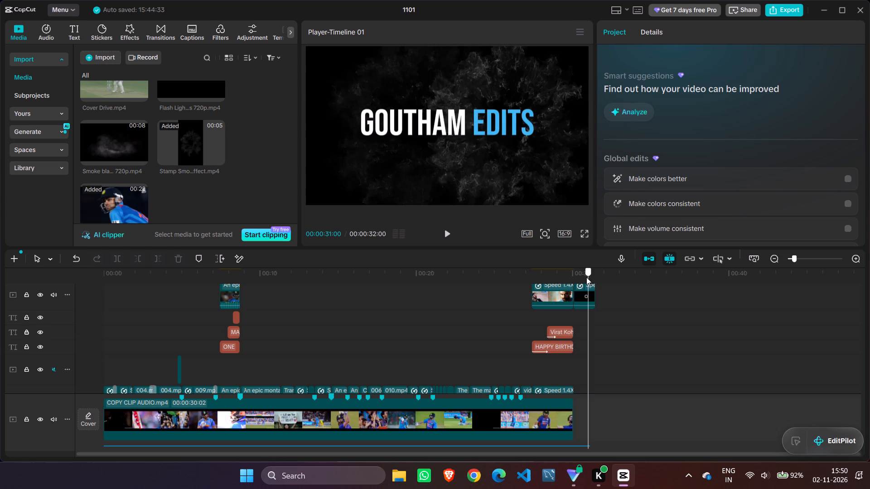
left_click_drag(586, 277, 556, 273)
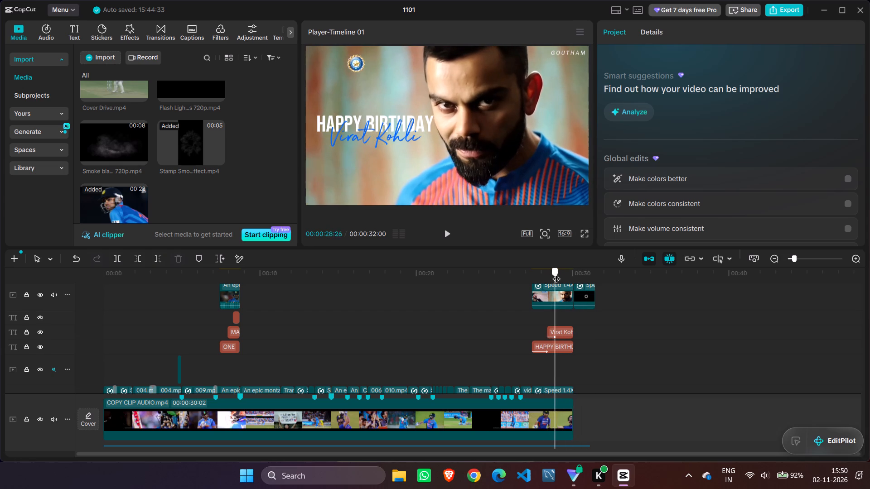
left_click_drag(556, 273, 567, 272)
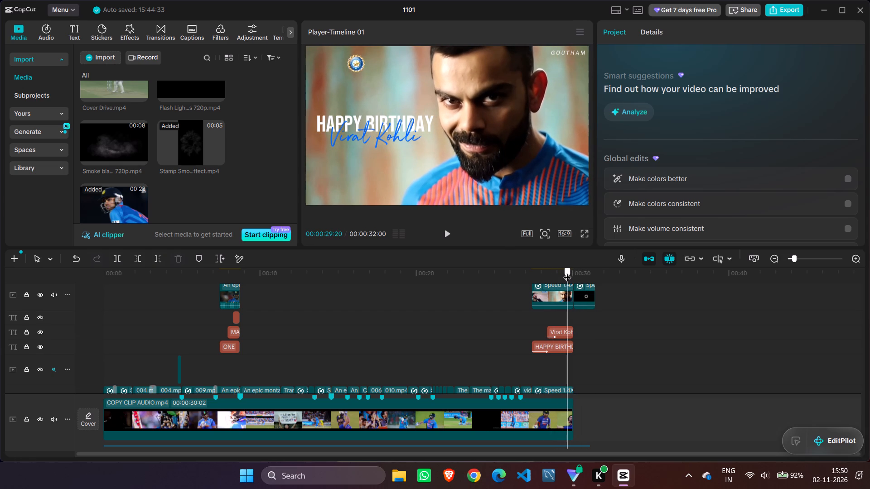
left_click_drag(567, 272, 500, 285)
left_click(447, 235)
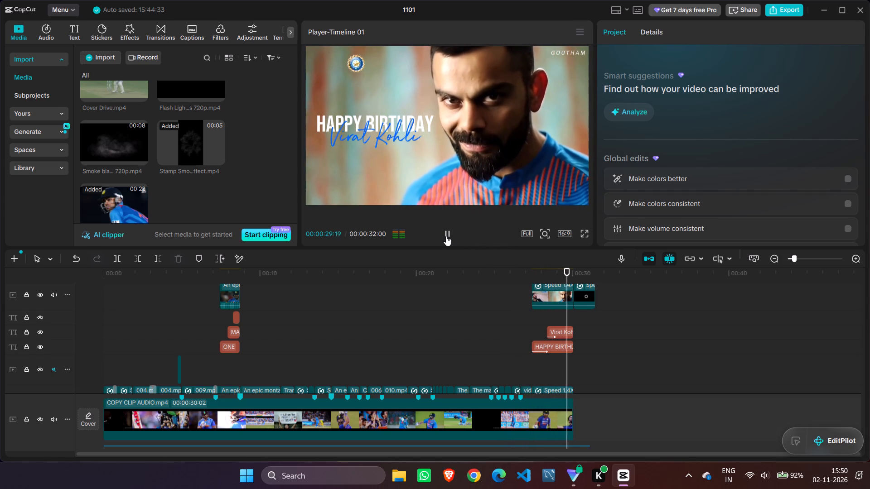
left_click(445, 235)
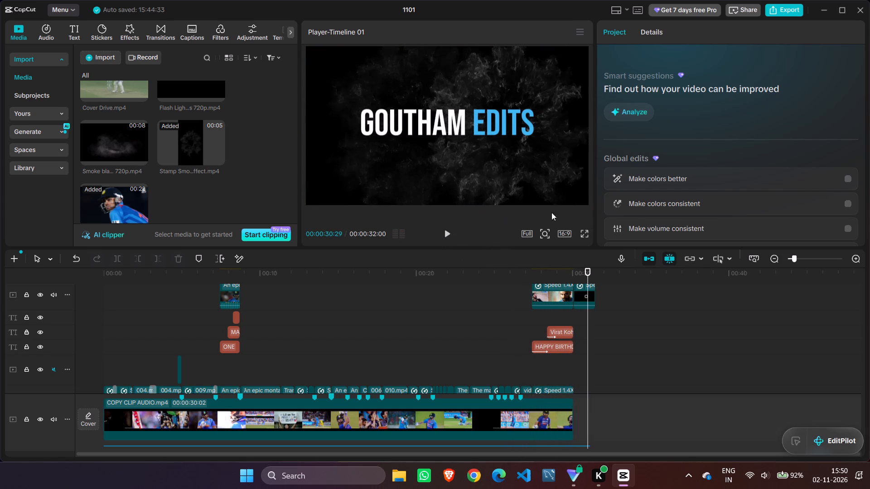
Play the whole edit from the start through to the "GOUTHAM EDITS" end card, pausing briefly and looking over the timeline's tracks.
left_click_drag(587, 270, 227, 308)
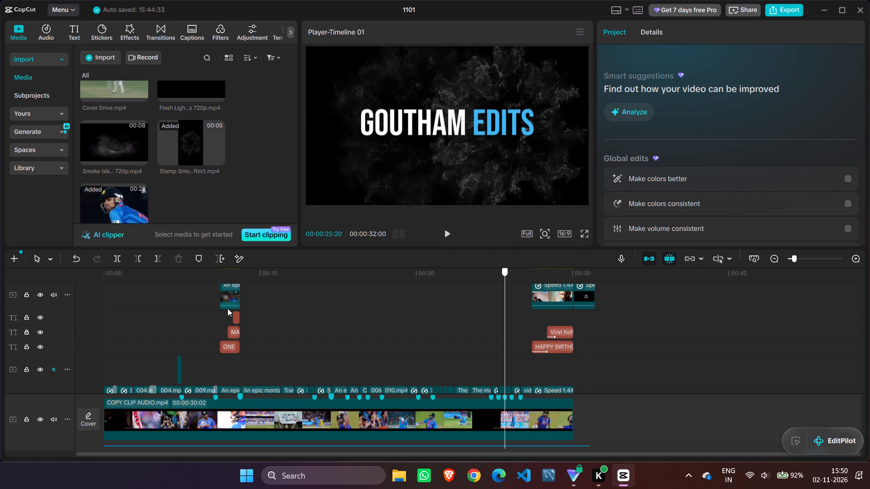
left_click_drag(227, 308, 46, 328)
left_click(450, 232)
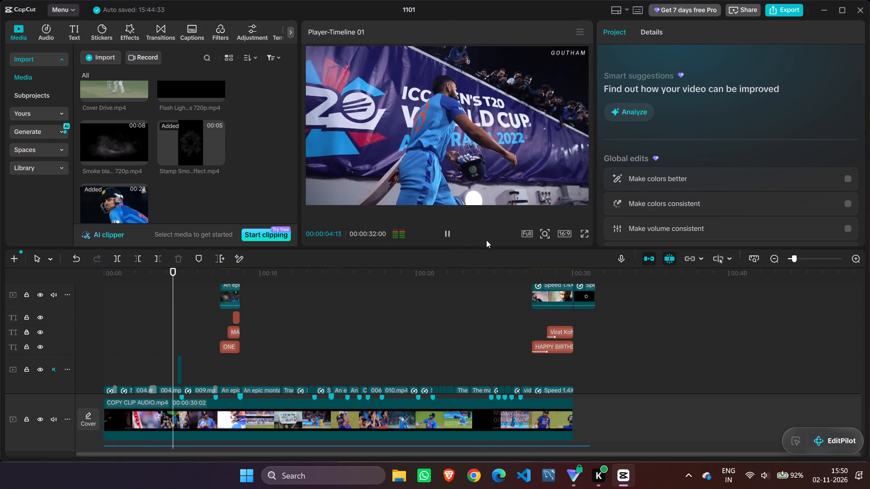
double_click(448, 234)
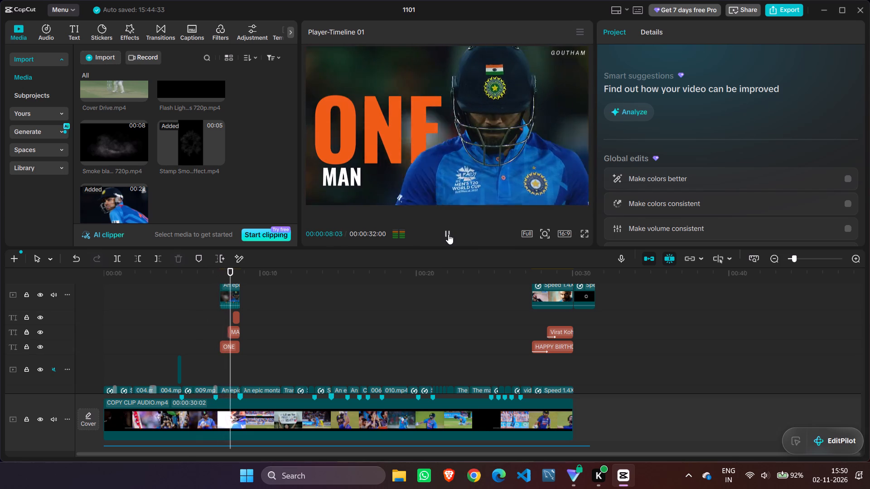
scroll(466, 301, "down", 1)
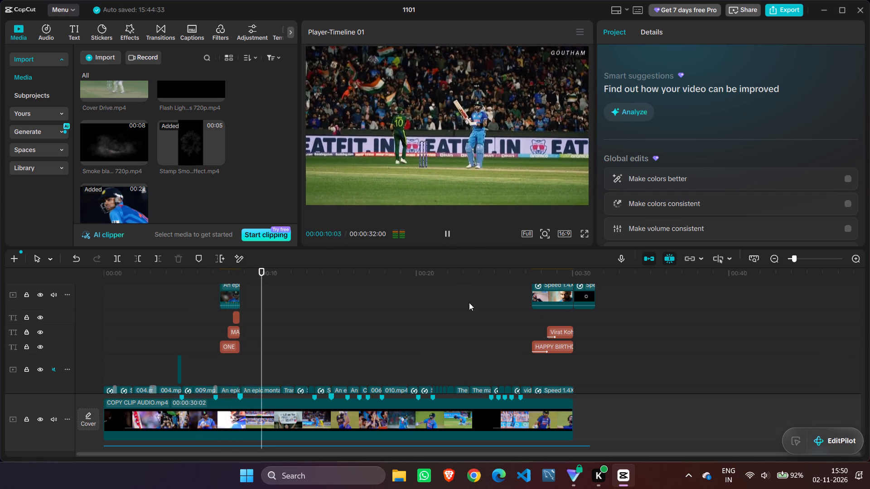
scroll(469, 302, "up", 5)
scroll(469, 302, "down", 1)
scroll(469, 302, "up", 5)
scroll(466, 304, "down", 5)
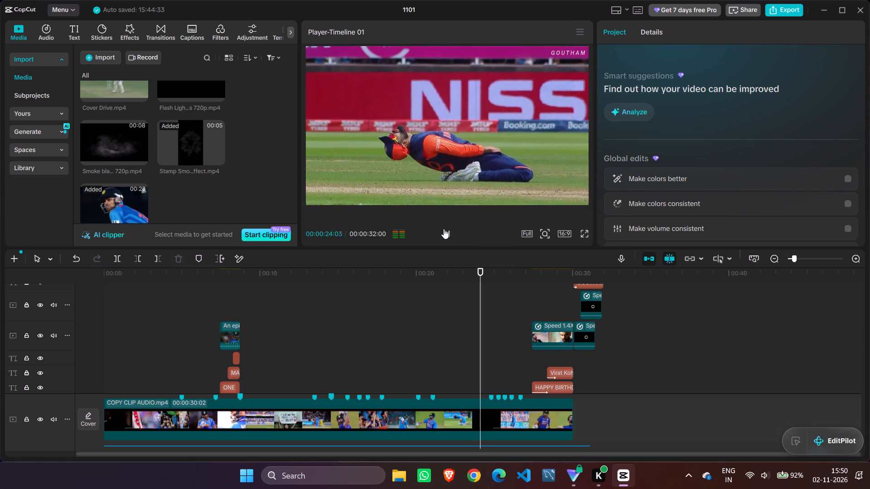
left_click(444, 229)
left_click(444, 229)
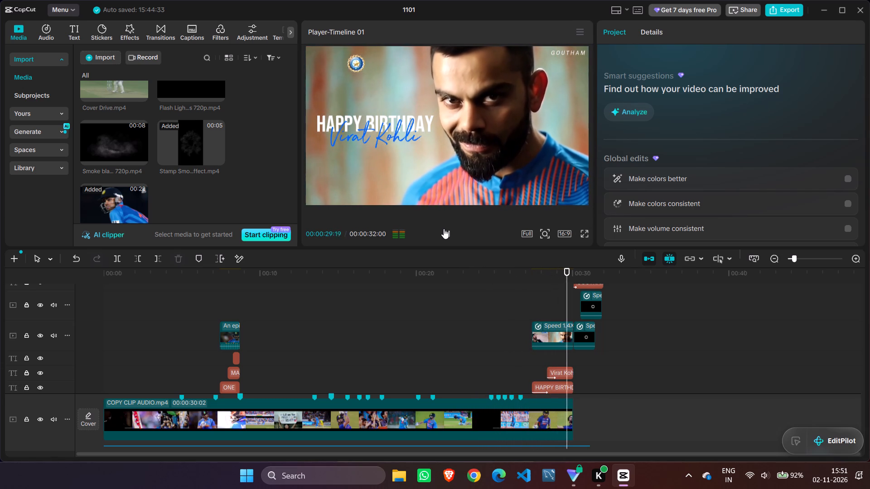
left_click(444, 229)
triple_click(444, 229)
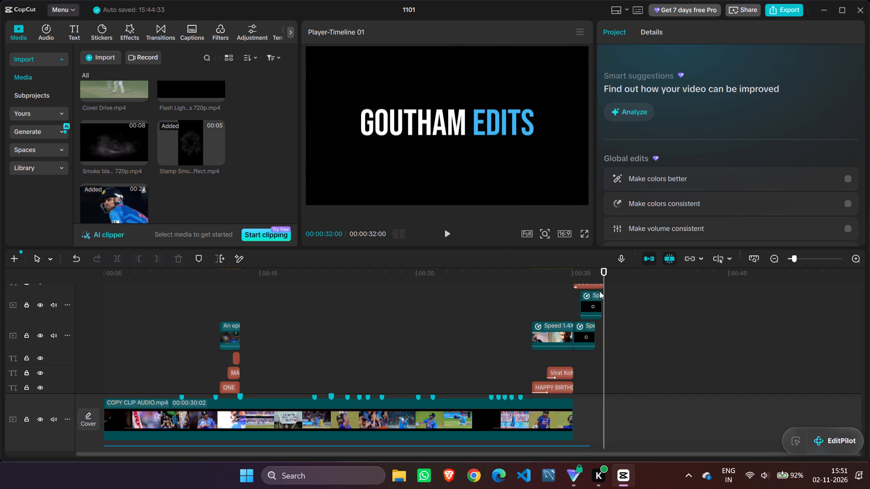
Replay the edit from the start to about 26 seconds while looking over the title, Vivid filter and clip tracks.
left_click_drag(603, 326, 73, 314)
left_click(445, 230)
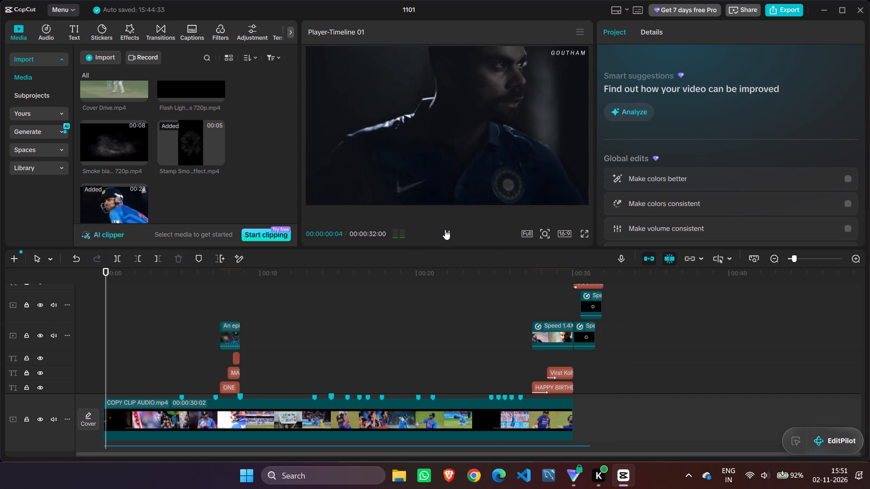
left_click(445, 229)
left_click(445, 229)
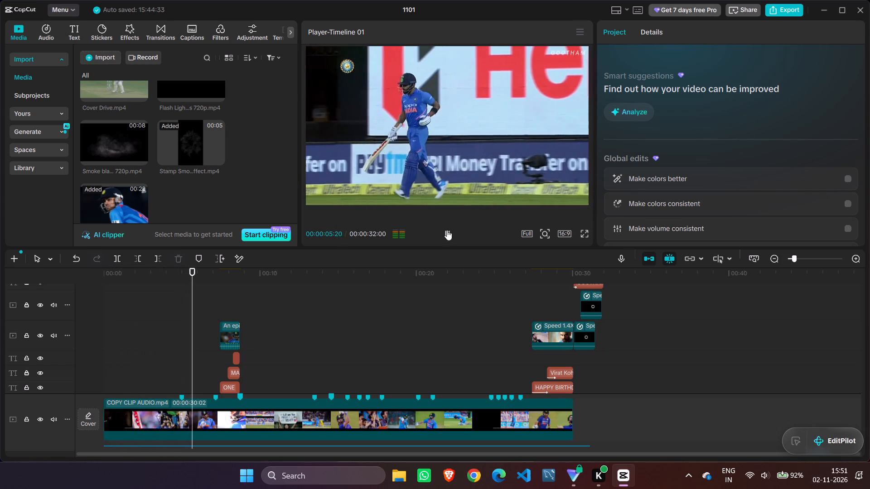
scroll(466, 290, "up", 6)
scroll(466, 290, "down", 5)
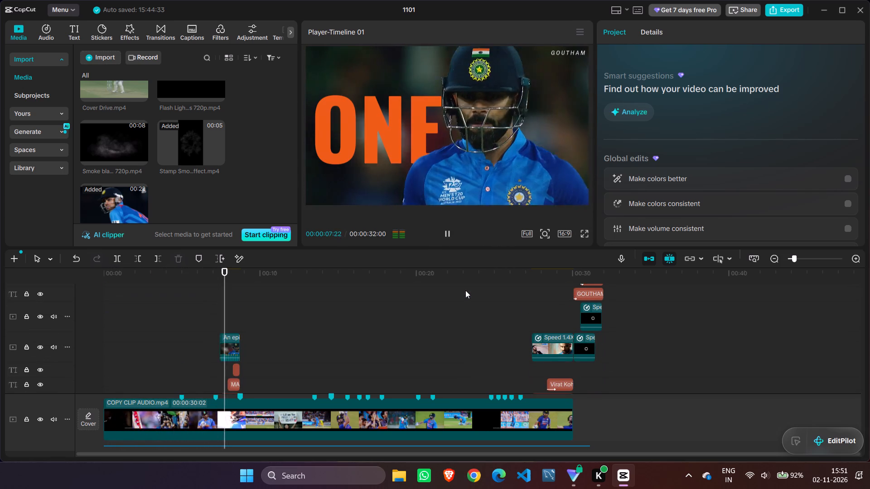
scroll(465, 290, "down", 10)
scroll(464, 295, "up", 18)
scroll(464, 291, "up", 4)
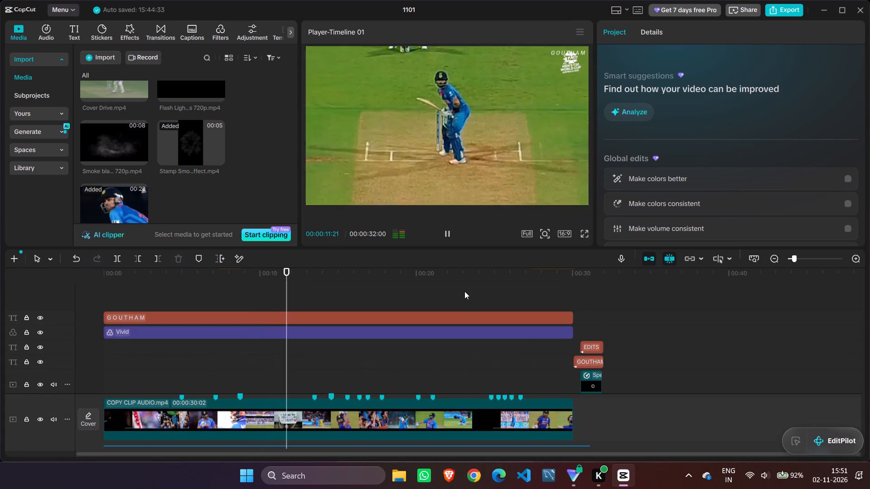
scroll(464, 291, "up", 3)
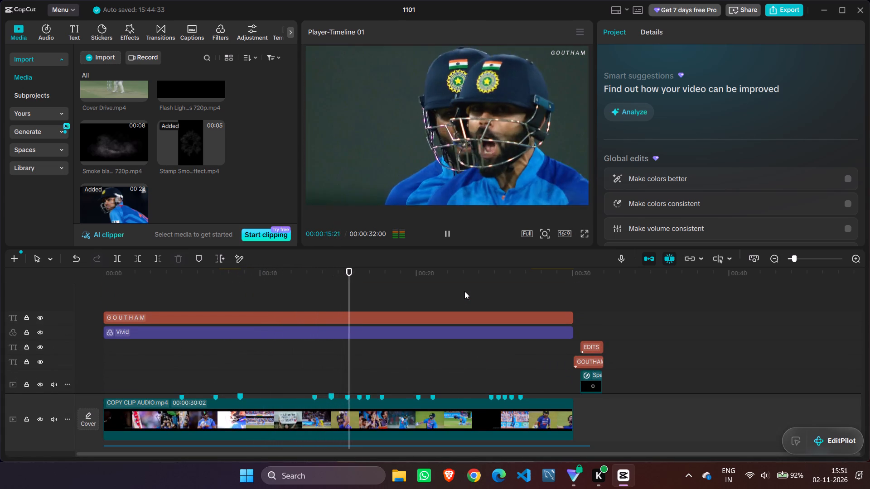
scroll(464, 291, "down", 1)
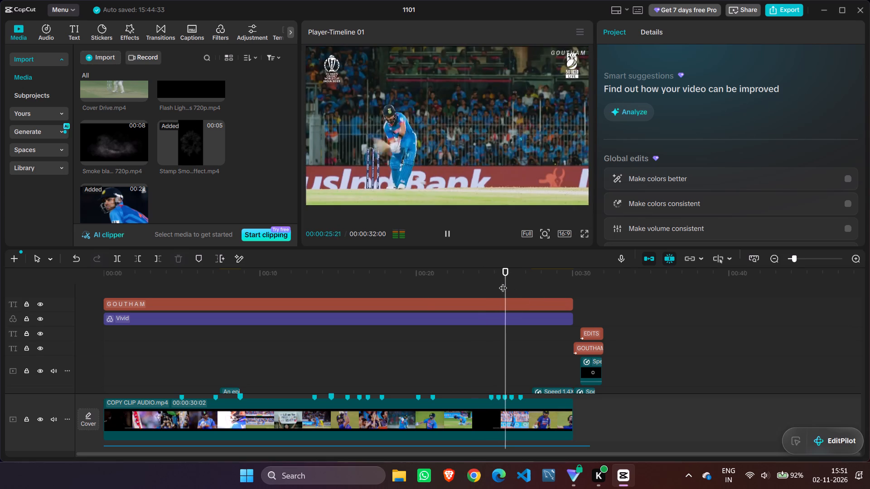
Replay the batting clips from about 15 to 17.5 seconds in short bursts, pausing repeatedly to check their timing.
left_click_drag(517, 283, 336, 241)
triple_click(449, 232)
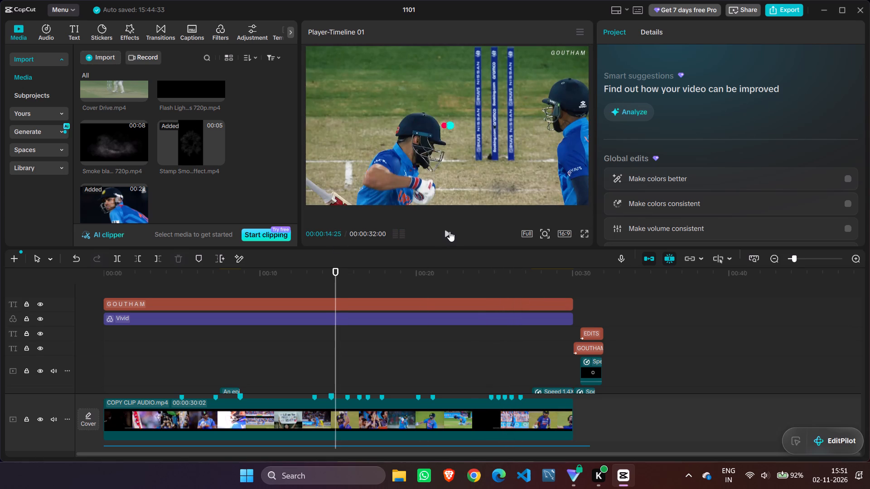
triple_click(449, 231)
triple_click(449, 231)
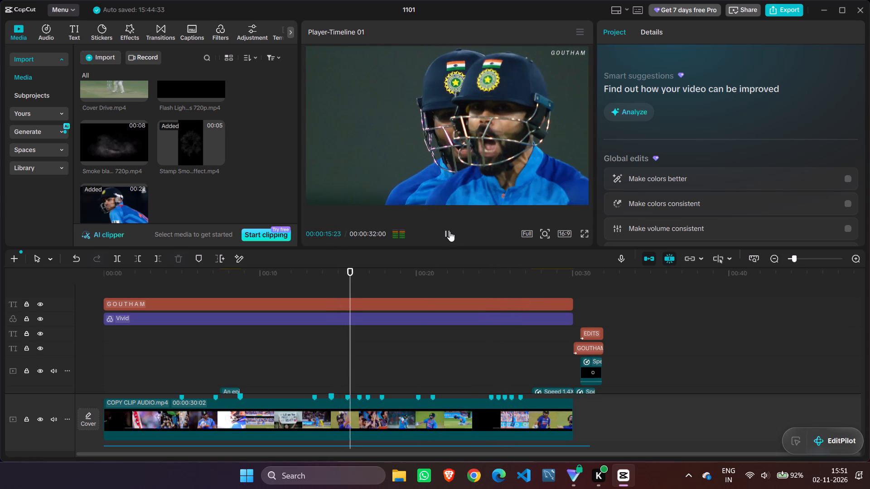
triple_click(449, 231)
triple_click(449, 231)
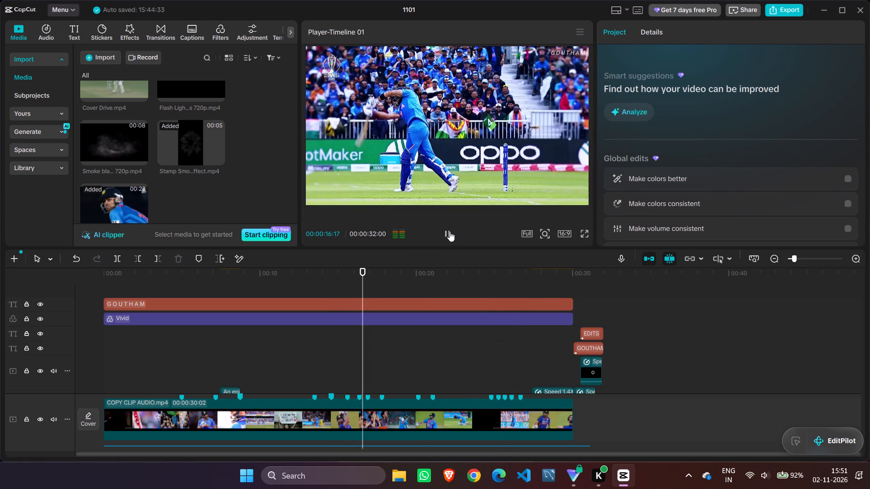
double_click(449, 231)
left_click(449, 231)
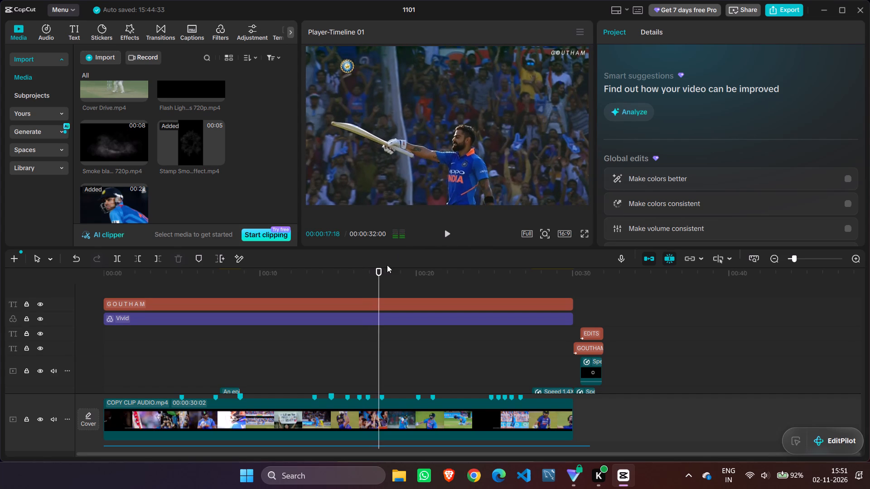
Return to the start of the edit and look over all the title, clip and audio tracks in the timeline.
left_click_drag(378, 277, 21, 232)
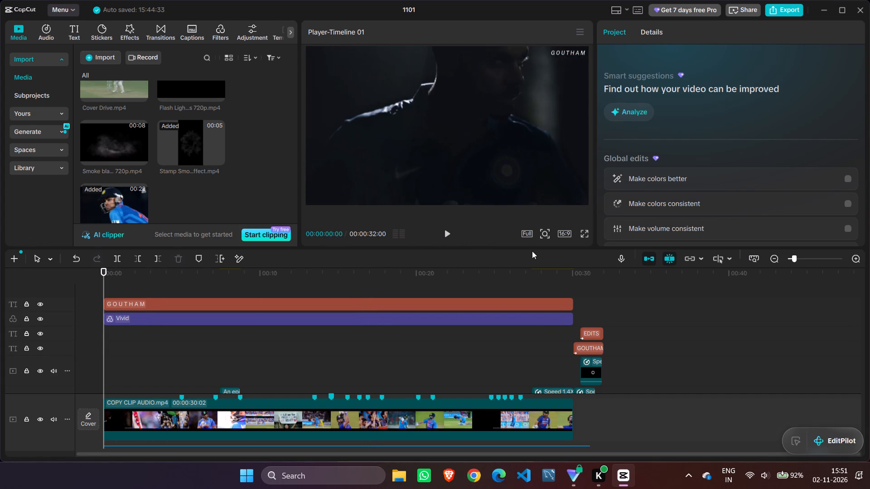
scroll(527, 335, "up", 7)
scroll(524, 331, "down", 16)
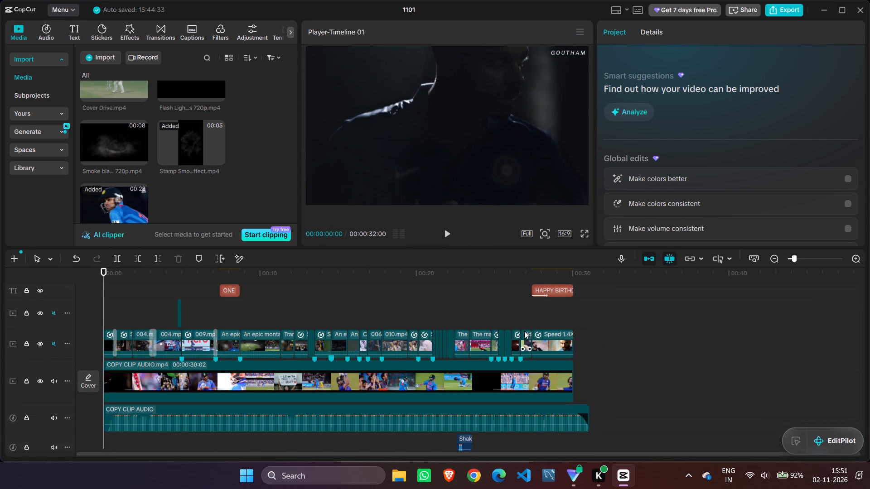
scroll(483, 305, "up", 5)
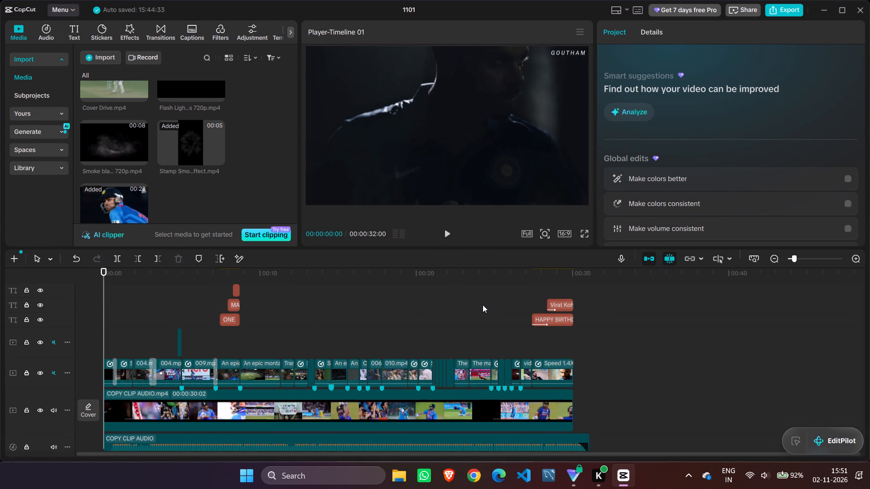
scroll(483, 305, "down", 1)
scroll(483, 305, "up", 1)
Play from the start to about 12 seconds, and replay the crowd and batting clip from about 8 to 11 seconds with pauses.
left_click(446, 232)
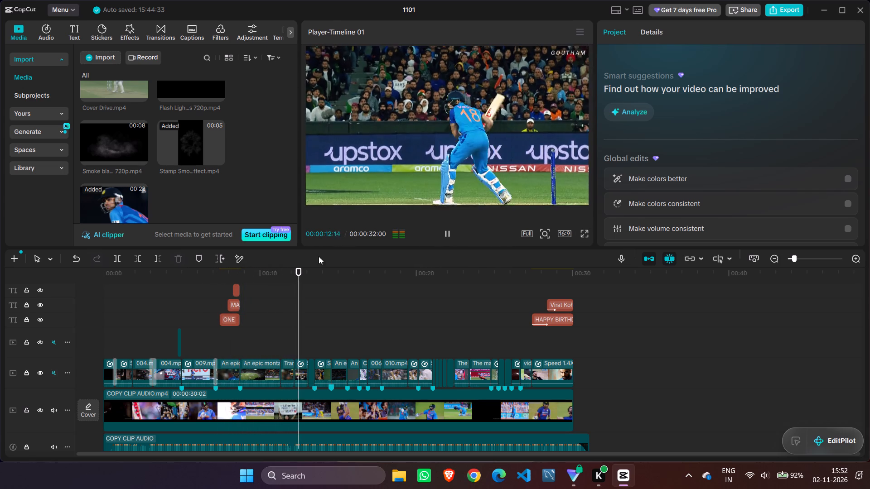
left_click_drag(310, 272, 226, 264)
left_click(450, 234)
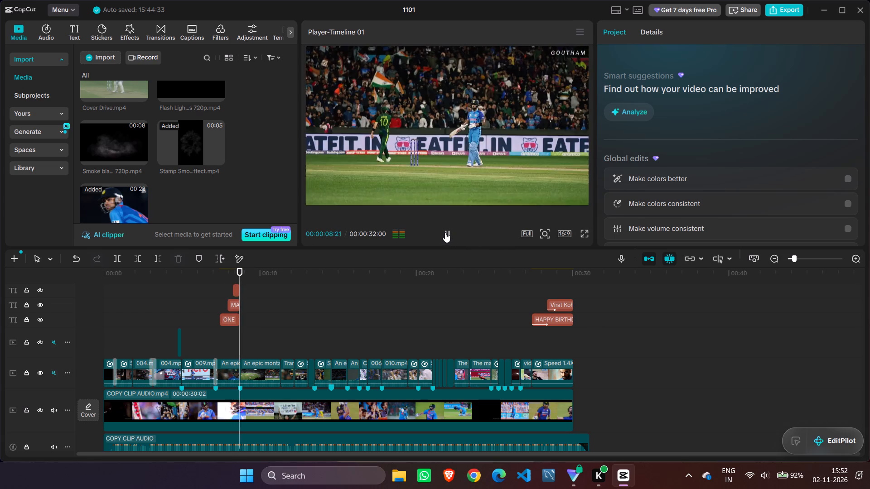
left_click(445, 232)
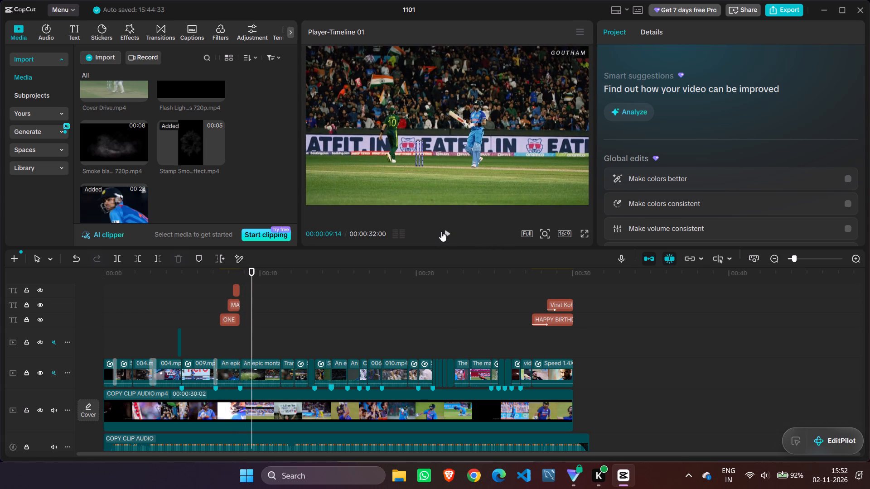
left_click(441, 231)
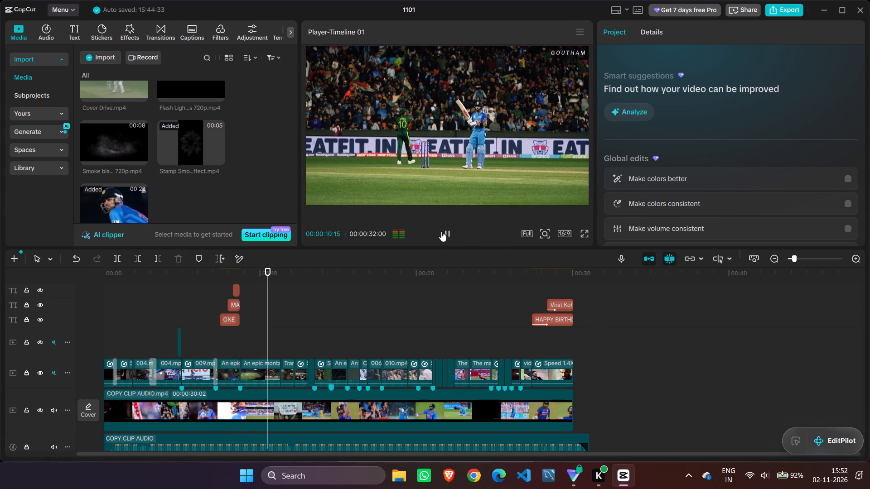
left_click(441, 231)
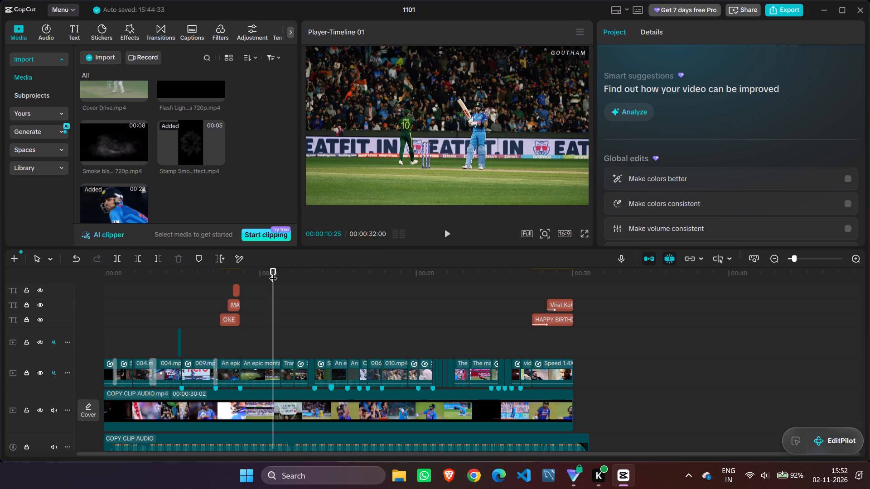
Replay the ONE MAN ARMY title and the following crowd and batting clip from about 7 to 12 seconds.
left_click_drag(273, 273, 222, 273)
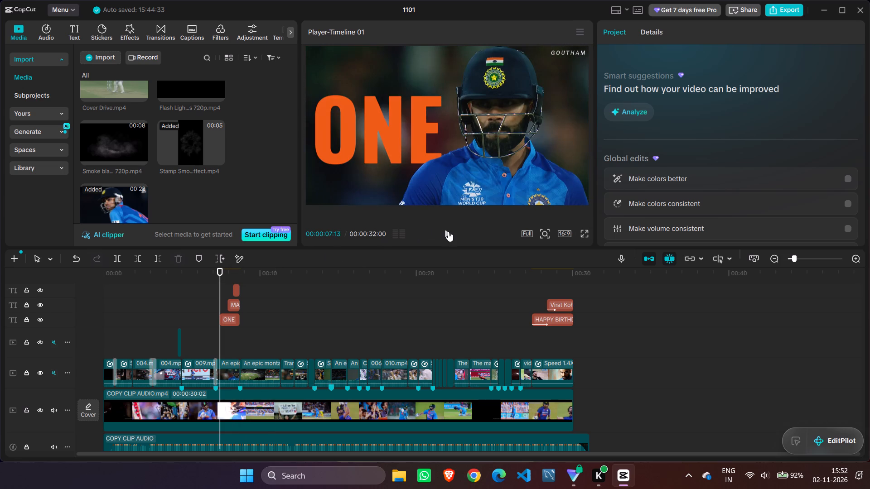
left_click(448, 231)
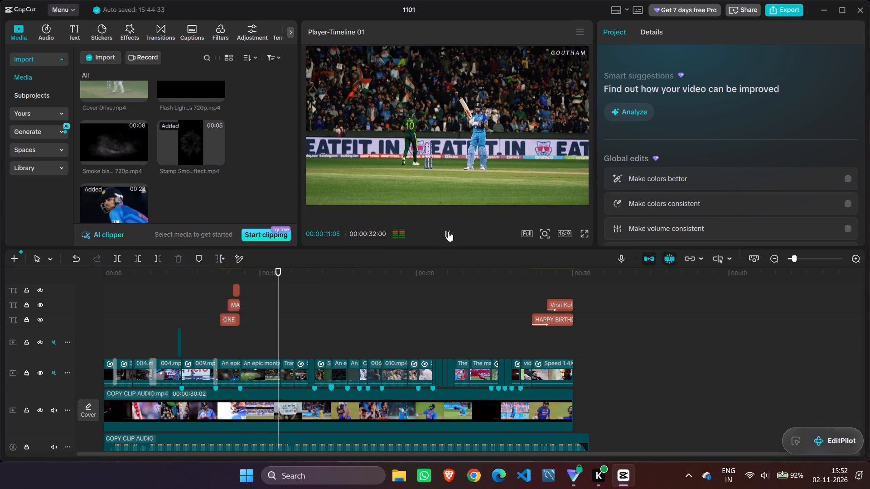
left_click(448, 231)
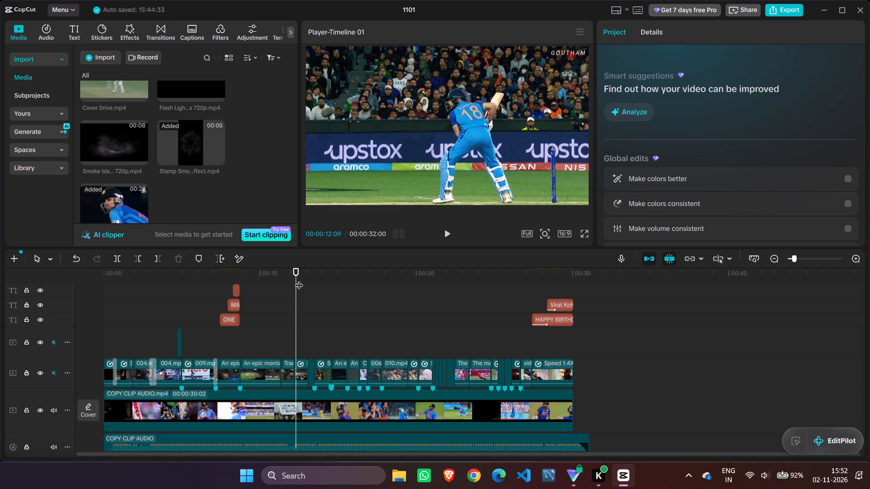
left_click_drag(295, 278, 235, 244)
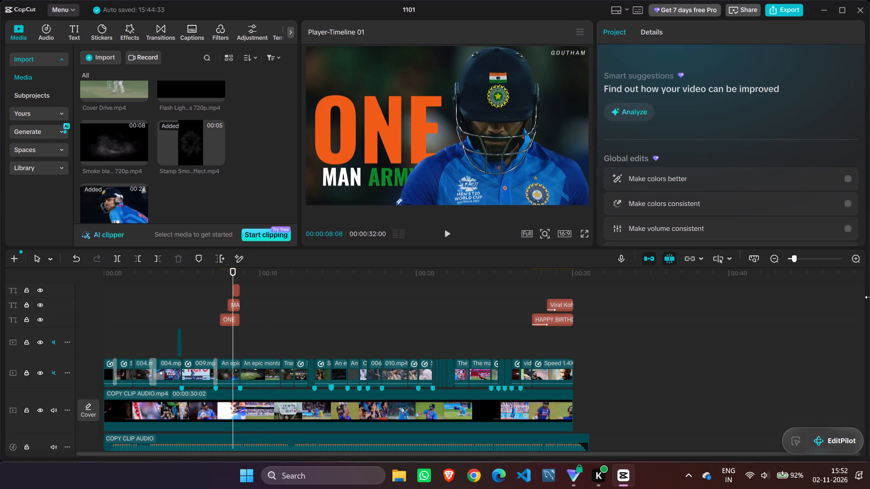
left_click(449, 232)
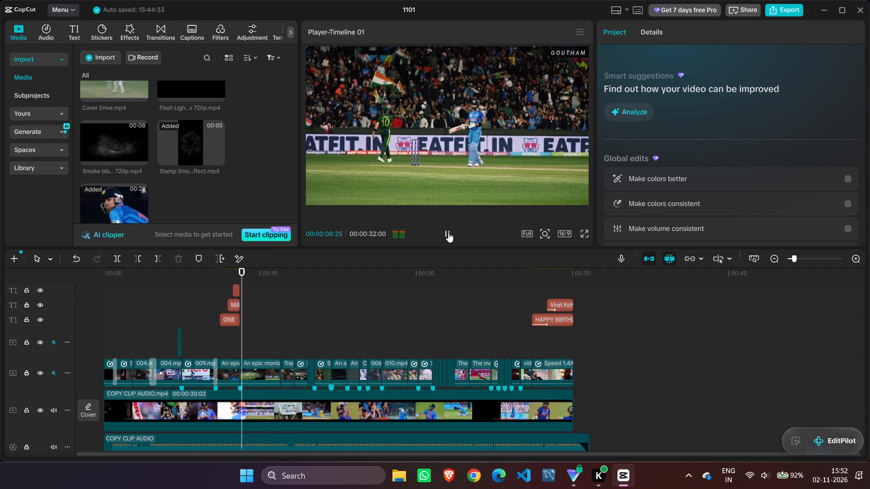
left_click(448, 232)
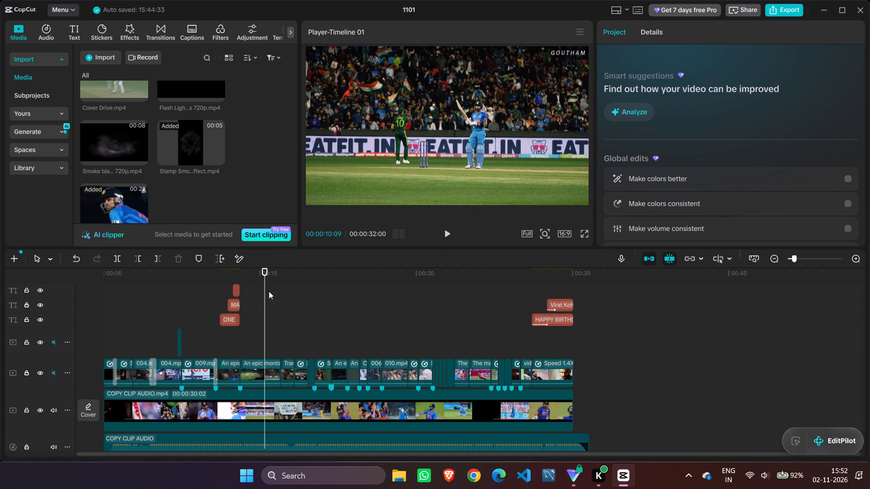
Add BackView VK.mp4 to the overlay track, placing it beyond the end of the edit at about 41 seconds.
scroll(160, 150, "up", 3)
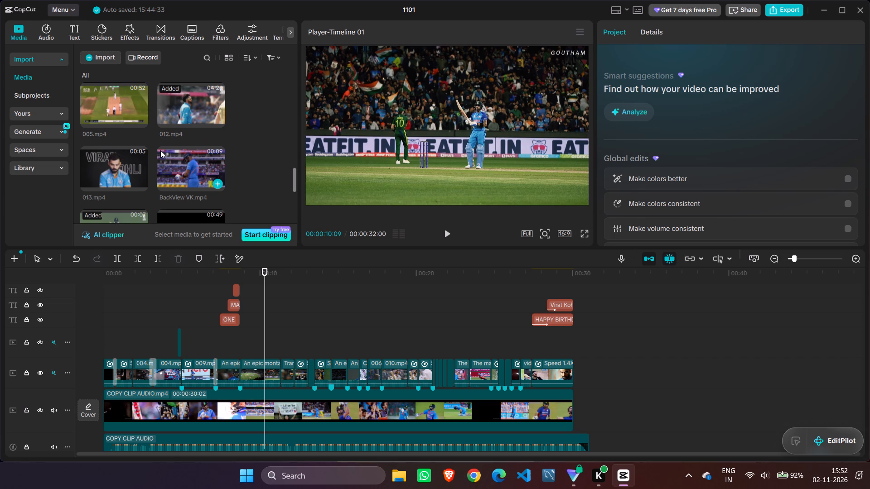
left_click(181, 163)
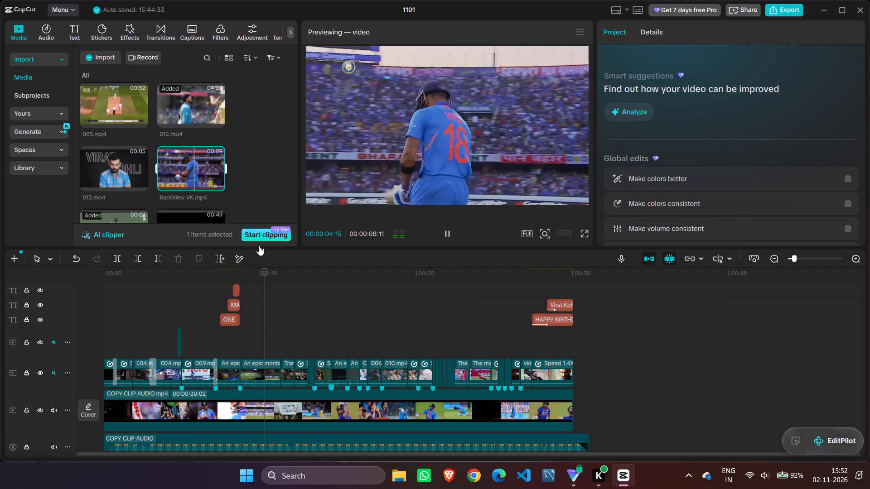
left_click_drag(192, 173, 534, 339)
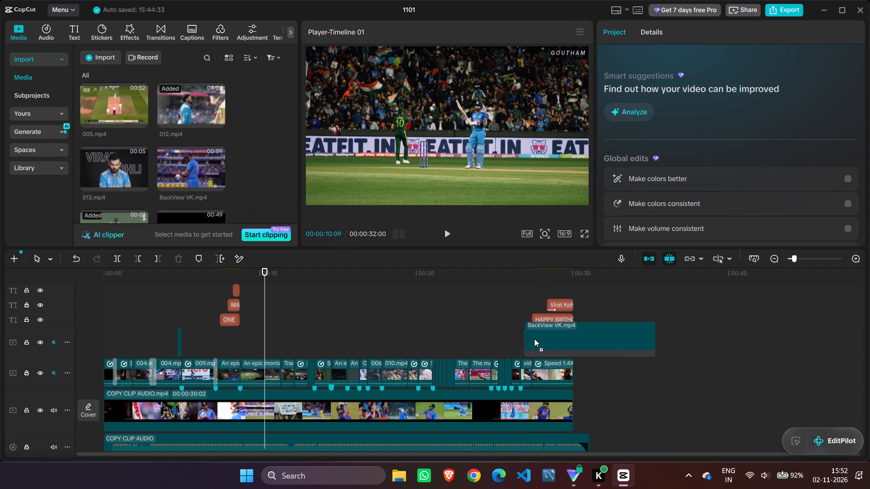
left_click_drag(534, 339, 595, 342)
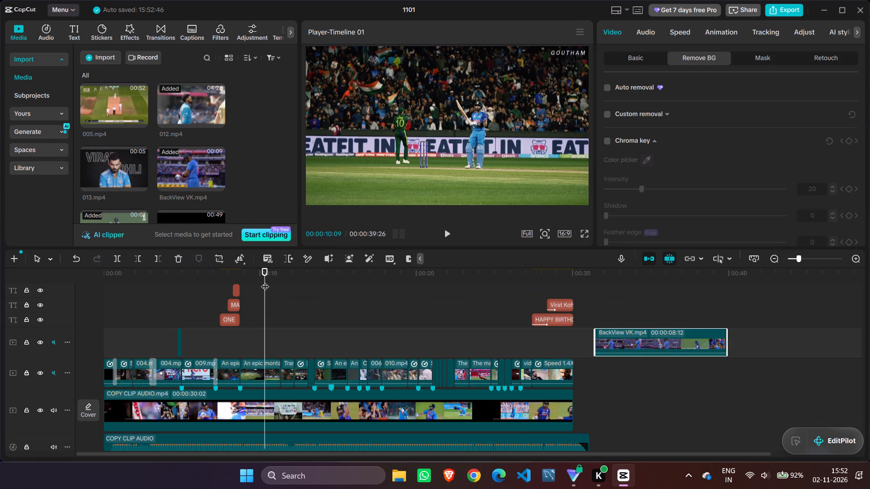
left_click_drag(265, 282, 595, 319)
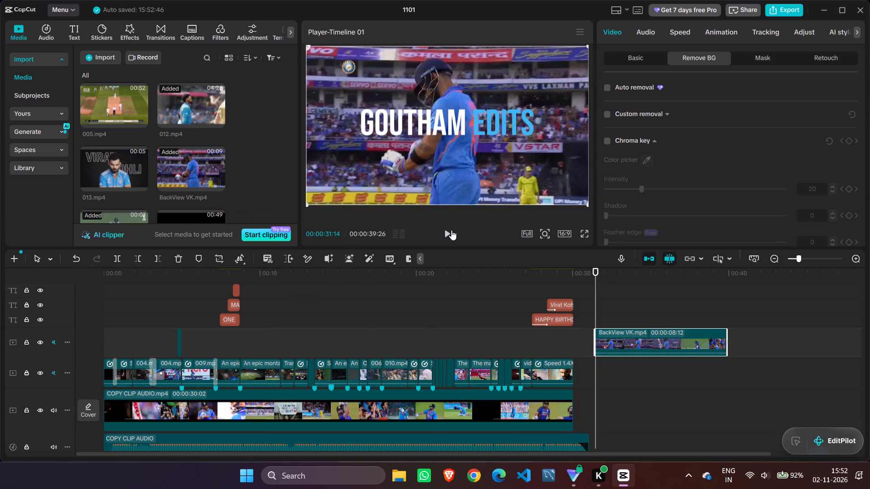
left_click_drag(654, 340, 800, 341)
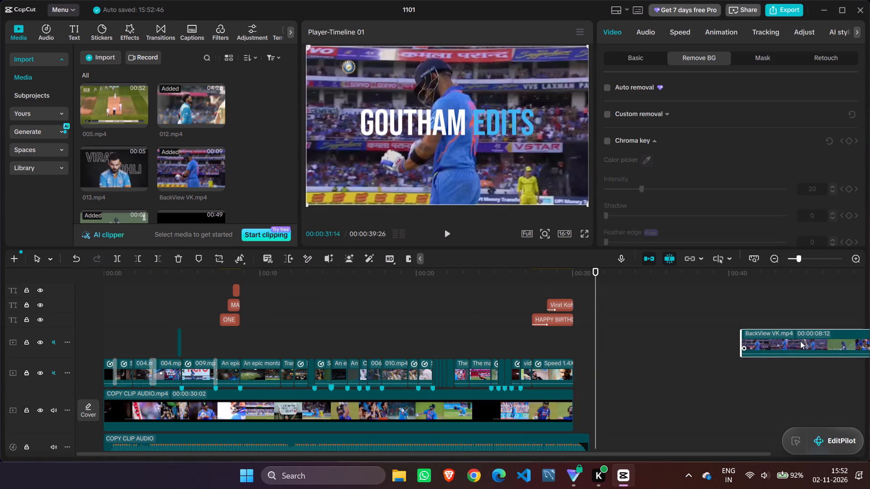
left_click_drag(800, 341, 801, 341)
Review the BackView VK clip and trim off its beginning up to 00:00:41:22.
left_click_drag(598, 288, 610, 336)
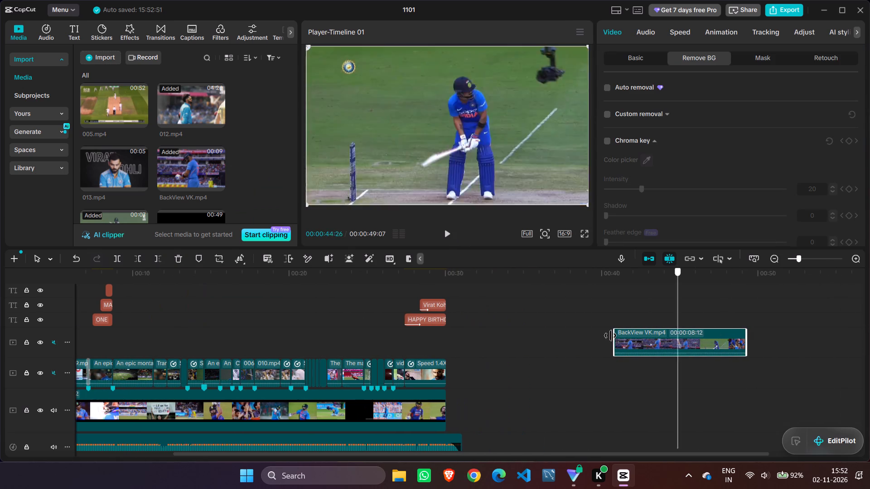
left_click_drag(610, 336, 616, 338)
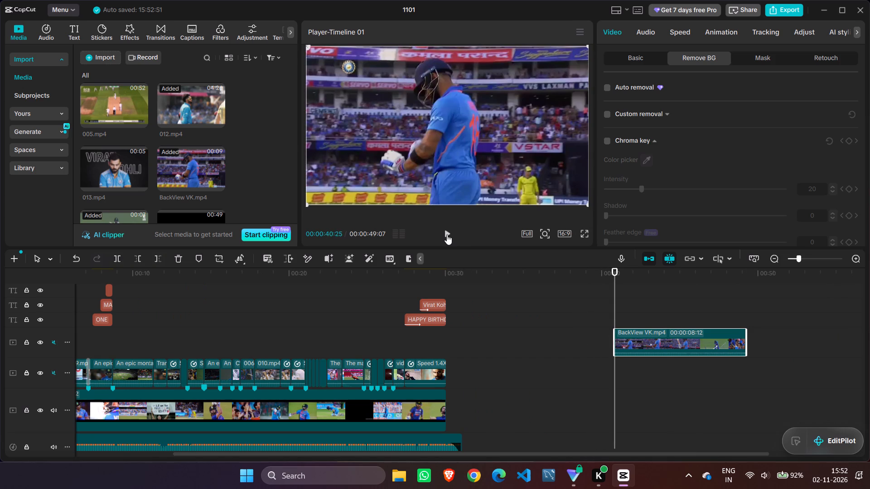
left_click(447, 235)
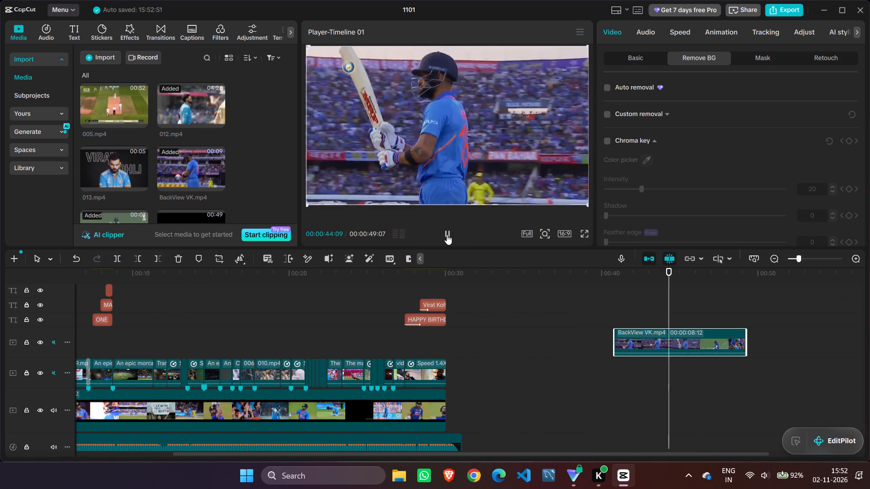
left_click(447, 235)
left_click_drag(675, 293, 646, 293)
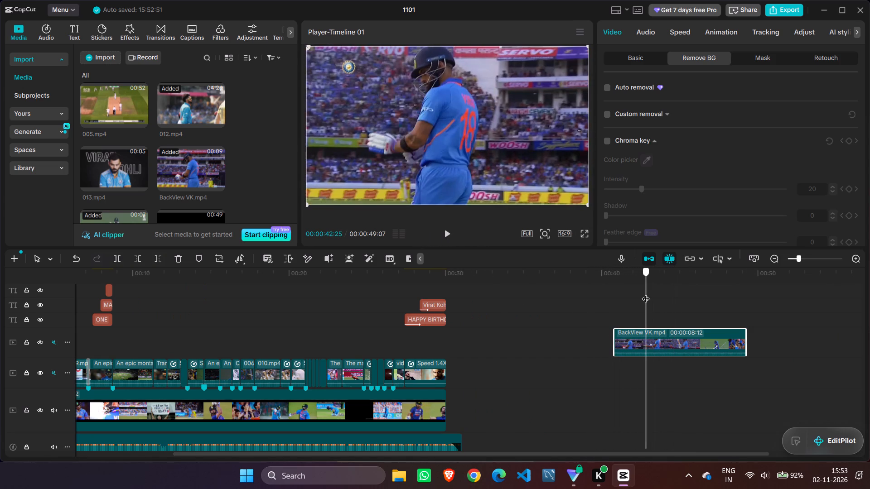
left_click_drag(646, 293, 630, 289)
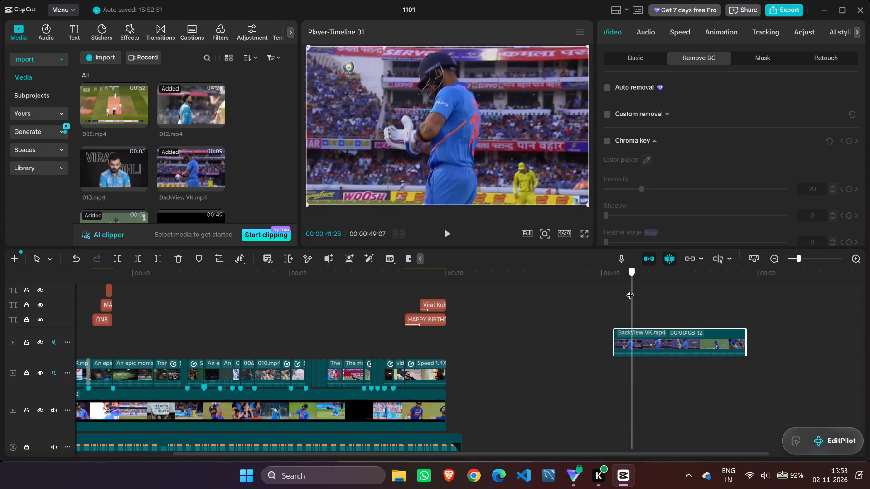
left_click_drag(630, 289, 633, 288)
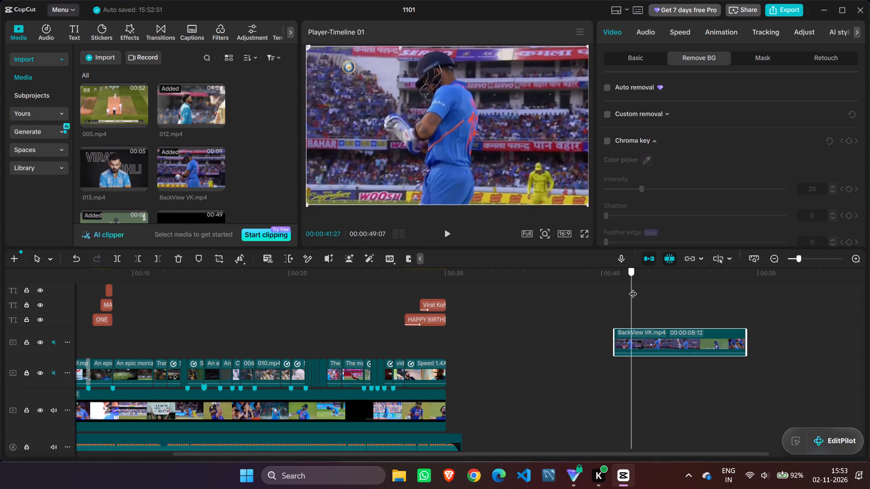
left_click_drag(633, 288, 629, 287)
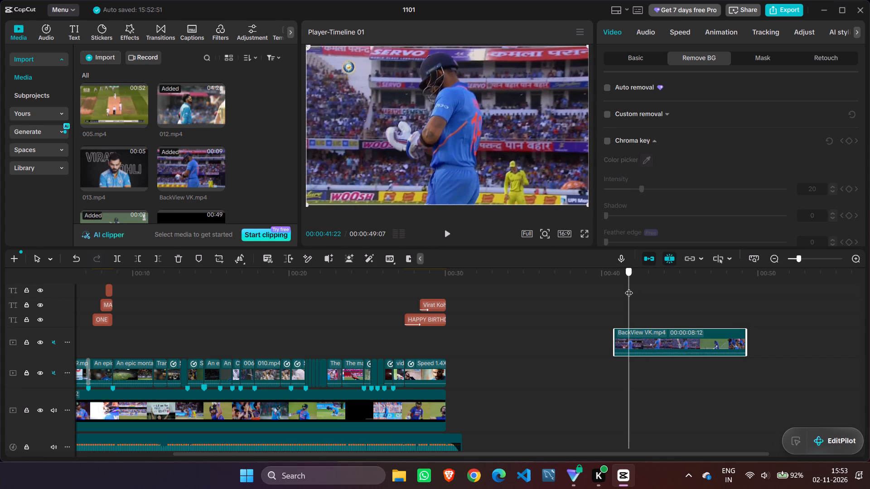
left_click_drag(629, 287, 628, 287)
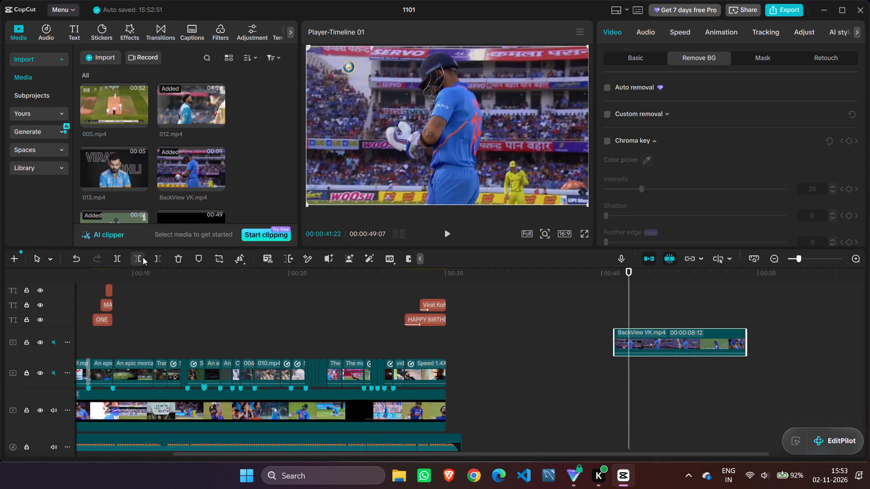
left_click(143, 257)
Move the trimmed BackView VK clip above the epic montage clip, starting right where the ONE MAN ARMY titles end.
left_click_drag(704, 345, 144, 353)
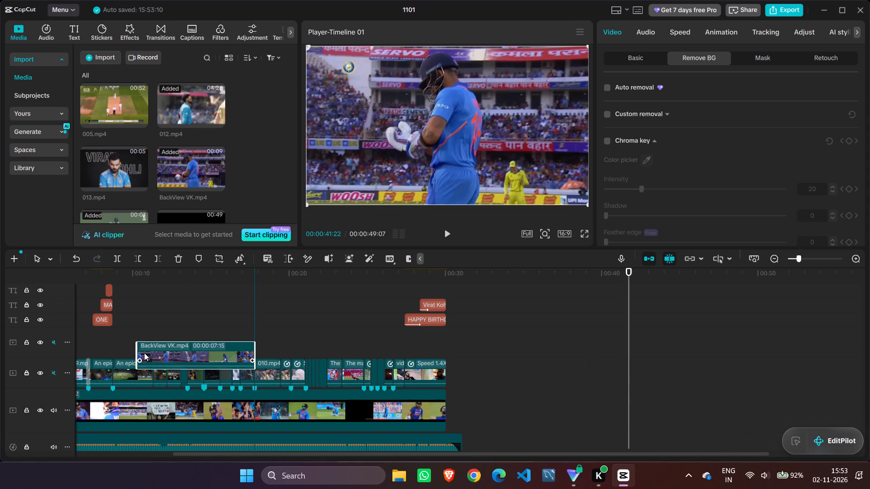
left_click_drag(144, 353, 296, 349)
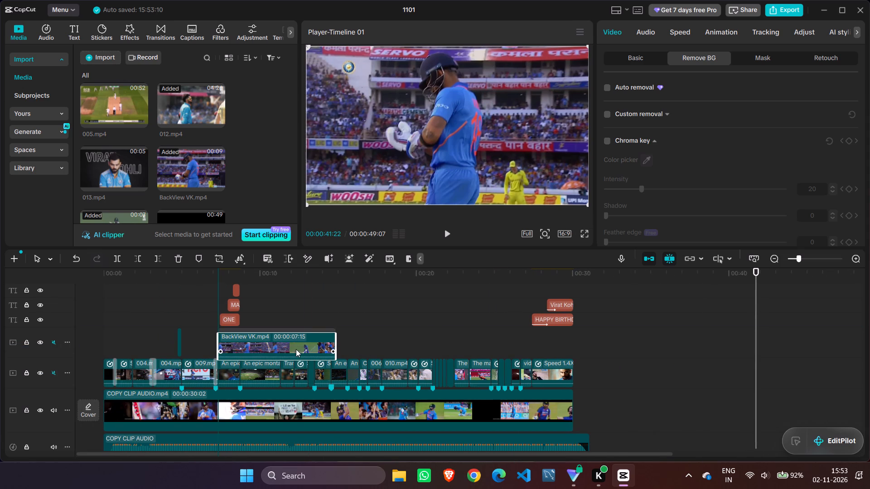
left_click_drag(296, 349, 261, 350)
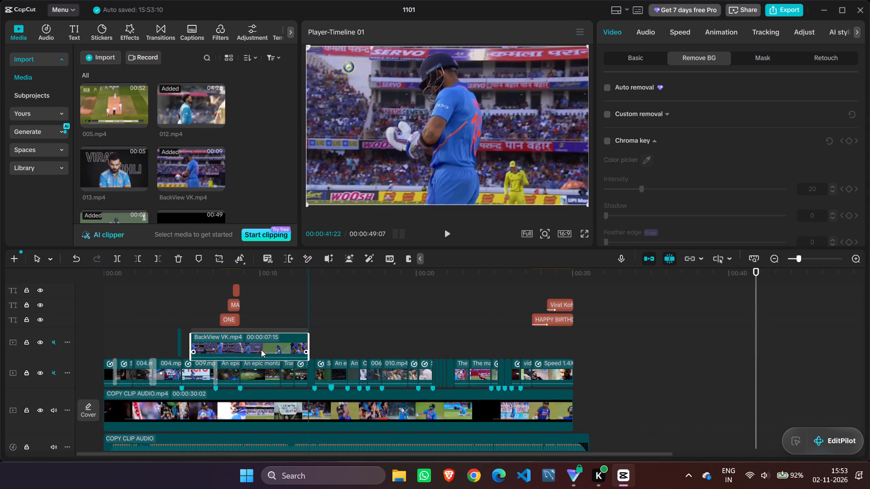
left_click_drag(261, 350, 289, 348)
left_click_drag(278, 343, 302, 345)
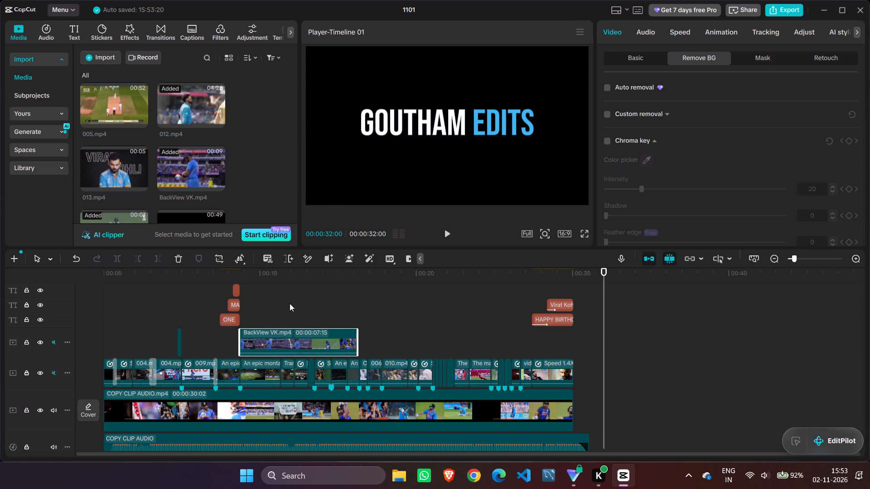
Play through the title into the BackView VK clip and add a marker to the epic montage clip beneath at 00:00:09:23.
left_click(290, 300)
left_click_drag(290, 300, 217, 317)
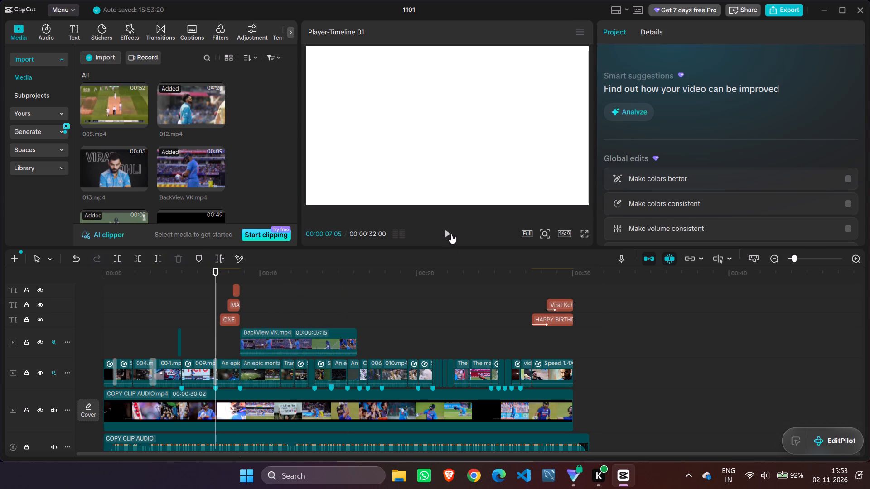
left_click(451, 232)
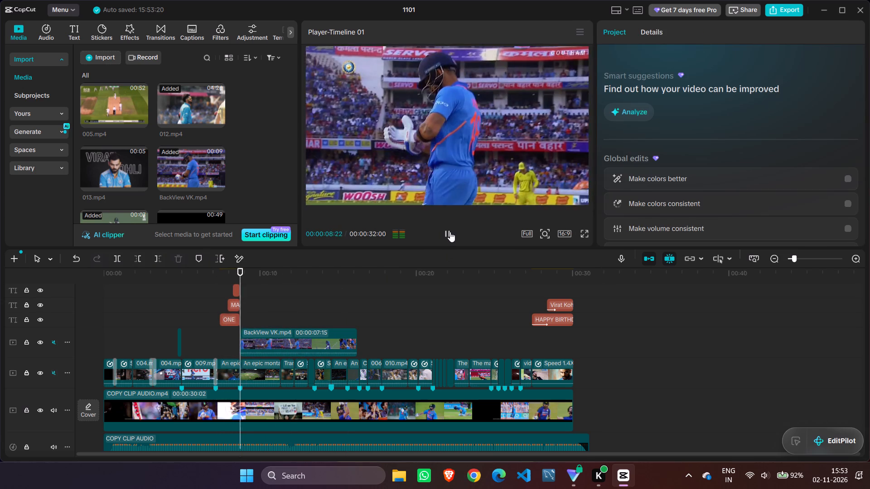
left_click(450, 232)
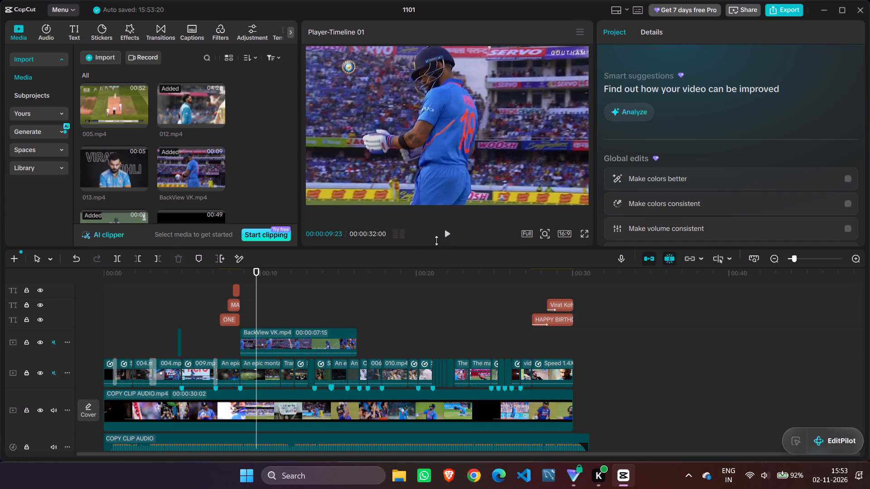
left_click(266, 372)
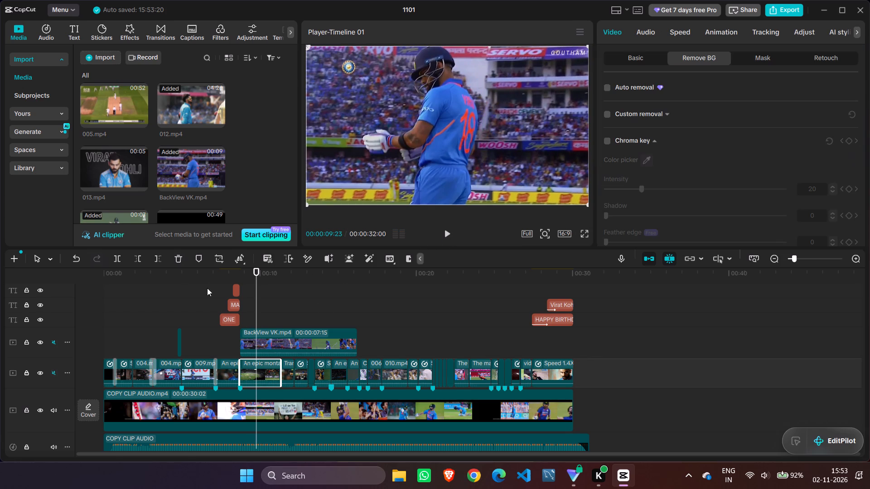
left_click(199, 259)
Scrub and replay the start of the BackView VK clip up to about 10 seconds to check its timing after the titles.
left_click(278, 347)
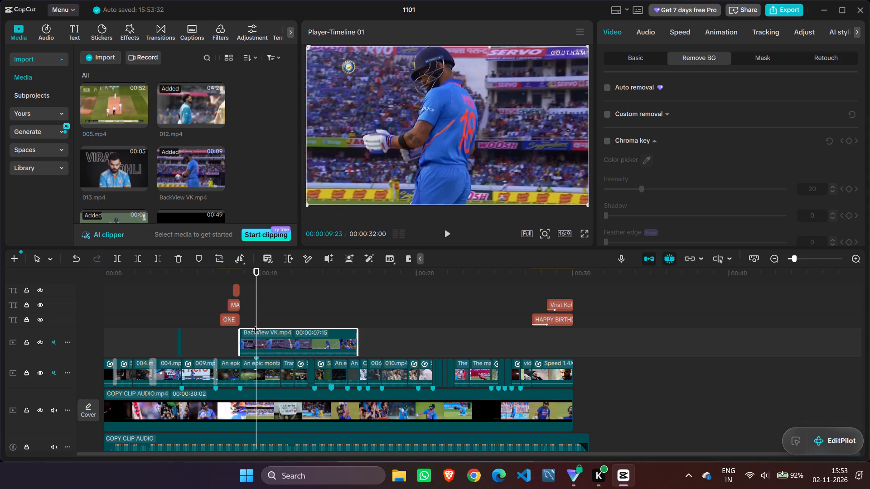
left_click_drag(257, 310, 247, 308)
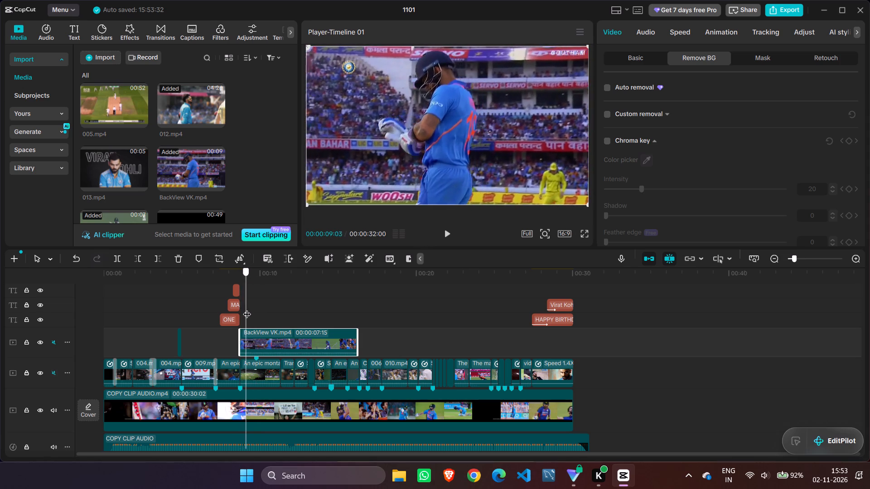
left_click_drag(247, 308, 266, 309)
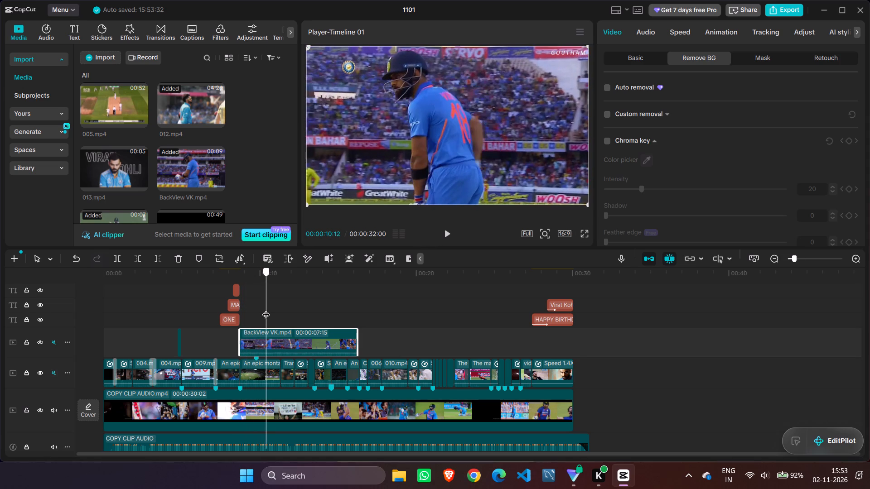
left_click_drag(266, 309, 250, 309)
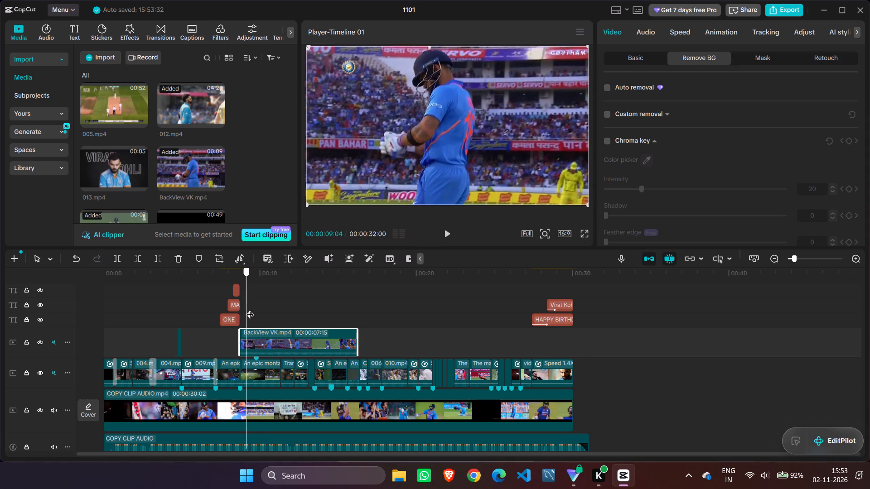
left_click_drag(250, 309, 232, 308)
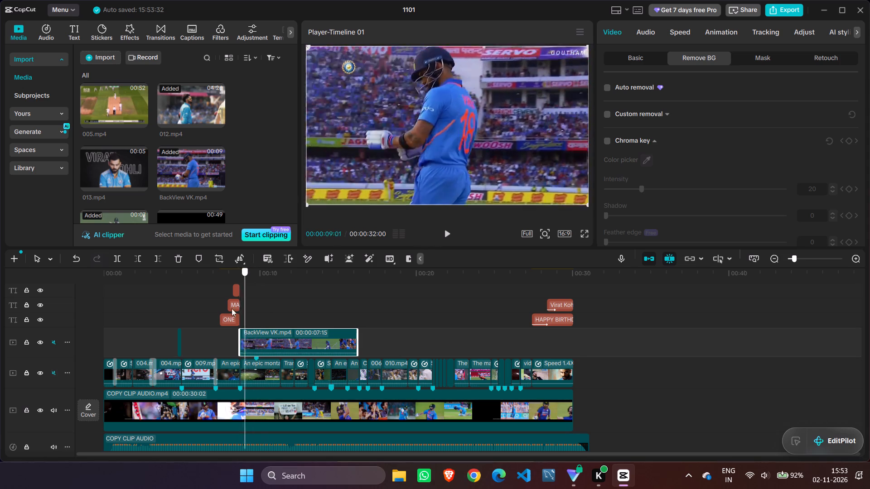
left_click_drag(232, 308, 221, 308)
left_click(448, 233)
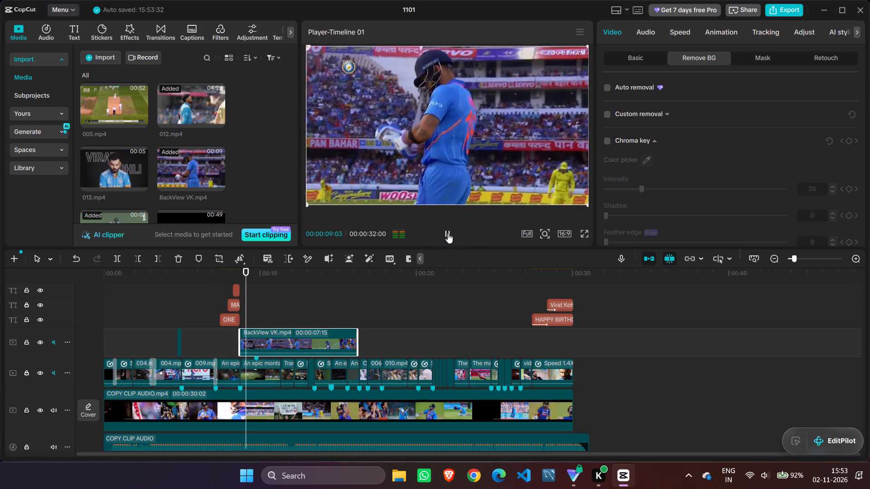
left_click(448, 233)
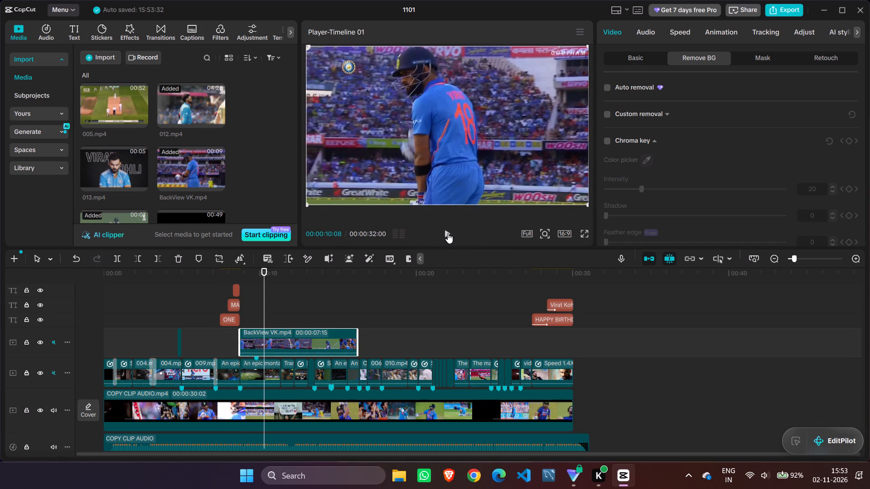
Play on through the BackView VK clip and split it at 00:00:10:27.
left_click(448, 233)
left_click(448, 233)
left_click(448, 233)
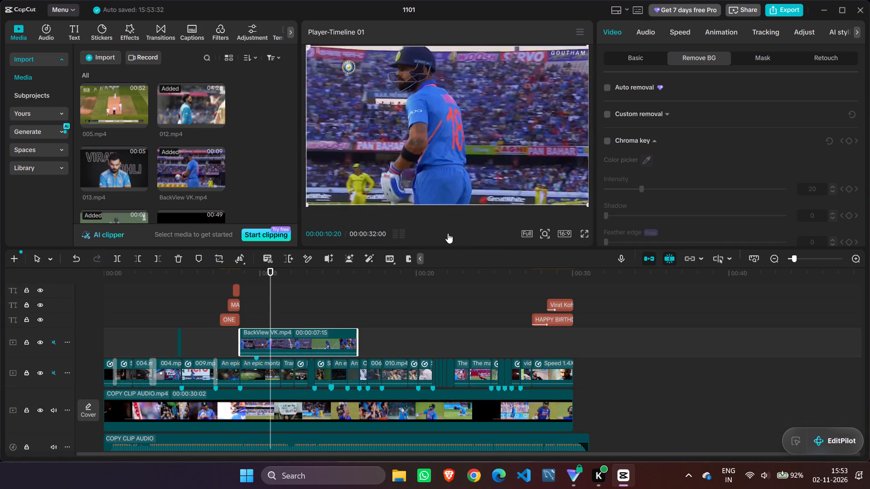
left_click(448, 233)
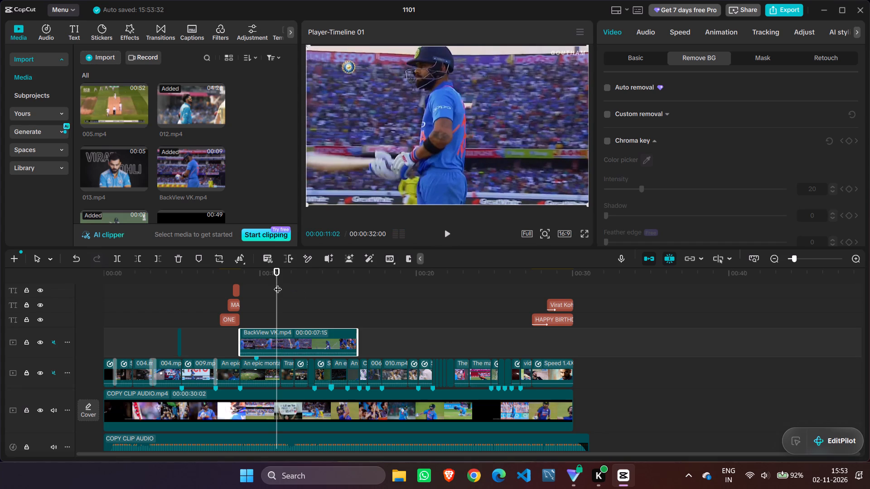
left_click(278, 283)
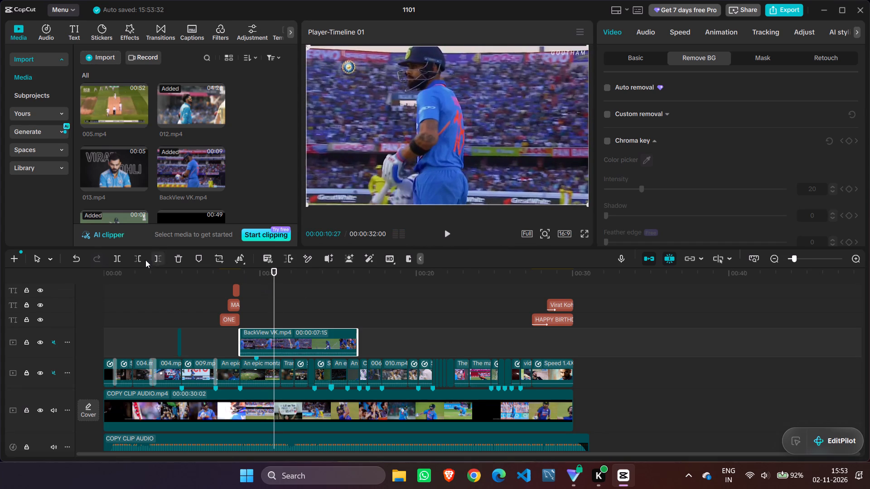
left_click(115, 257)
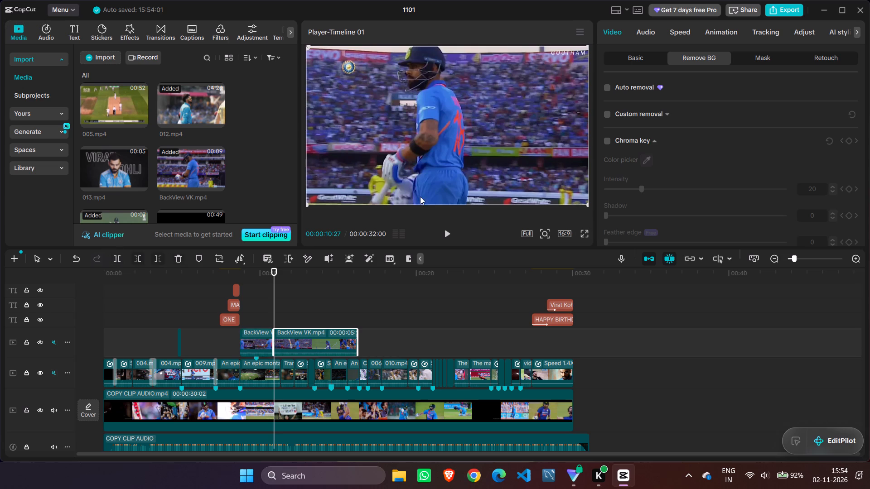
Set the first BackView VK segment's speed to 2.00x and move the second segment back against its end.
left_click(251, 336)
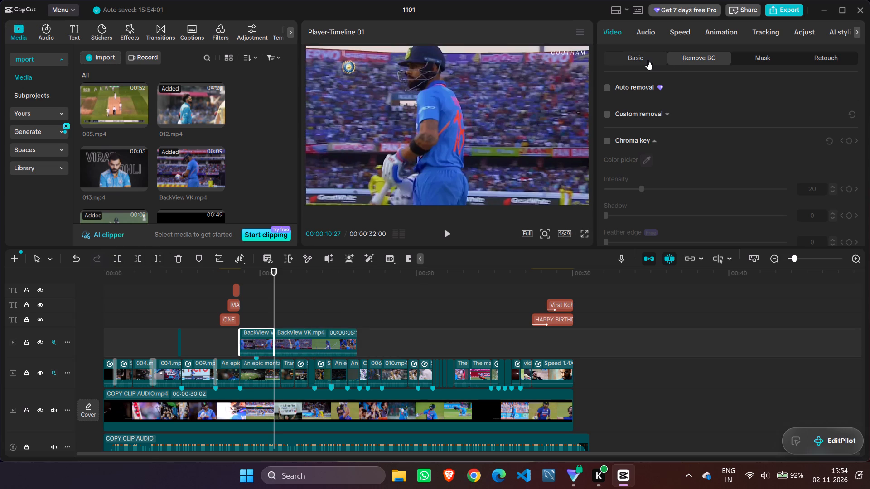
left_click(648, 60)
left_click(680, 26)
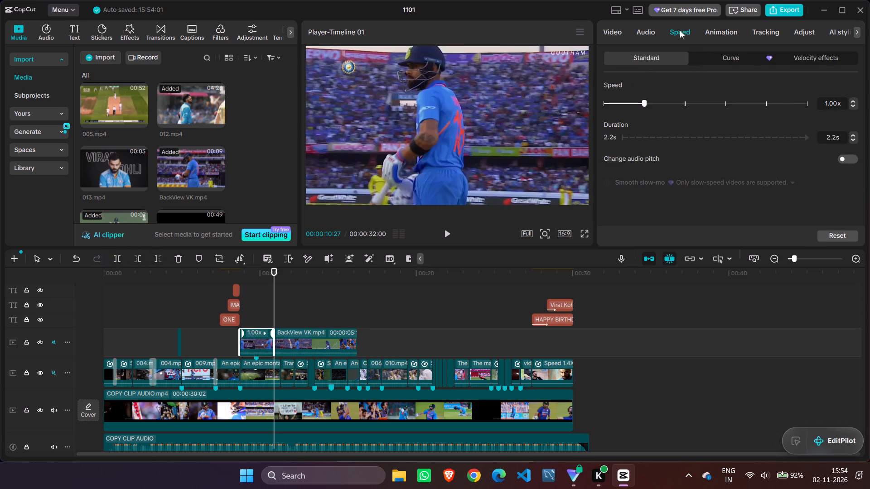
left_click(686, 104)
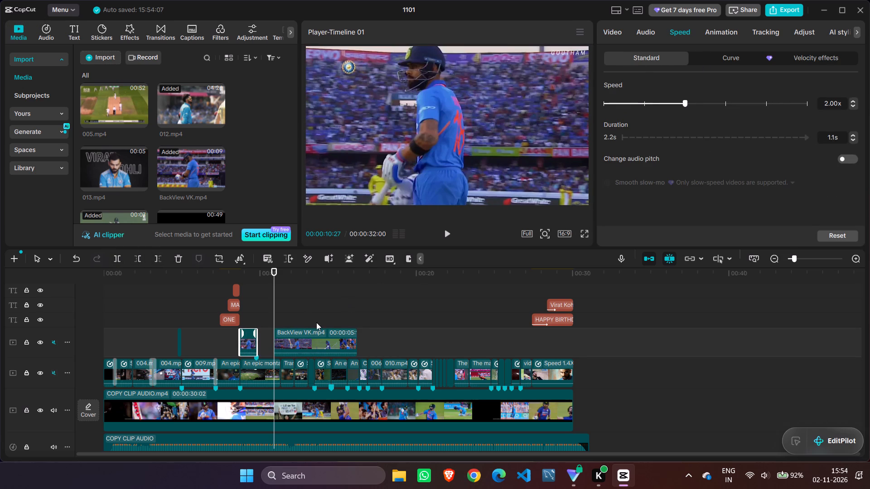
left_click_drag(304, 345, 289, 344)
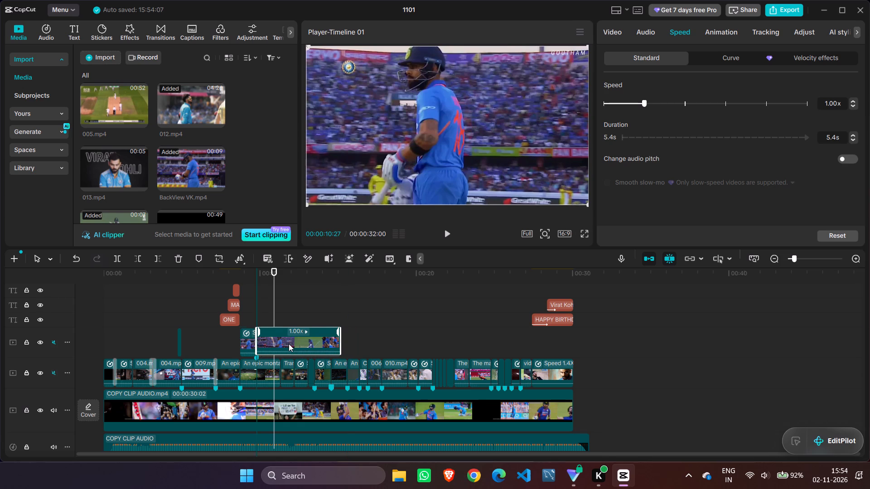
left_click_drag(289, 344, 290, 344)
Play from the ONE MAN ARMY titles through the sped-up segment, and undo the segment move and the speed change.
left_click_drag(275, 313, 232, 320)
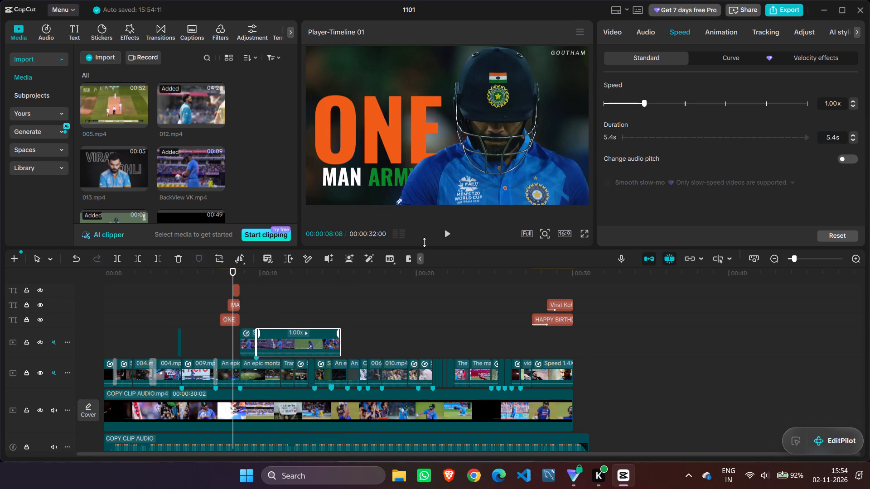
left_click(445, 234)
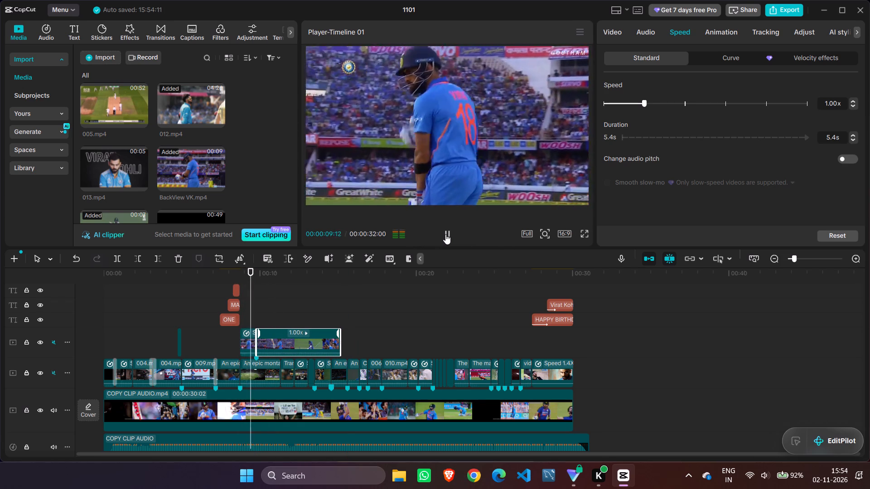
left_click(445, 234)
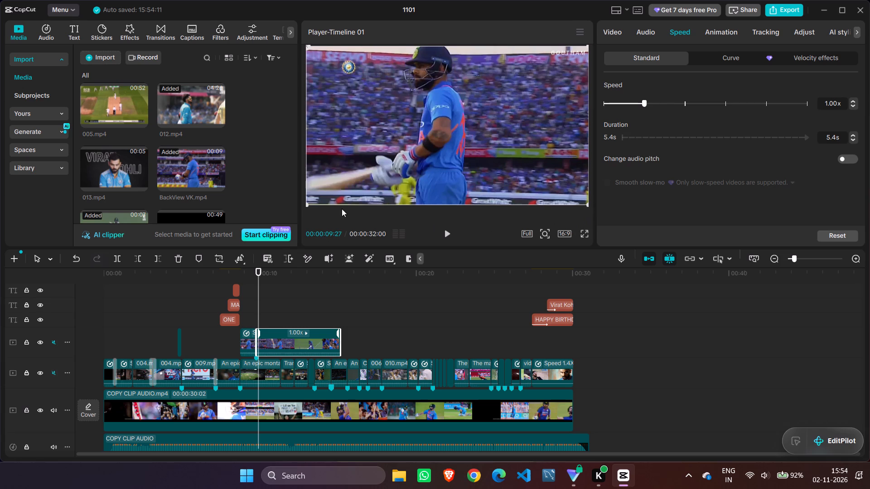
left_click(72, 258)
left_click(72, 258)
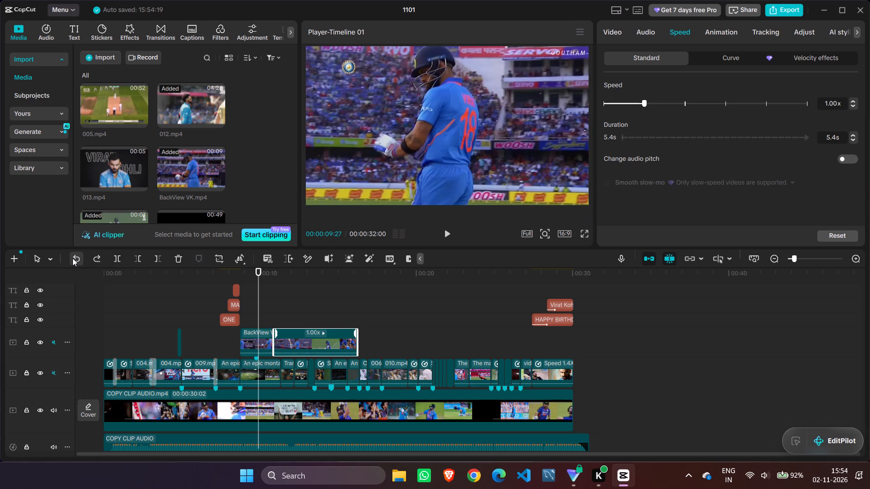
Delete the first BackView VK segment and move the remaining segment earlier so it starts at about 00:00:09:27.
left_click(257, 332)
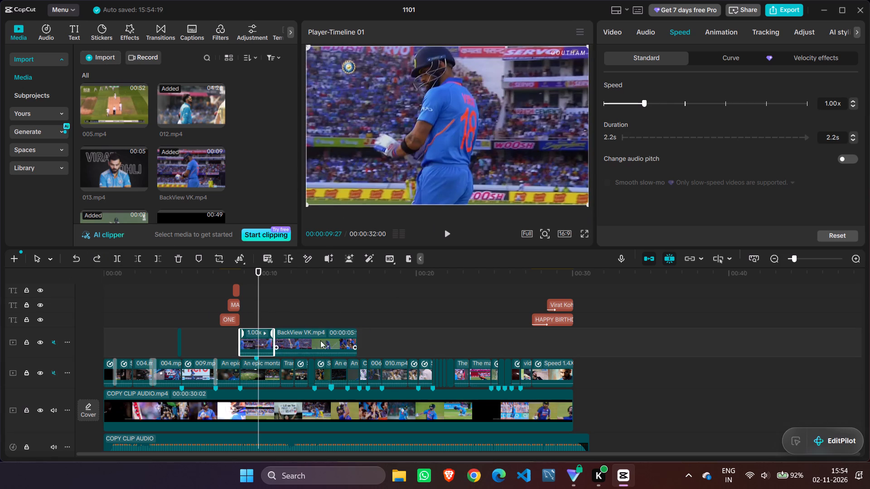
left_click(179, 256)
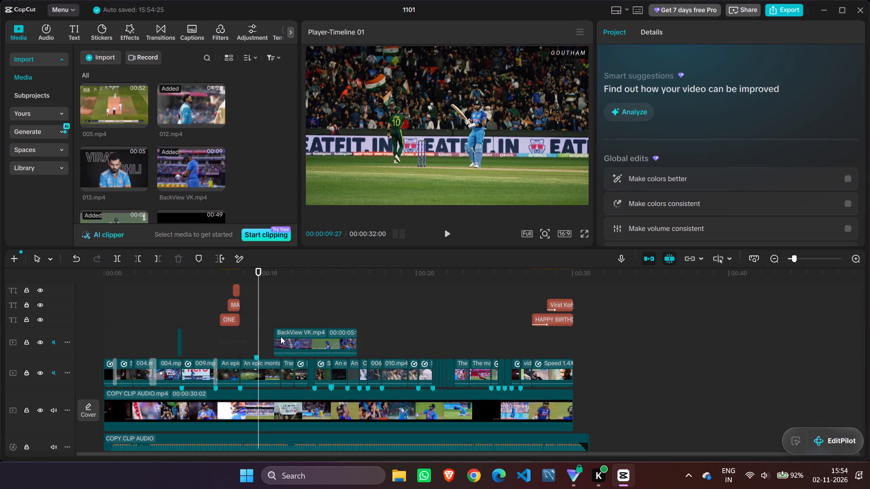
left_click(295, 338)
left_click_drag(298, 337, 282, 338)
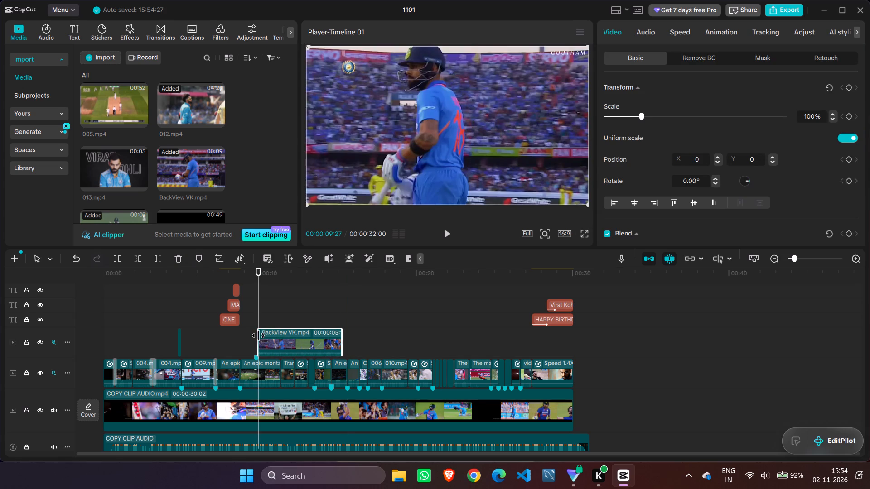
Extend the beginning of the remaining BackView VK clip slightly and trim off everything before 00:00:09:18.
left_click_drag(258, 336, 254, 336)
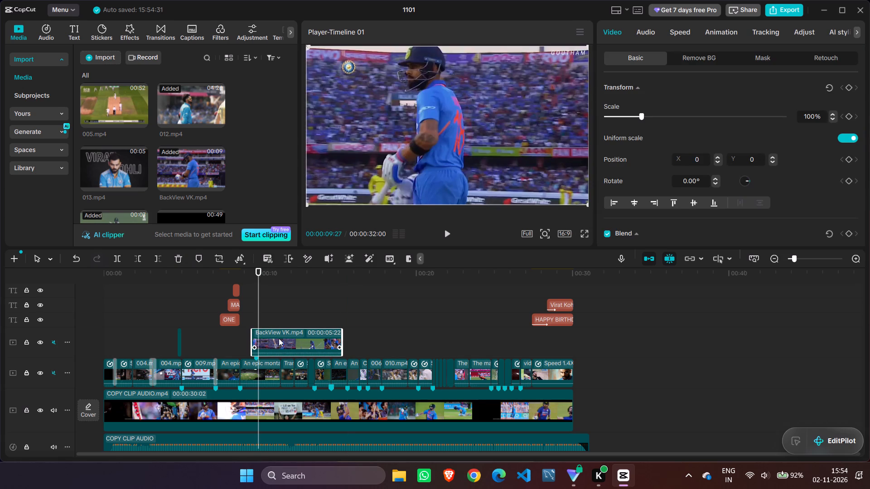
left_click_drag(259, 305, 252, 305)
key("Right")
key("Right")
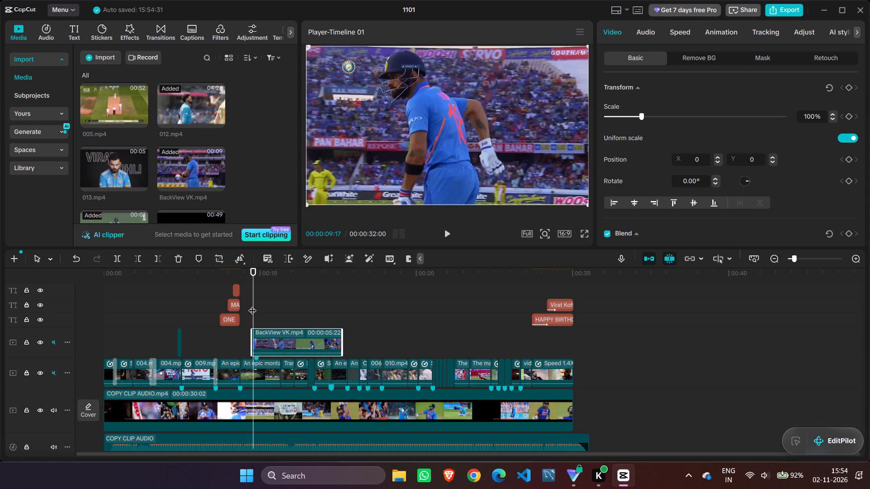
key("Right")
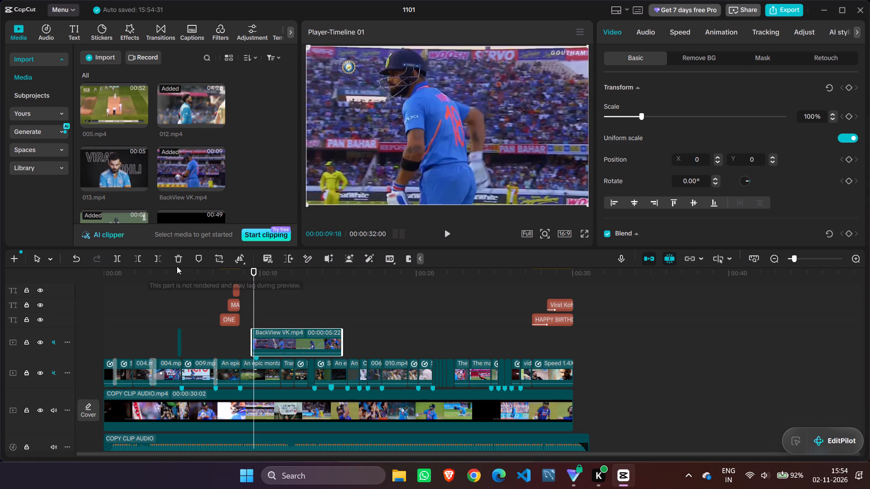
left_click(139, 259)
Move the BackView VK clip to start right where the ONE MAN ARMY titles end, and play it through from there.
left_click_drag(287, 336, 279, 338)
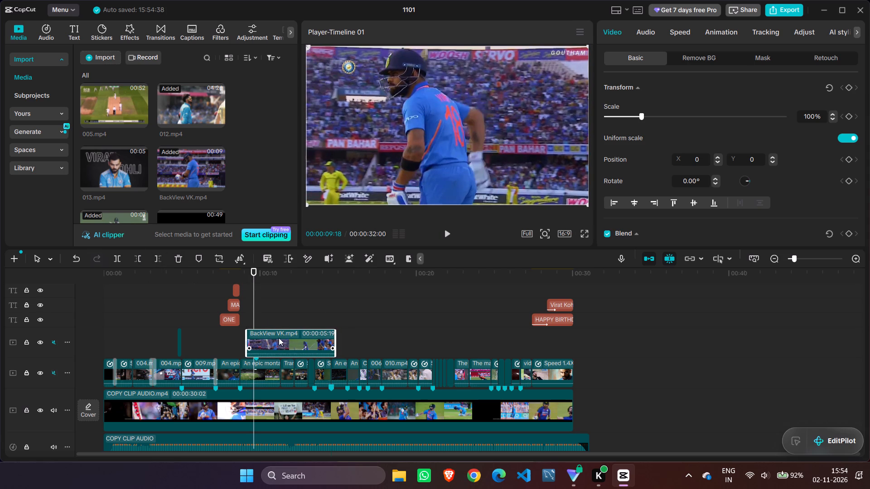
left_click_drag(279, 338, 276, 338)
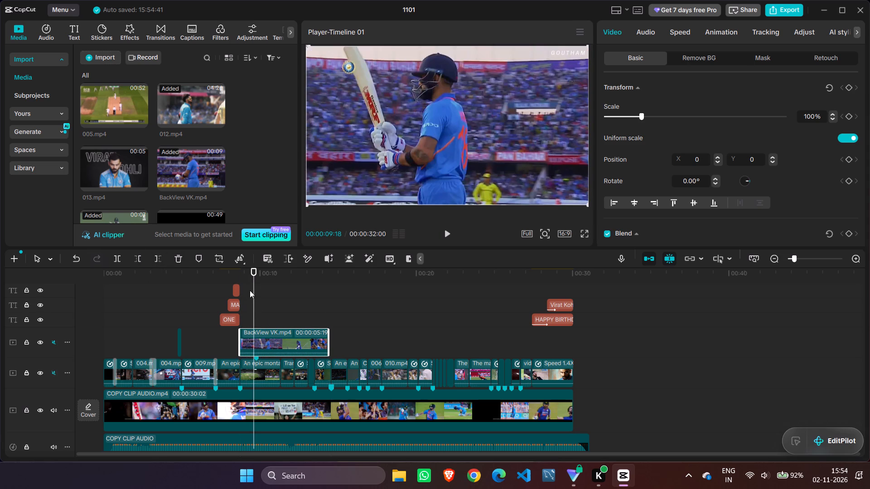
left_click_drag(254, 293, 242, 294)
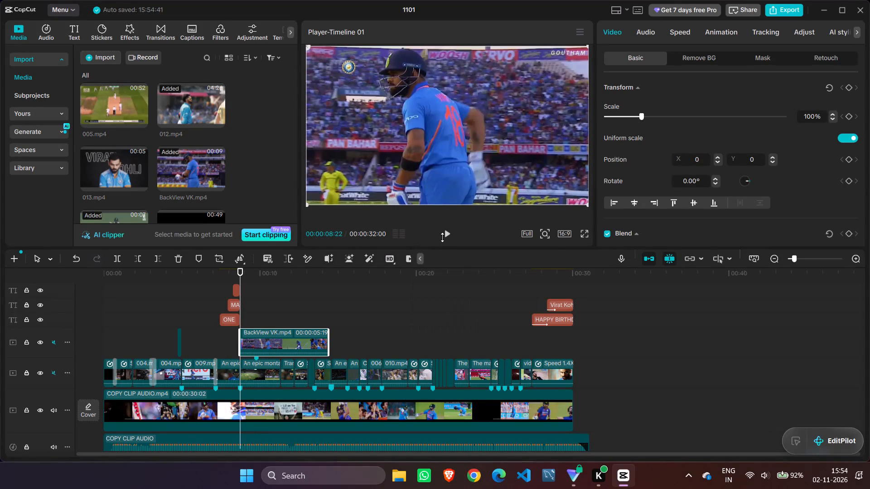
left_click(446, 235)
left_click(447, 234)
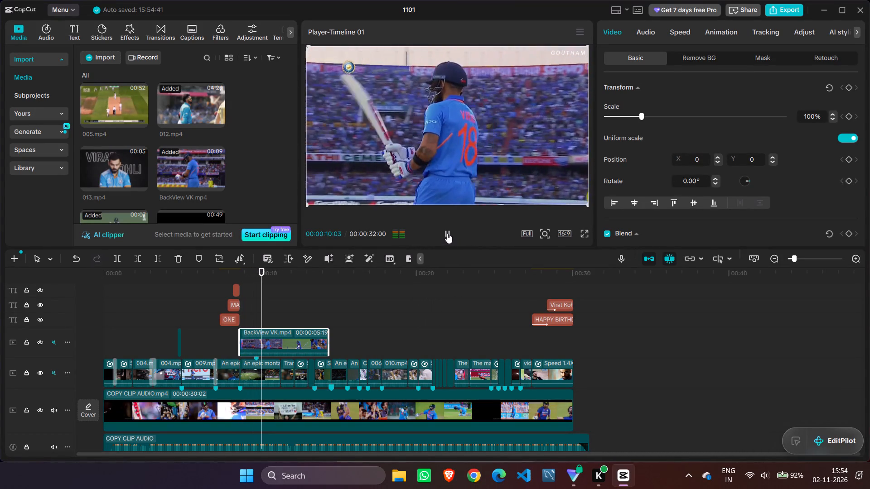
left_click(447, 233)
left_click(447, 233)
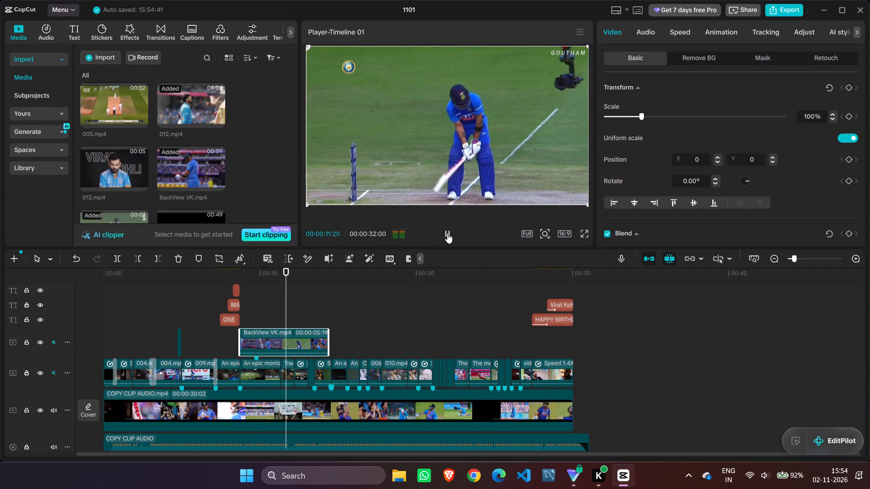
Shorten the BackView VK clip so it ends at 00:00:10:22, cutting off the front-view batting shot.
left_click_drag(329, 337, 285, 334)
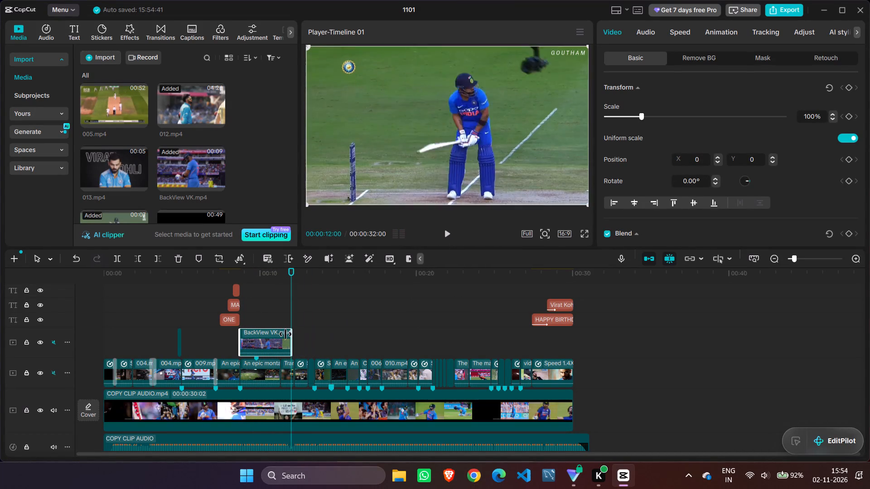
left_click_drag(285, 334, 276, 334)
left_click_drag(293, 299, 275, 301)
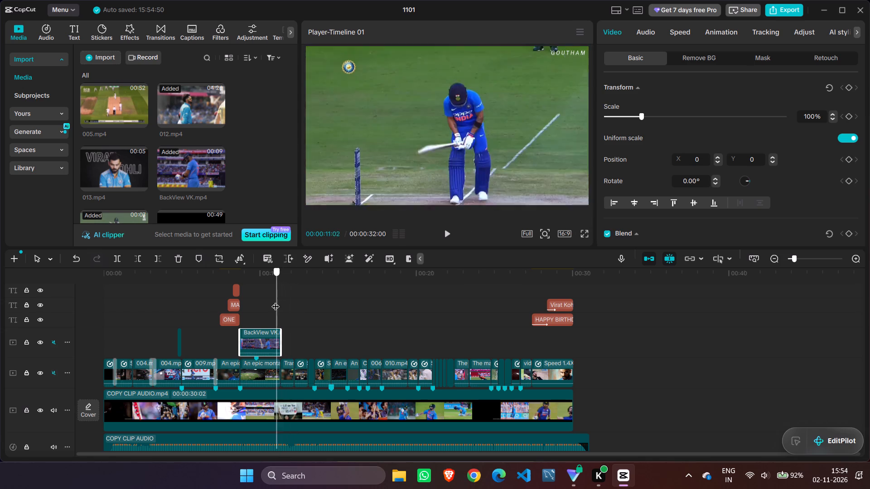
left_click_drag(275, 301, 272, 301)
key("Left")
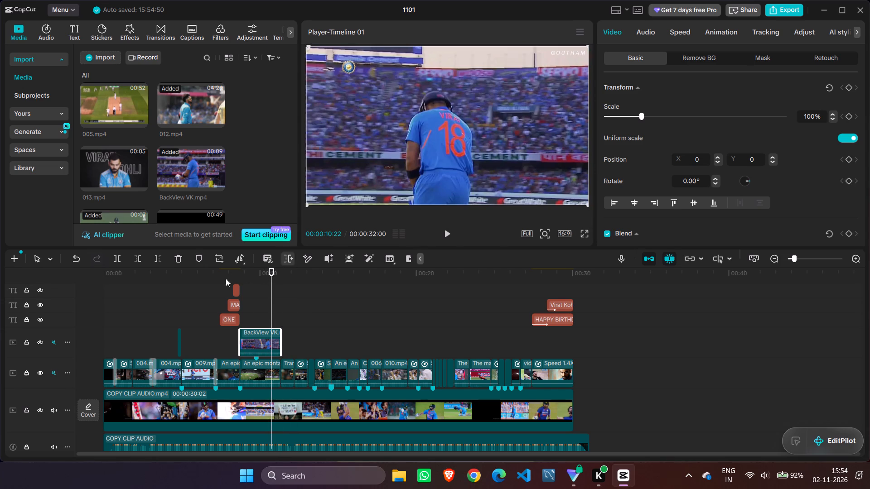
left_click(135, 260)
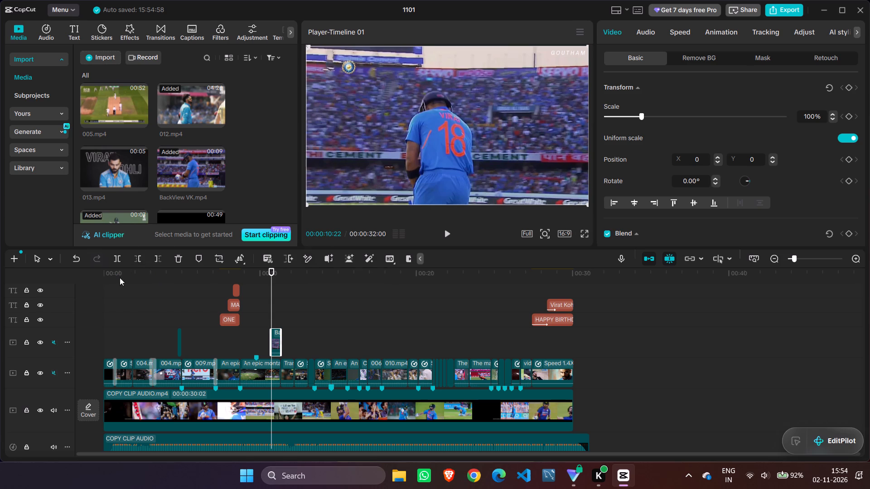
left_click(71, 260)
left_click(161, 257)
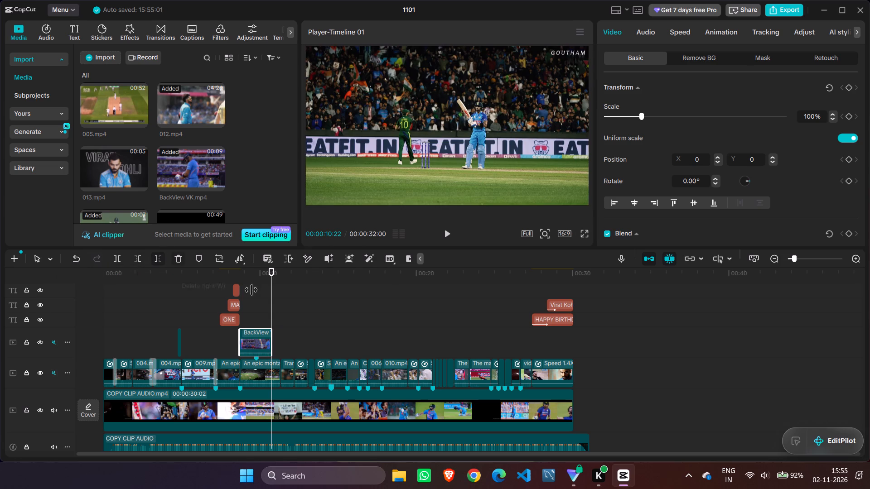
Review the BackView VK clip from its start at 00:00:08:22, stepping back frame by frame through the bat-raising shot.
left_click_drag(269, 300, 279, 298)
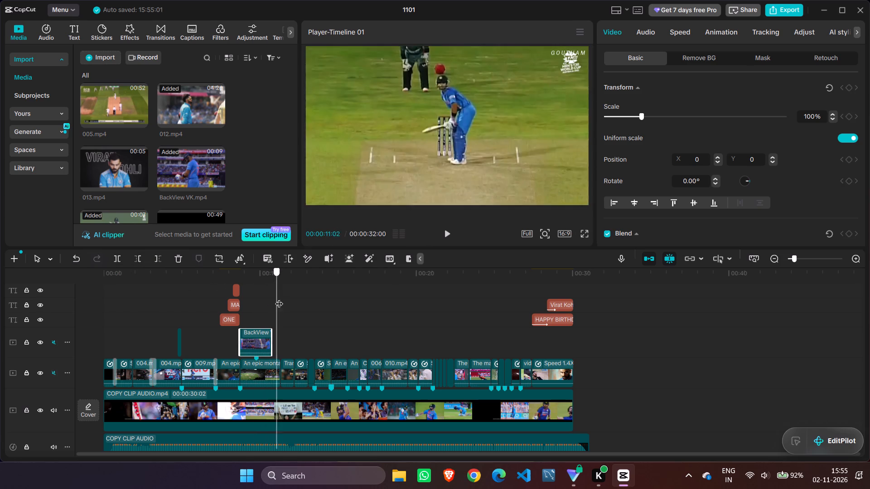
left_click_drag(279, 298, 241, 296)
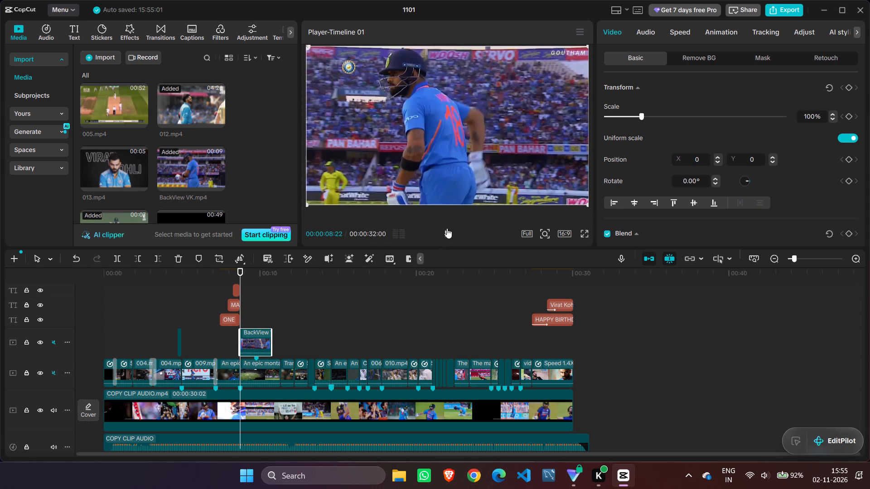
left_click(447, 228)
left_click(447, 228)
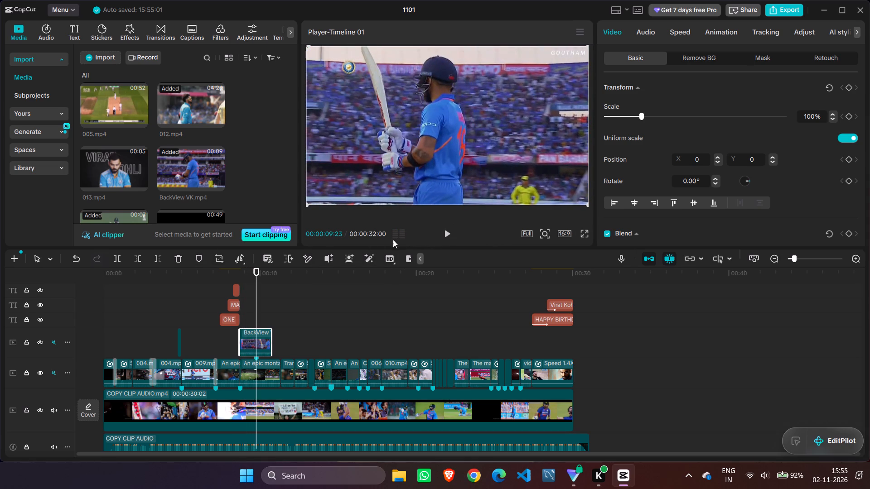
double_click(444, 233)
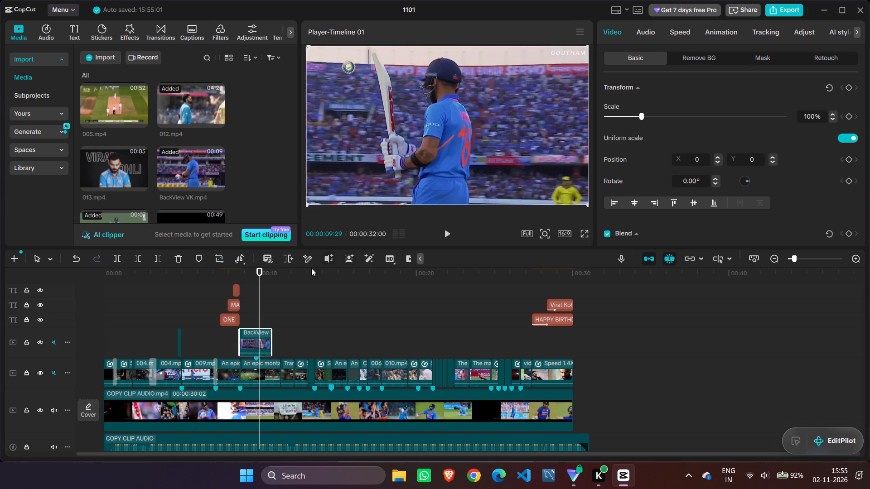
key("Left")
key("Left")
key("Left")
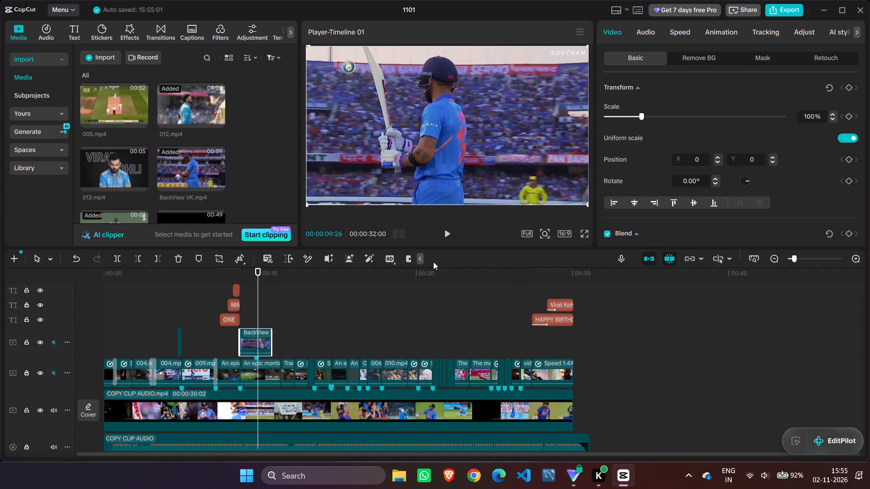
key("Left")
key("Left")
key("Left")
key("Left")
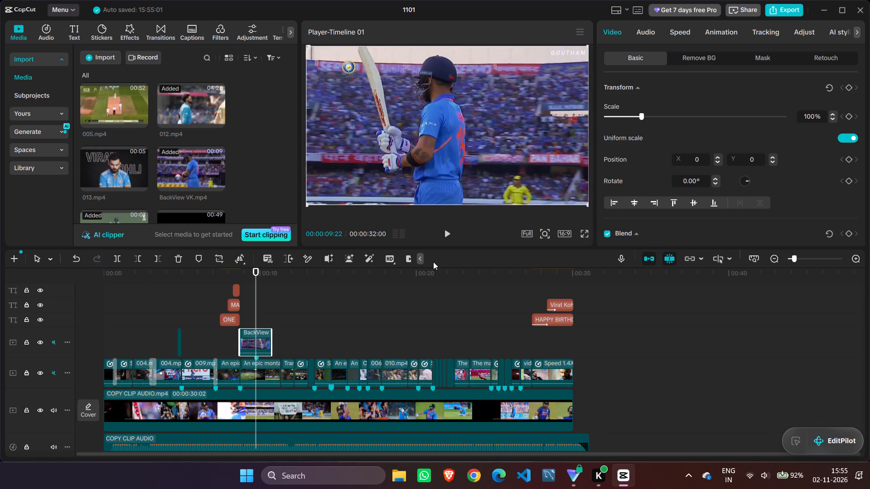
key("Left")
key("Left")
key("Left")
key("Left")
key("Left")
key("Left")
key("Left")
key("Left")
key("Left")
key("Left")
key("Left")
key("Left")
key("Left")
key("Left")
key("Left")
key("Left")
key("Left")
key("Left")
key("Left")
key("Left")
key("Left")
key("Left")
key("Left")
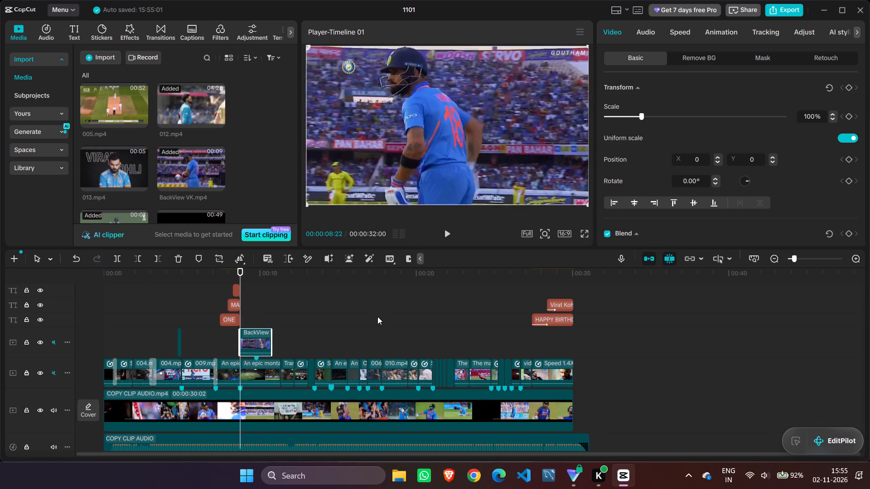
Play the transition from the footage before the ONE MAN ARMY titles into the BackView VK clip.
left_click(372, 310)
left_click_drag(372, 310, 200, 332)
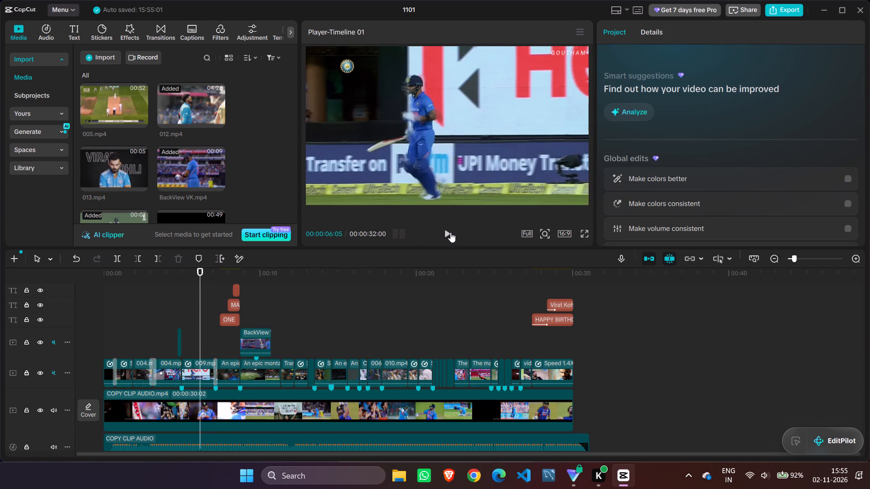
left_click(450, 232)
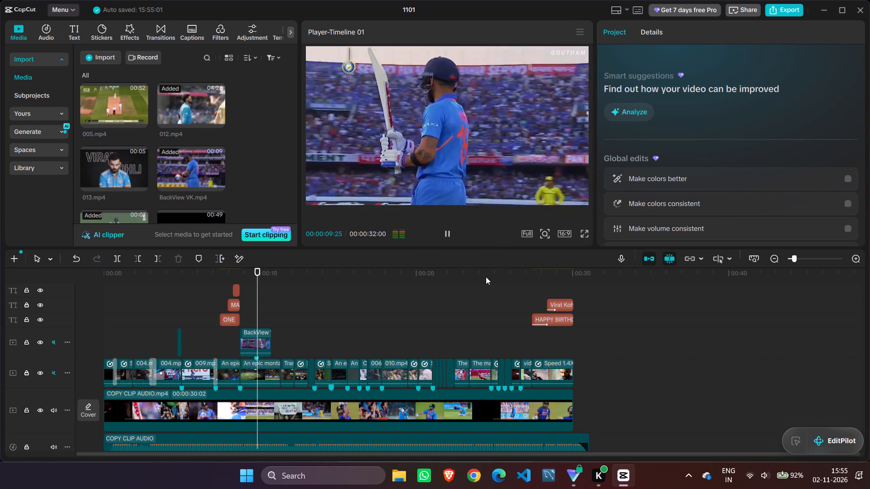
left_click(450, 228)
left_click_drag(275, 289, 213, 303)
left_click(449, 231)
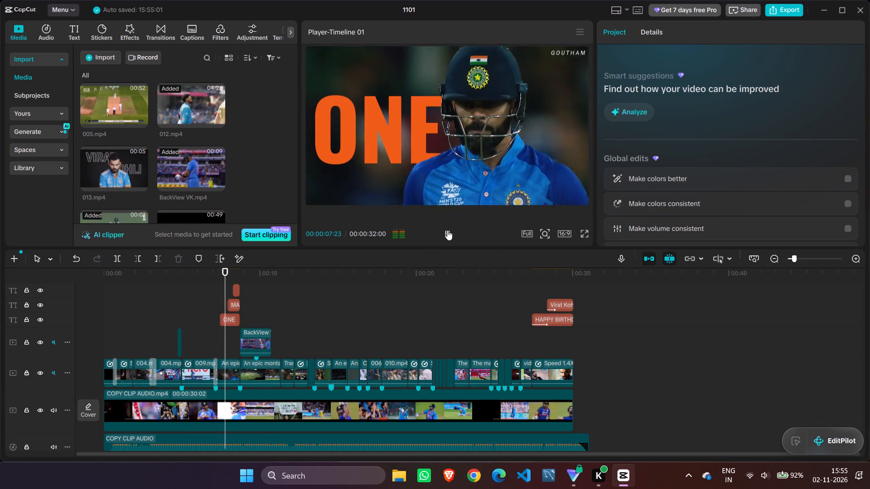
left_click(447, 230)
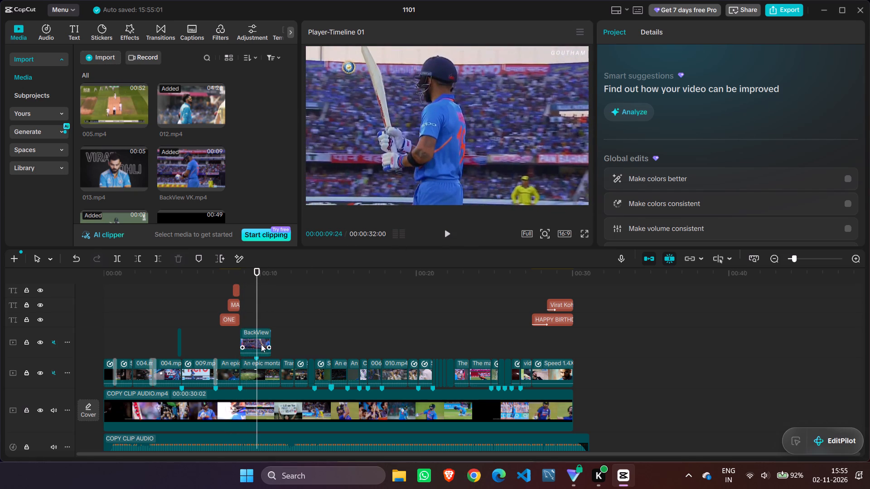
Replay the BackView VK clip to find the raised-bat moment and split it at 00:00:09:21.
left_click(258, 346)
left_click_drag(257, 311, 240, 311)
left_click(449, 228)
left_click(449, 228)
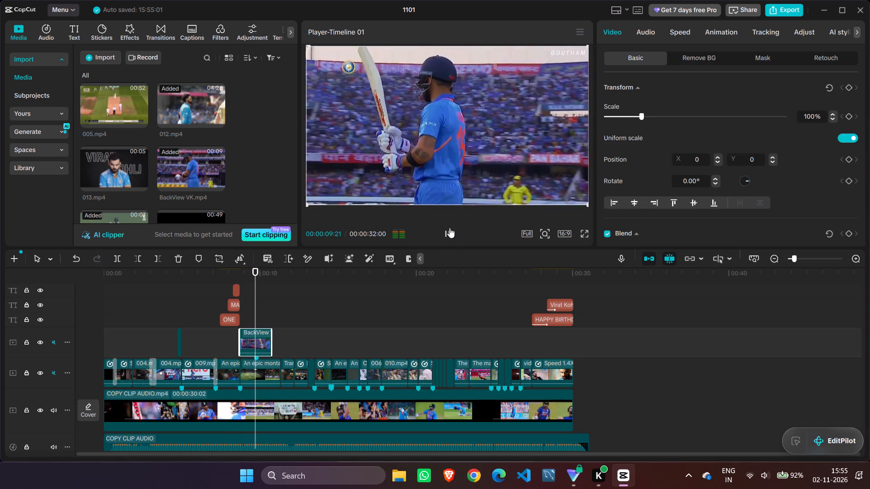
left_click_drag(257, 305, 244, 304)
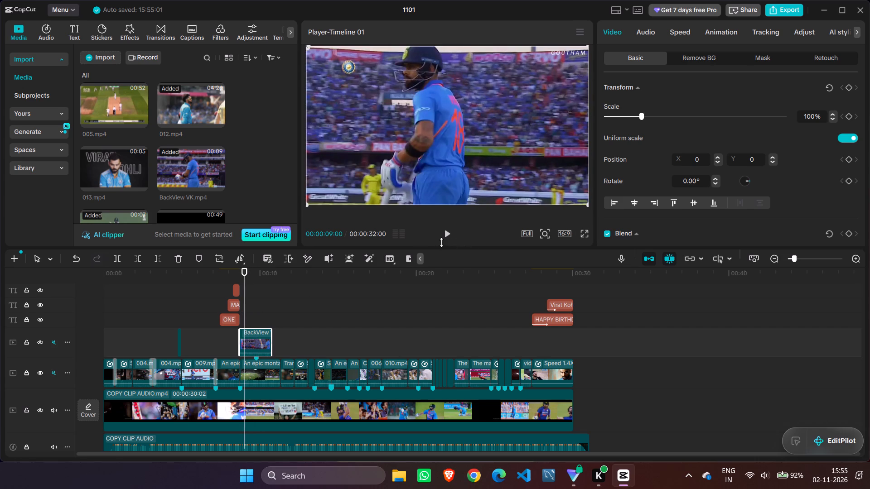
left_click(448, 234)
left_click(448, 234)
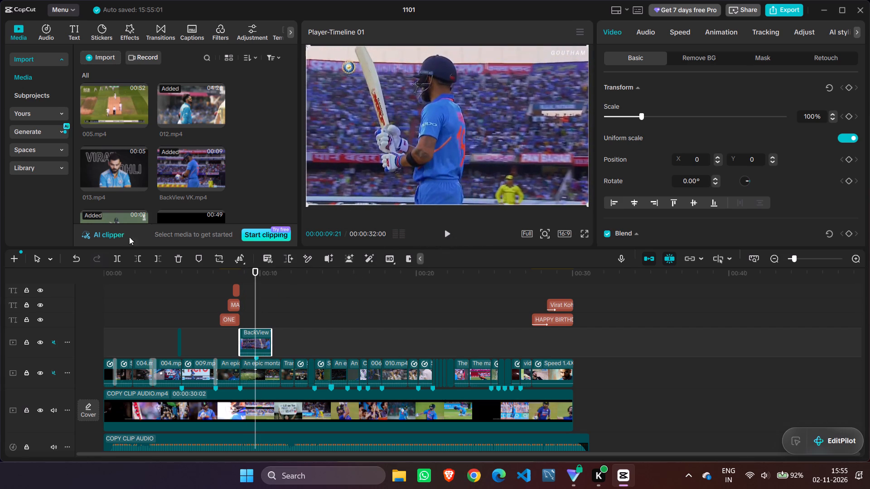
left_click(121, 260)
Slow the second BackView VK segment to 0.60x speed and check its end against the montage clip below.
left_click(678, 37)
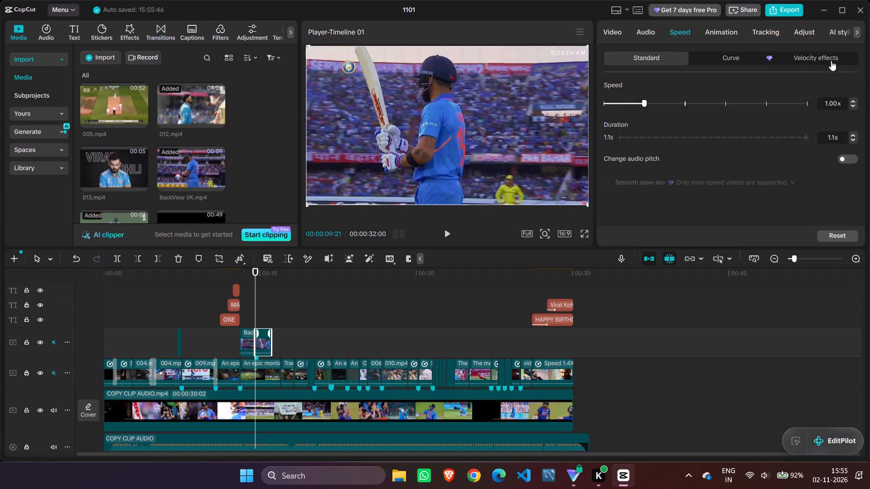
left_click(857, 105)
left_click(857, 105)
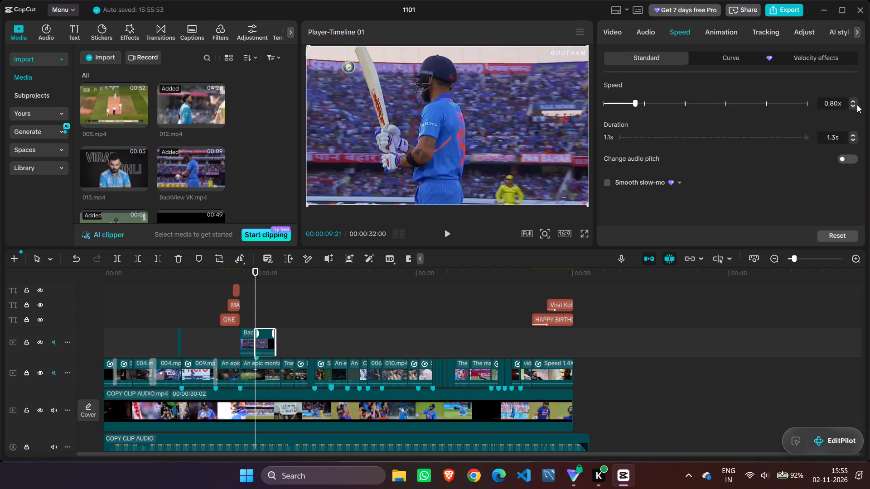
double_click(857, 105)
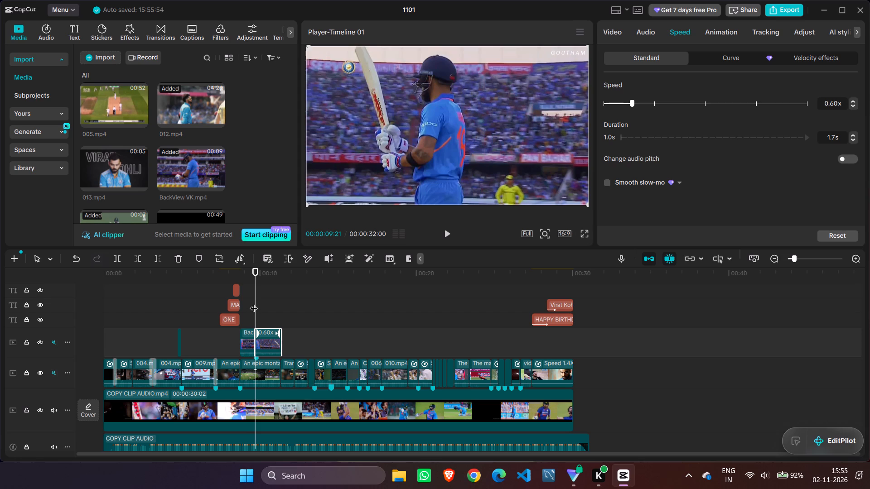
left_click_drag(254, 302, 280, 307)
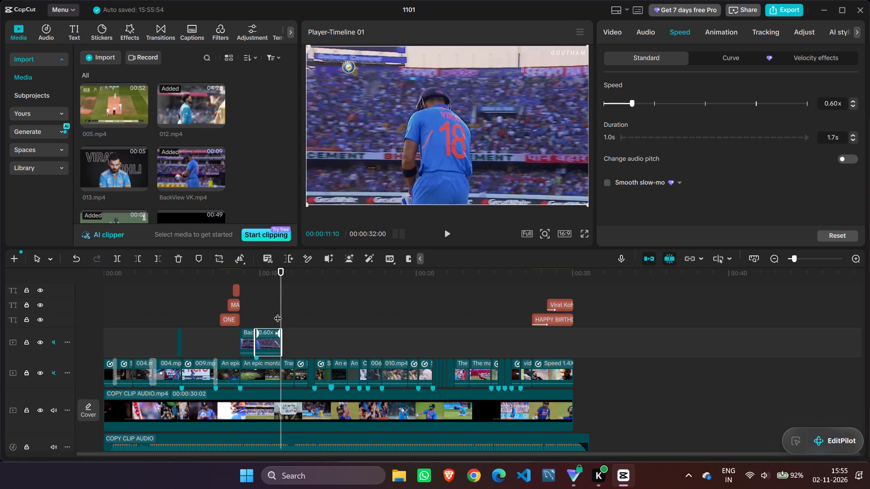
left_click(266, 362)
left_click(281, 288)
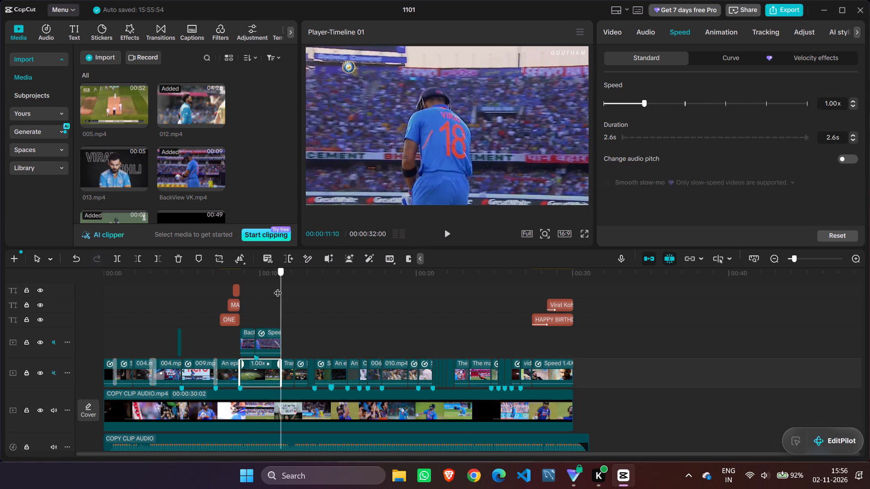
Apply Smooth slow-mo with the Optical flow method to the 0.60x BackView VK segment.
left_click(270, 329)
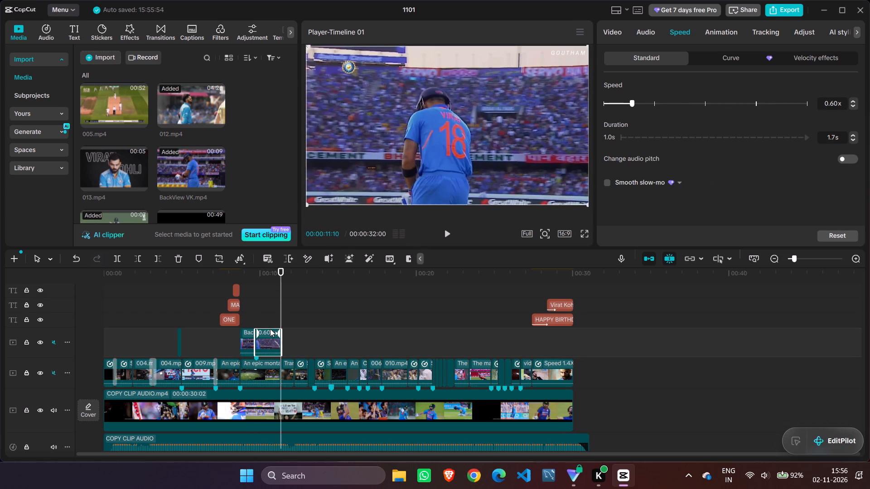
left_click(608, 186)
scroll(633, 186, "down", 2)
left_click(649, 197)
left_click(630, 236)
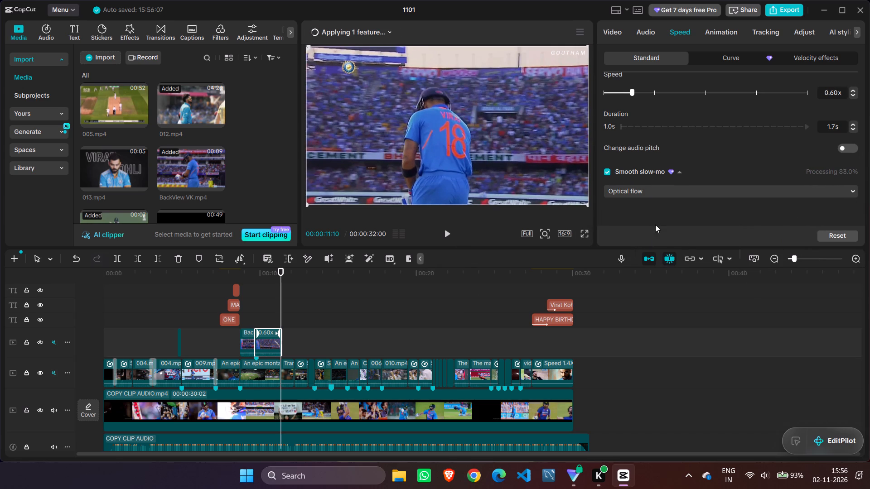
left_click(662, 206)
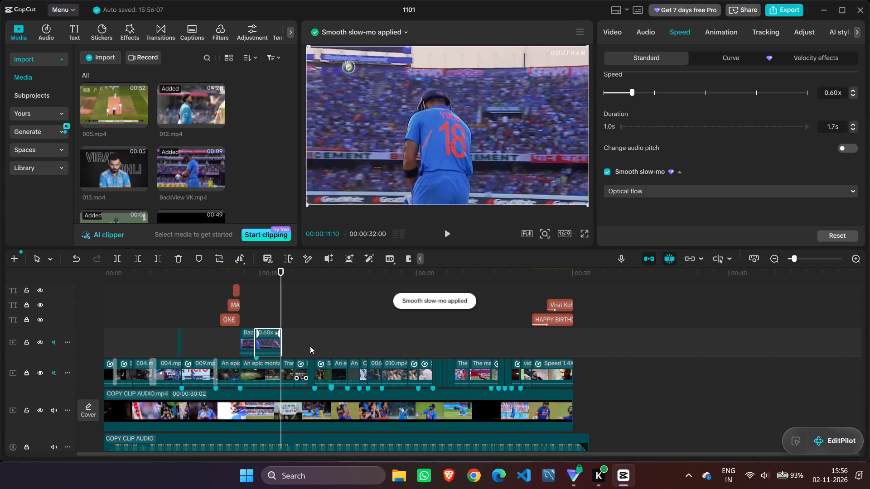
Play the edit from the beginning up to just before the ONE title.
left_click(312, 302)
left_click_drag(312, 302, 139, 312)
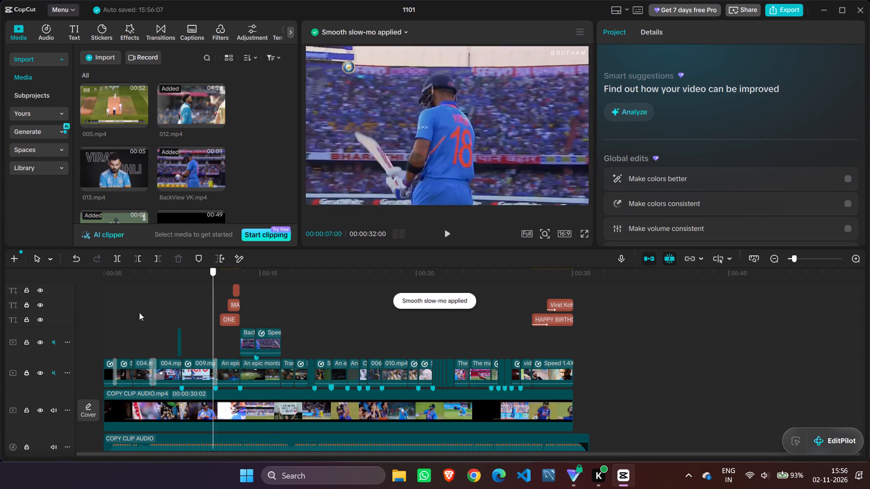
left_click_drag(139, 312, 80, 319)
left_click(446, 235)
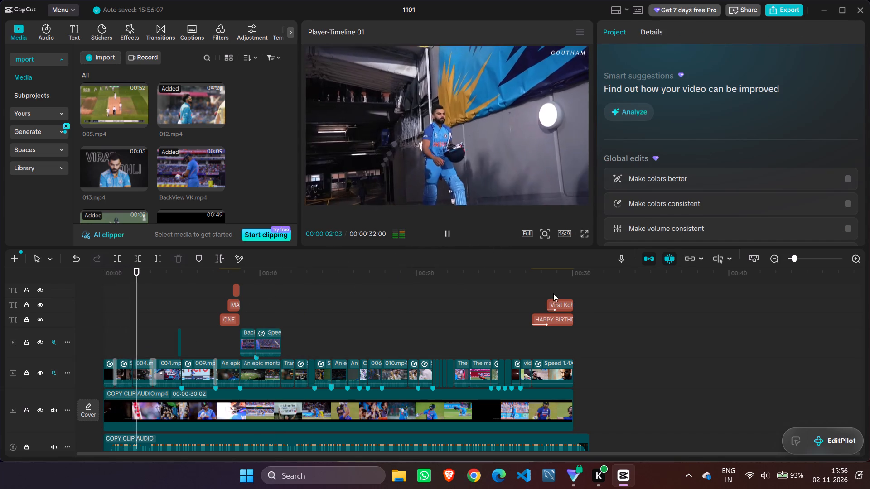
left_click(857, 255)
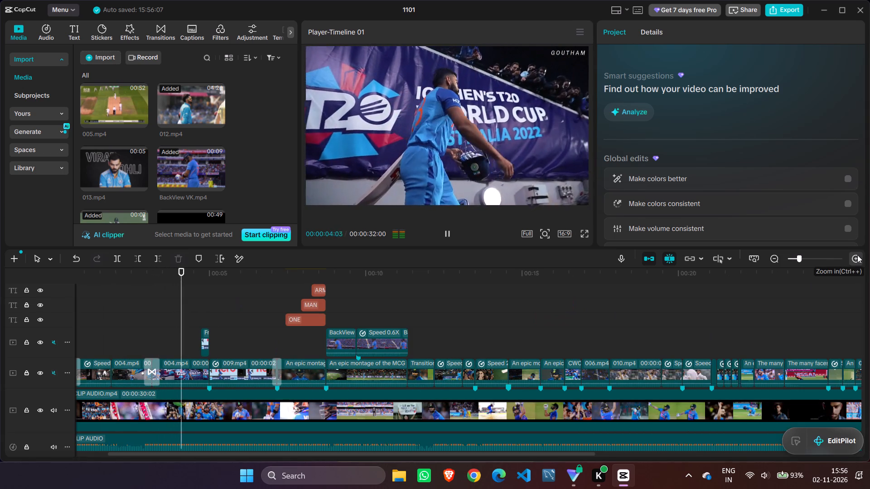
left_click(857, 255)
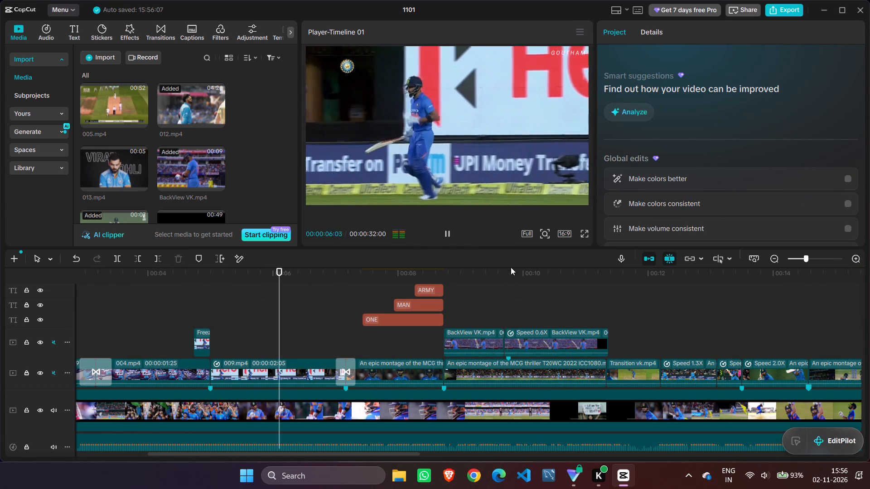
left_click(445, 231)
Trim the end of the slowed BackView VK segment to line up with the end of the MCG montage clip below.
left_click(580, 348)
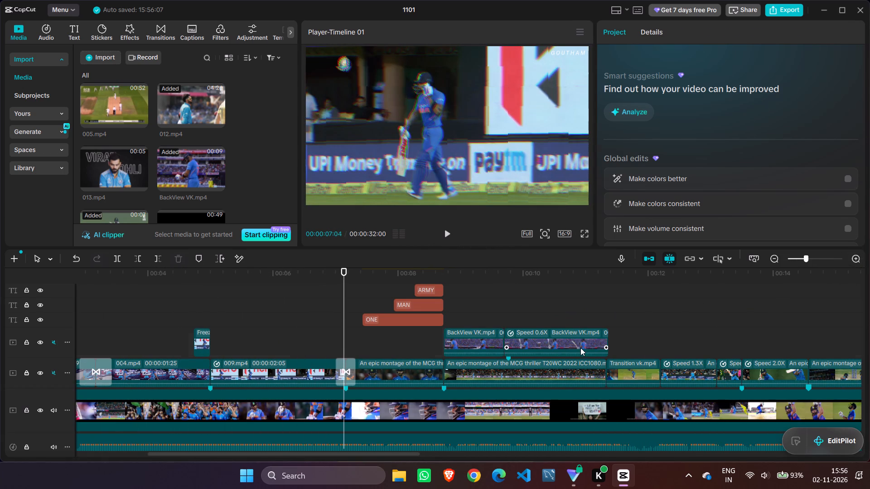
left_click_drag(608, 340, 604, 340)
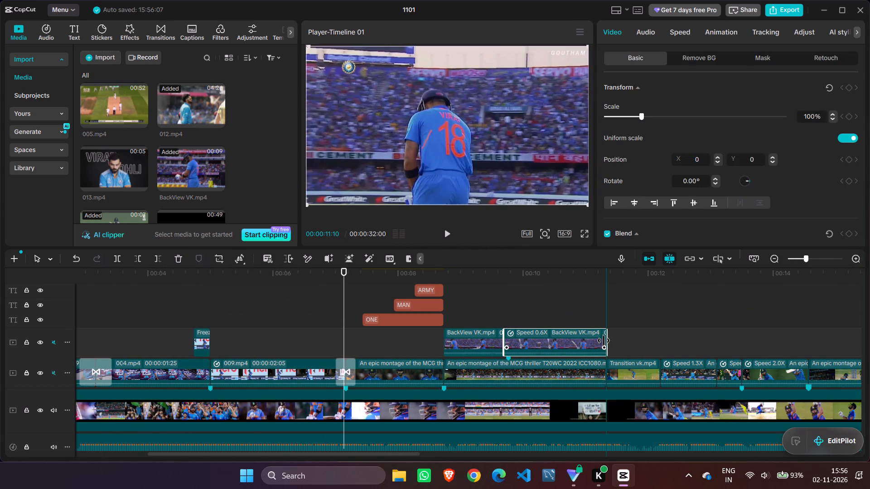
left_click_drag(604, 340, 601, 340)
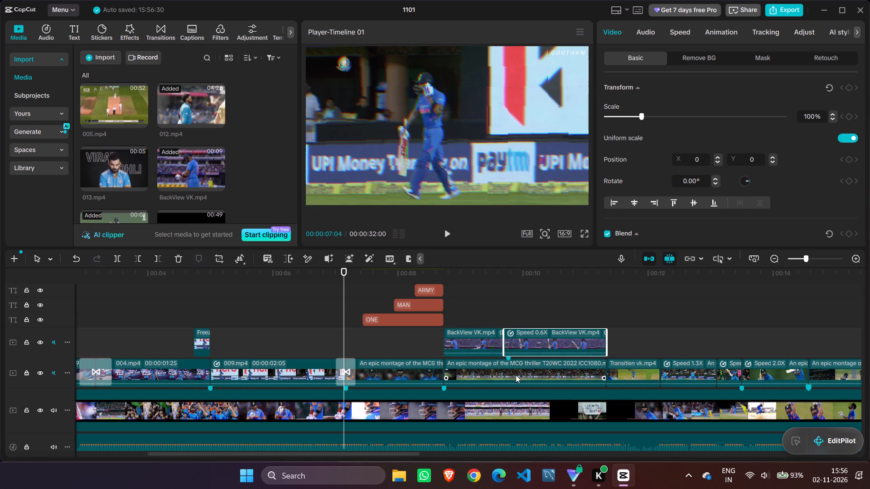
Play the edit from the beginning through the BackView VK segments into the batting clips that follow them.
left_click_drag(345, 292, 211, 310)
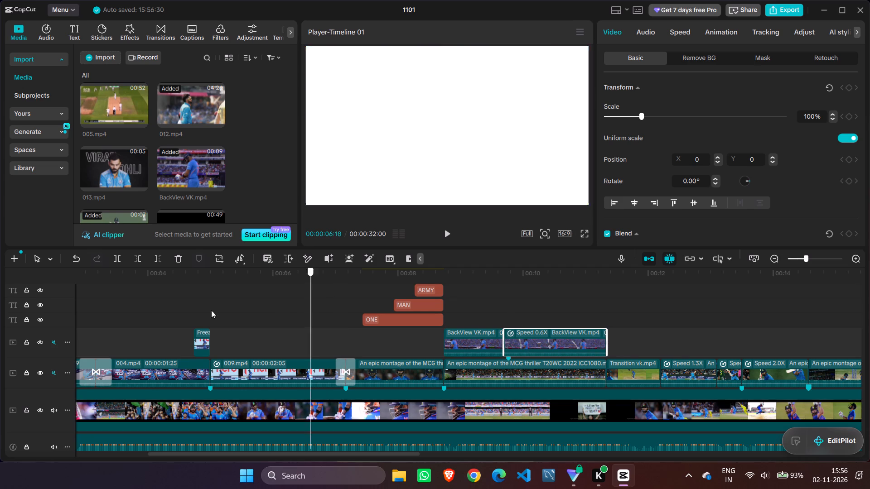
left_click_drag(211, 310, 0, 366)
left_click(332, 314)
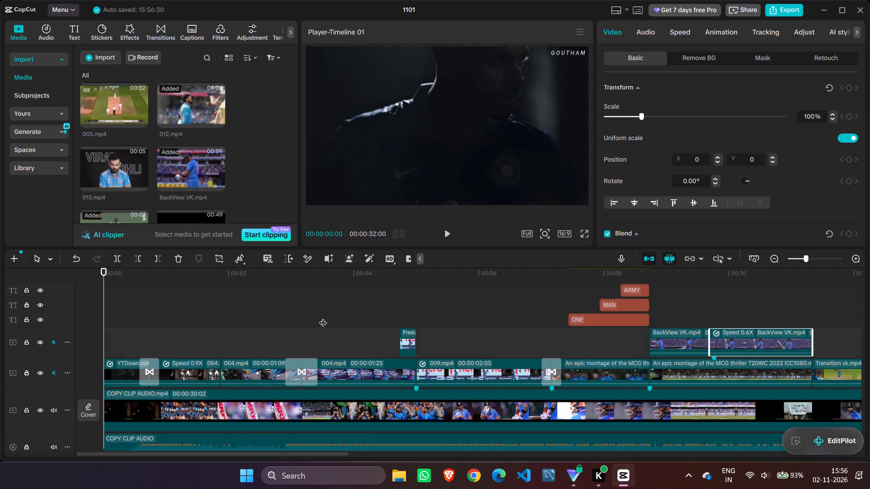
left_click_drag(332, 319, 50, 319)
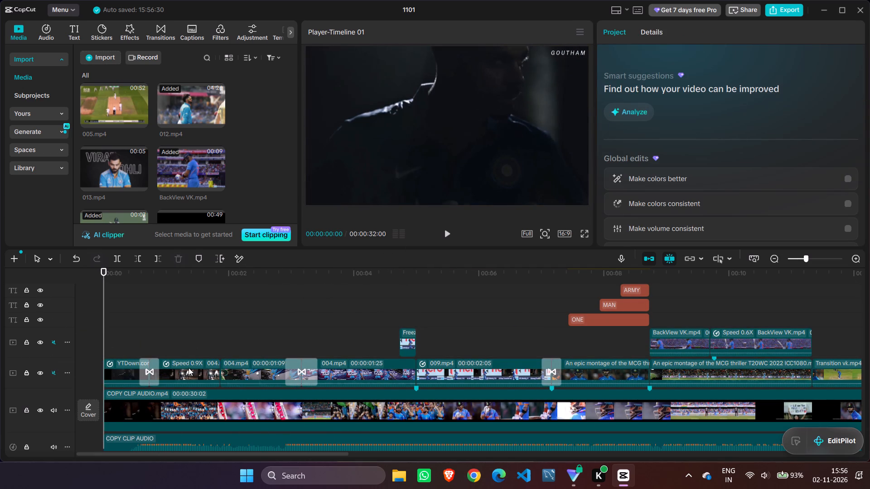
scroll(450, 367, "down", 2)
scroll(493, 389, "up", 1)
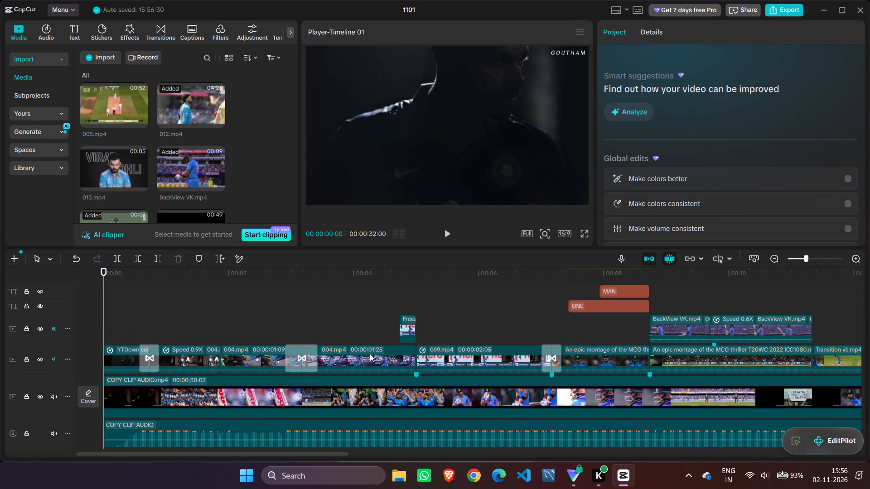
left_click(451, 234)
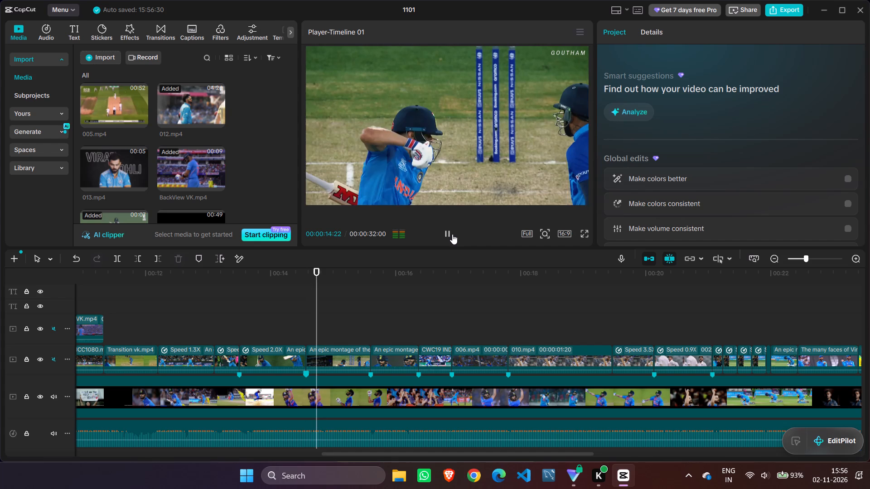
left_click(452, 234)
Delete the MCG thriller montage clip lying beneath the two BackView VK segments.
left_click_drag(329, 321, 5, 386)
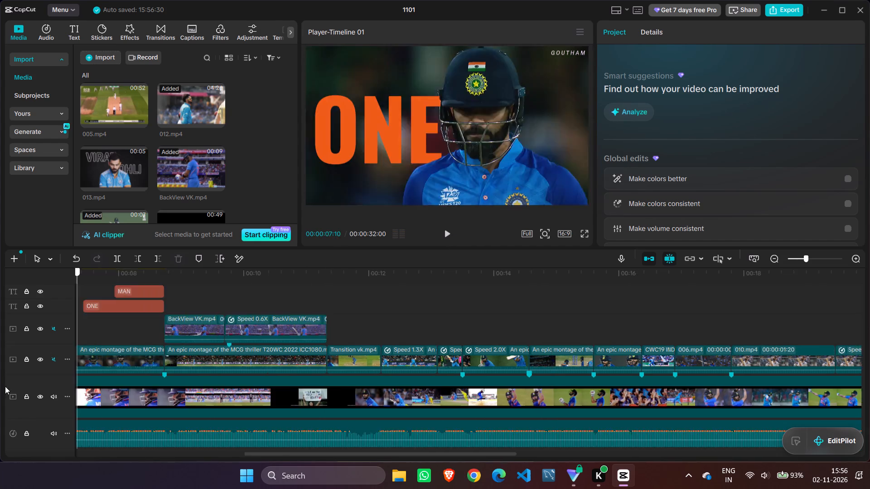
left_click_drag(5, 386, 394, 378)
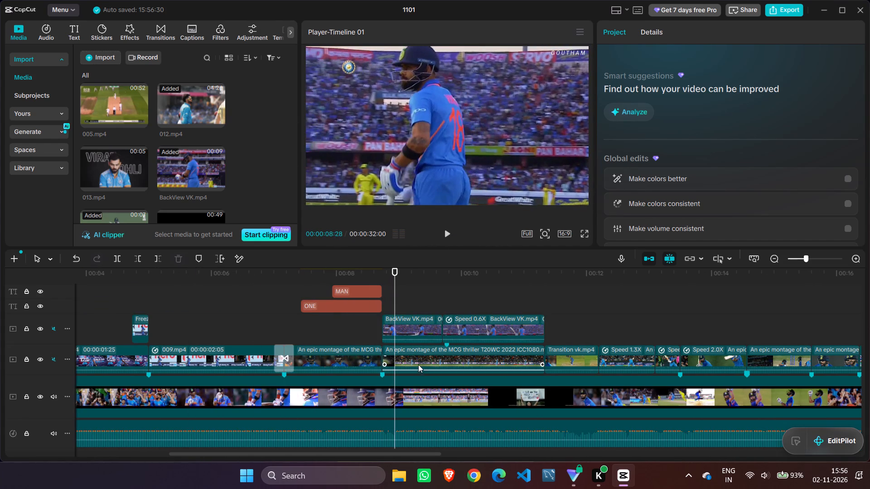
left_click(420, 361)
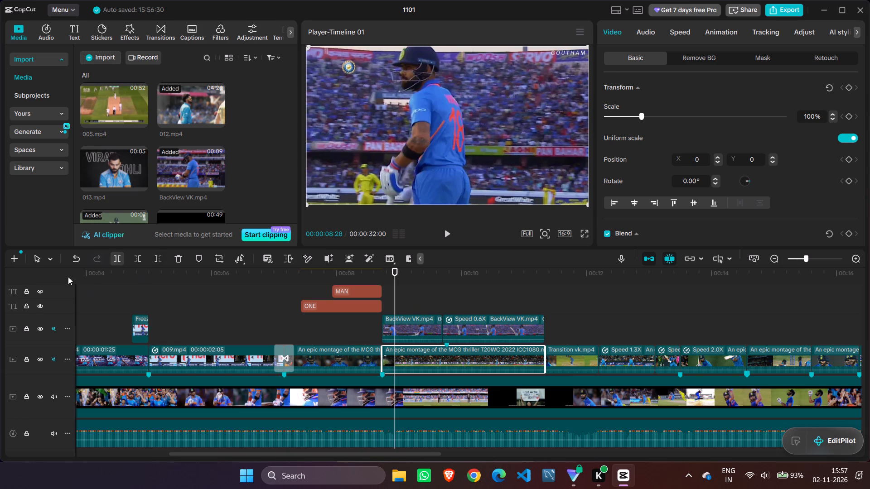
left_click(180, 257)
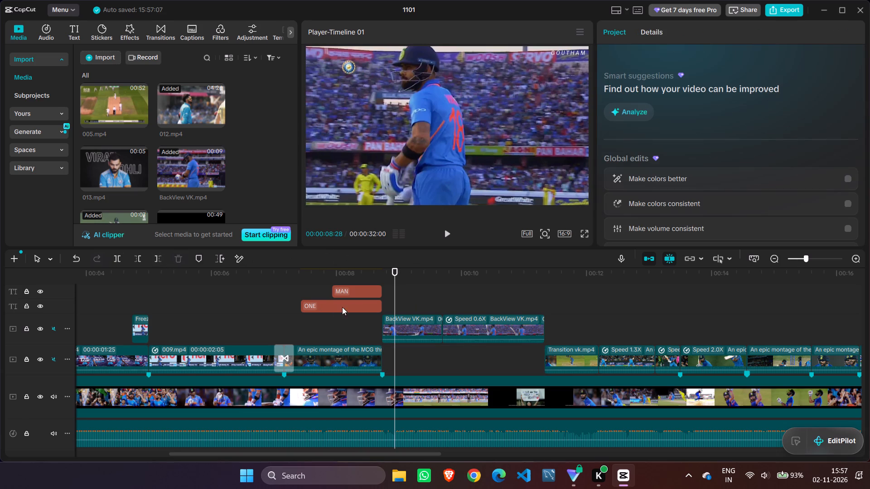
Move both BackView VK segments down into the gap left by the deleted clip, directly before the Transition vk clip.
left_click_drag(408, 321, 410, 350)
left_click_drag(470, 326, 469, 345)
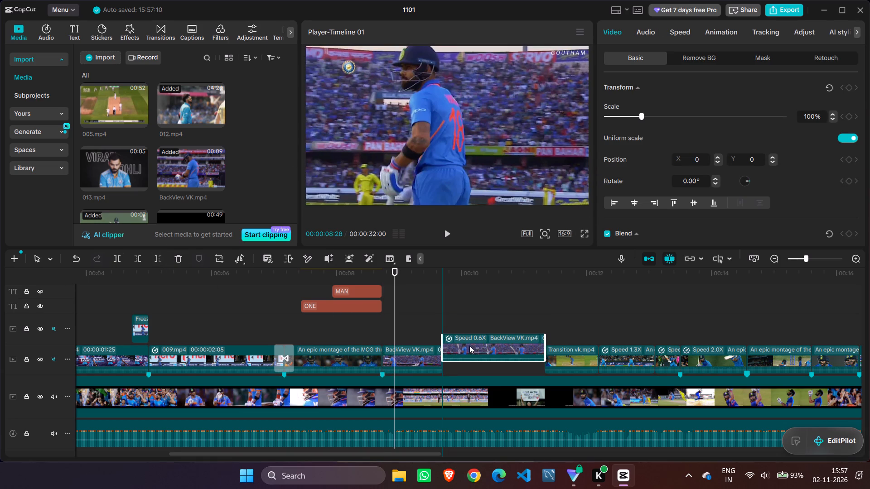
left_click_drag(469, 345, 469, 349)
Play the section around the relocated BackView VK segments and on into the sped-up batting clips.
left_click(448, 318)
left_click_drag(448, 317, 354, 312)
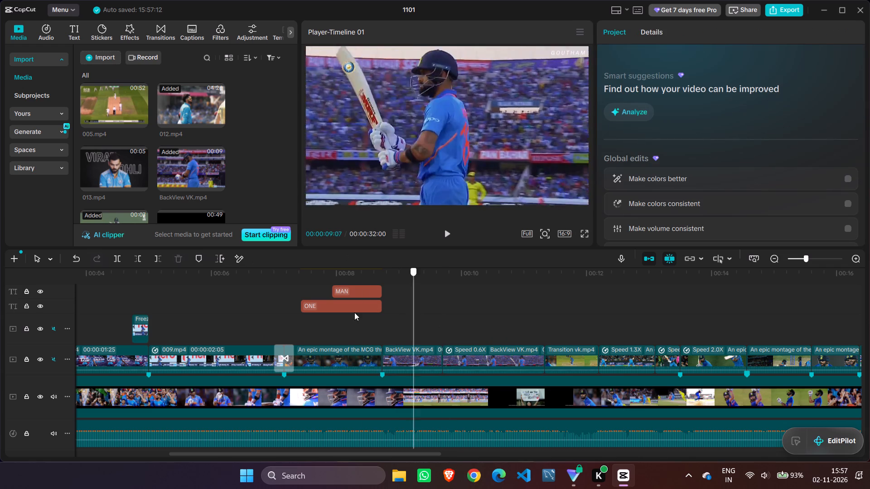
left_click_drag(354, 312, 351, 312)
left_click(445, 229)
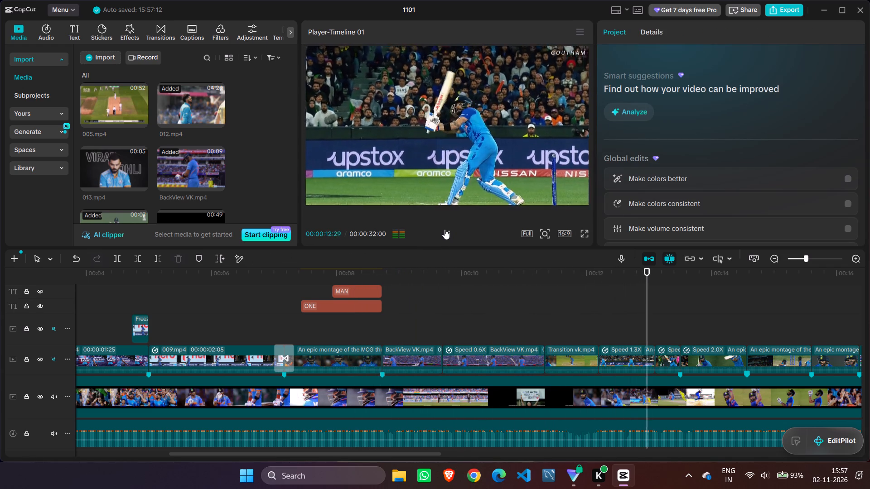
left_click(445, 229)
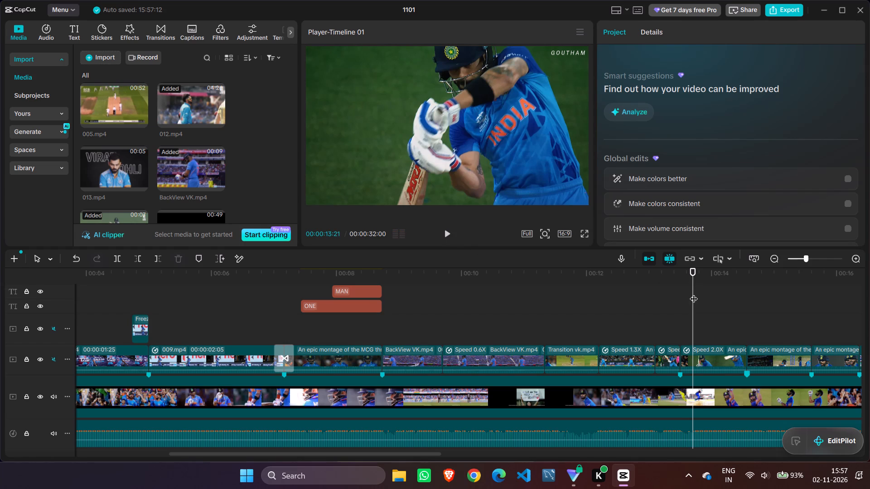
Play the whole edit from the beginning through the HAPPY BIRTHDAY Virat Kohli titles to the GOUTHAM EDITS end card.
left_click_drag(694, 293, 0, 308)
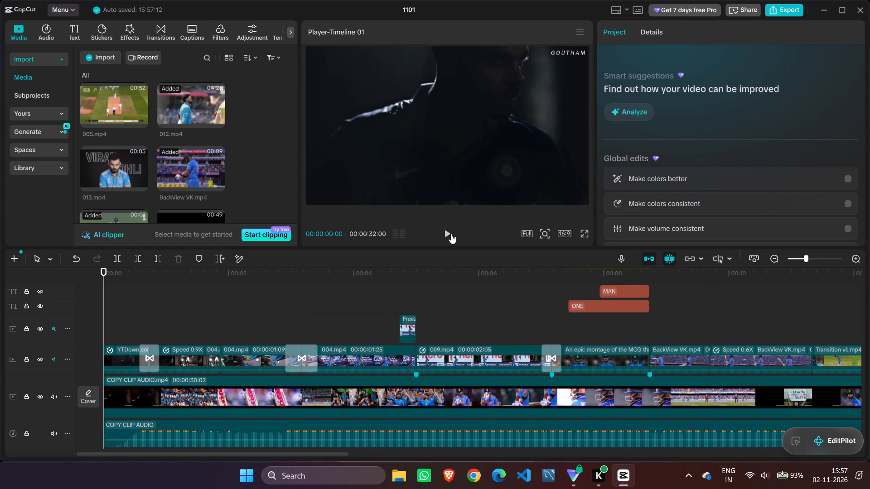
left_click(449, 234)
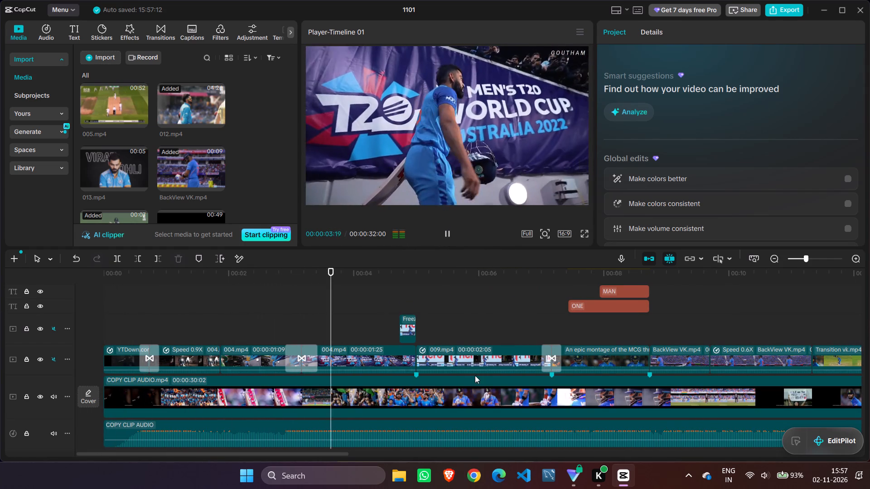
left_click_drag(315, 454, 326, 454)
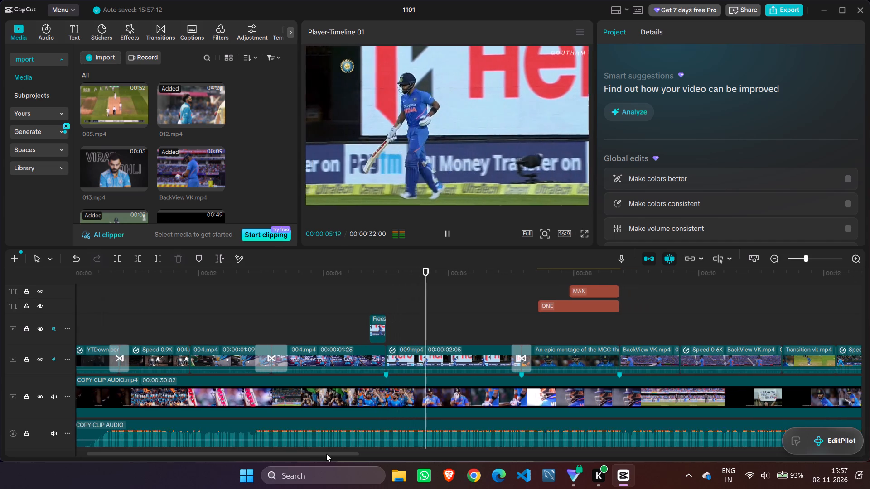
left_click_drag(326, 454, 396, 449)
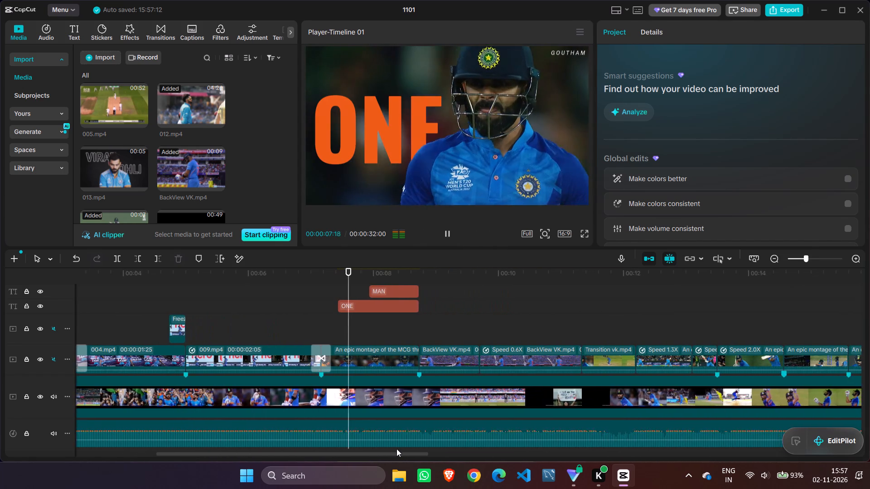
left_click_drag(396, 449, 450, 450)
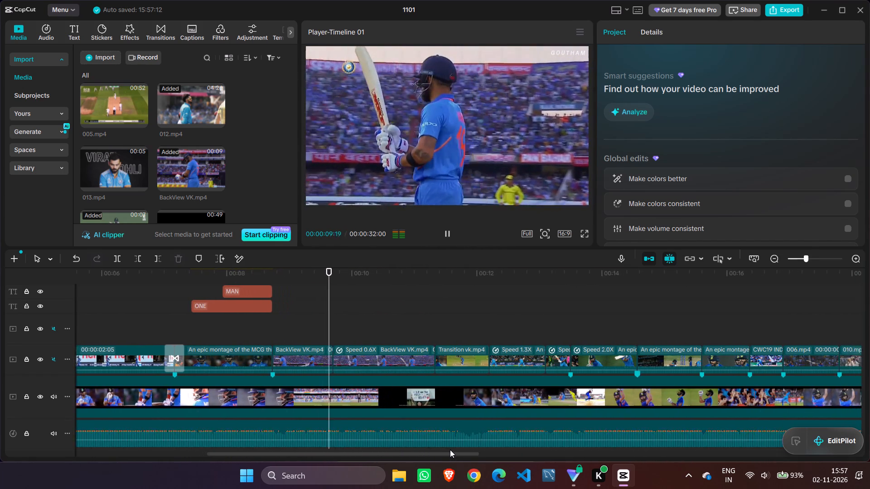
left_click_drag(450, 450, 459, 450)
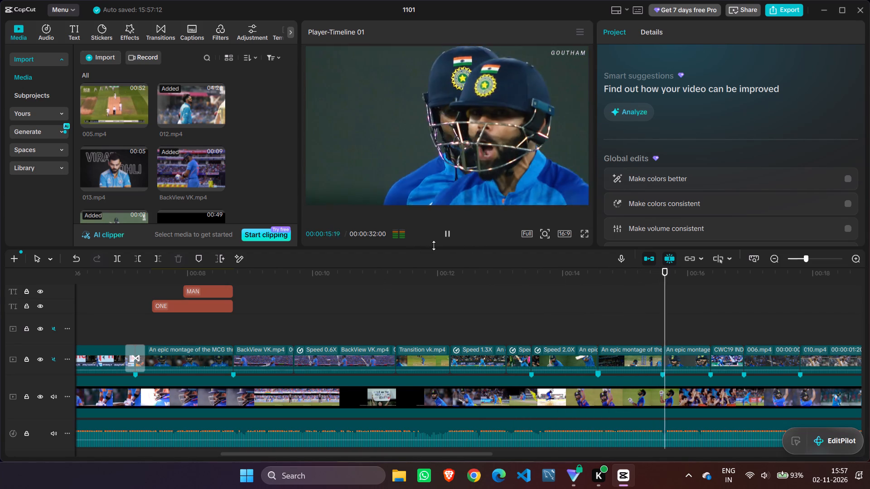
left_click(449, 233)
left_click(449, 233)
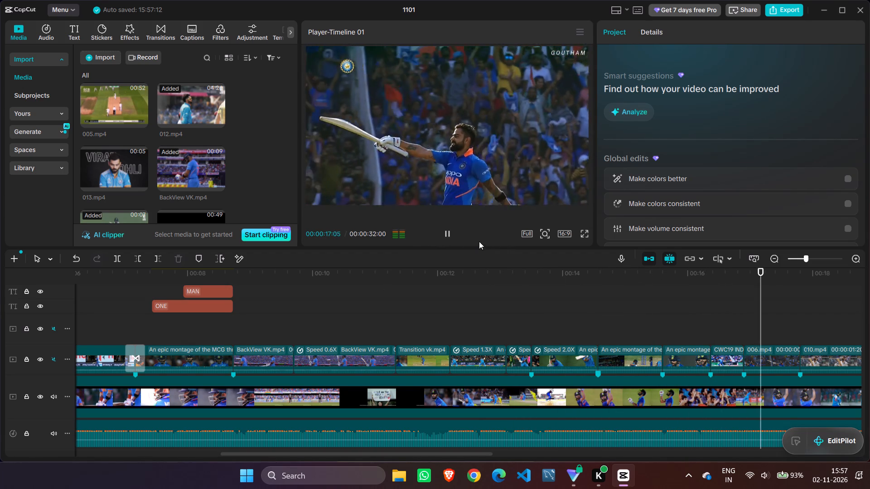
left_click(773, 261)
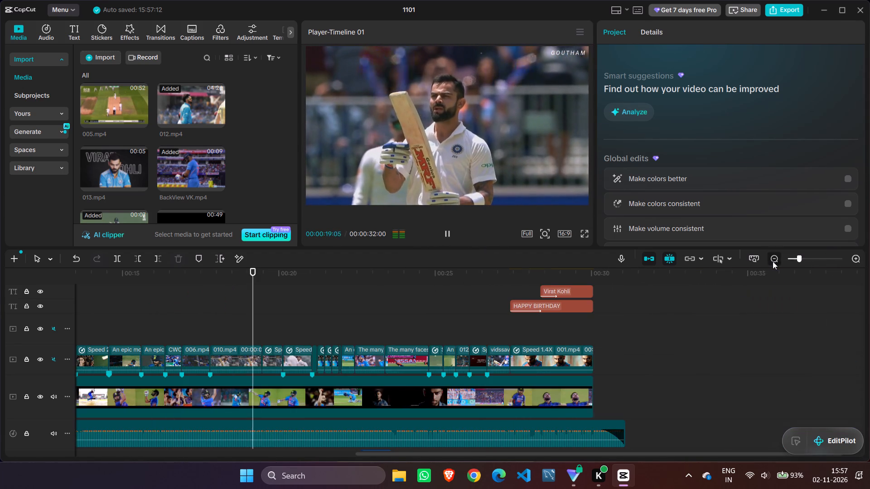
left_click_drag(597, 455, 556, 455)
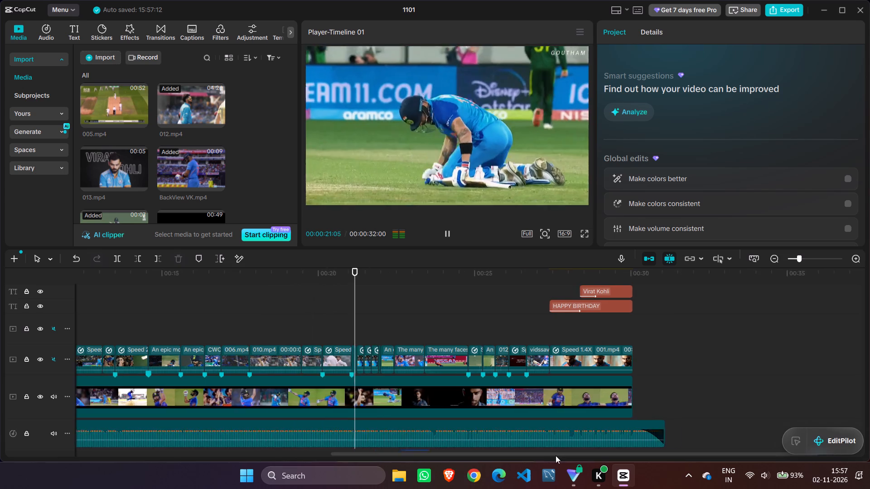
left_click_drag(556, 455, 286, 455)
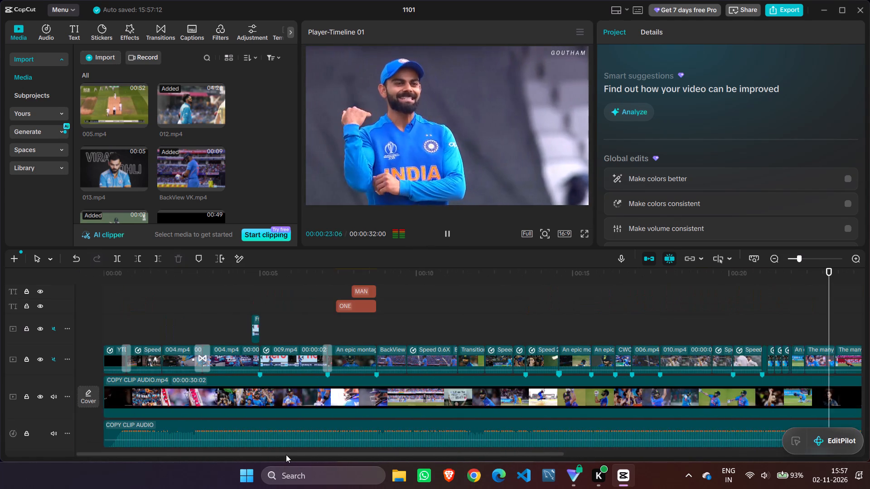
left_click_drag(286, 455, 631, 420)
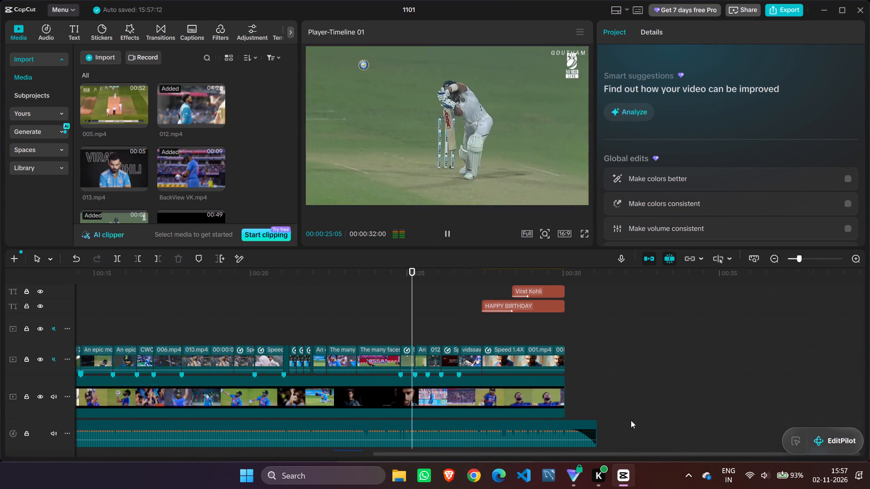
left_click_drag(631, 420, 632, 418)
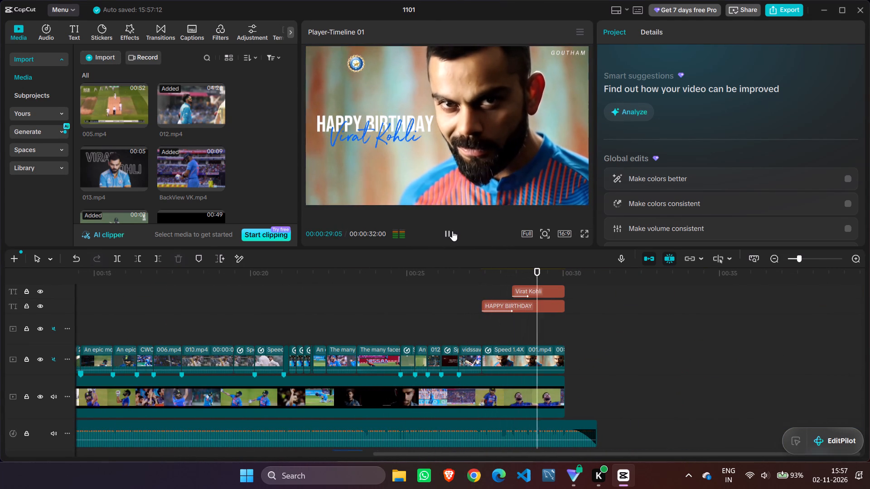
left_click(452, 231)
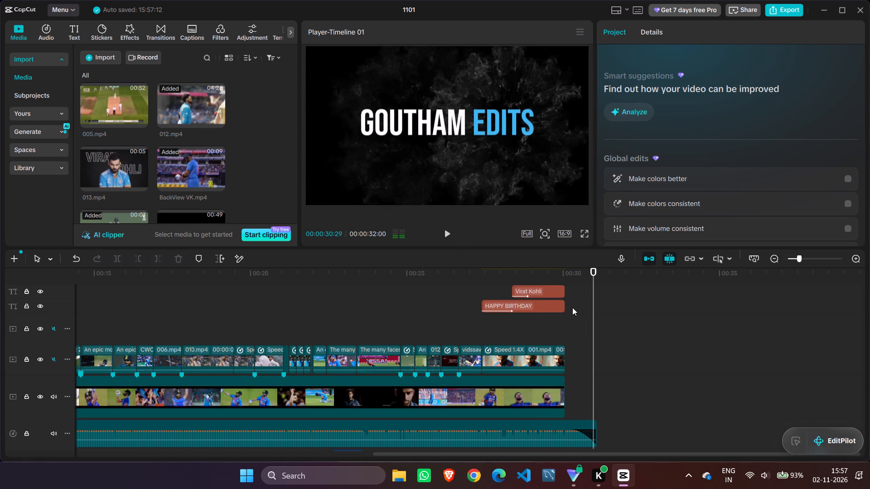
Play the edit from the beginning into the 009.mp4 running clip and scrub back over that clip's opening frames.
left_click_drag(595, 306, 0, 406)
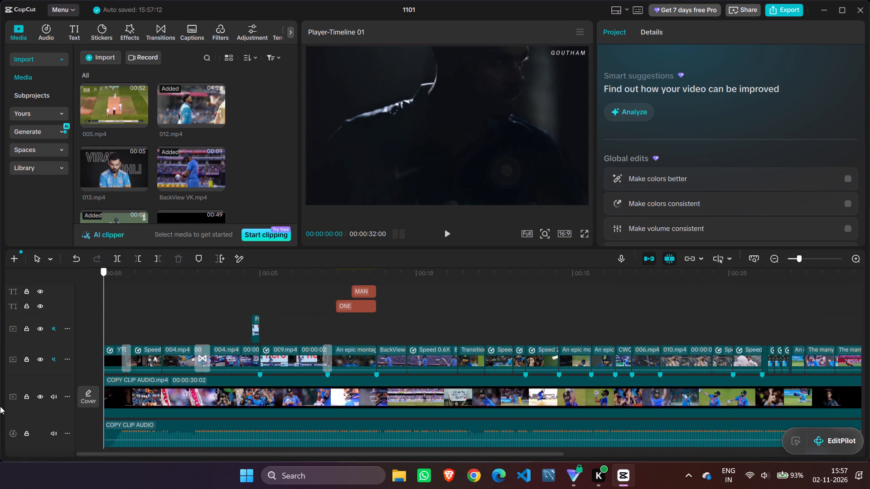
left_click_drag(0, 406, 0, 417)
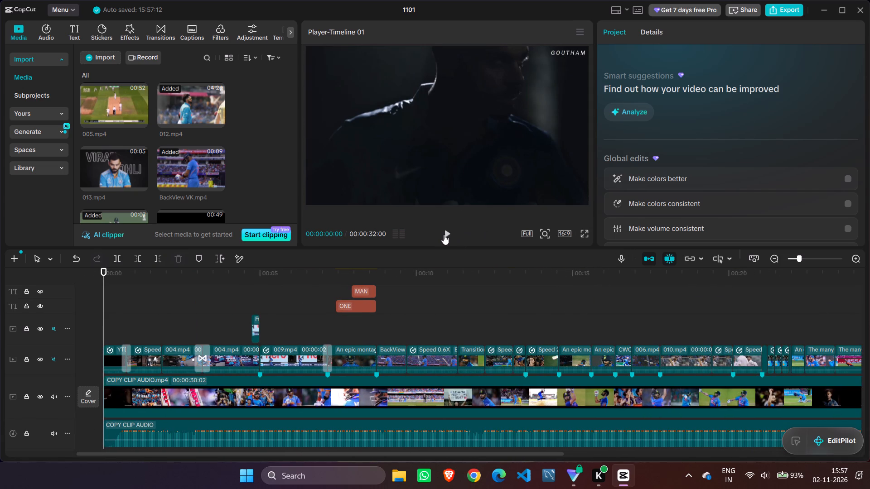
left_click(444, 235)
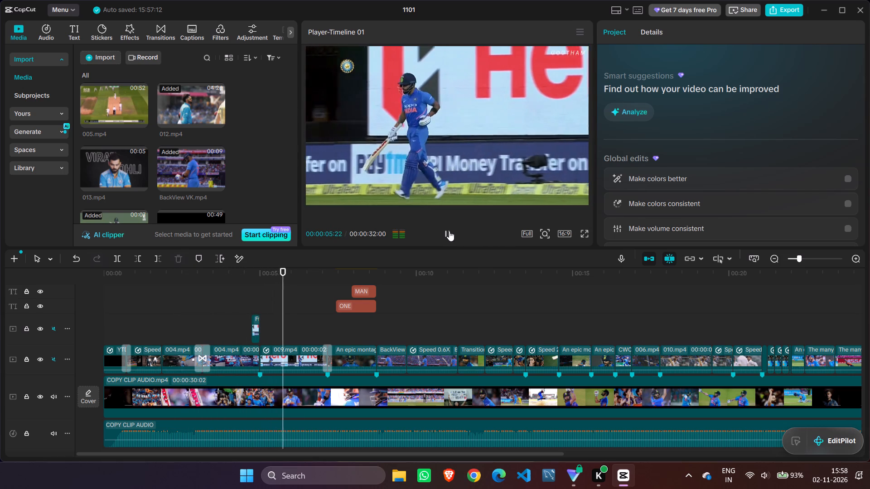
left_click(449, 231)
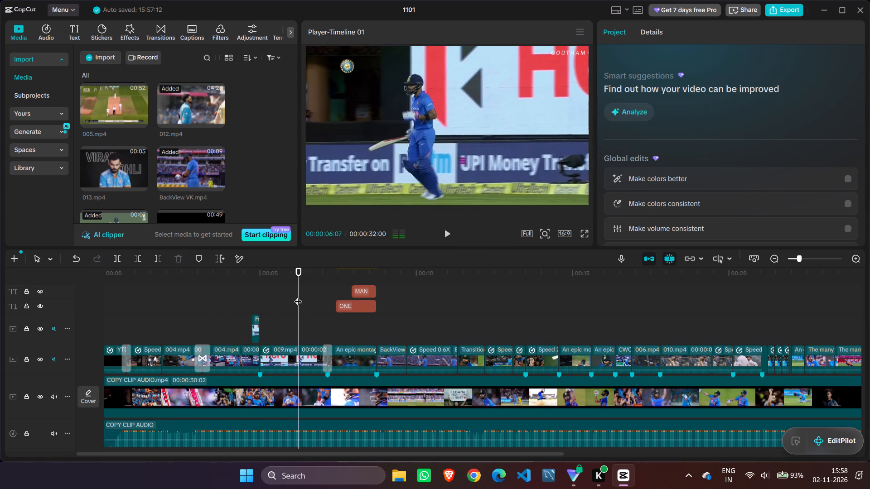
left_click_drag(298, 296, 261, 296)
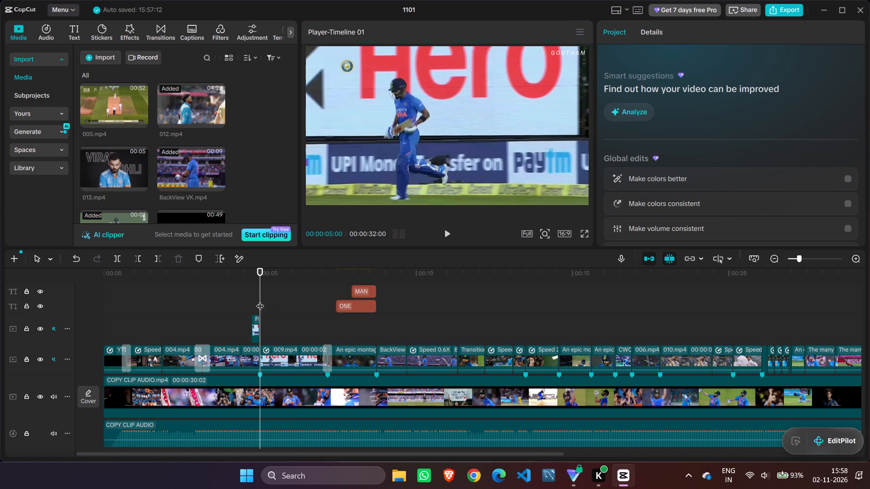
left_click_drag(260, 300, 269, 310)
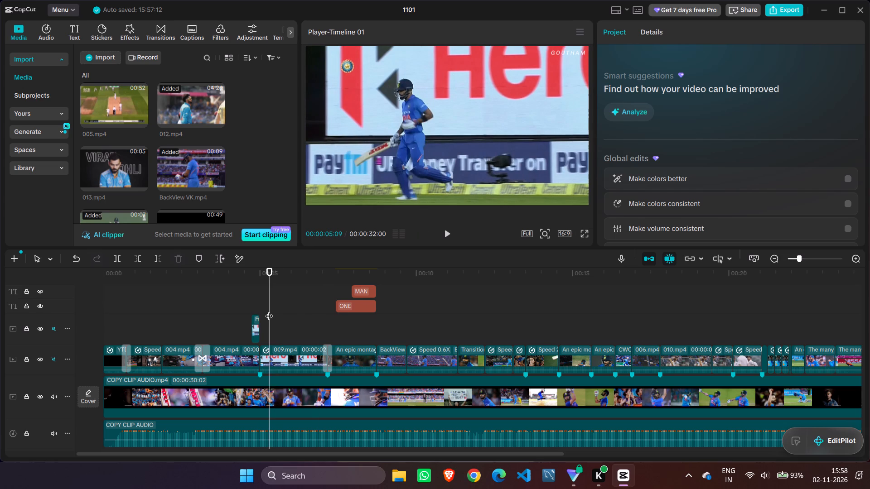
key("ctrl+shift+super+b")
Scrub through the opening section and replay it from the start up to the end of the 004.mp4 walk-out clips.
scroll(266, 287, "down", 2)
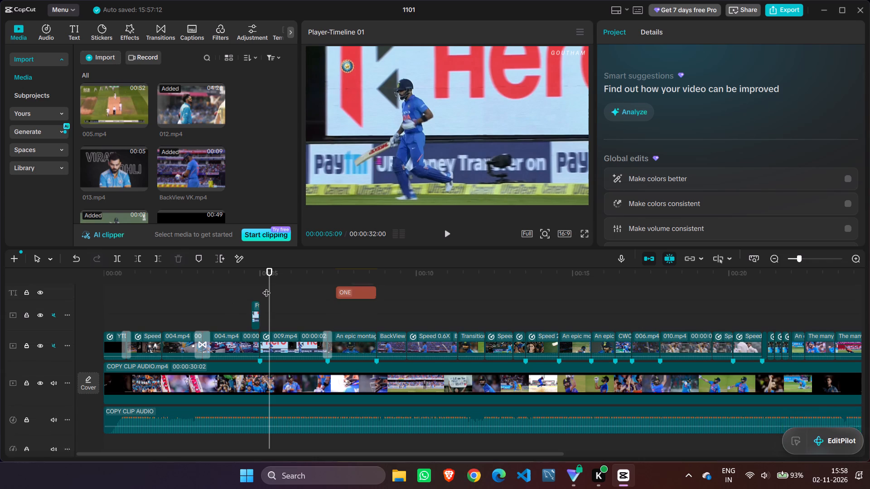
scroll(266, 287, "up", 3)
left_click_drag(268, 295, 117, 304)
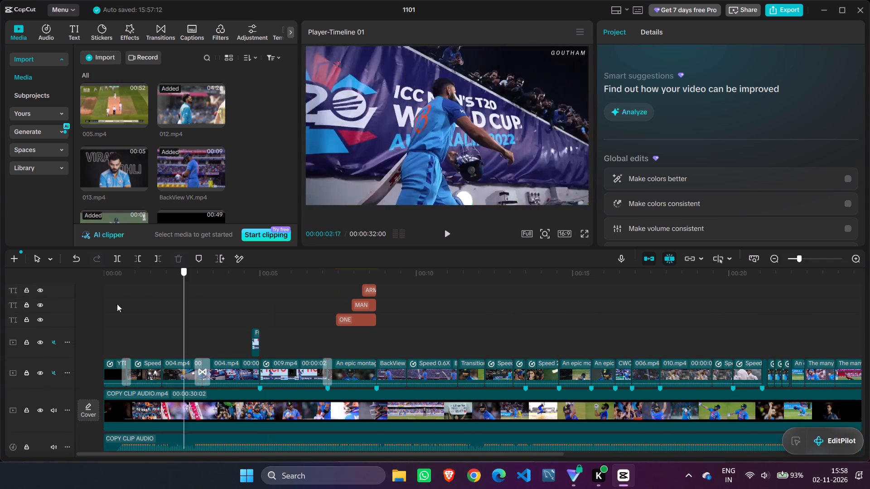
left_click_drag(117, 304, 264, 316)
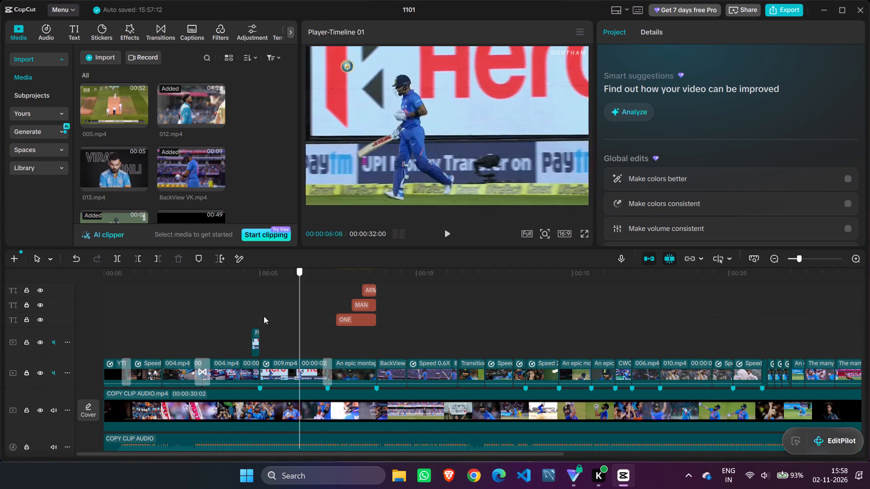
left_click_drag(264, 316, 34, 320)
left_click(445, 230)
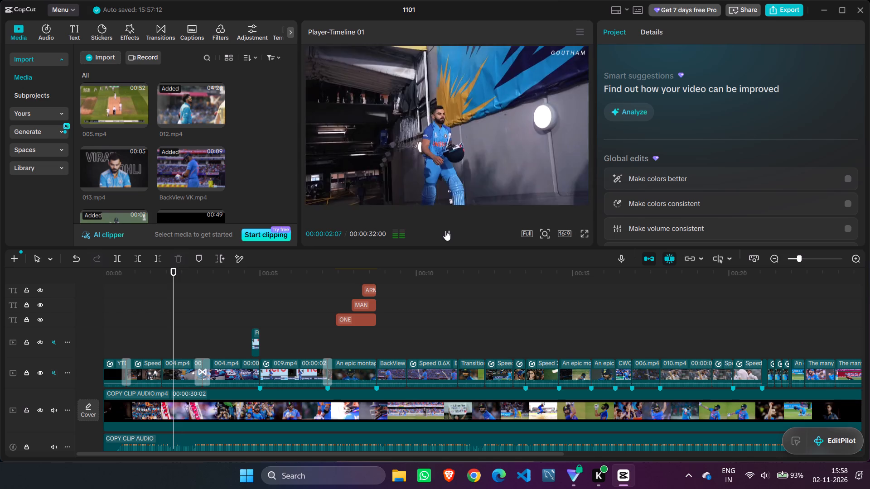
left_click(775, 257)
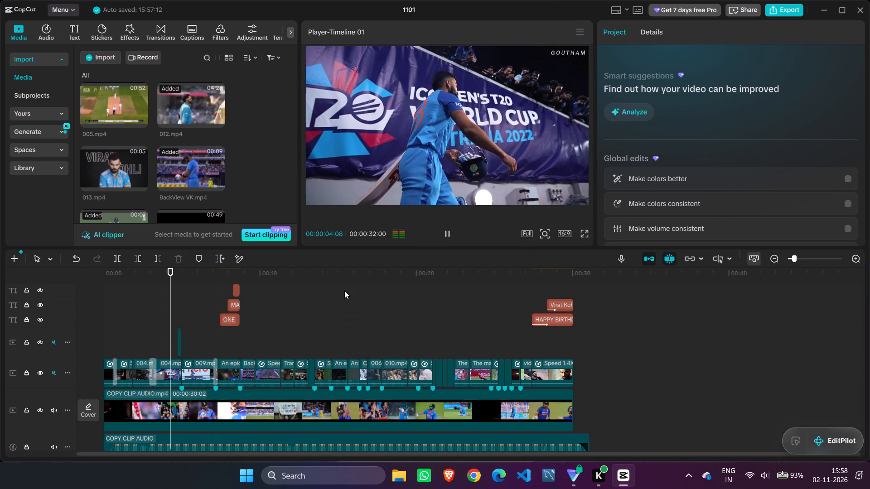
left_click(446, 233)
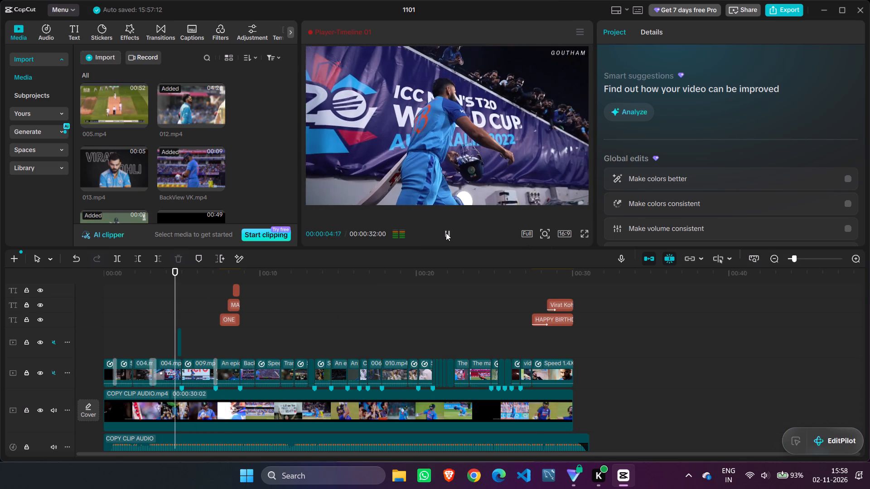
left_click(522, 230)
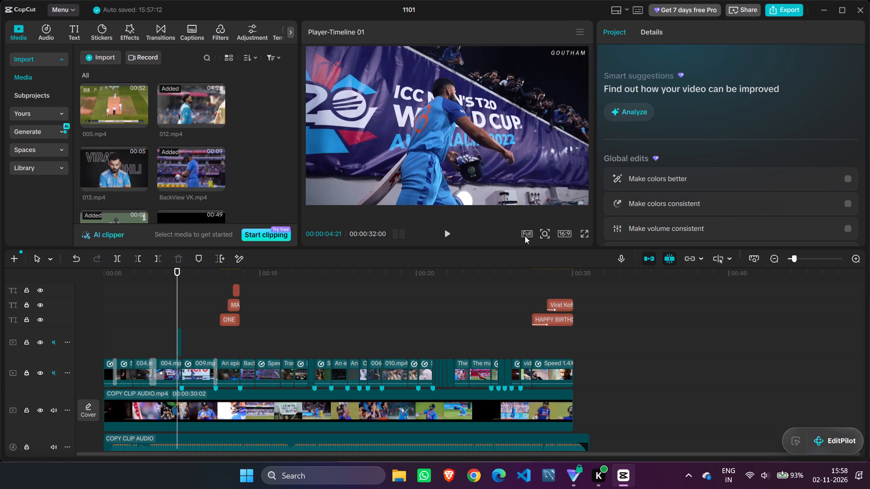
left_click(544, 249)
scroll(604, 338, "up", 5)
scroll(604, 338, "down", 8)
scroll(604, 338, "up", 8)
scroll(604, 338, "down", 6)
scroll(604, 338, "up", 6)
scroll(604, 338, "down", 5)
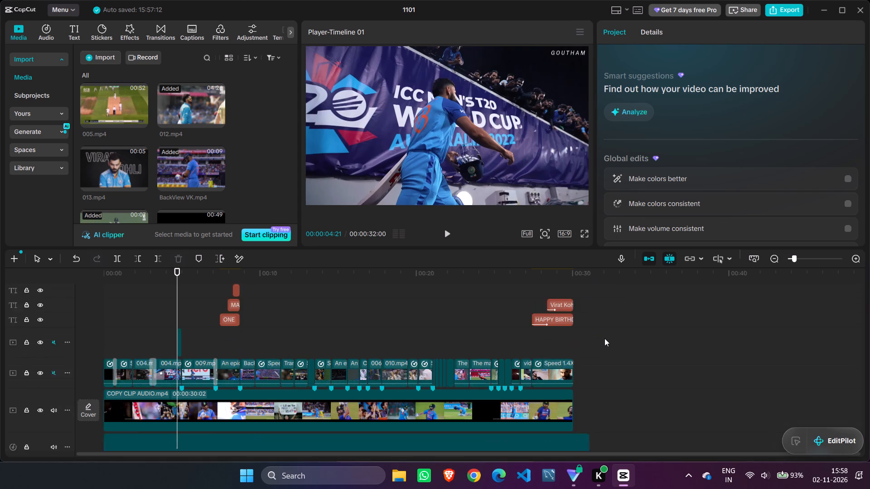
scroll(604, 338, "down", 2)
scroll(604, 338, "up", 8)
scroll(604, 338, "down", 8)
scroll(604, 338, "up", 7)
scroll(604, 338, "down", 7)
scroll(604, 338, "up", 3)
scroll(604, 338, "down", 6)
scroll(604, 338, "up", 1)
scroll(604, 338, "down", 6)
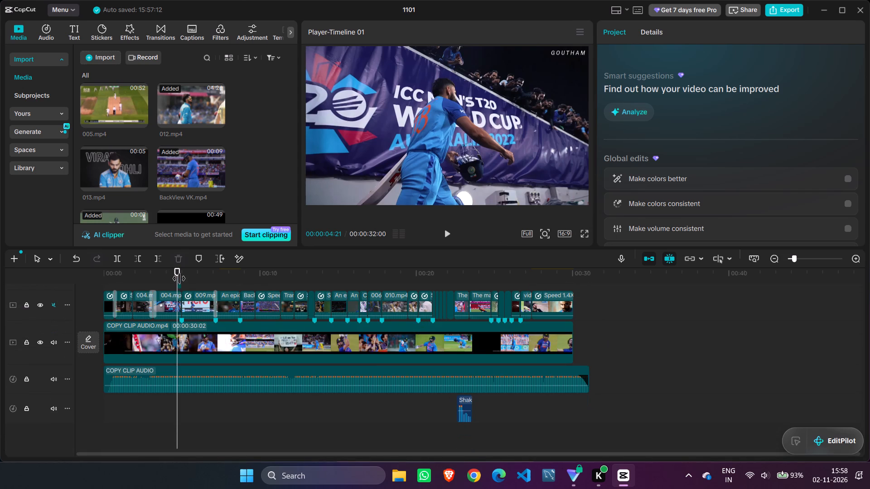
Return the playhead to the start of the timeline and look over the GOUTHAM title, Vivid filter and end-card tracks.
left_click_drag(179, 271, 76, 279)
scroll(357, 336, "up", 19)
scroll(357, 336, "up", 8)
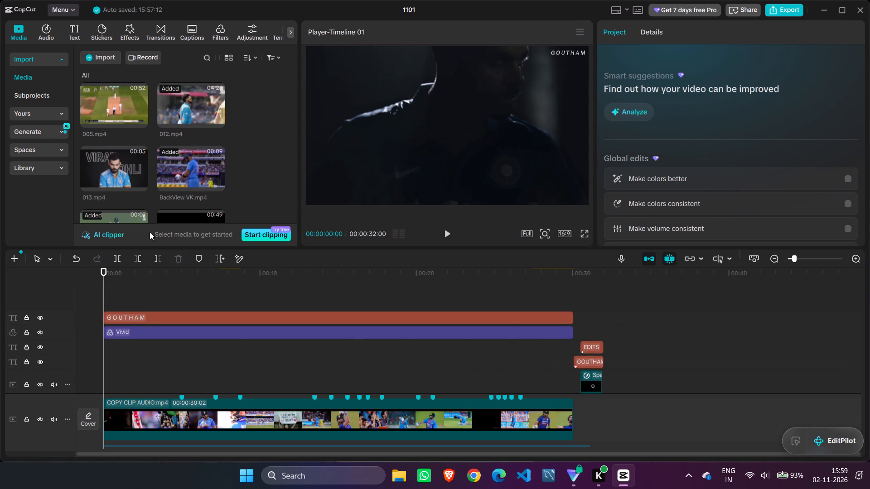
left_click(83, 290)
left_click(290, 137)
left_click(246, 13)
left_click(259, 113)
Save project 1101 and close its editor window.
key("ctrl+s")
left_click(862, 11)
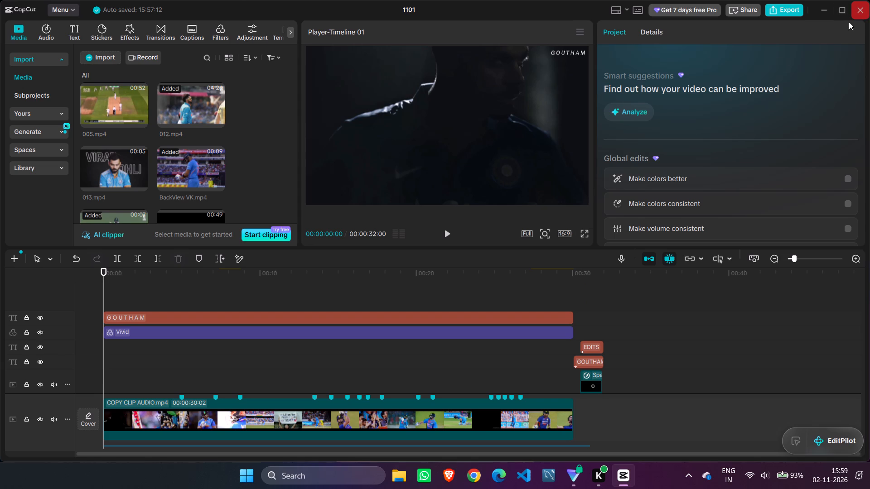
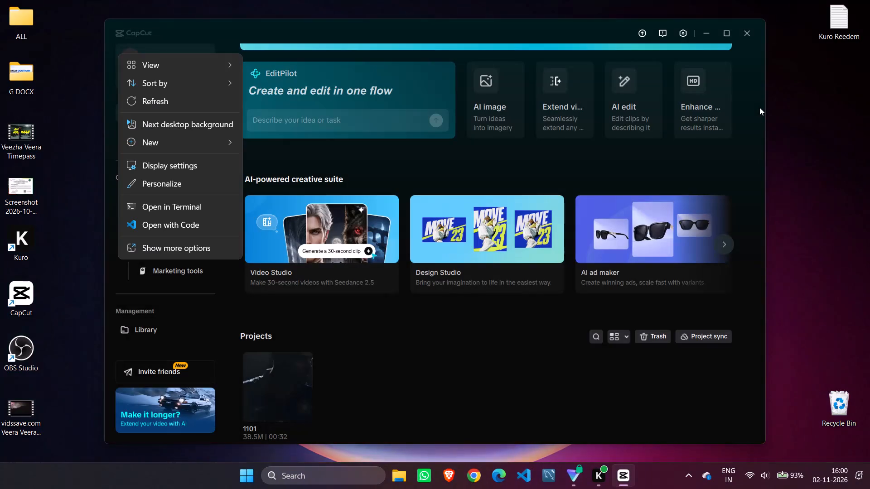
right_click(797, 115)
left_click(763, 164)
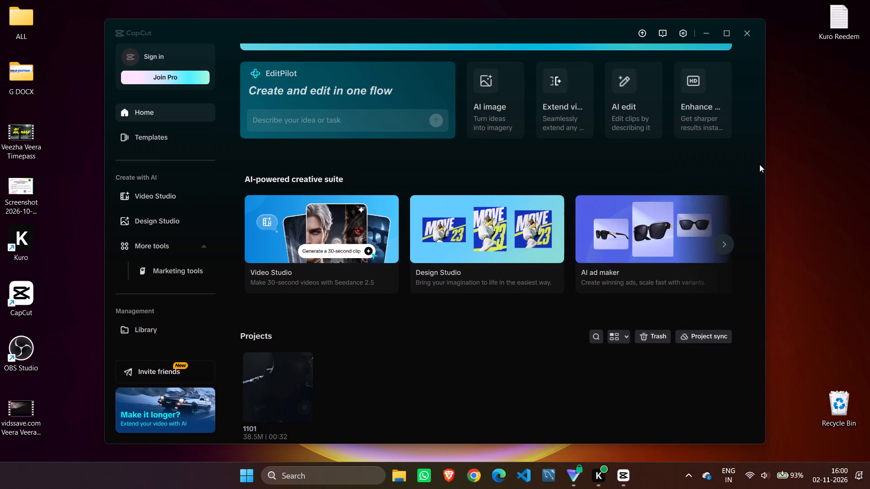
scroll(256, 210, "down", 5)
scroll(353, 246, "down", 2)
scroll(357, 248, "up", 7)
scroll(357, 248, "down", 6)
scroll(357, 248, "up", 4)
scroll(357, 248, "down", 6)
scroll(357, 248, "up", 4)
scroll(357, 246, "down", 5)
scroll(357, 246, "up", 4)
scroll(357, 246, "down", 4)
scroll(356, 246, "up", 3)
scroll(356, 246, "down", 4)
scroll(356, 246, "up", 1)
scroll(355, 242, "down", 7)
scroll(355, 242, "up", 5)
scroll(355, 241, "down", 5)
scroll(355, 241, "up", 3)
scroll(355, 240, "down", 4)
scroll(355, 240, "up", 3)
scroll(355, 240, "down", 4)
Close the CapCut home window.
left_click(747, 32)
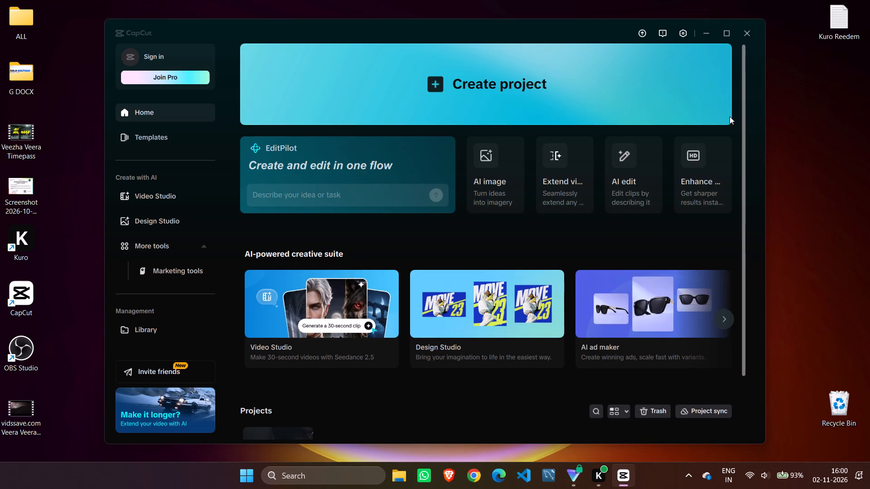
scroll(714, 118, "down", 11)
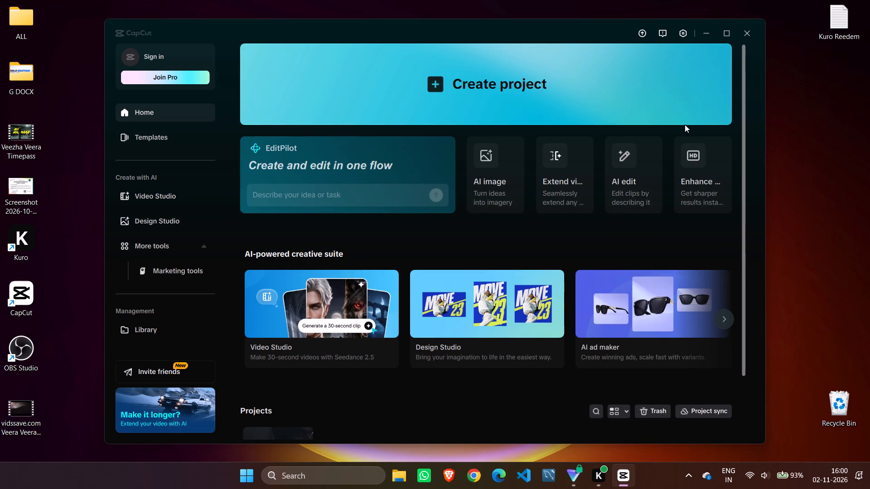
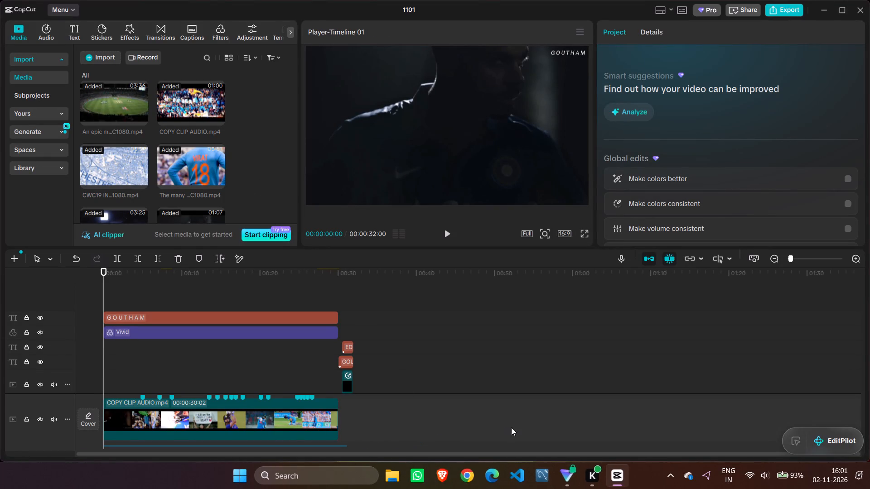
Play back the opening seconds of the project 1101 timeline from the start, pausing the preview shortly after two seconds.
left_click_drag(539, 454, 443, 470)
left_click(448, 236)
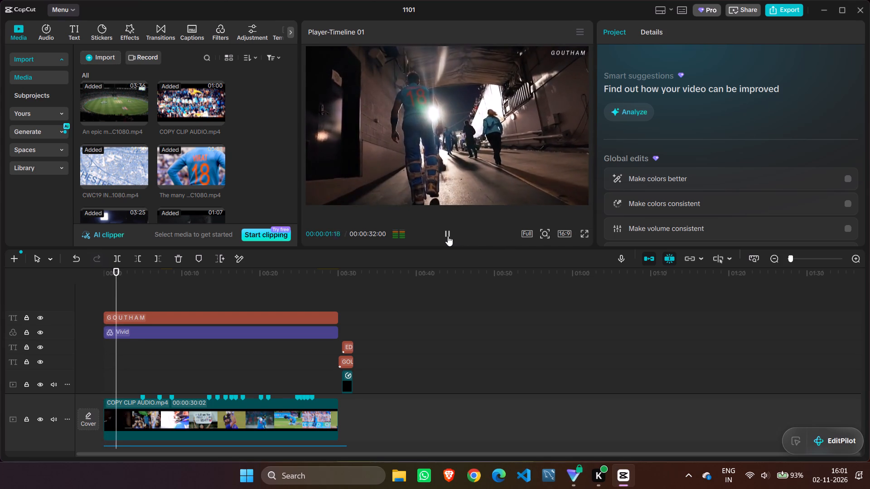
left_click(448, 236)
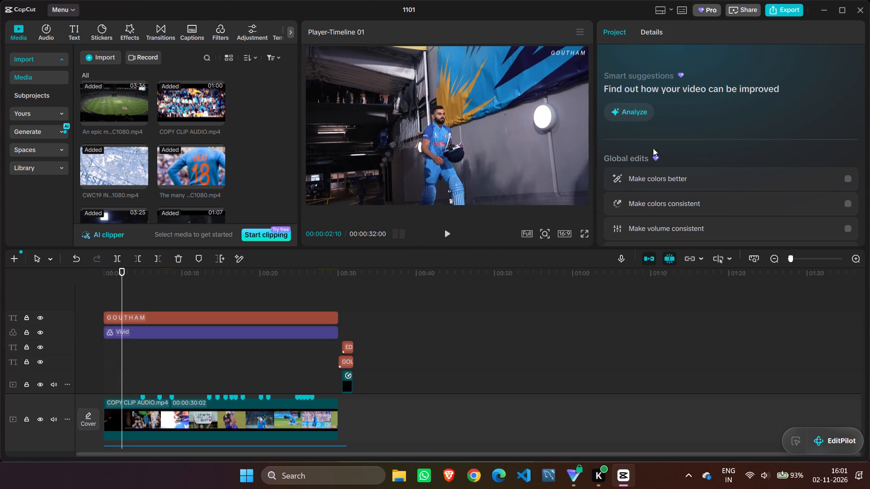